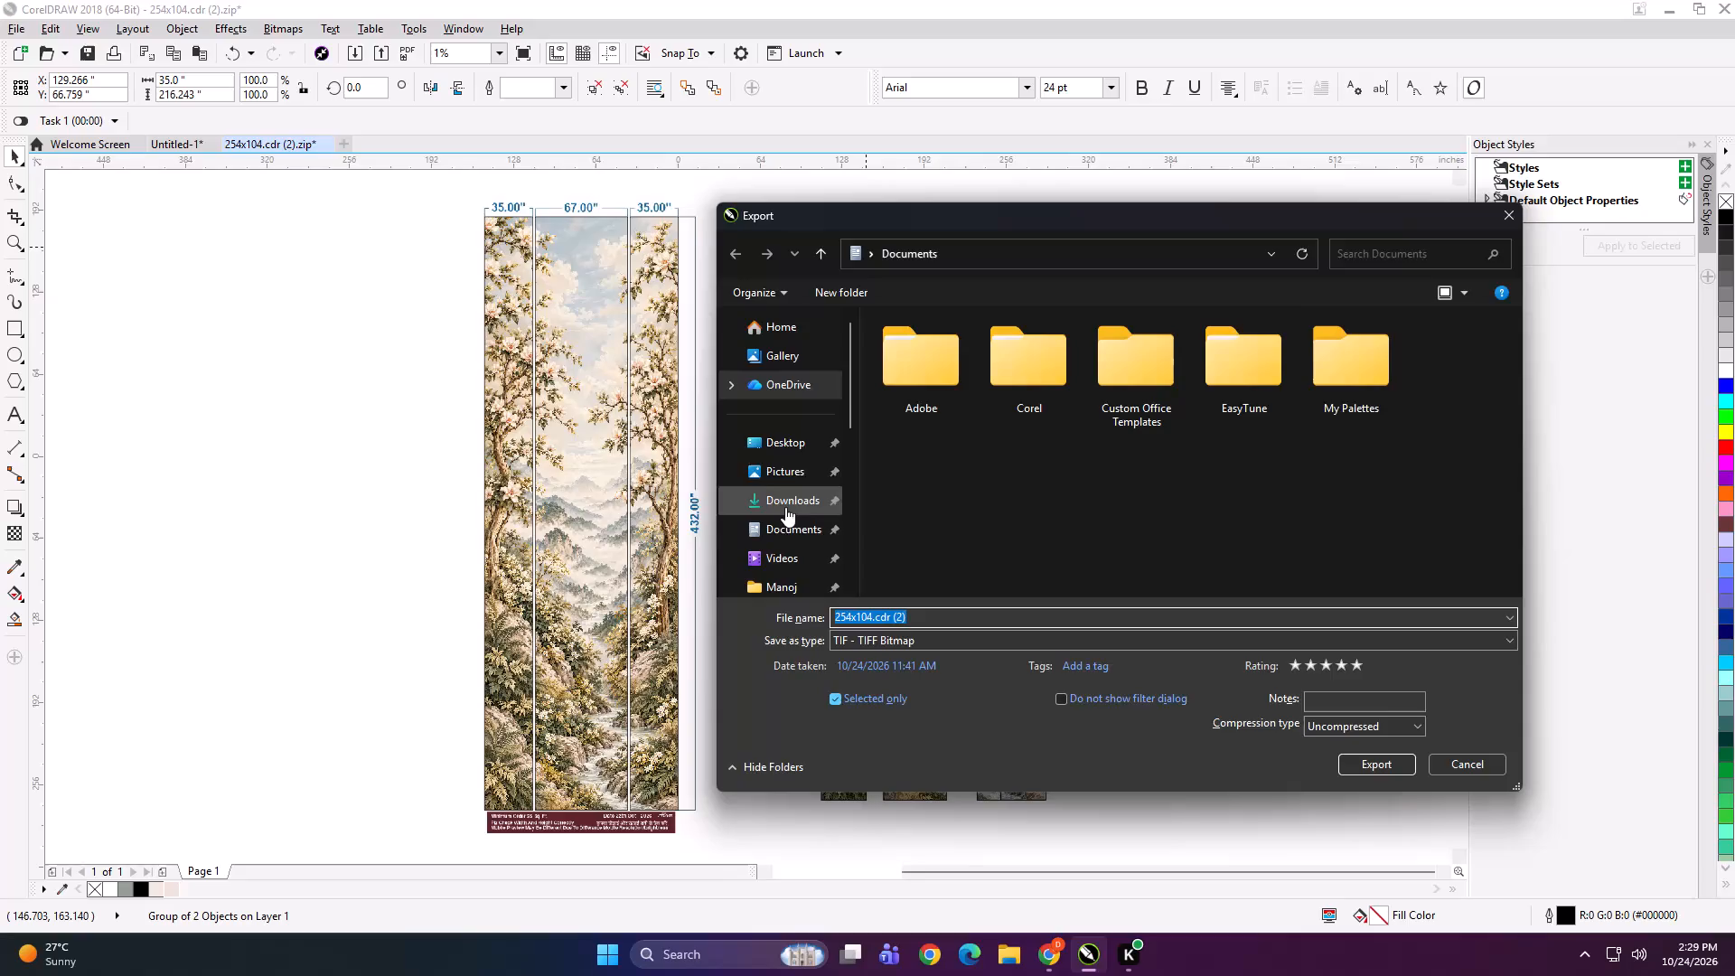
Create a folder named GOALS FLOORS in work (D:) > KD > PRINT FILE > 24 and open it as the export destination.
{"action": "left_click", "coordinate": [788, 437]}
{"action": "scroll", "coordinate": [784, 465], "scroll_direction": "down", "scroll_amount": 4}
{"action": "left_click", "coordinate": [787, 411]}
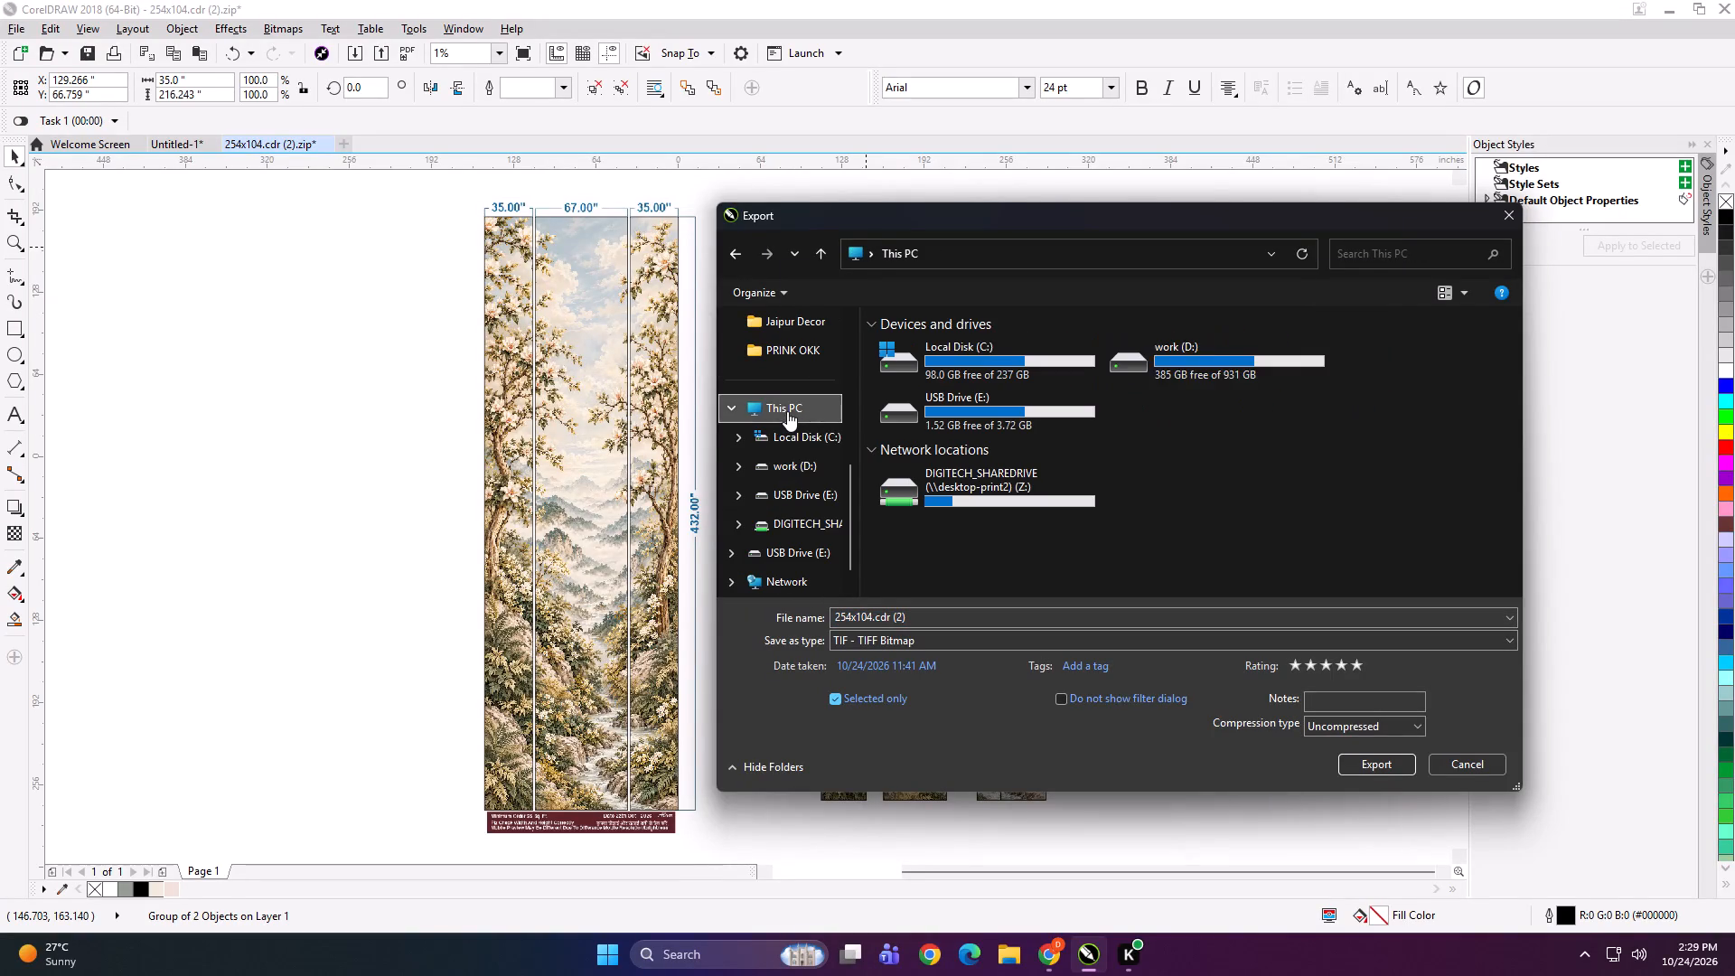
{"action": "double_click", "coordinate": [1236, 355]}
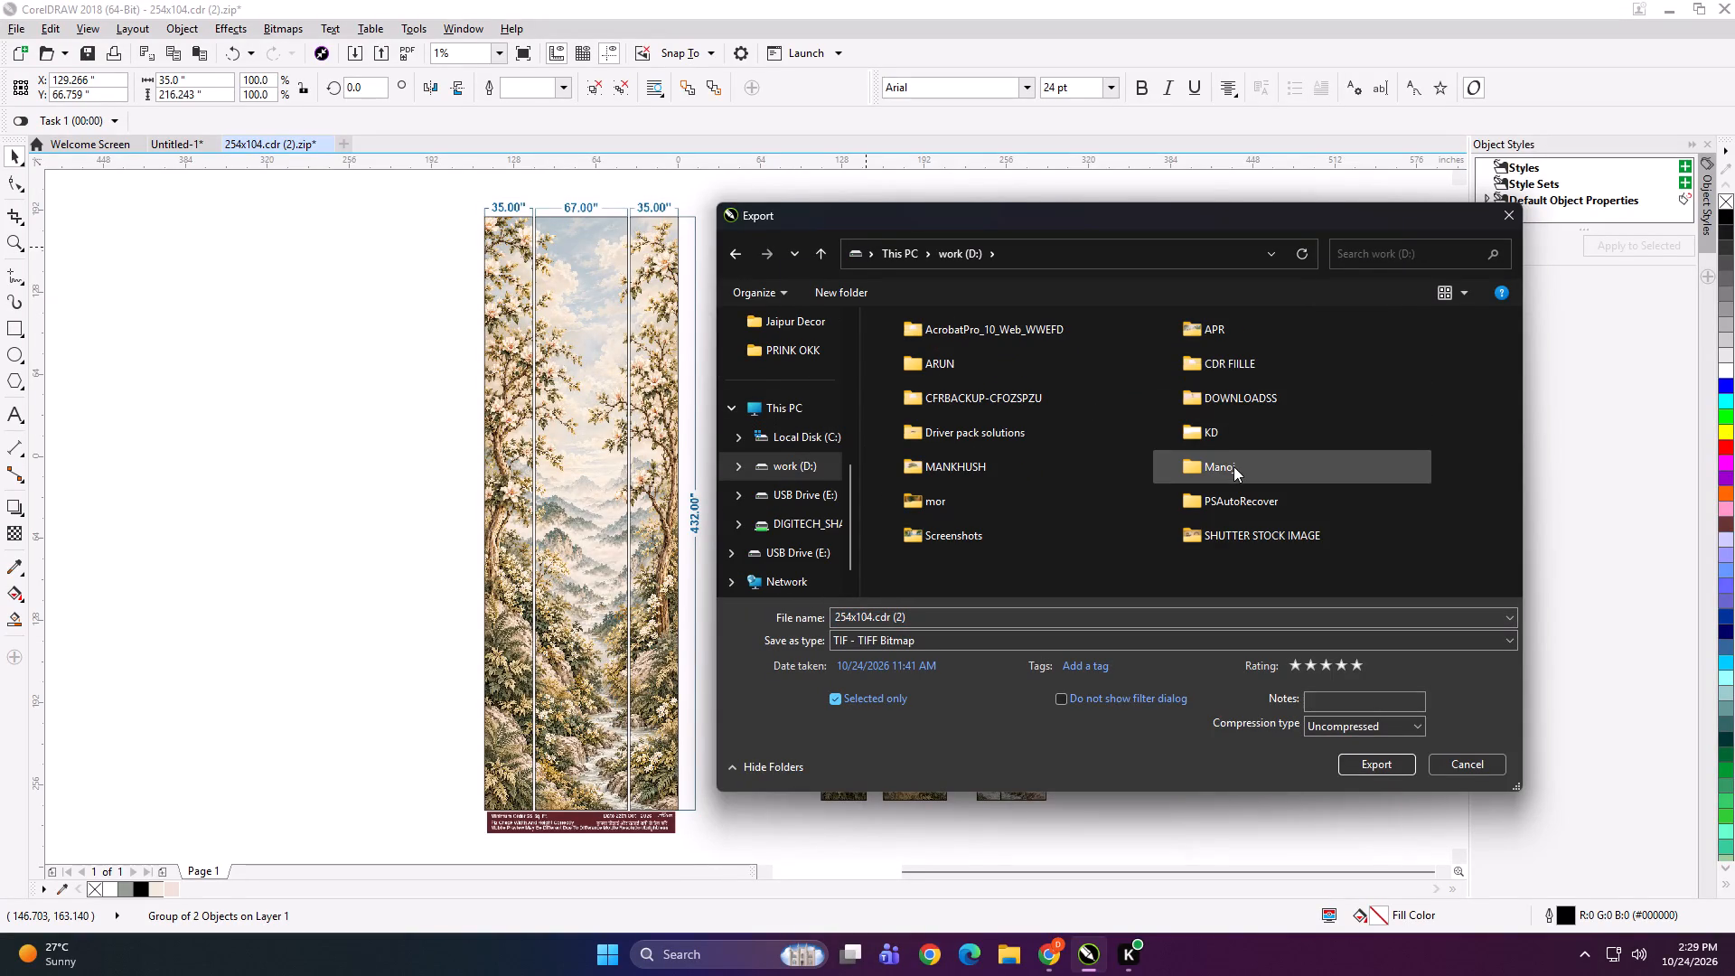
{"action": "double_click", "coordinate": [1232, 438]}
{"action": "left_click", "coordinate": [1158, 446]}
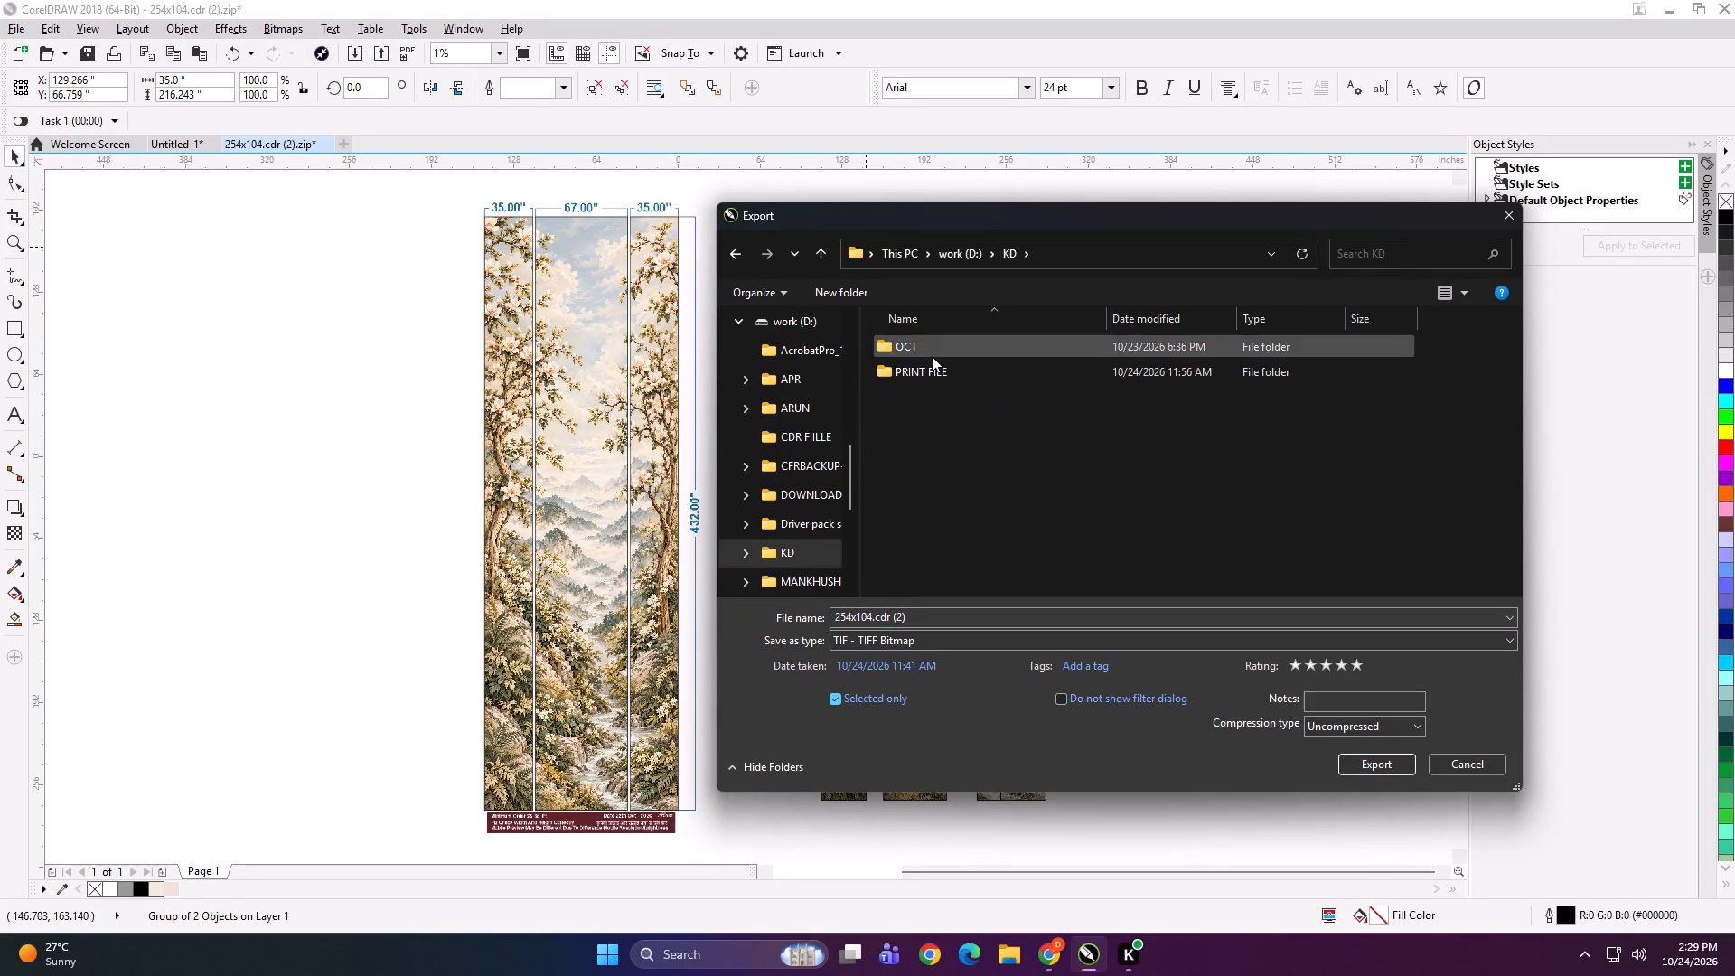
{"action": "double_click", "coordinate": [963, 373]}
{"action": "double_click", "coordinate": [1216, 381]}
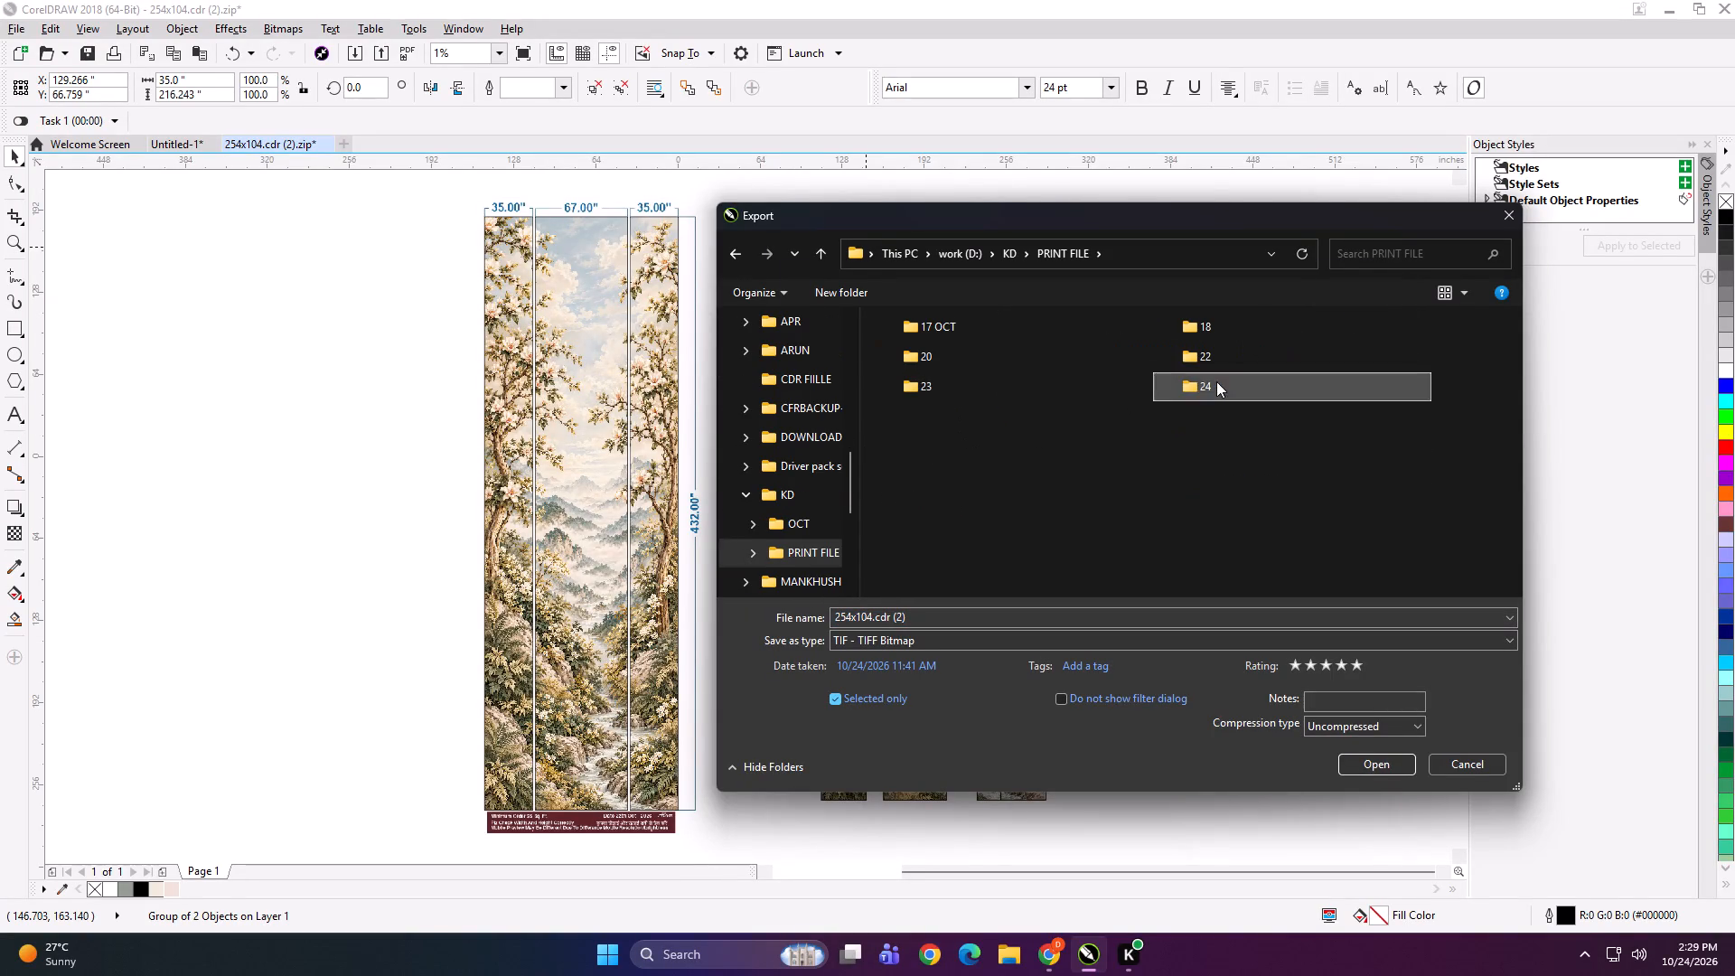
{"action": "left_click", "coordinate": [1018, 439]}
{"action": "left_click", "coordinate": [867, 286]}
{"action": "key", "text": "ctrl+v"}
{"action": "key", "text": "Return"}
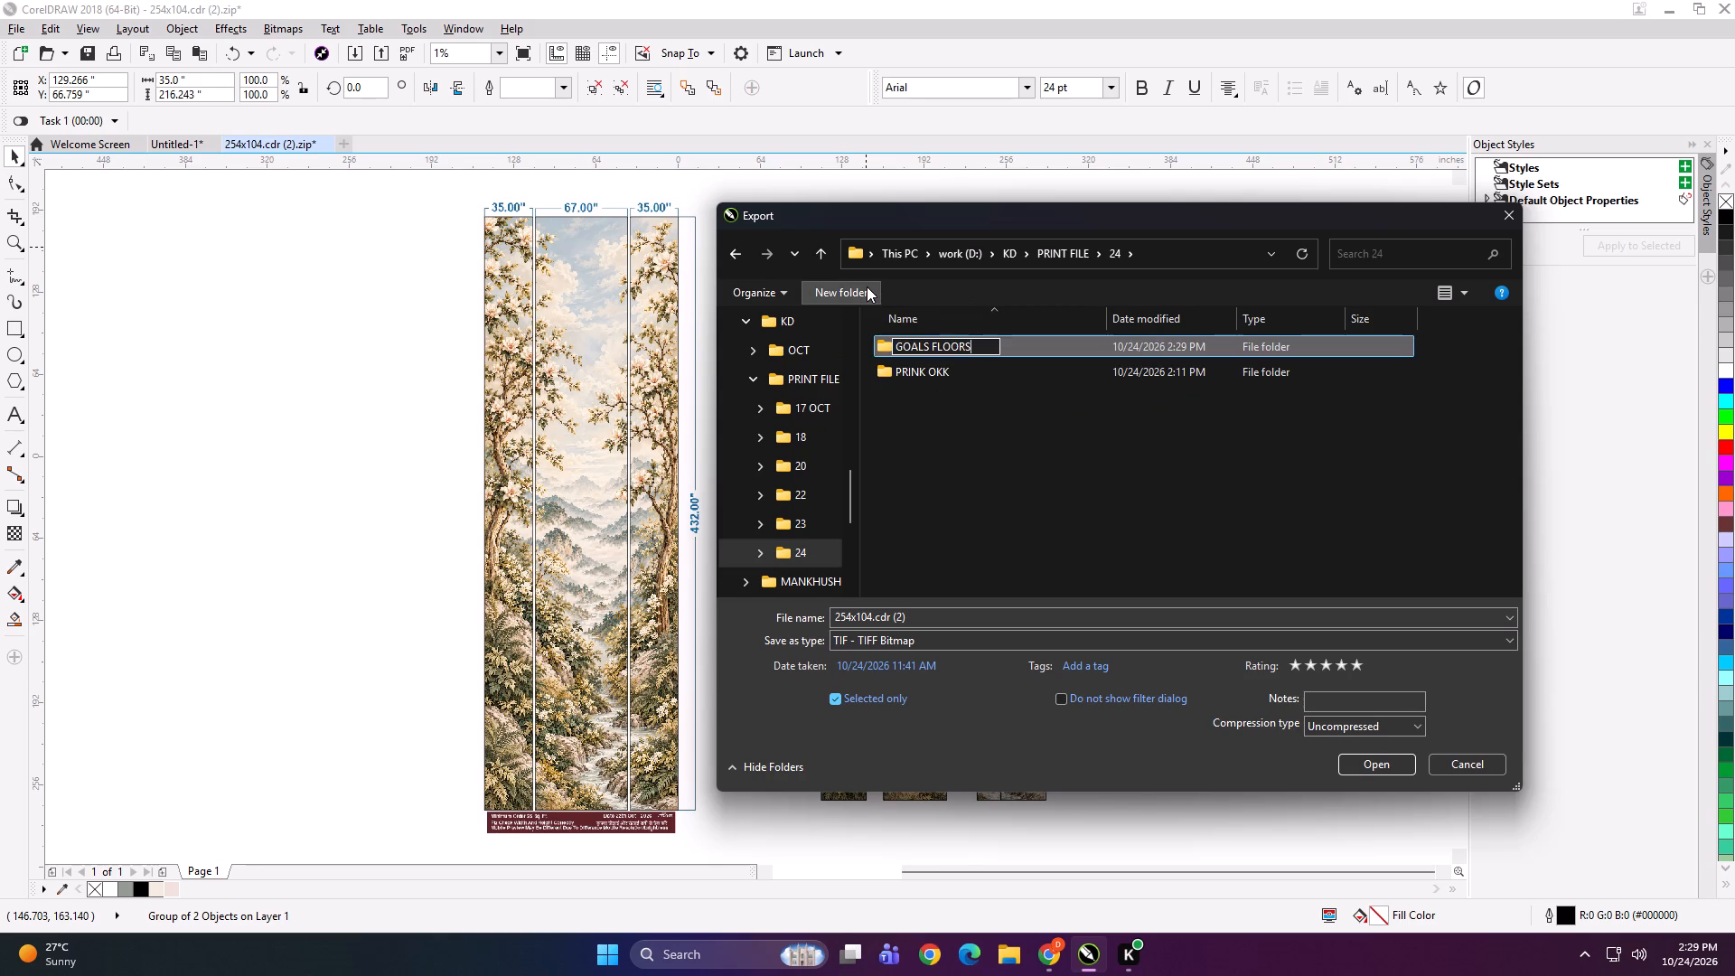
{"action": "double_click", "coordinate": [997, 344]}
Export the selected upper piece of the first, 35-inch-wide strip as a TIFF named "35X216 a nw".
{"action": "left_click", "coordinate": [949, 615]}
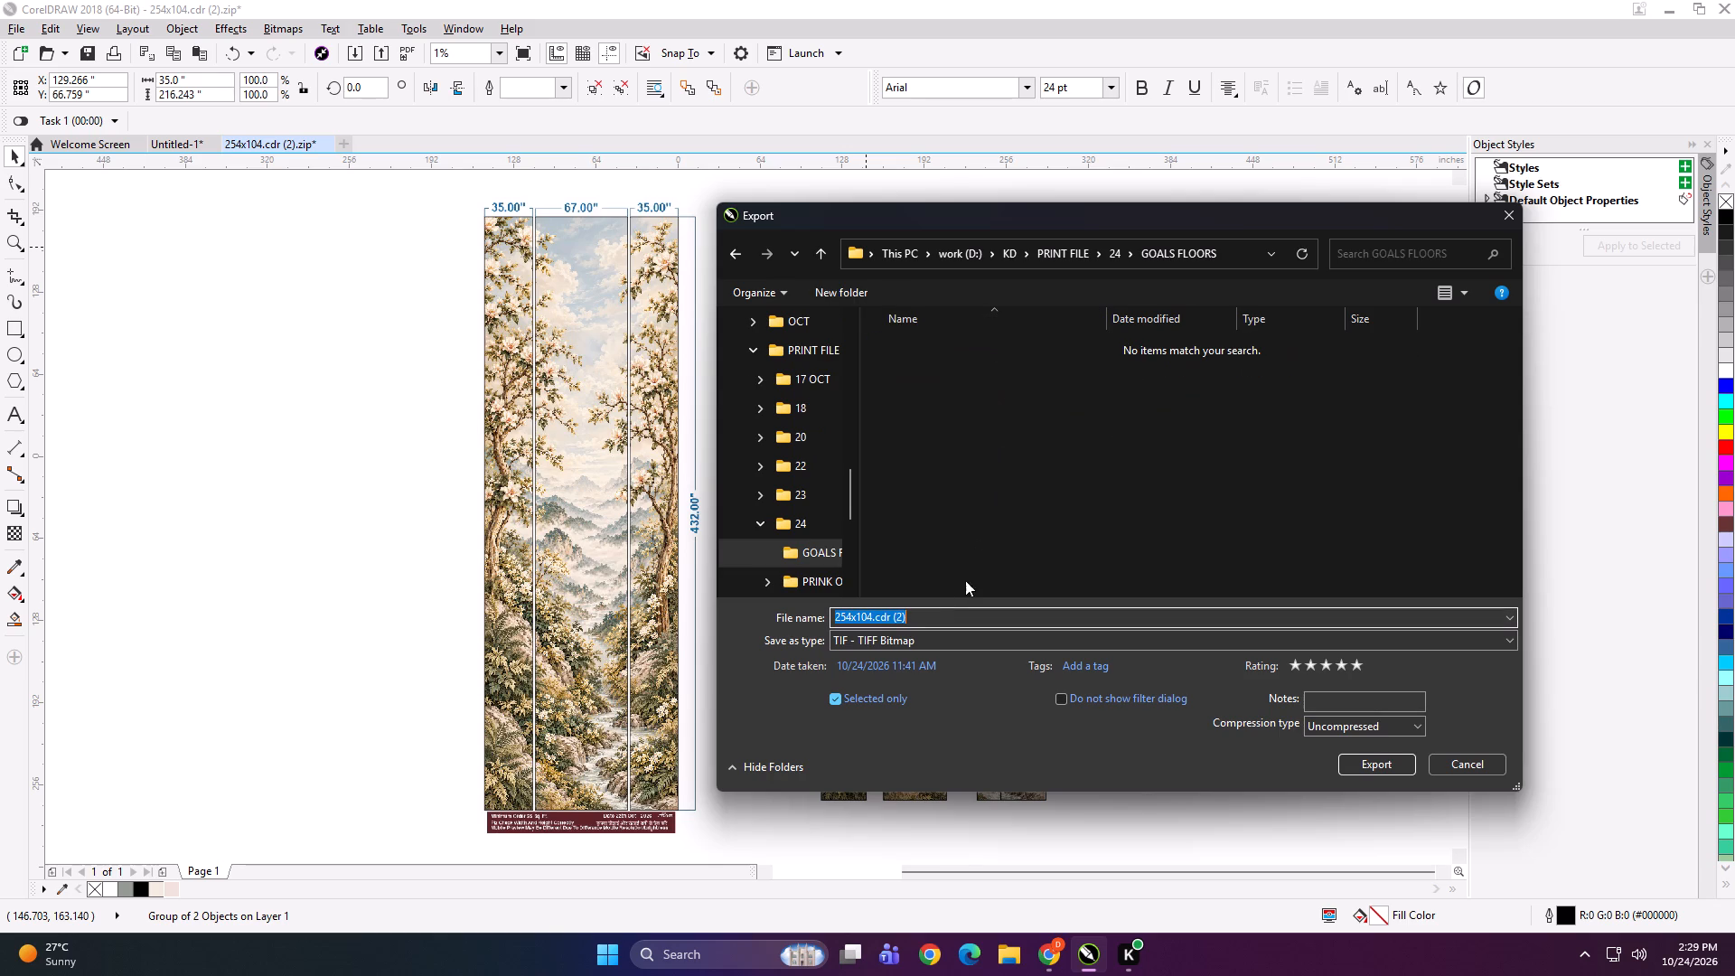
{"action": "type", "text": "35X216 a nw"}
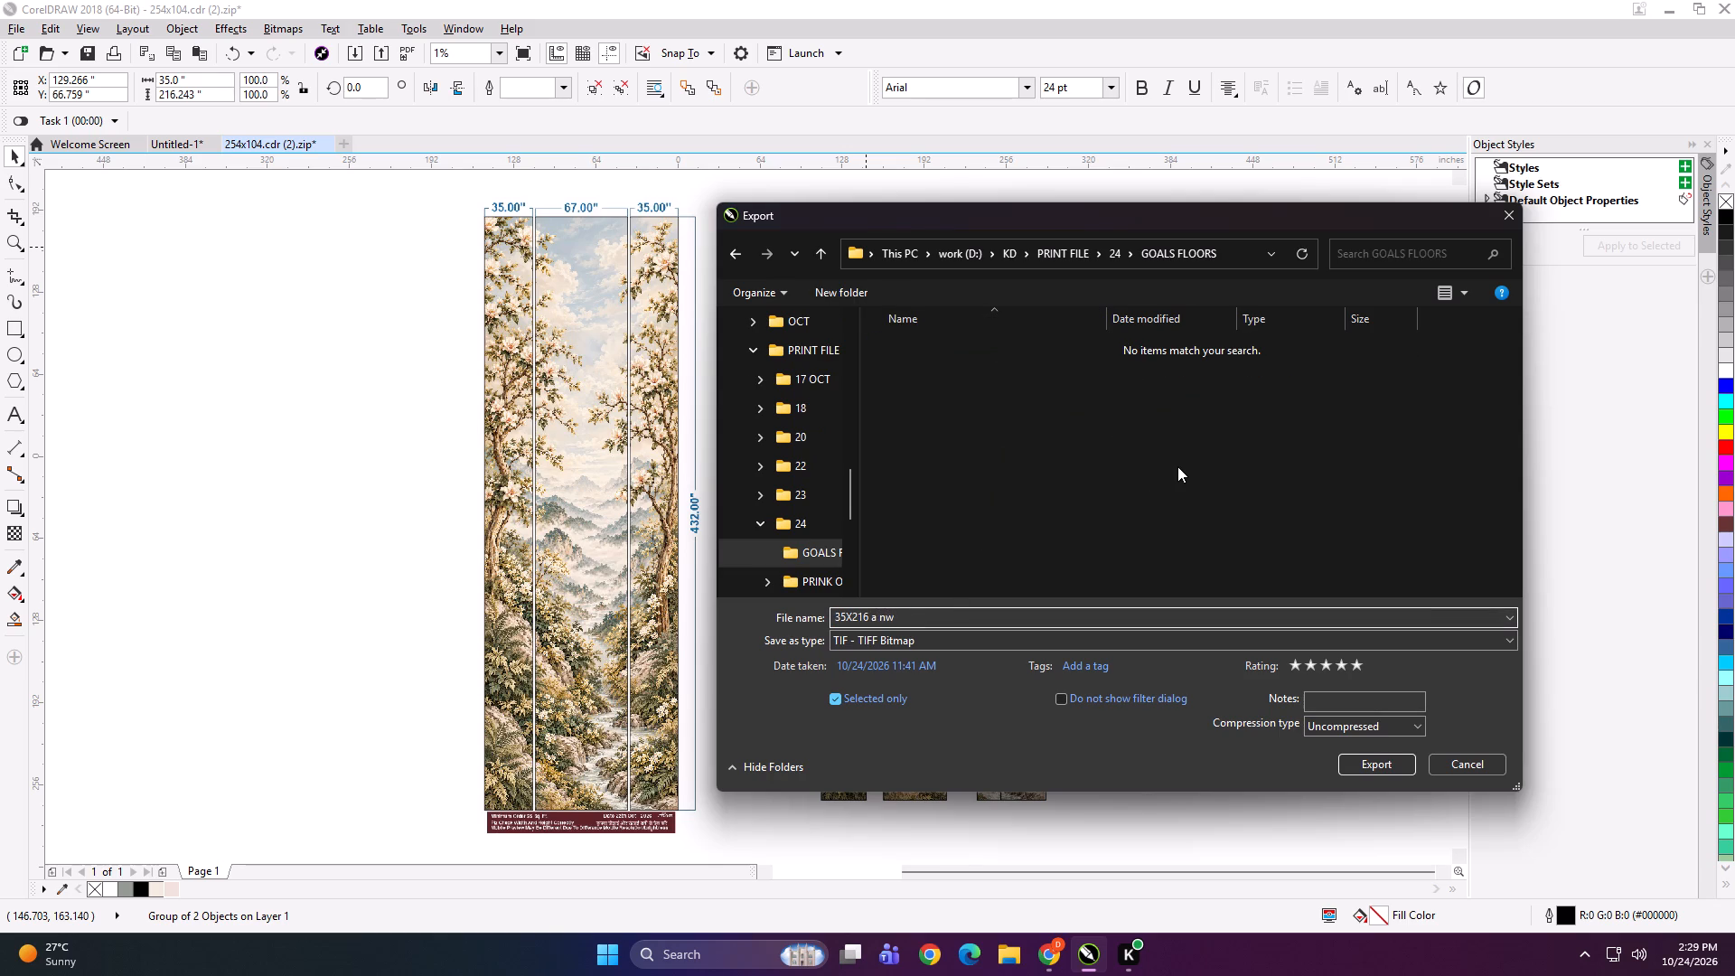
{"action": "key", "text": "Return"}
{"action": "key", "text": "Return"}
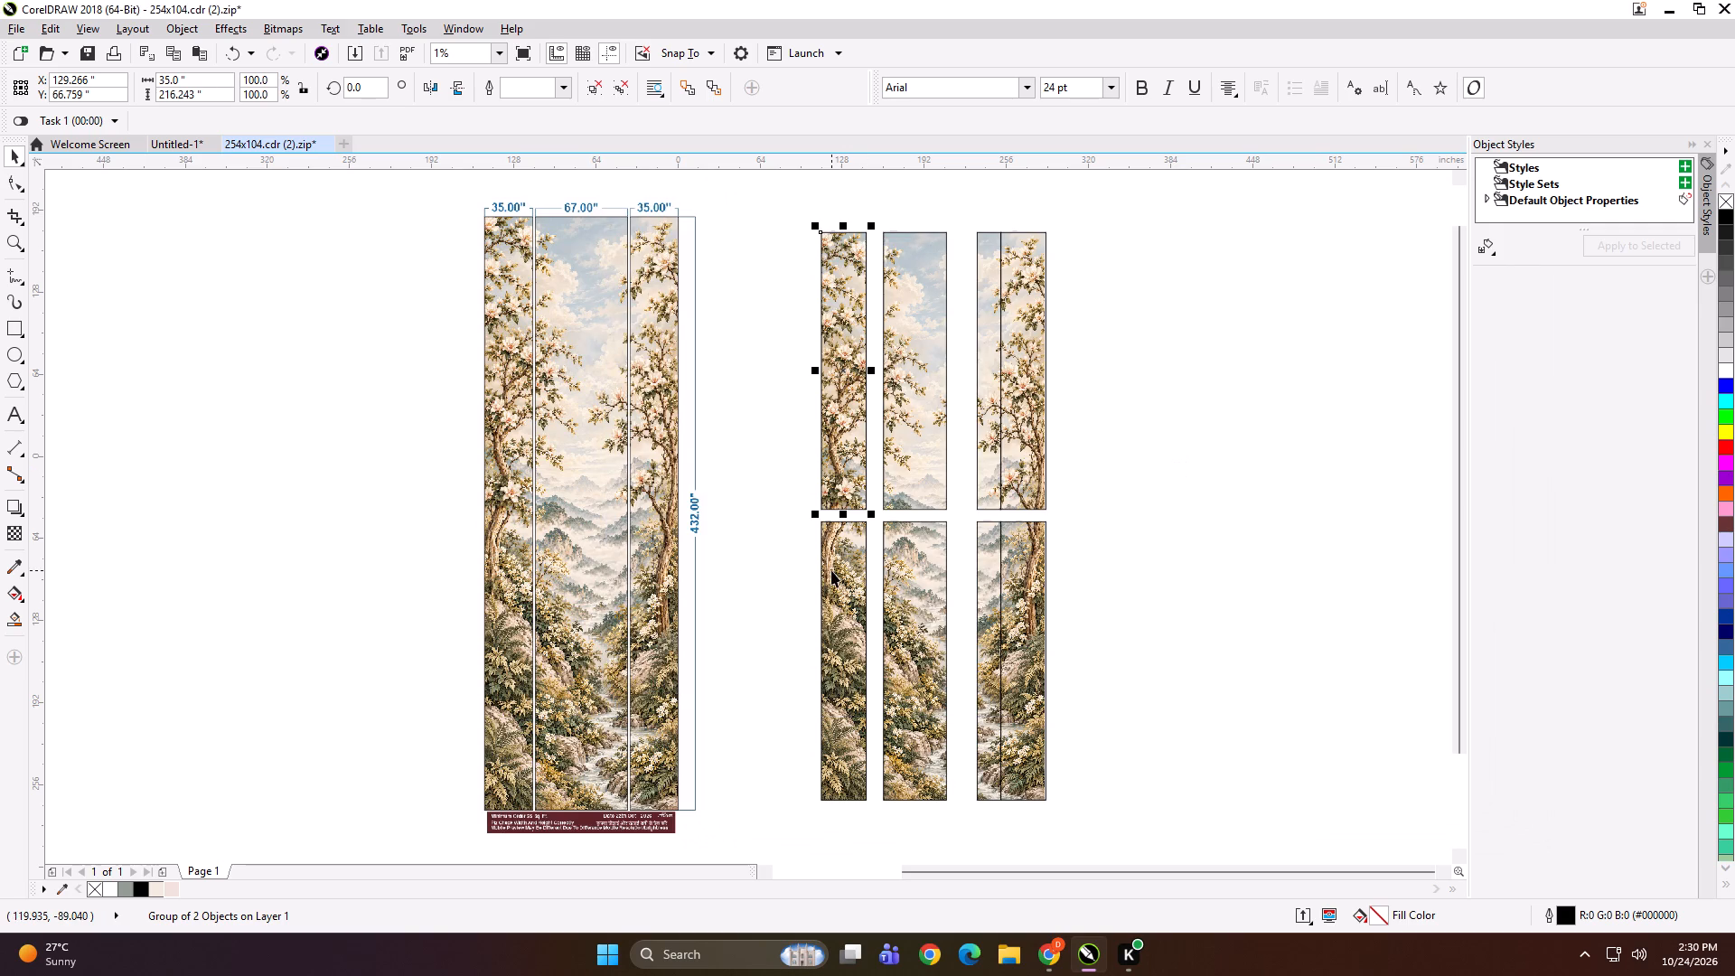
Export the lower piece of the 35-inch-wide strip to the same folder as a TIFF named "35X216 b nw".
{"action": "left_click", "coordinate": [831, 570]}
{"action": "key", "text": "ctrl+e"}
{"action": "key", "text": "ctrl+e"}
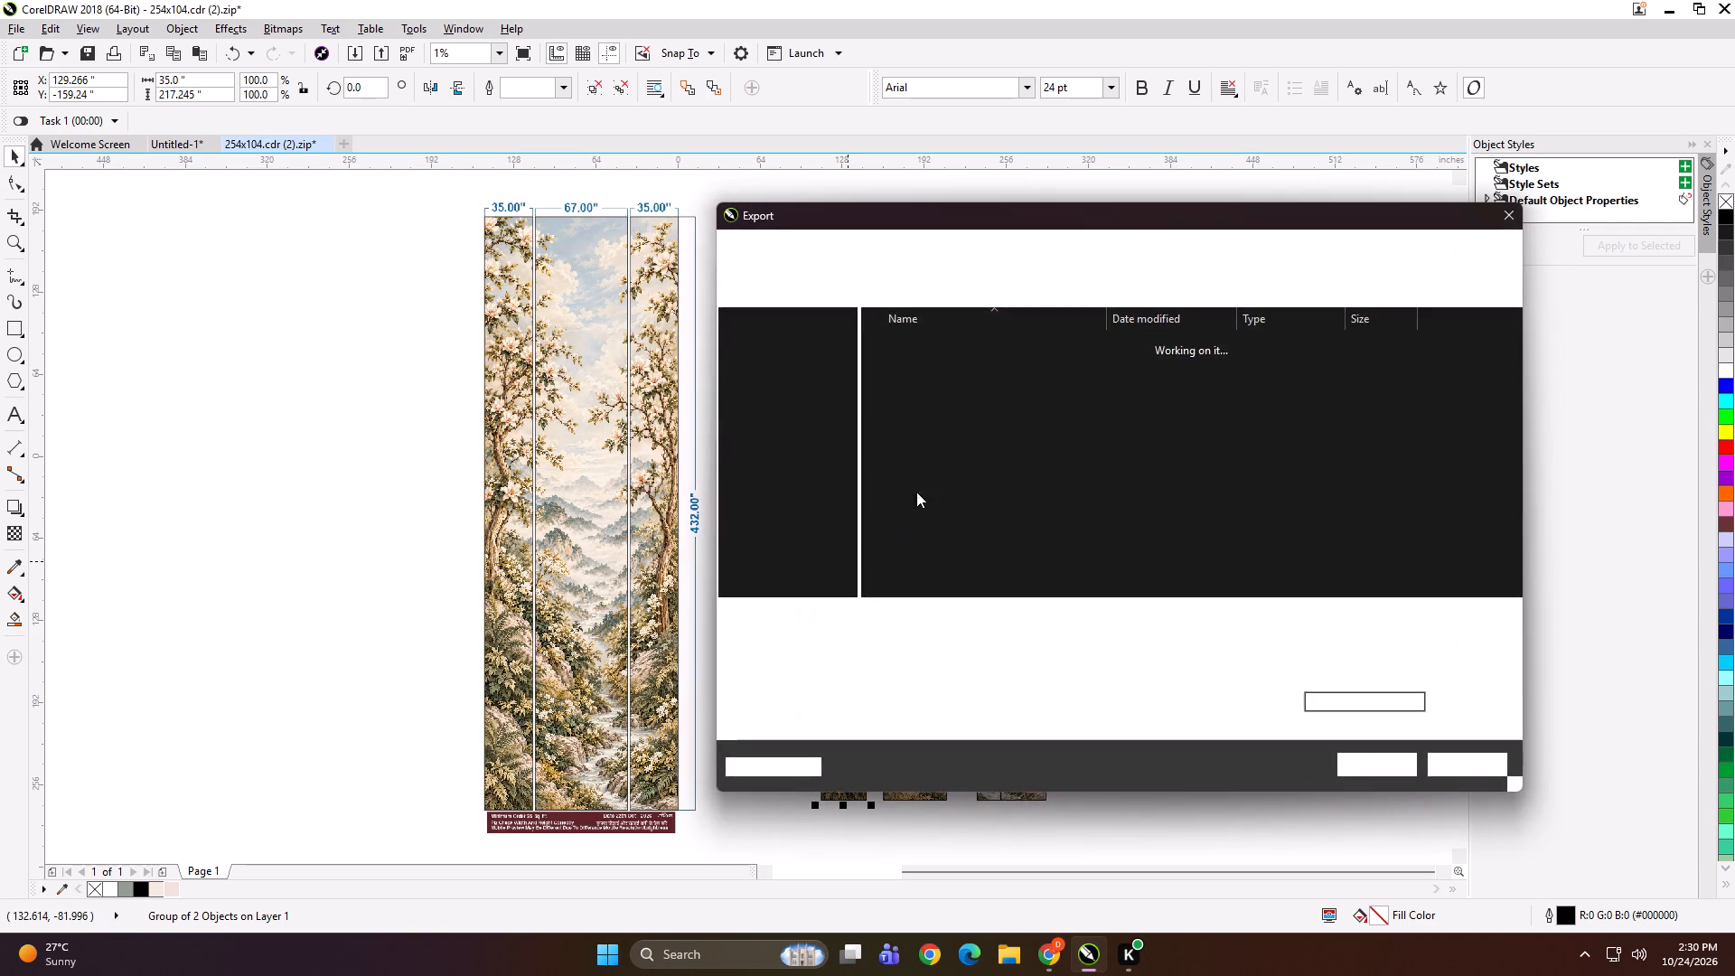
{"action": "left_click", "coordinate": [913, 357]}
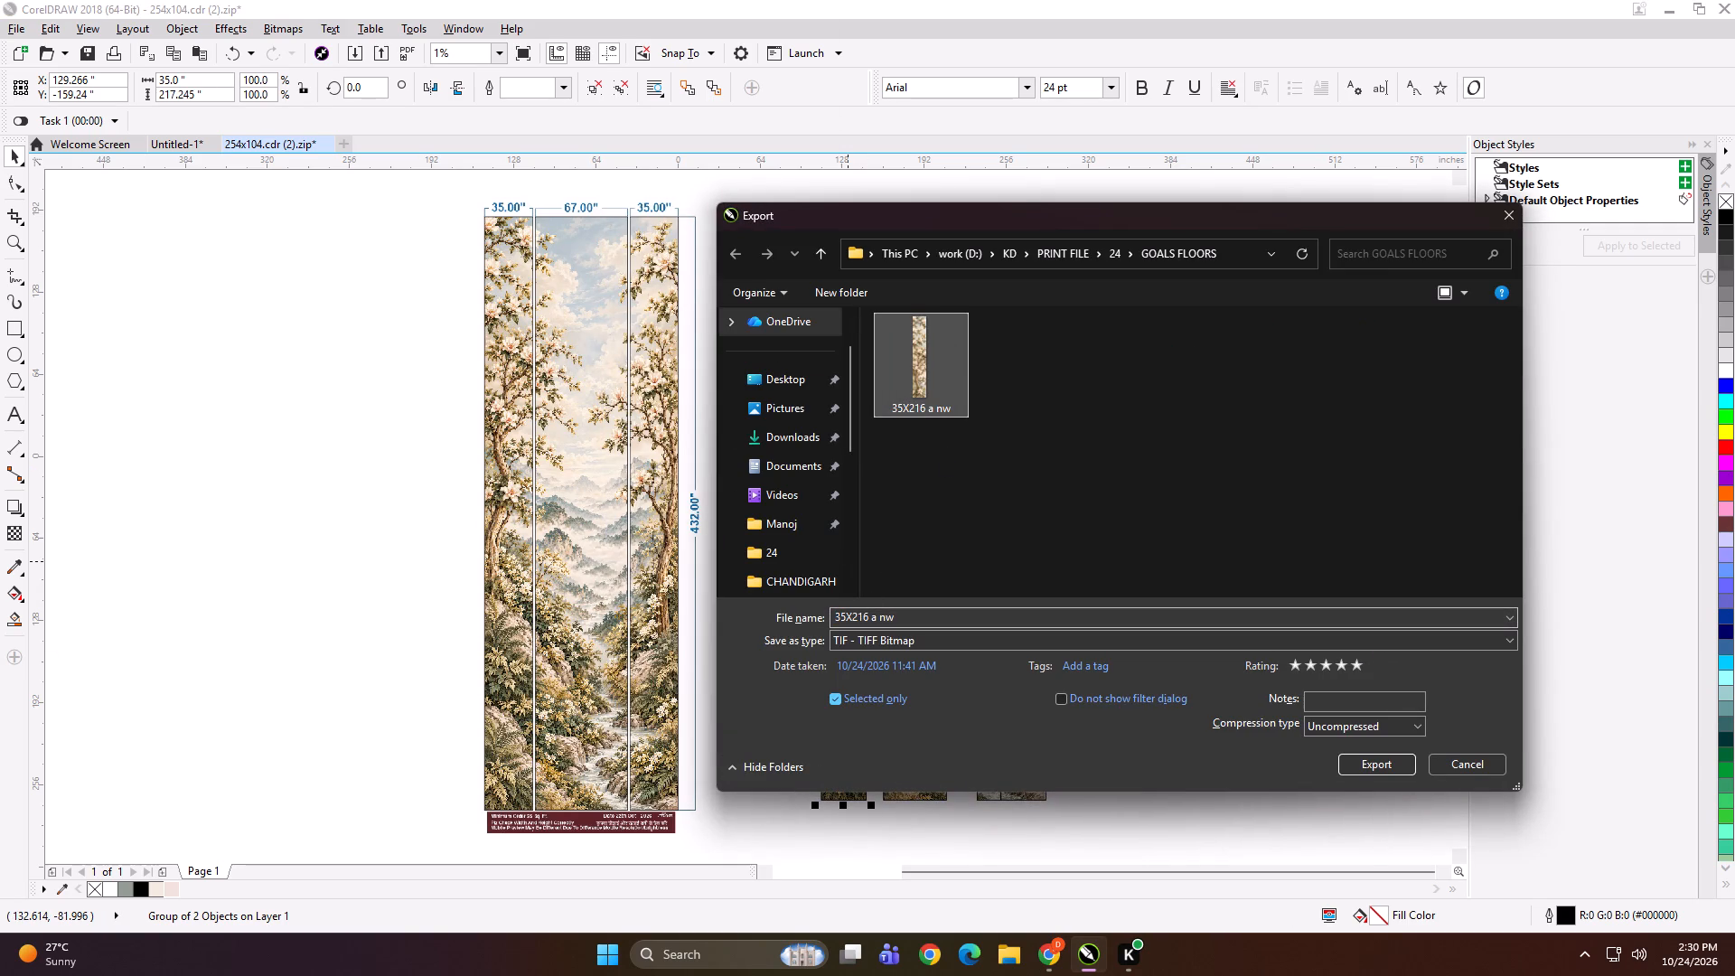
{"action": "double_click", "coordinate": [876, 617]}
{"action": "type", "text": "b"}
{"action": "key", "text": "space"}
{"action": "key", "text": "Return"}
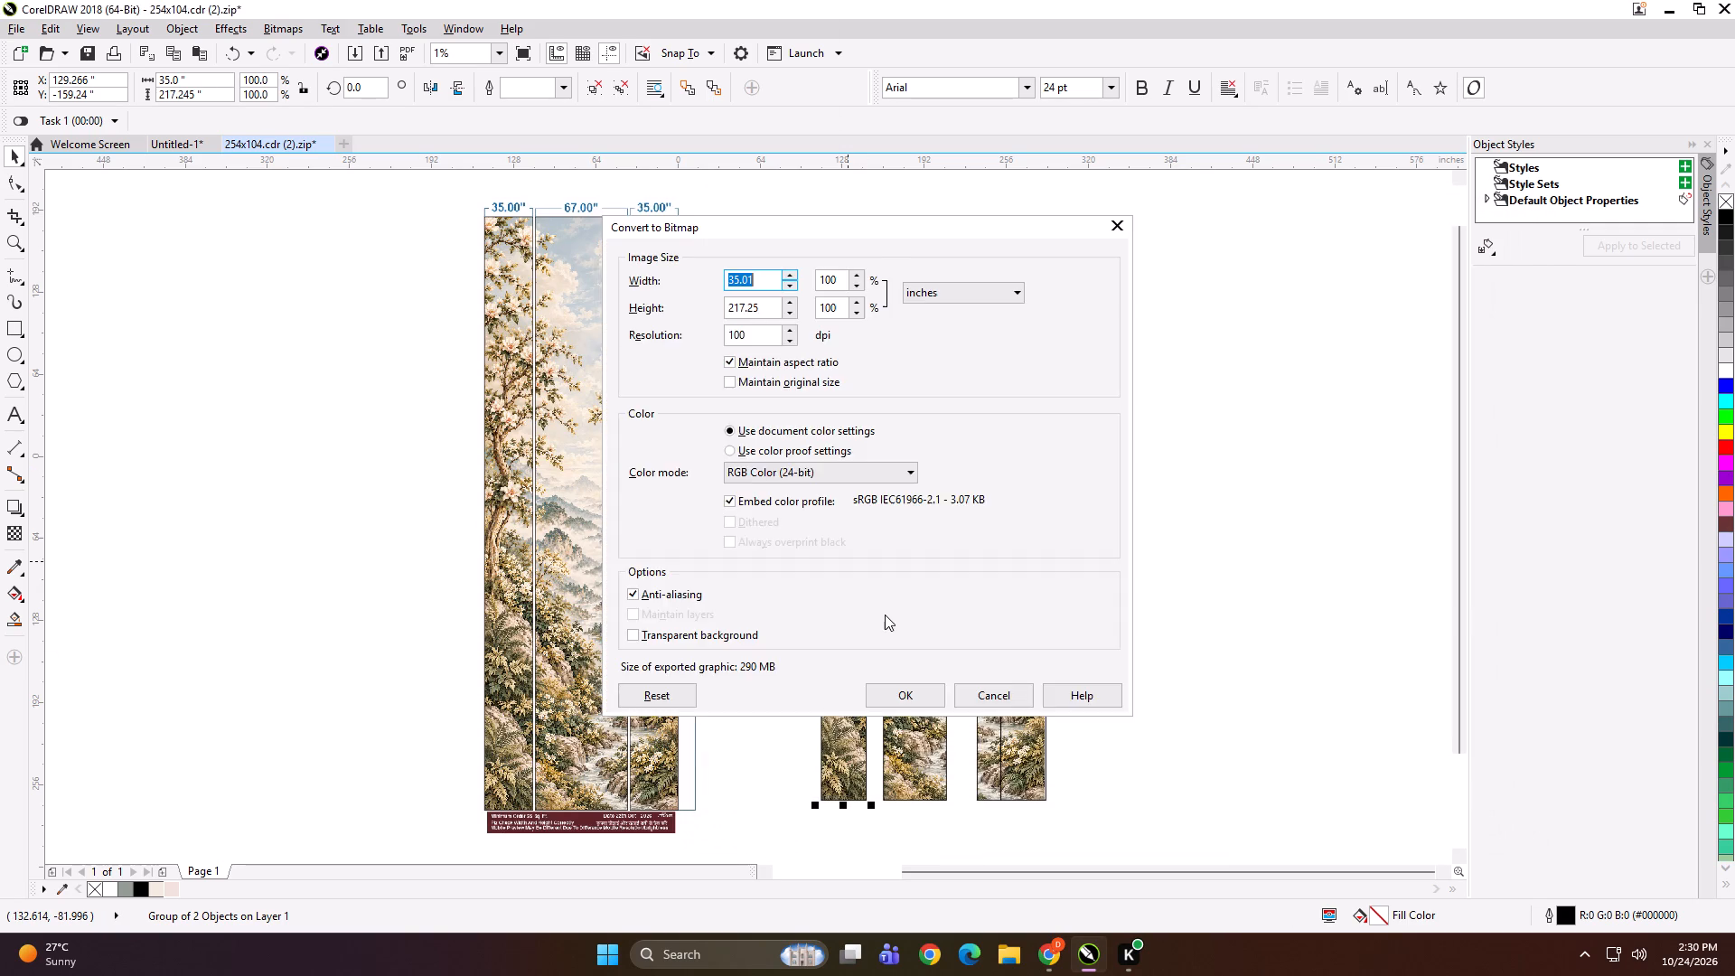
{"action": "key", "text": "Return"}
Export the upper piece of the middle, 49-inch-wide strip as a TIFF named "49X216 a nw".
{"action": "left_click", "coordinate": [932, 441]}
{"action": "key", "text": "ctrl+e"}
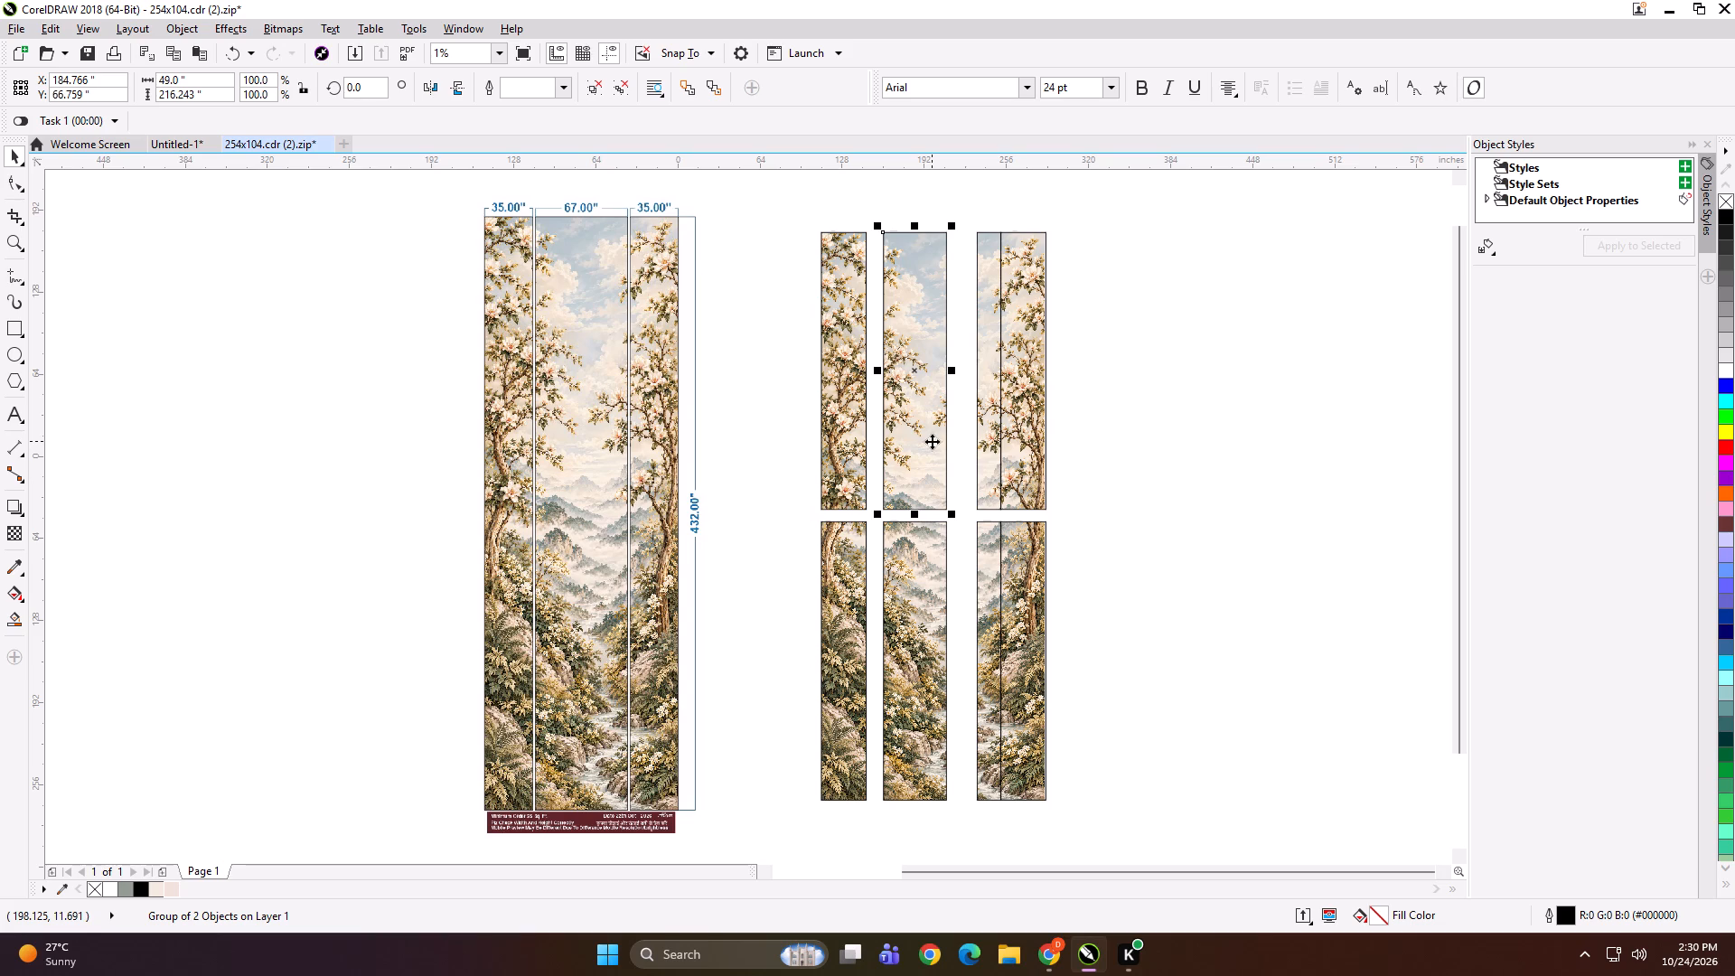
{"action": "key", "text": "ctrl+e"}
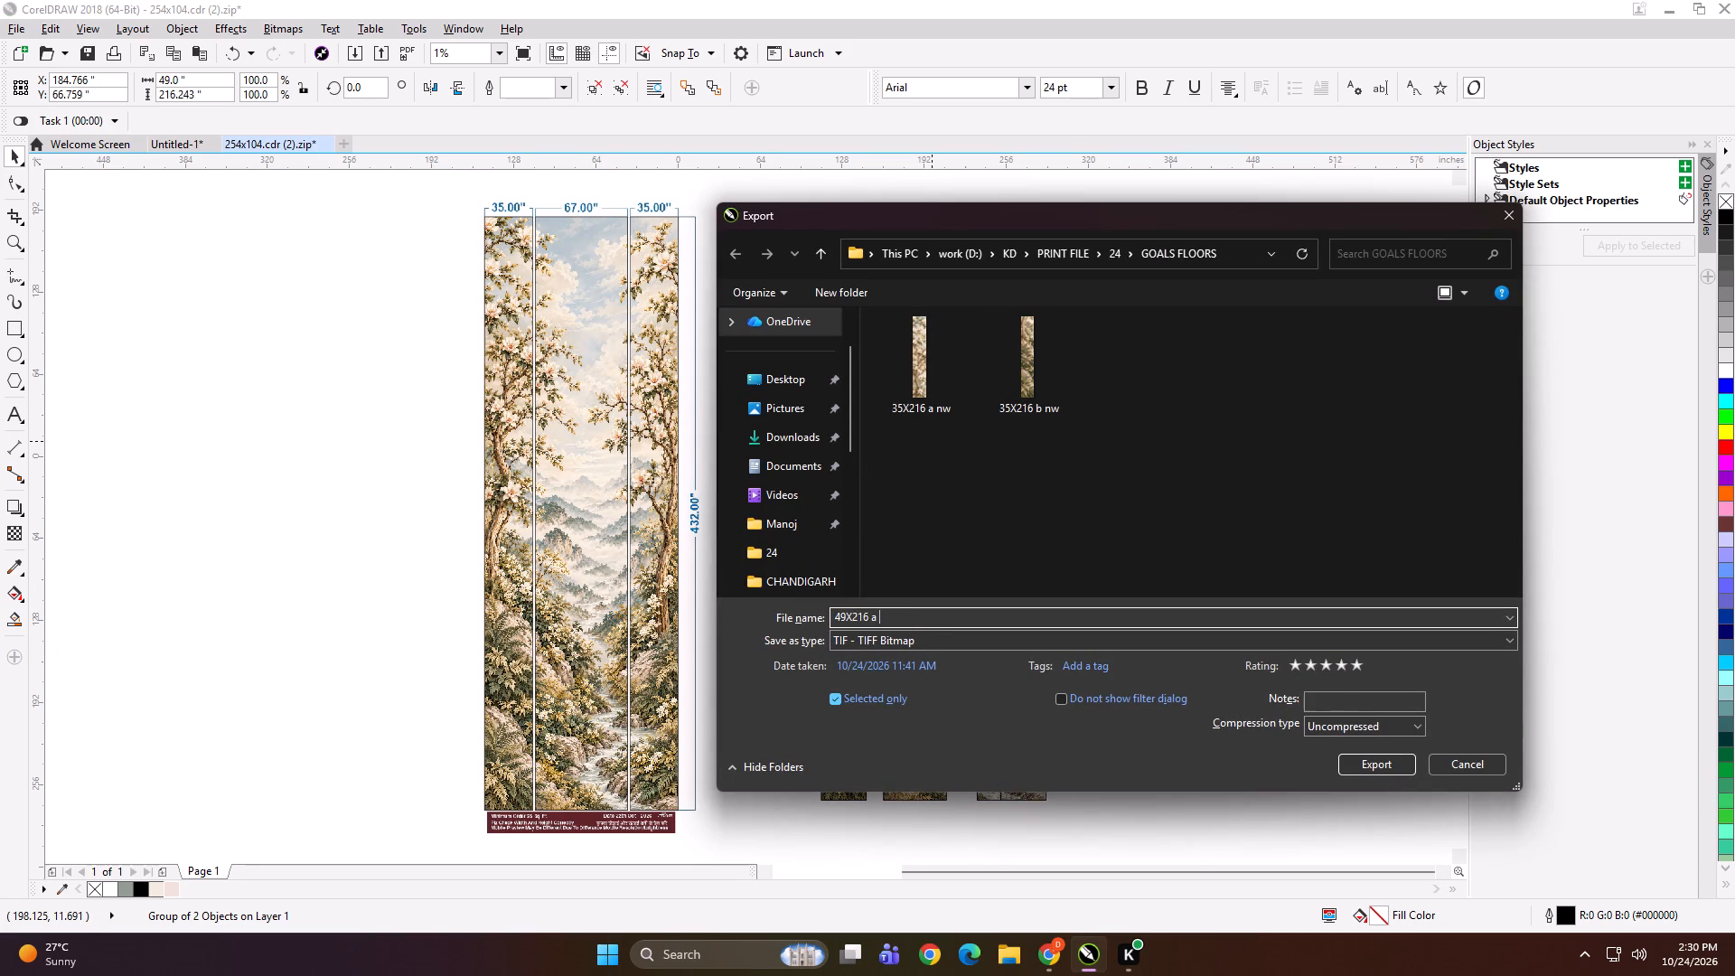
{"action": "type", "text": "nw"}
{"action": "key", "text": "Return"}
{"action": "key", "text": "Return"}
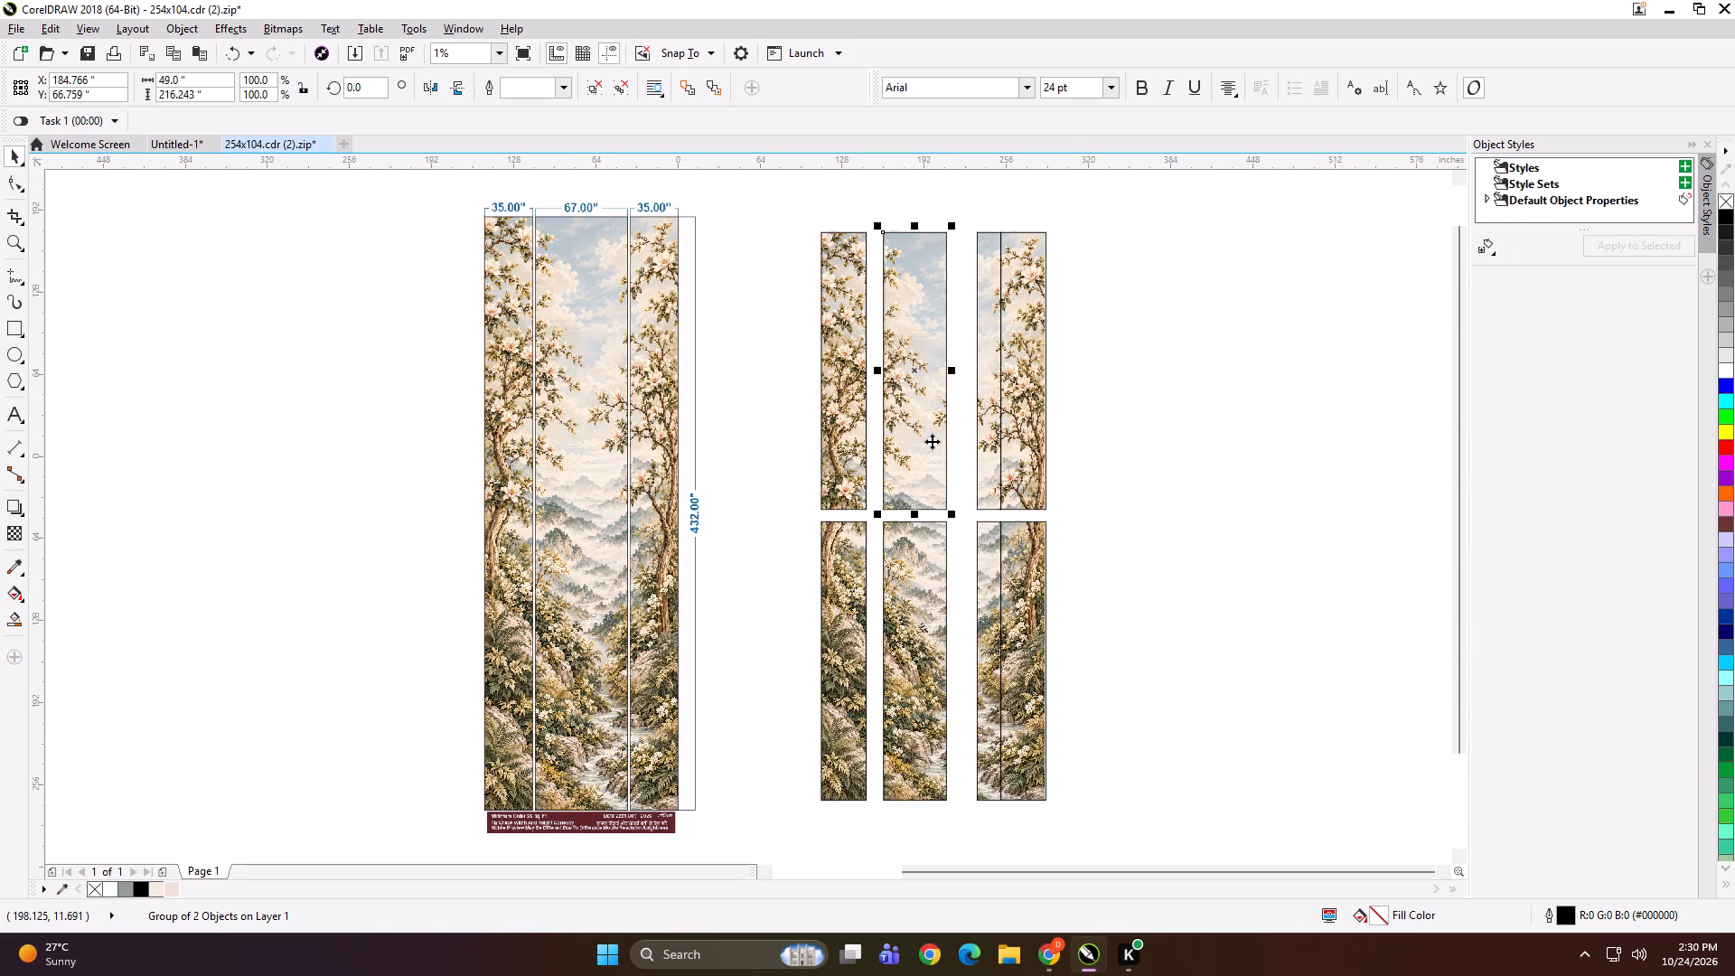
Export the lower piece of the 49-inch-wide middle strip as a TIFF named "49X216 b nw".
{"action": "left_click", "coordinate": [928, 525]}
{"action": "key", "text": "ctrl+e"}
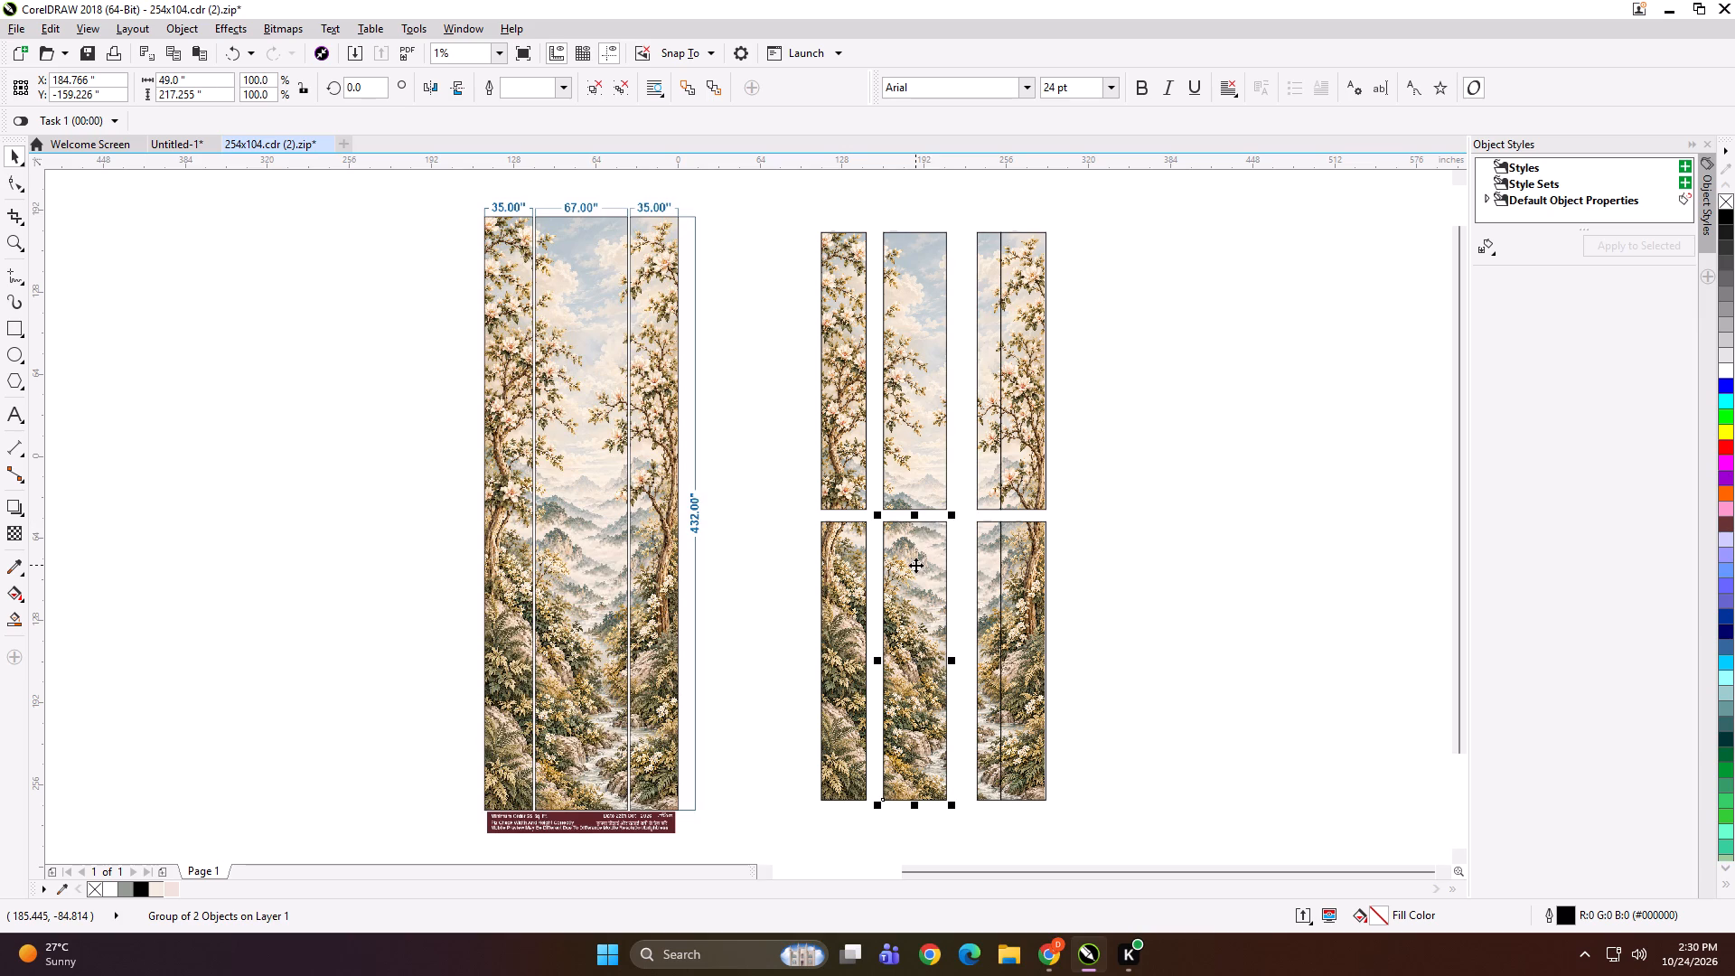
{"action": "key", "text": "ctrl+e"}
{"action": "left_click", "coordinate": [1115, 526]}
{"action": "left_click", "coordinate": [919, 564]}
{"action": "key", "text": "ctrl+e"}
{"action": "left_click", "coordinate": [1122, 352]}
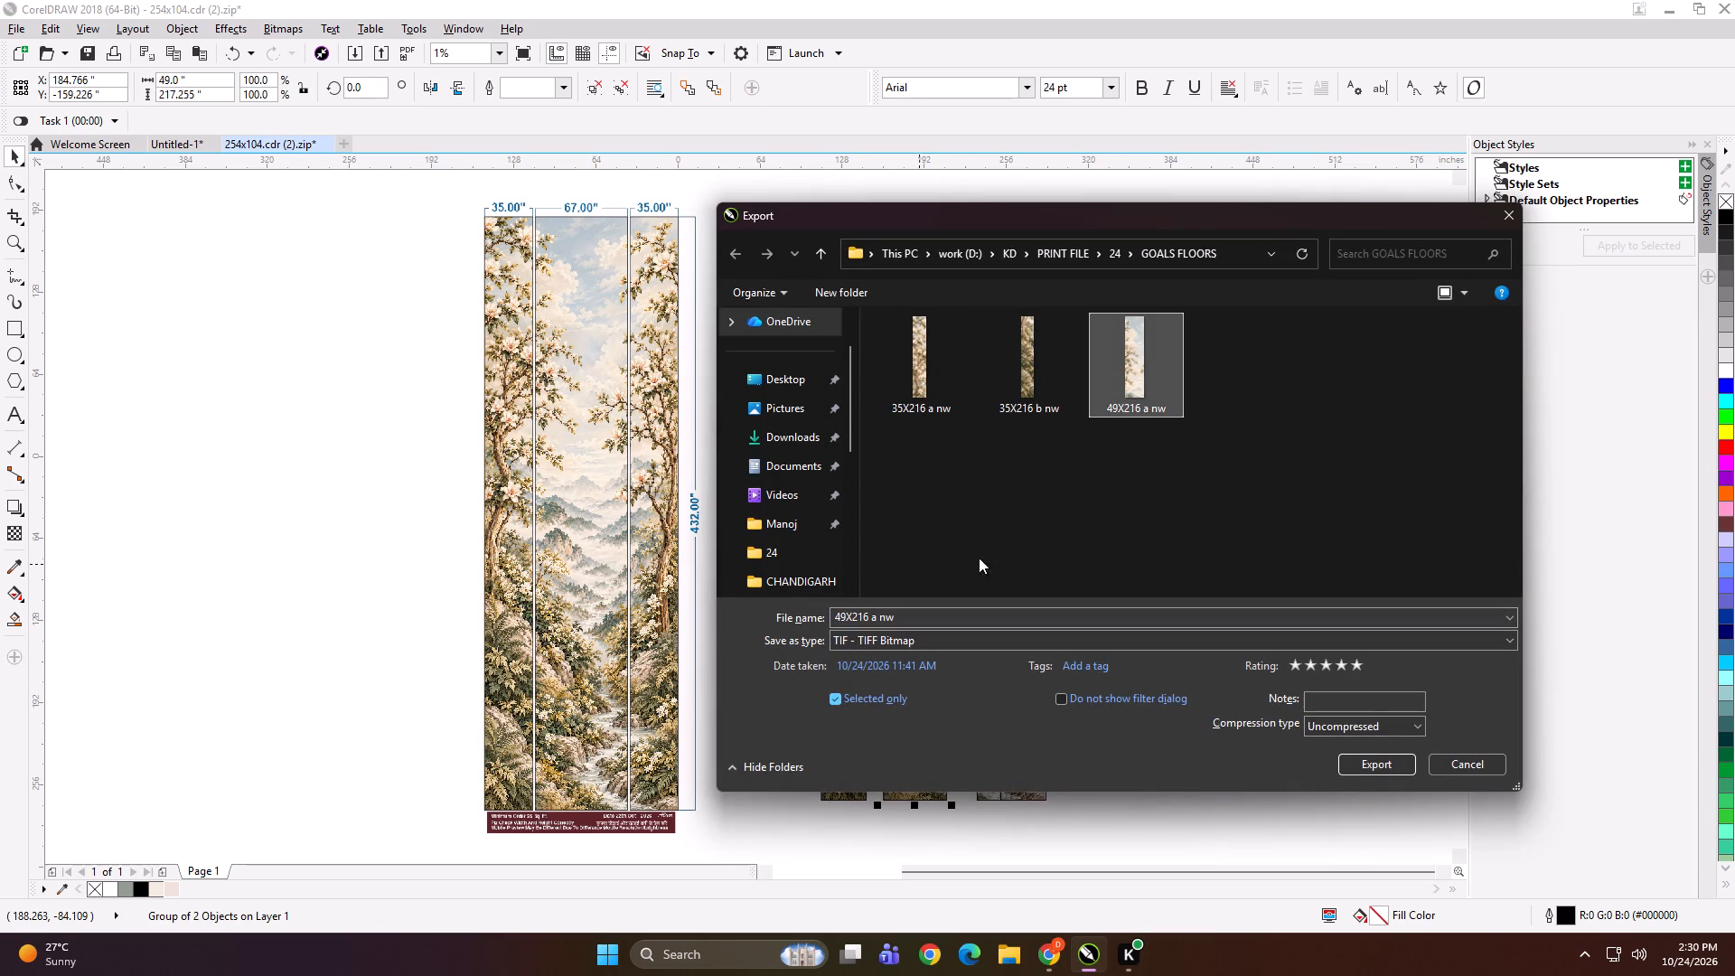
{"action": "double_click", "coordinate": [877, 618]}
{"action": "type", "text": "b"}
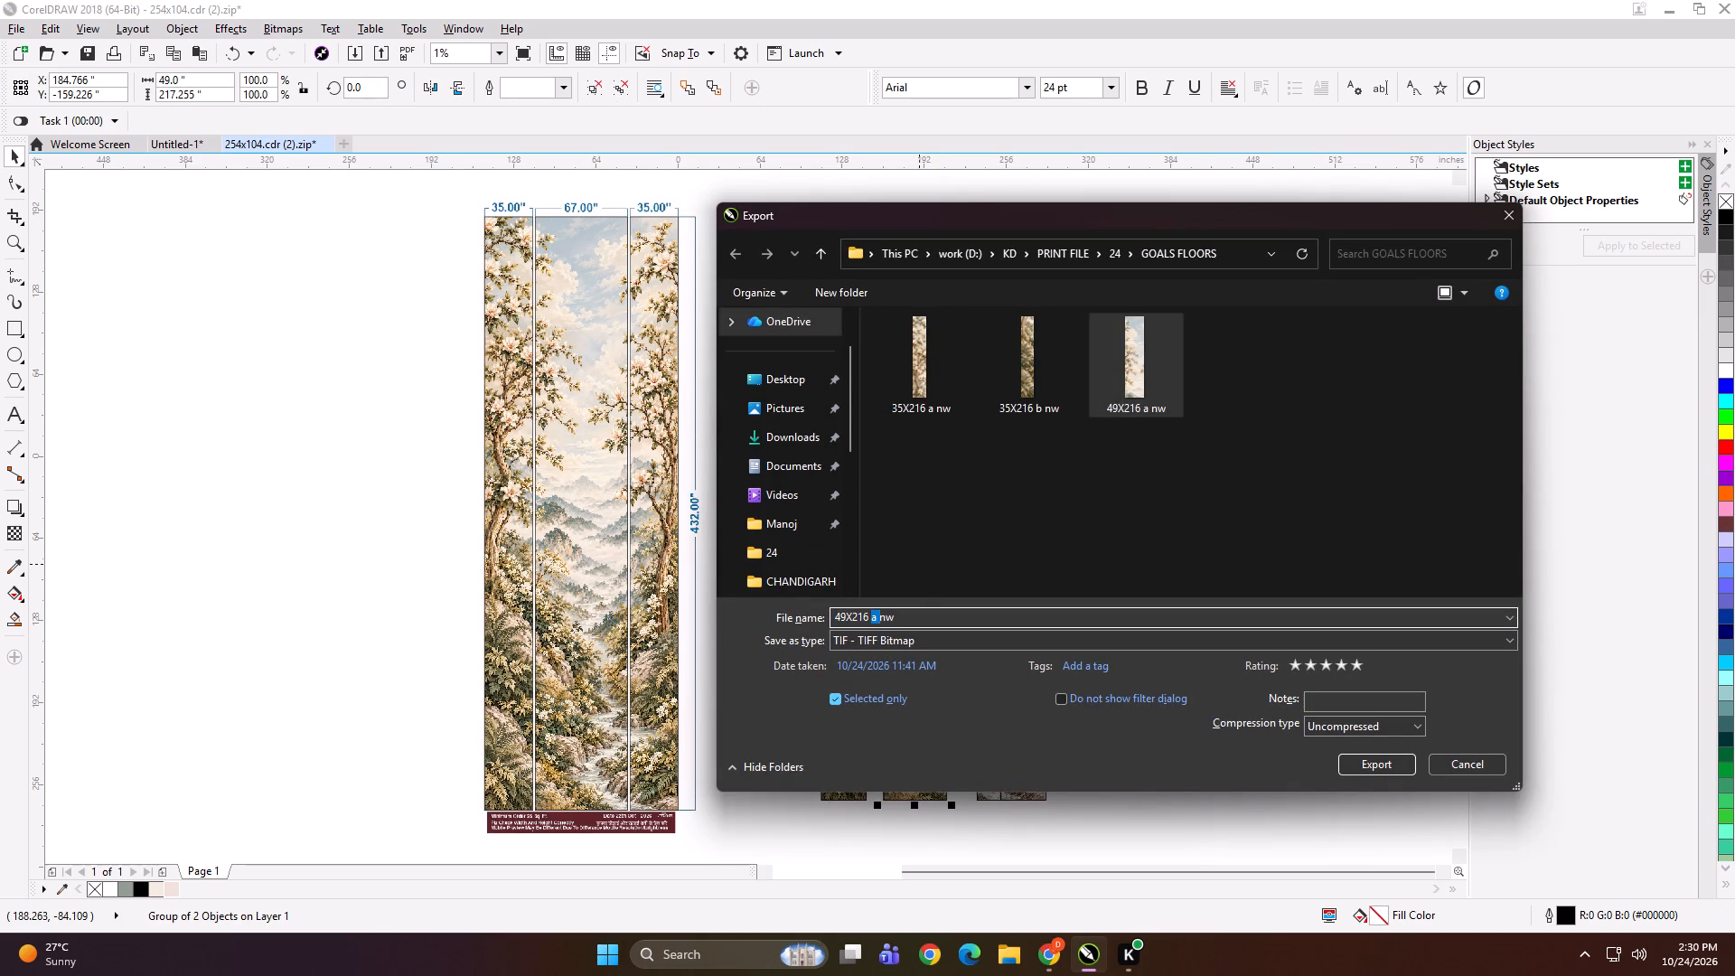
{"action": "key", "text": "space"}
{"action": "key", "text": "Return"}
{"action": "key", "text": "Return"}
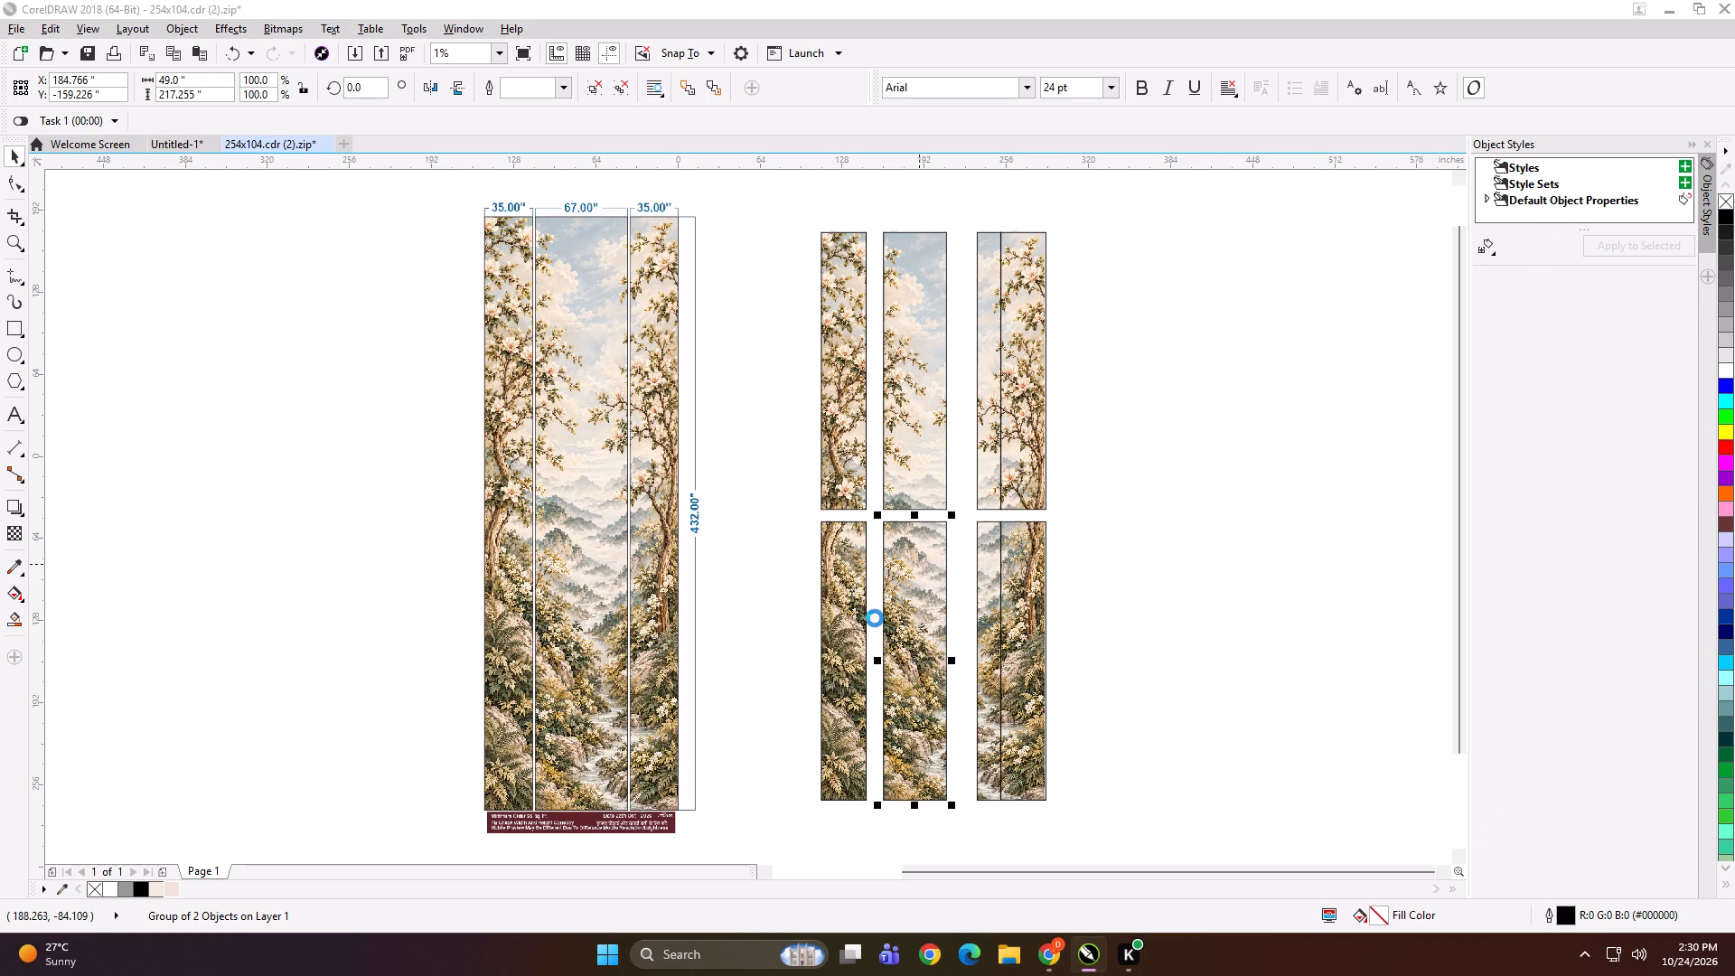
Group the two adjoining upper pieces of the third strip and export the group as a TIFF named "53.5X216 a nw".
{"action": "left_click", "coordinate": [1022, 305]}
{"action": "left_click", "coordinate": [1096, 220]}
{"action": "left_click_drag", "start_coordinate": [1095, 204], "coordinate": [1093, 205]}
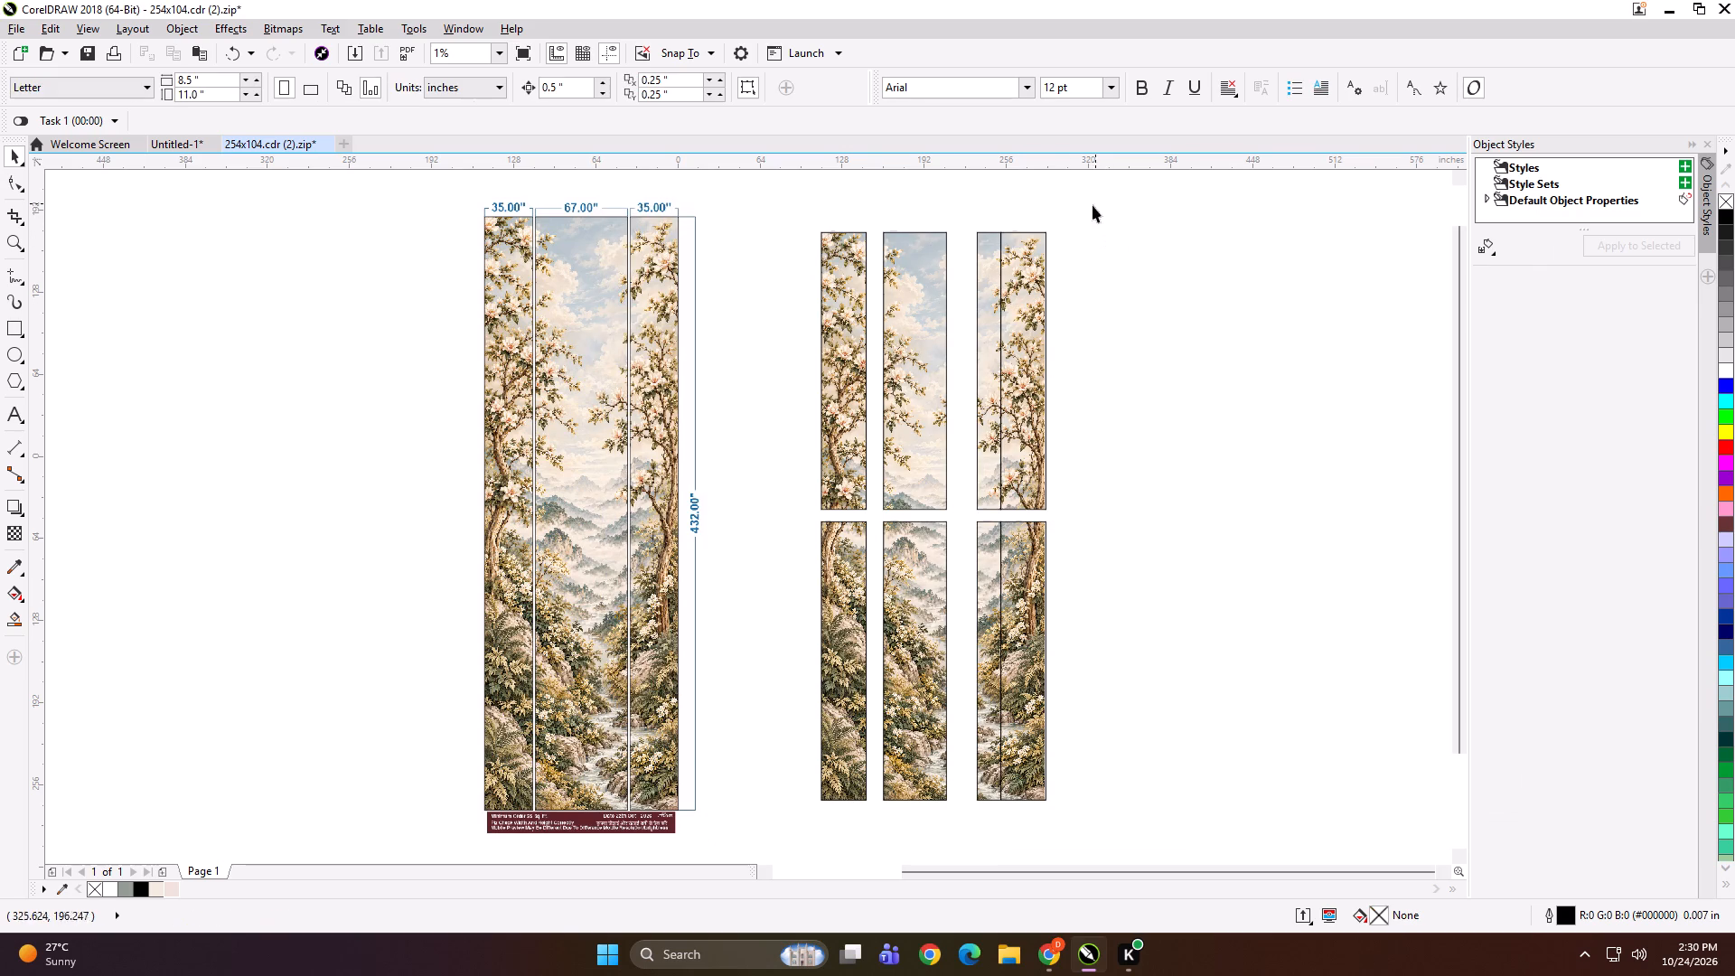
{"action": "left_click_drag", "start_coordinate": [1093, 205], "coordinate": [935, 521]}
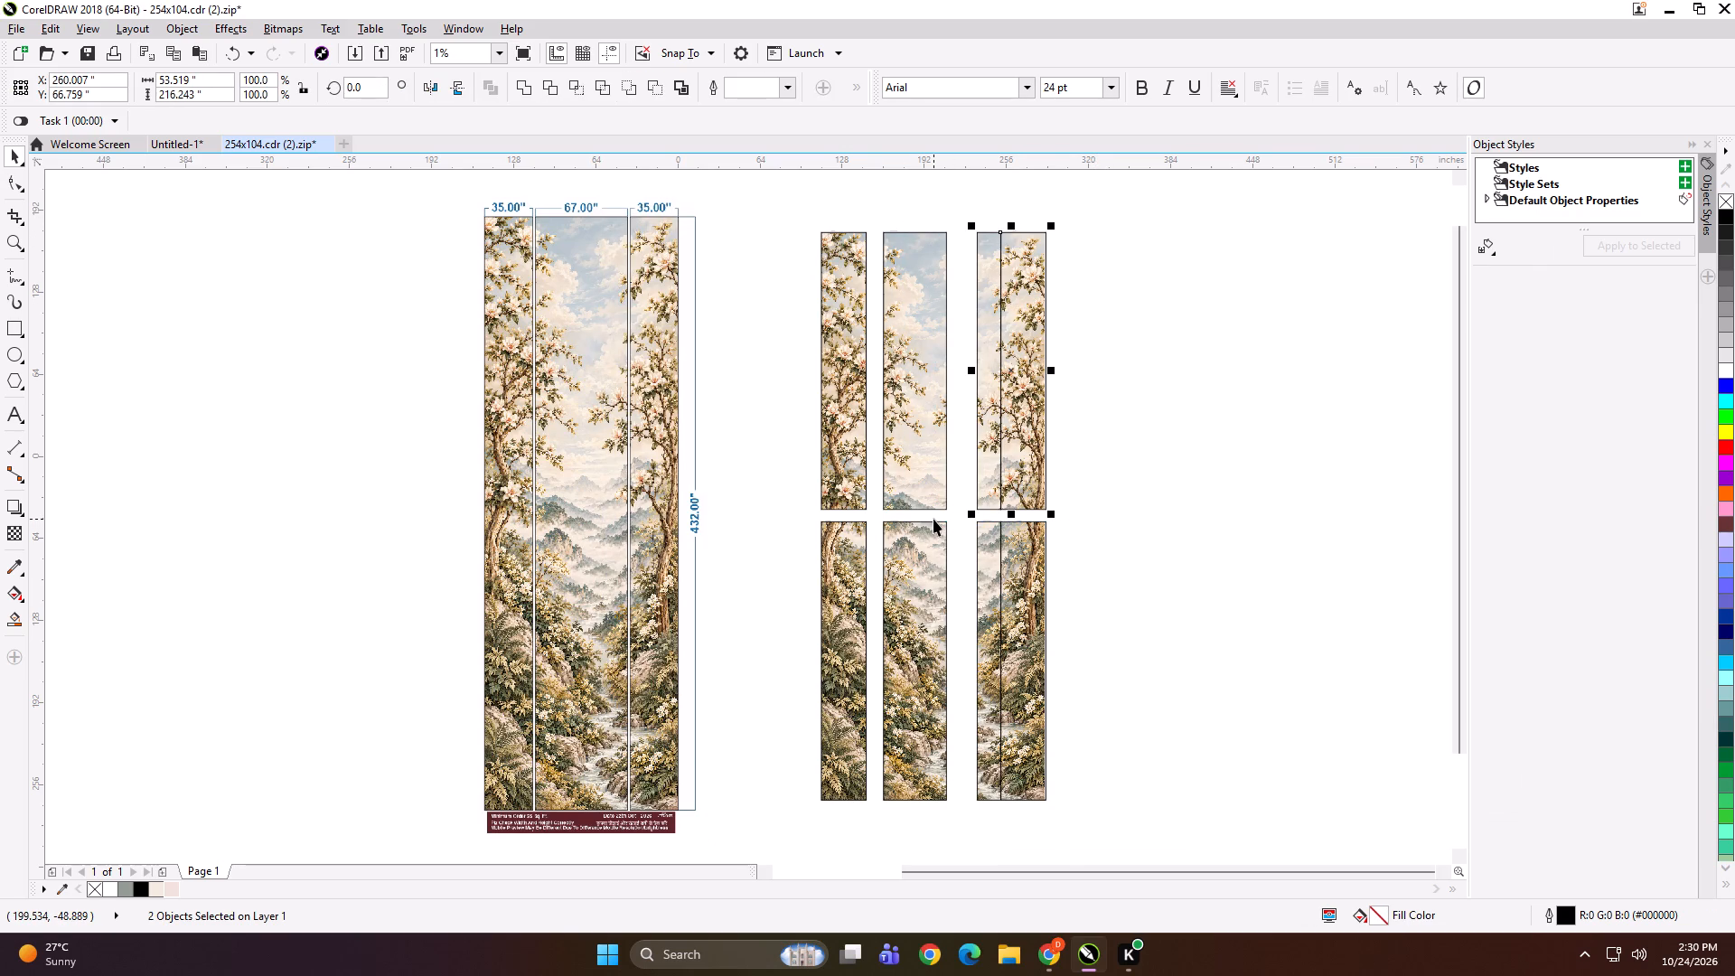
{"action": "key", "text": "ctrl+g"}
{"action": "key", "text": "ctrl+e"}
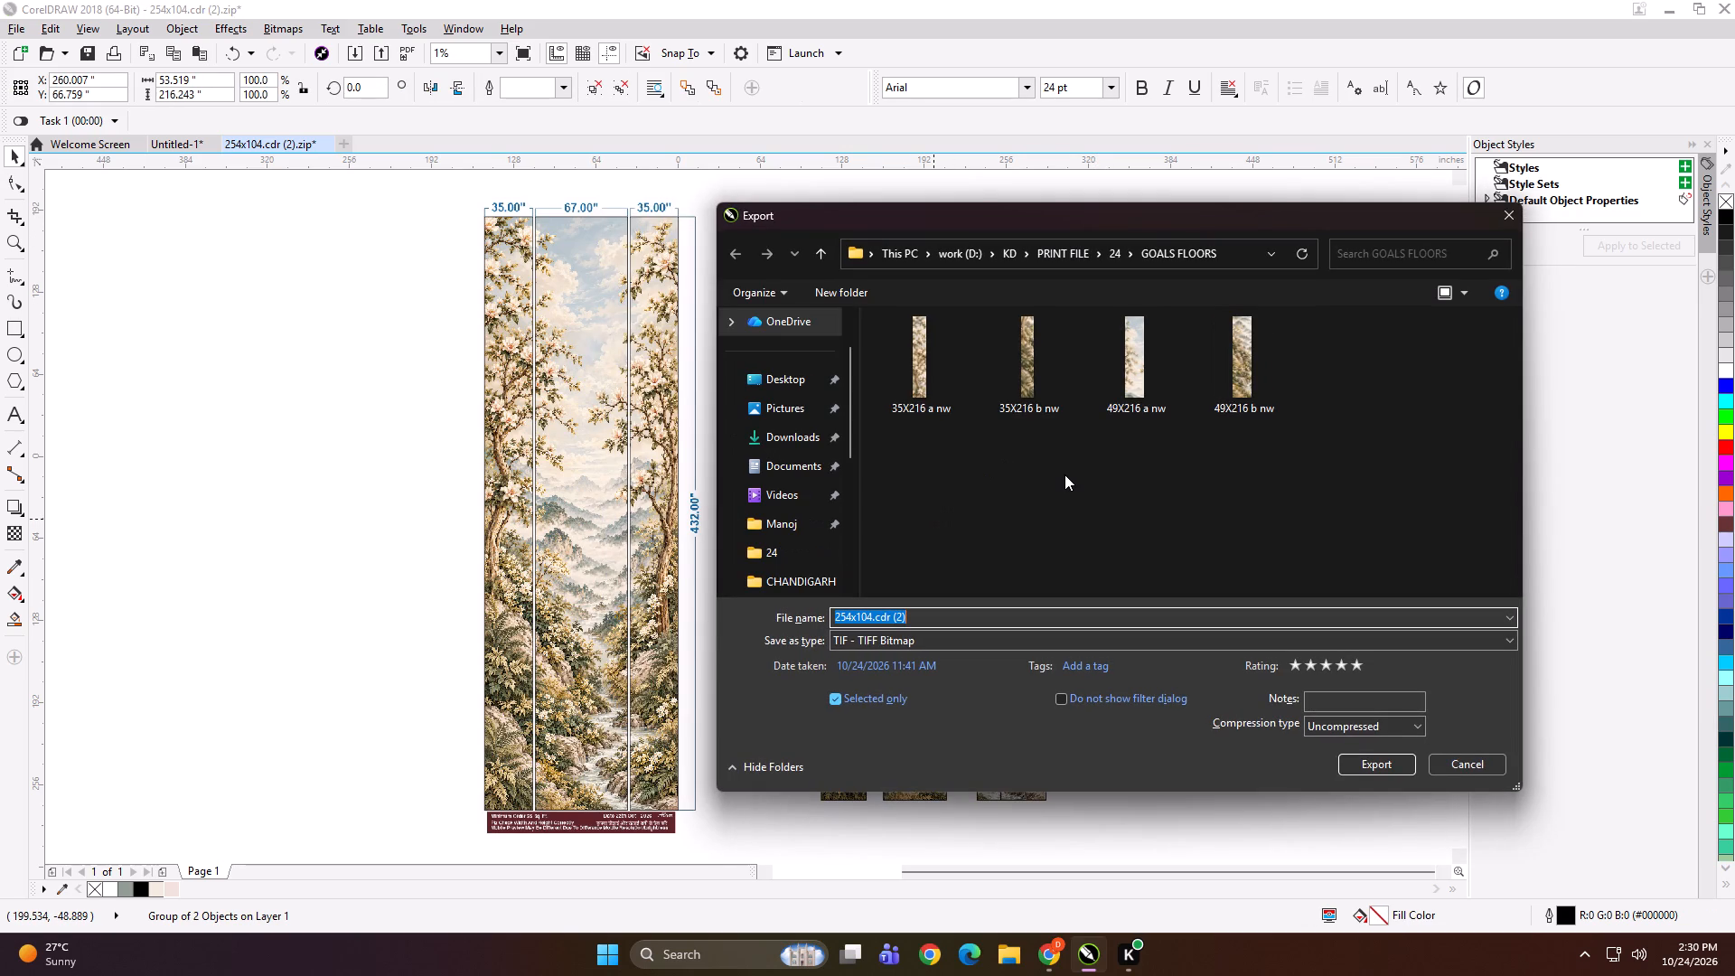
{"action": "type", "text": "53.5X216"}
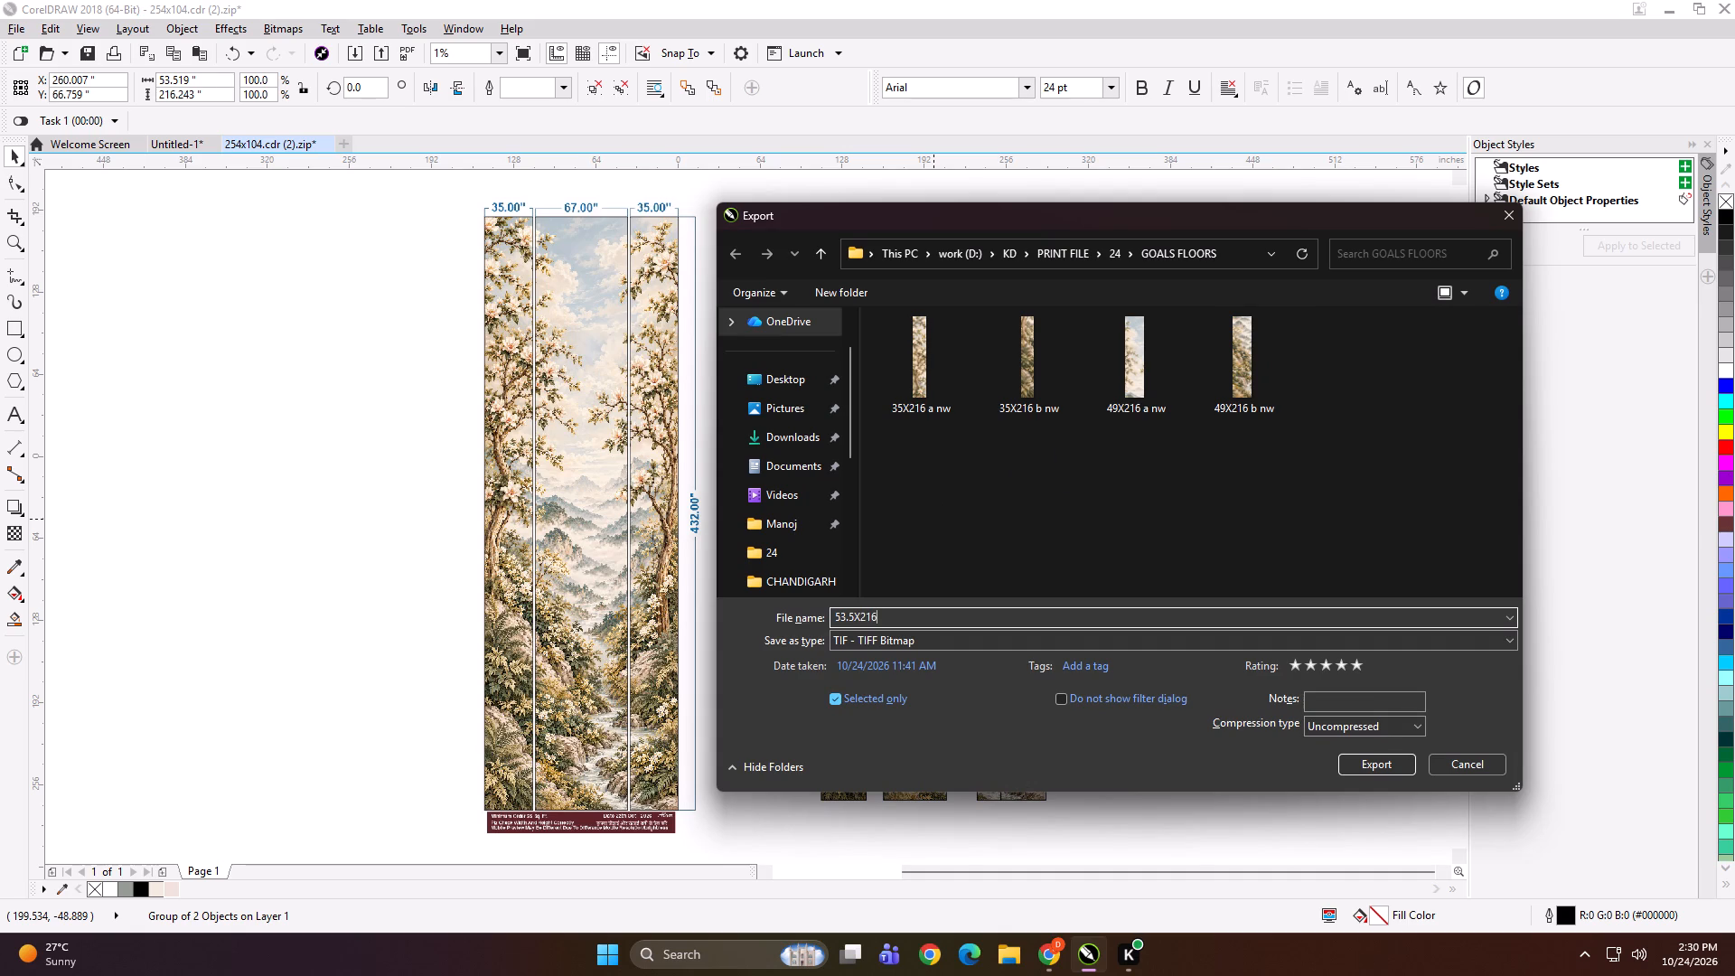
{"action": "key", "text": "space"}
{"action": "type", "text": "a nw"}
{"action": "key", "text": "Return"}
{"action": "key", "text": "Return"}
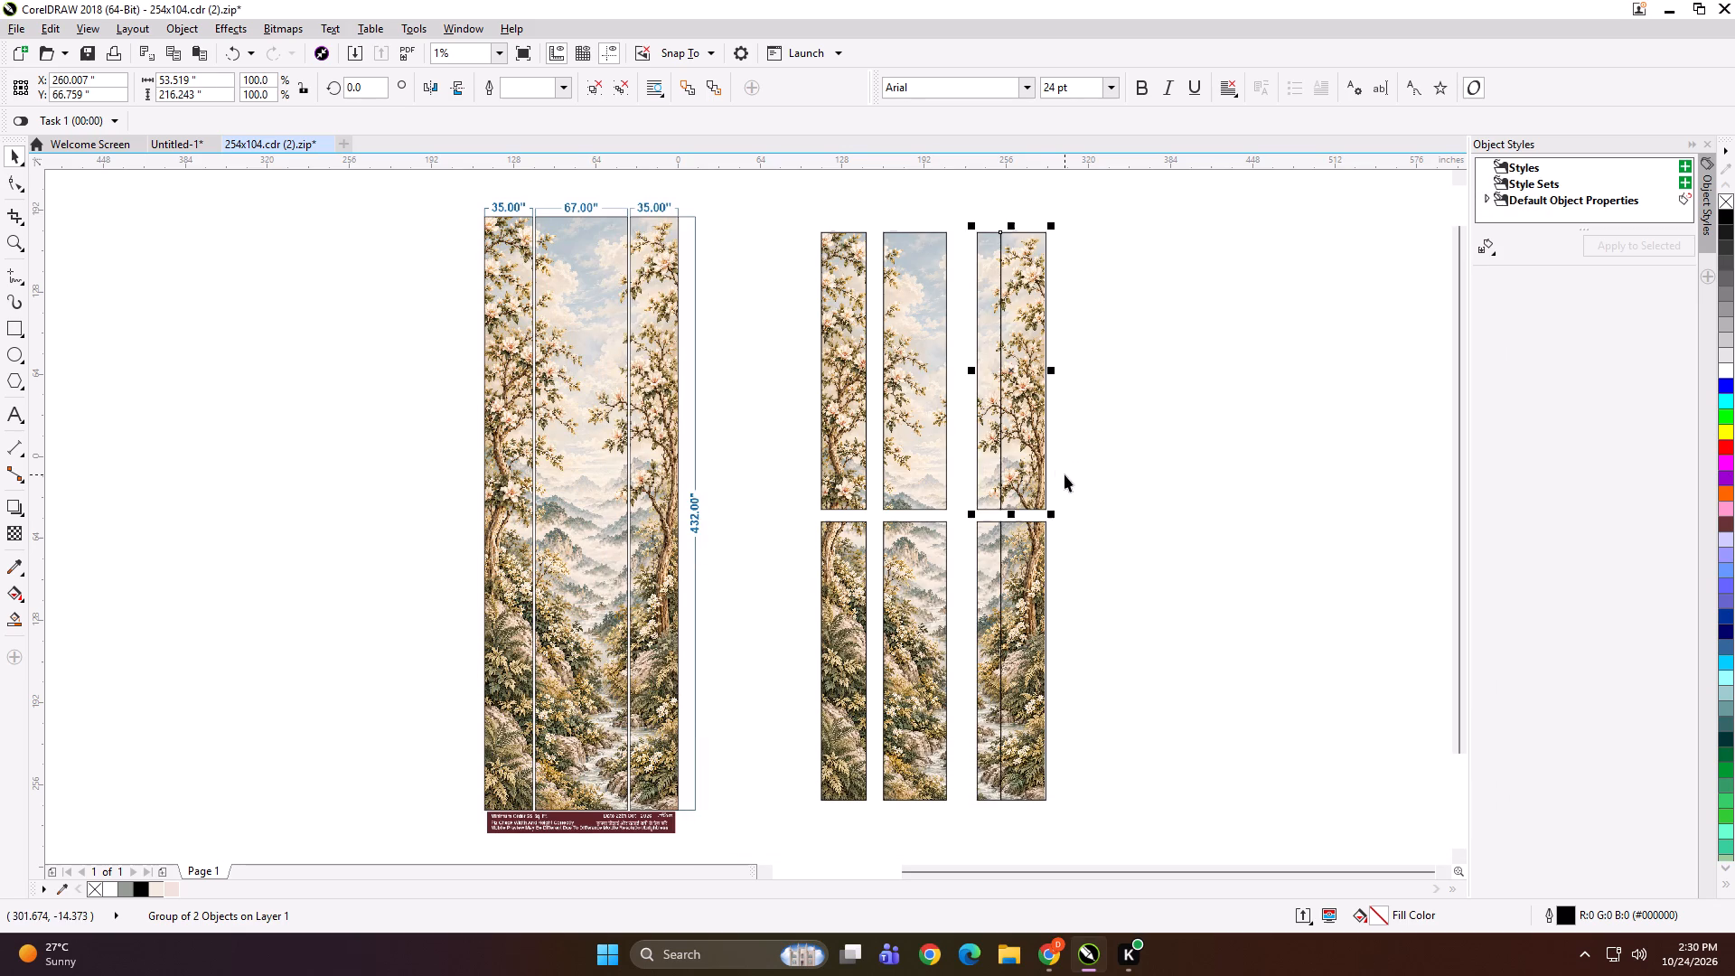
Group the two adjoining lower pieces of the third strip.
{"action": "left_click", "coordinate": [1035, 537]}
{"action": "left_click", "coordinate": [985, 555], "text": "shift"}
{"action": "key", "text": "ctrl+g"}
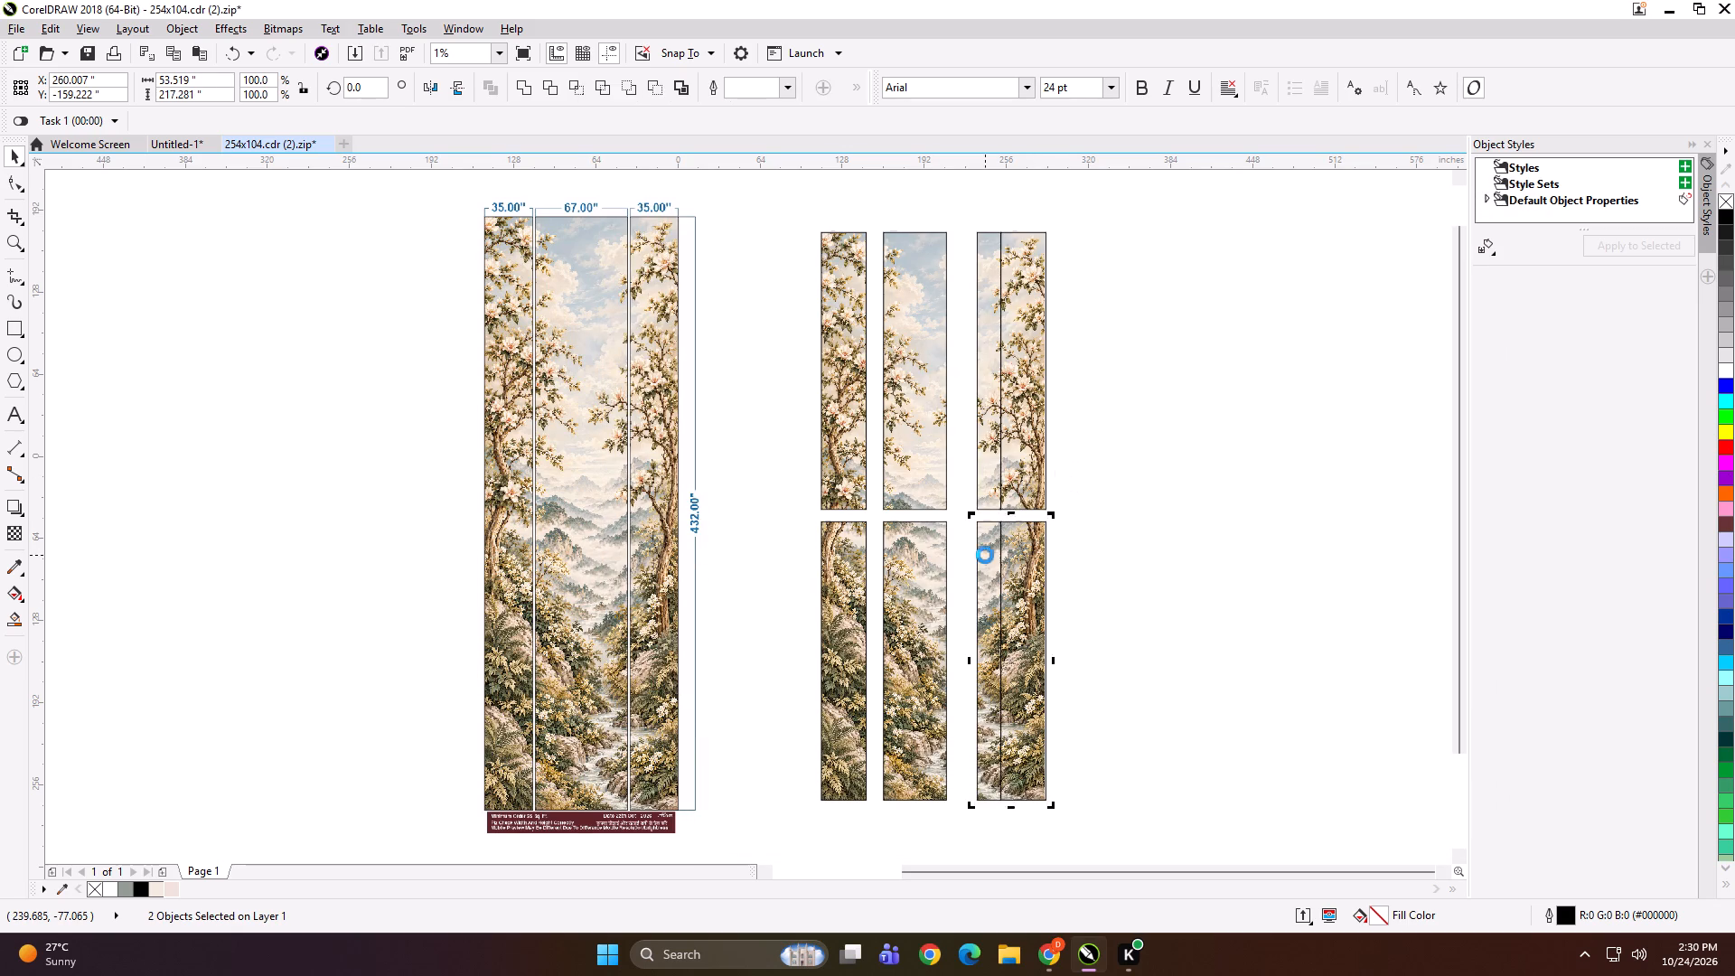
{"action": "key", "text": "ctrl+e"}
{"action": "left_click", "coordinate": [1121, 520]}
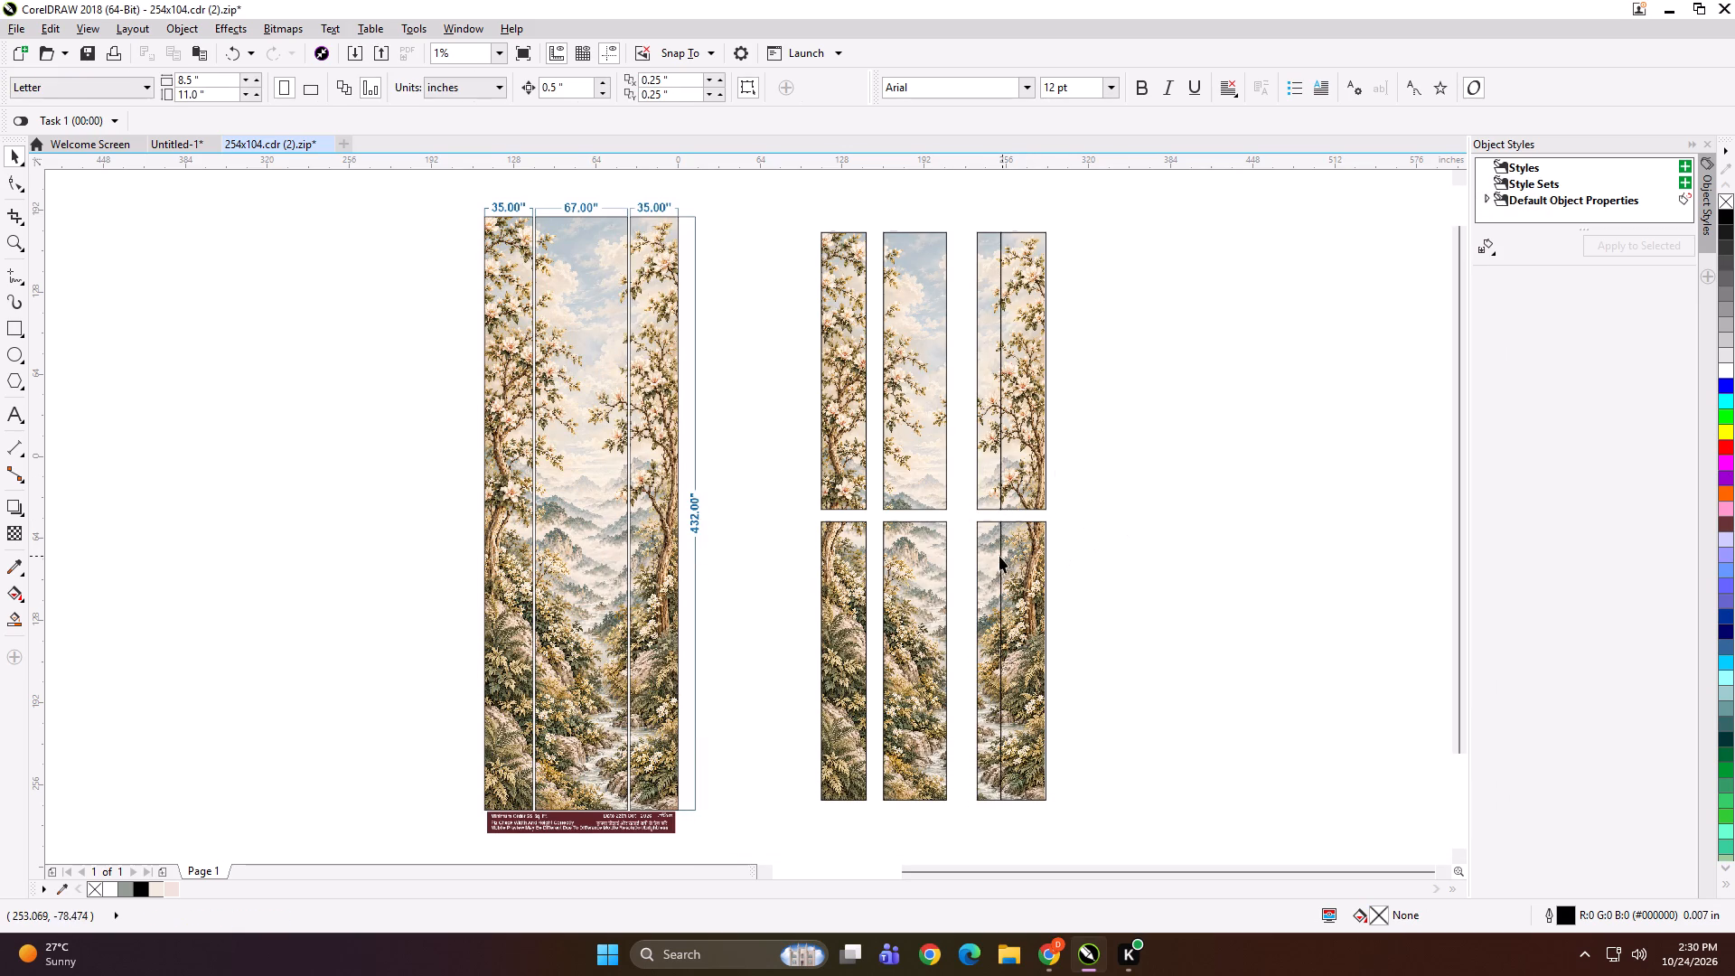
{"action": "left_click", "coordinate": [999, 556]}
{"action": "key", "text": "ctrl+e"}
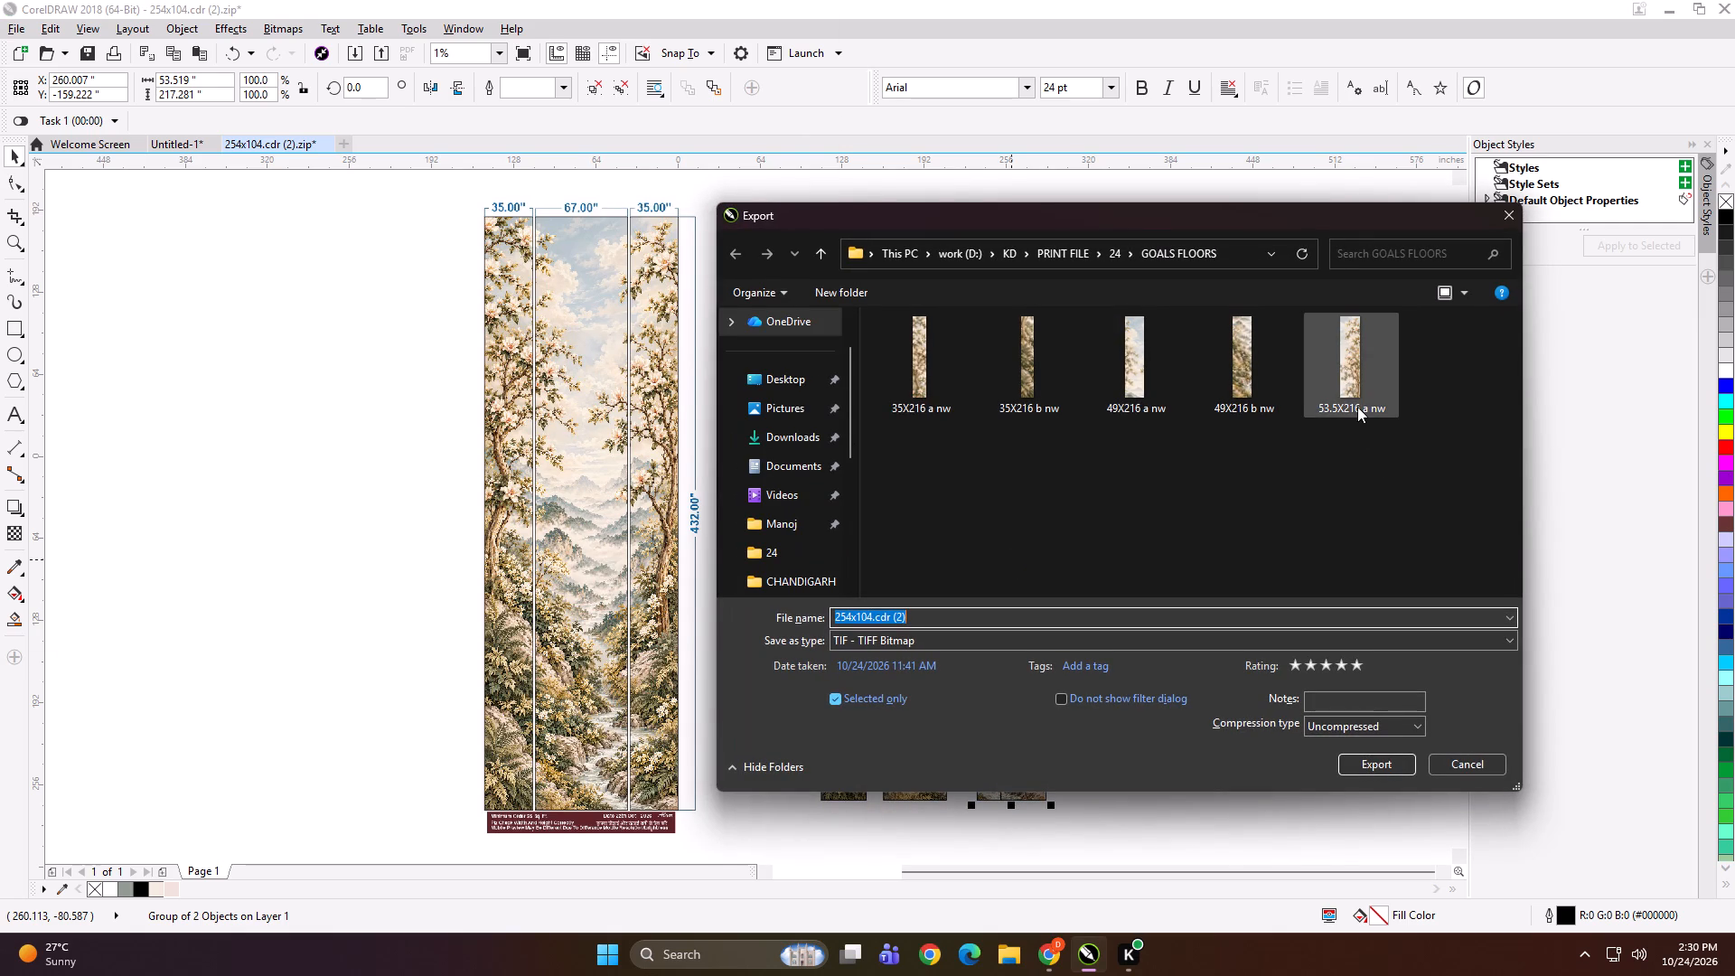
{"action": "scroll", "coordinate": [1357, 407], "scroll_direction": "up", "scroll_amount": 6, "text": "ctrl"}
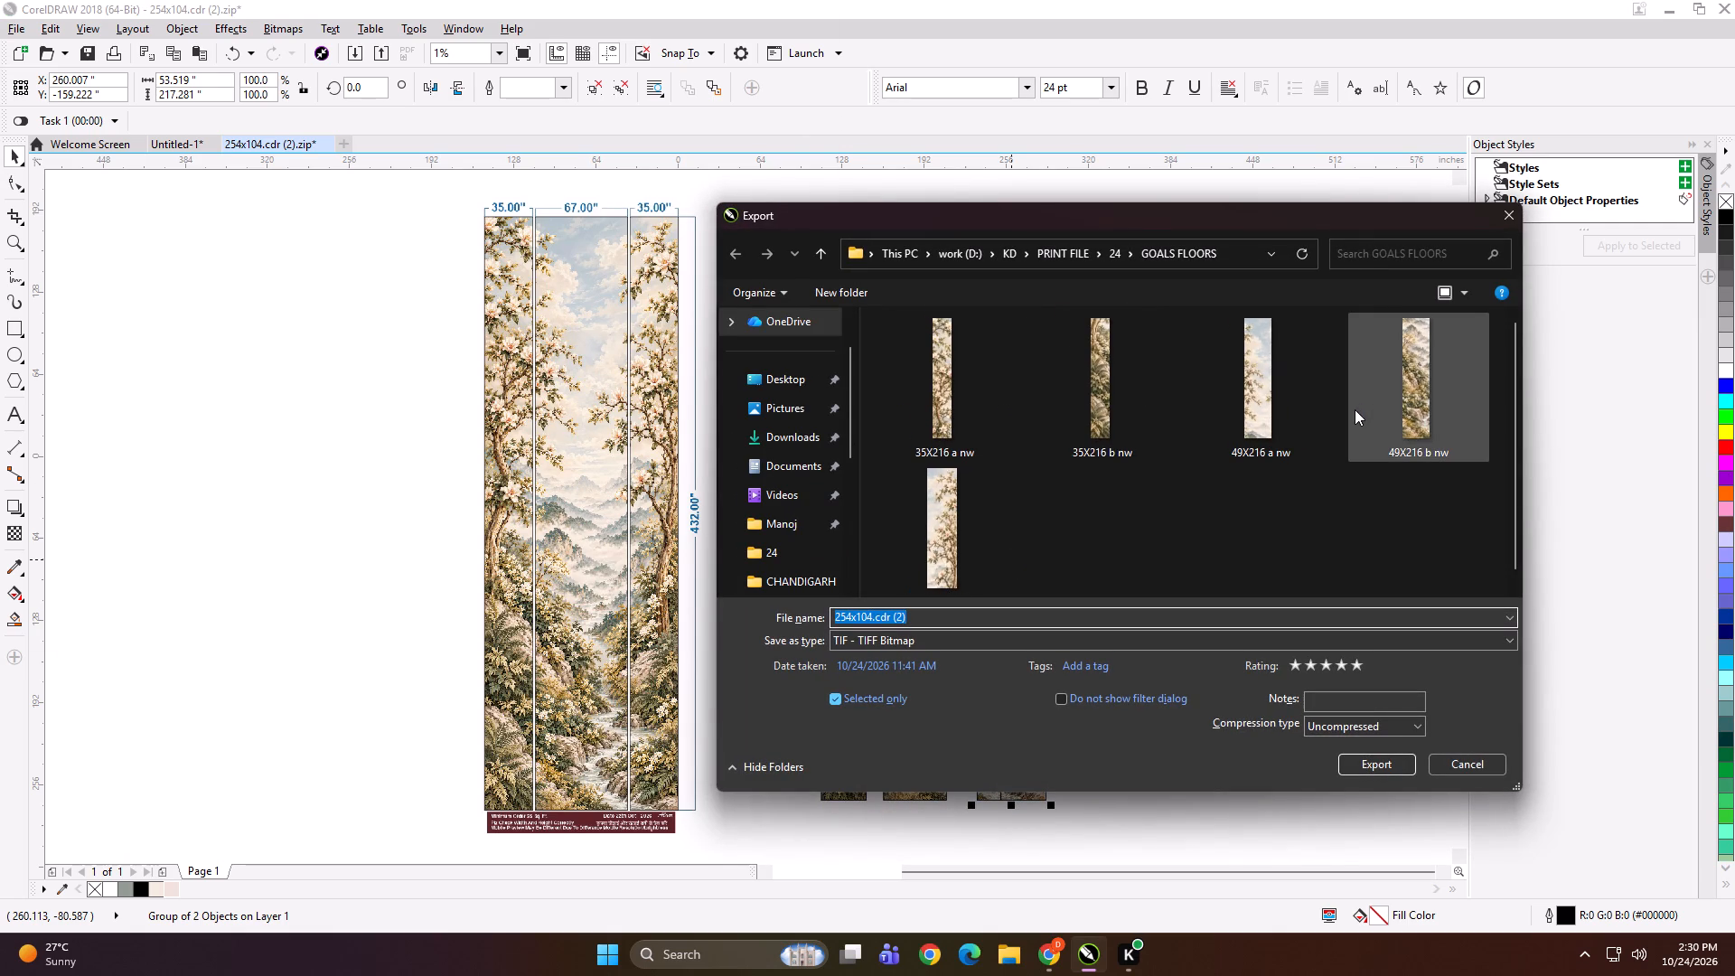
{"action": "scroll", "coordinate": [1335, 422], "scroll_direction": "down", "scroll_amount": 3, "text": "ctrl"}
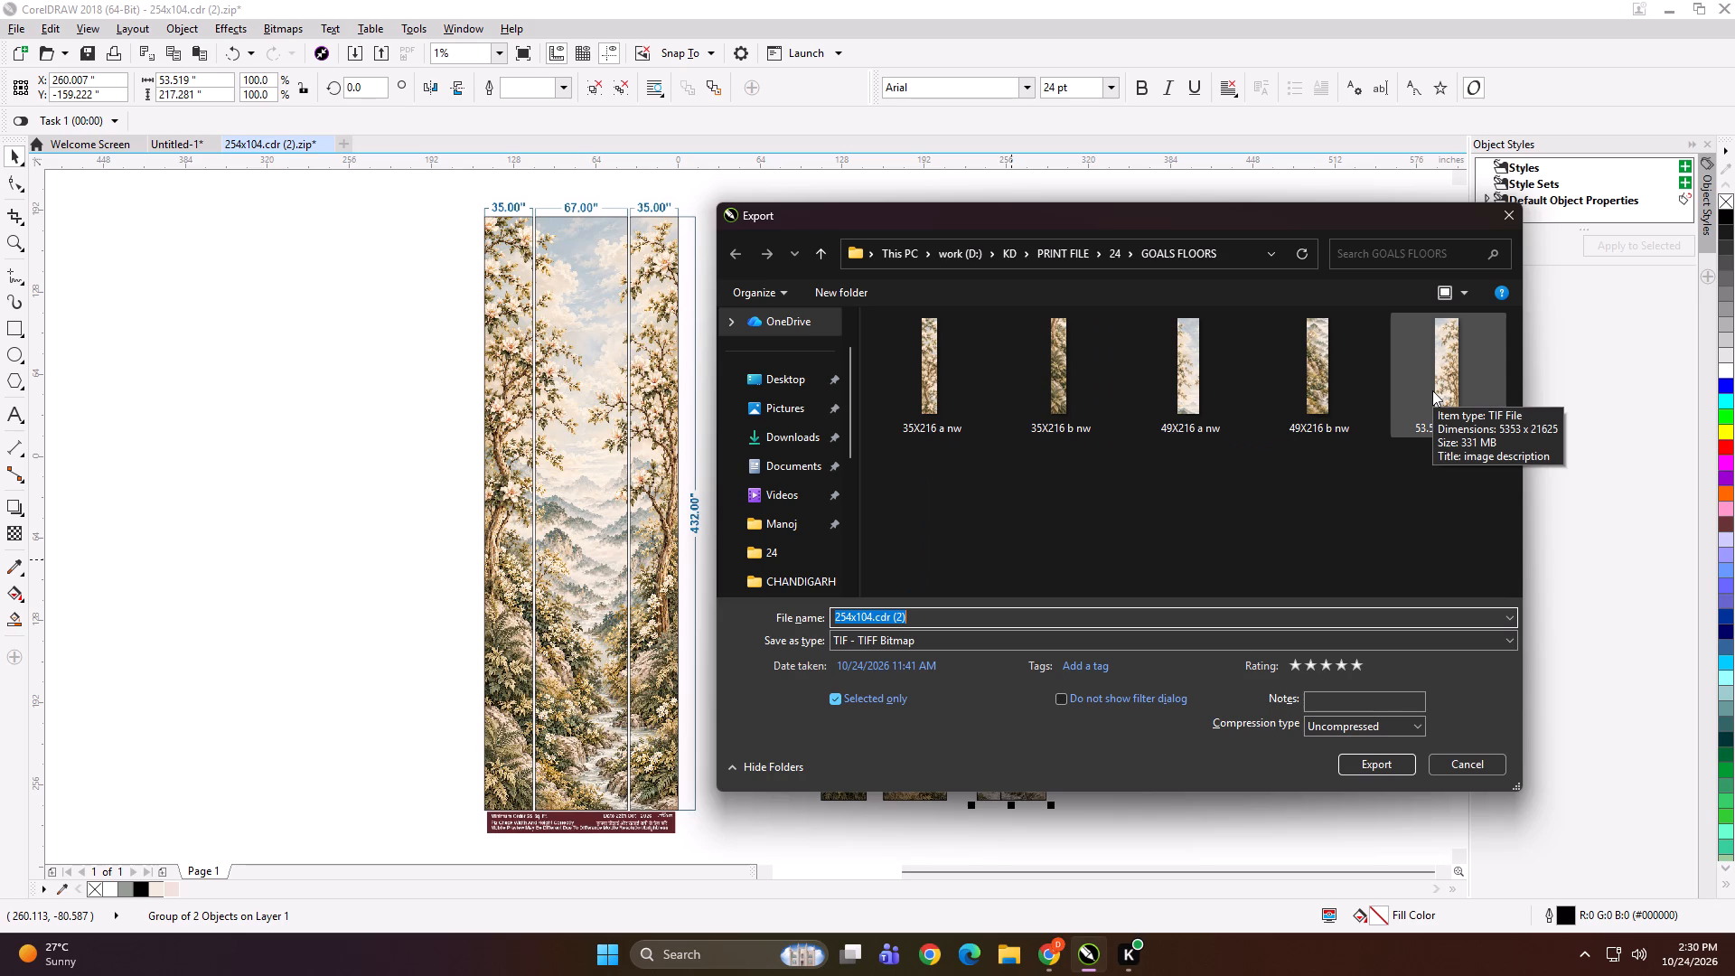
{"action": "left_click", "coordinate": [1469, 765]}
Export the grouped upper piece of the third strip again as a TIFF, replacing the existing file "53.5X216 a nw".
{"action": "left_click", "coordinate": [1148, 287]}
{"action": "left_click_drag", "start_coordinate": [1083, 201], "coordinate": [953, 533]}
{"action": "key", "text": "ctrl+e"}
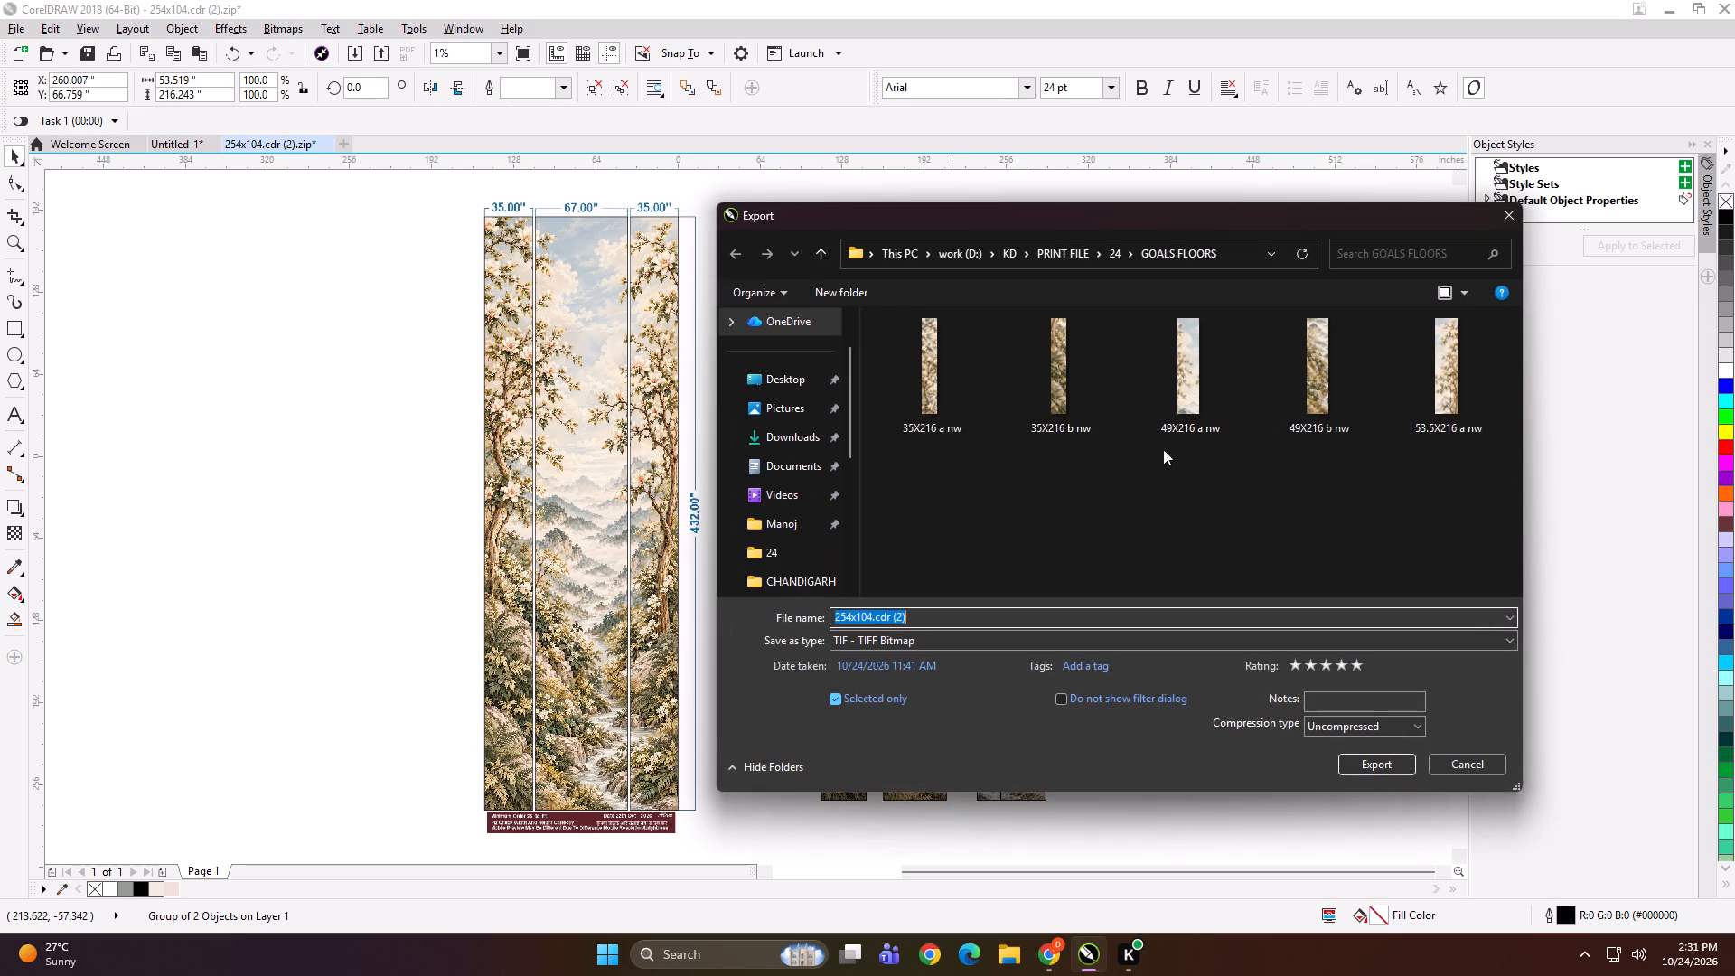
{"action": "left_click", "coordinate": [1444, 371]}
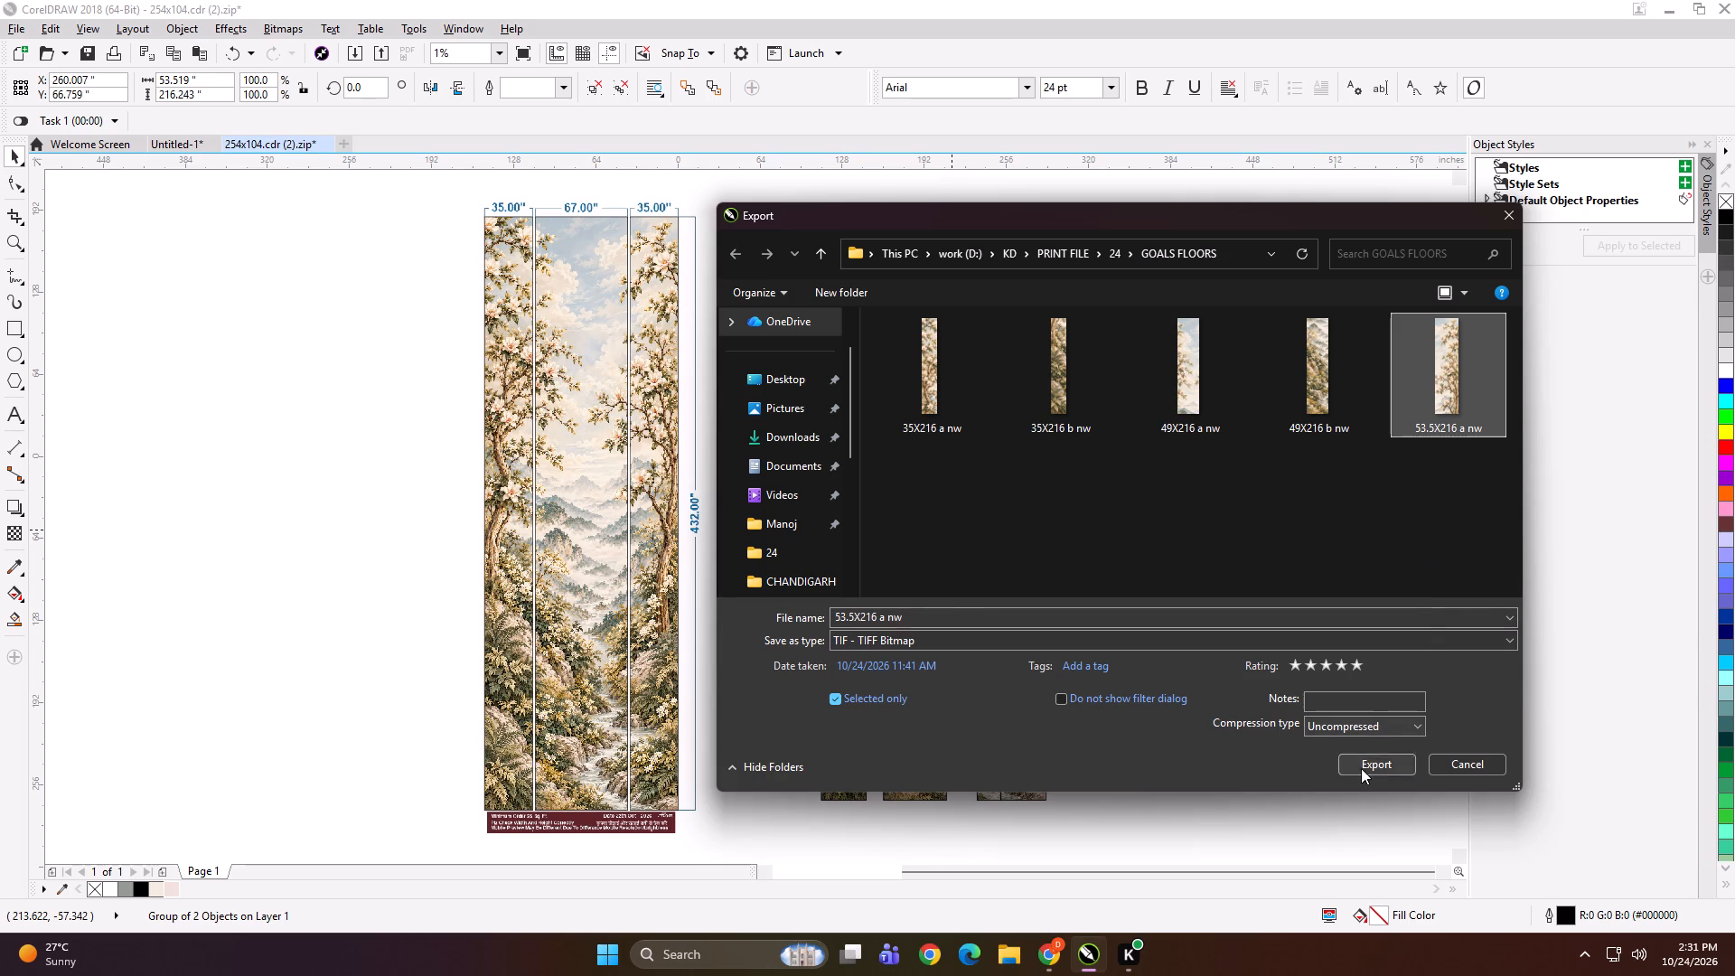
{"action": "left_click", "coordinate": [1361, 768]}
{"action": "left_click", "coordinate": [916, 478]}
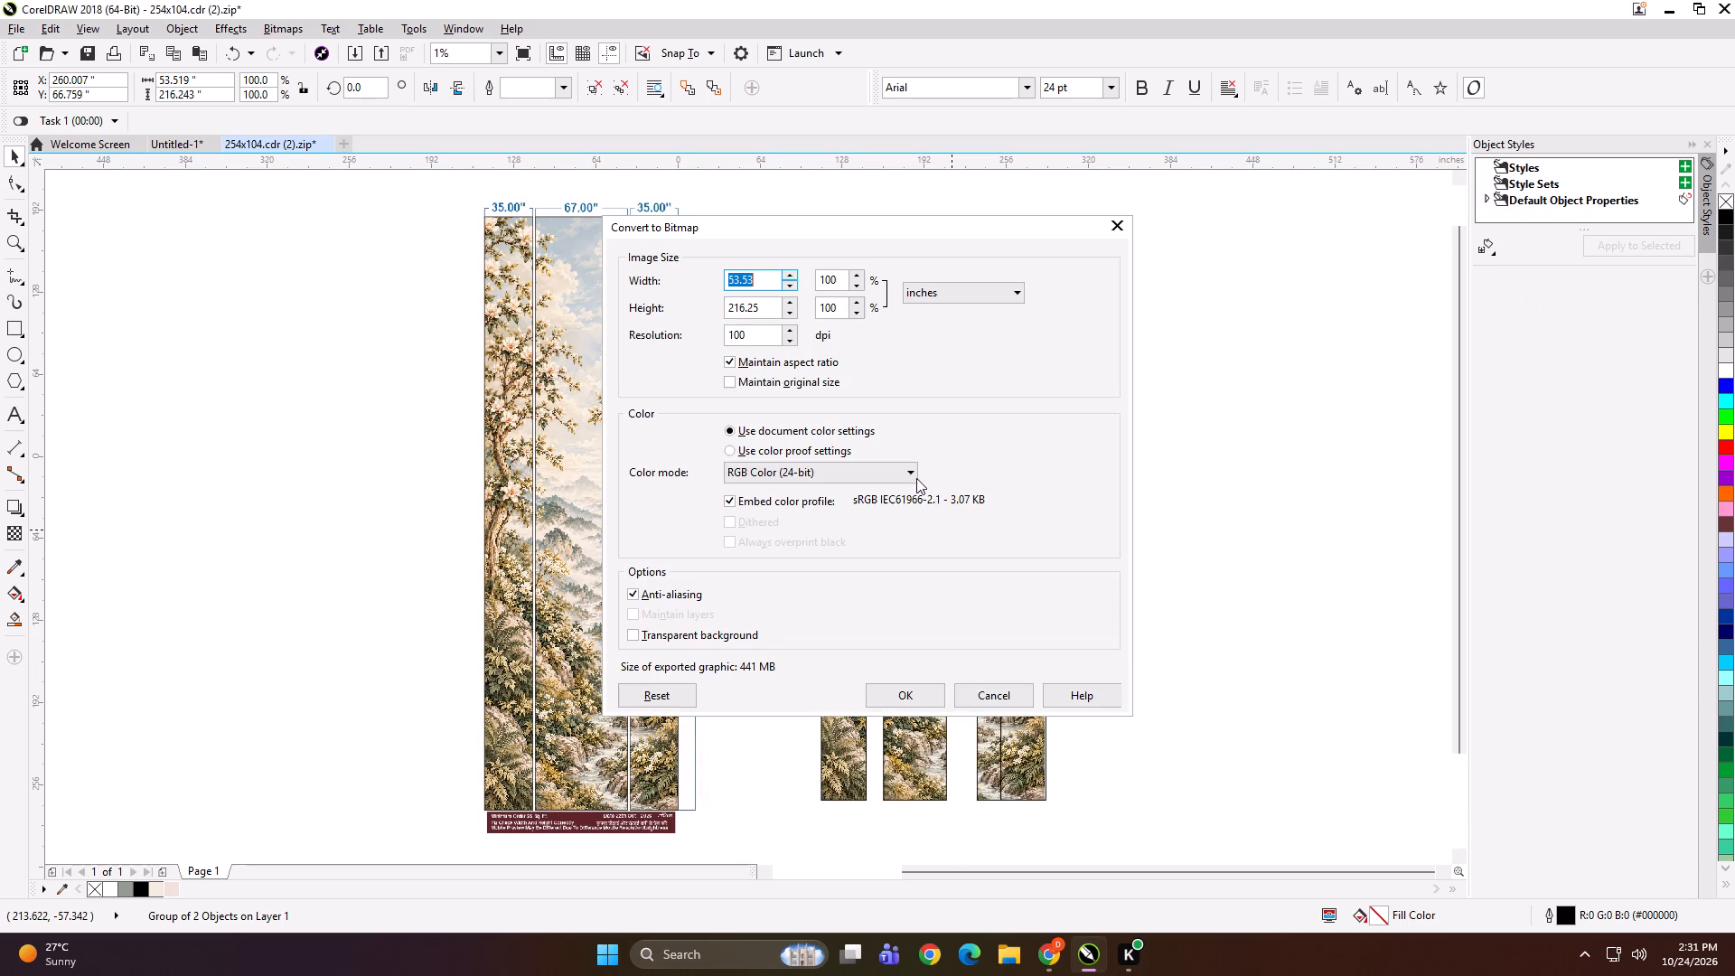
{"action": "left_click", "coordinate": [926, 692]}
Export the grouped lower piece of the third strip as a TIFF named "53.5X216 b nw" in the GOALS FLOORS folder.
{"action": "left_click", "coordinate": [1146, 494]}
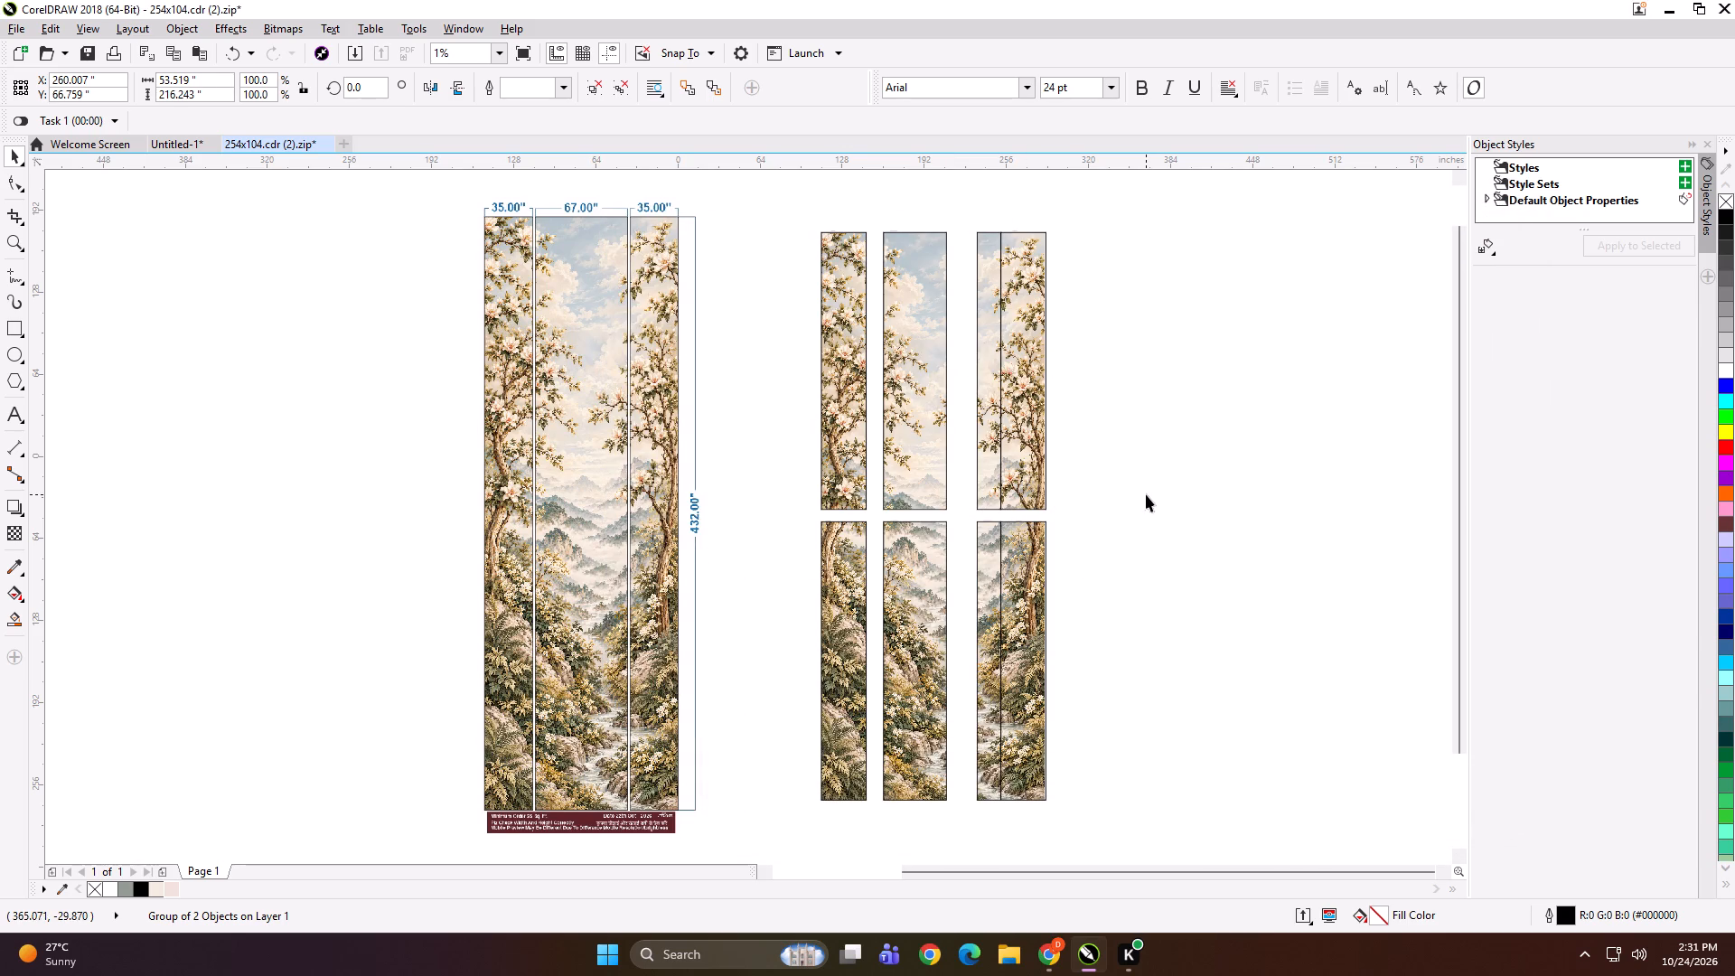
{"action": "left_click_drag", "start_coordinate": [1146, 494], "coordinate": [955, 816]}
{"action": "key", "text": "ctrl+e"}
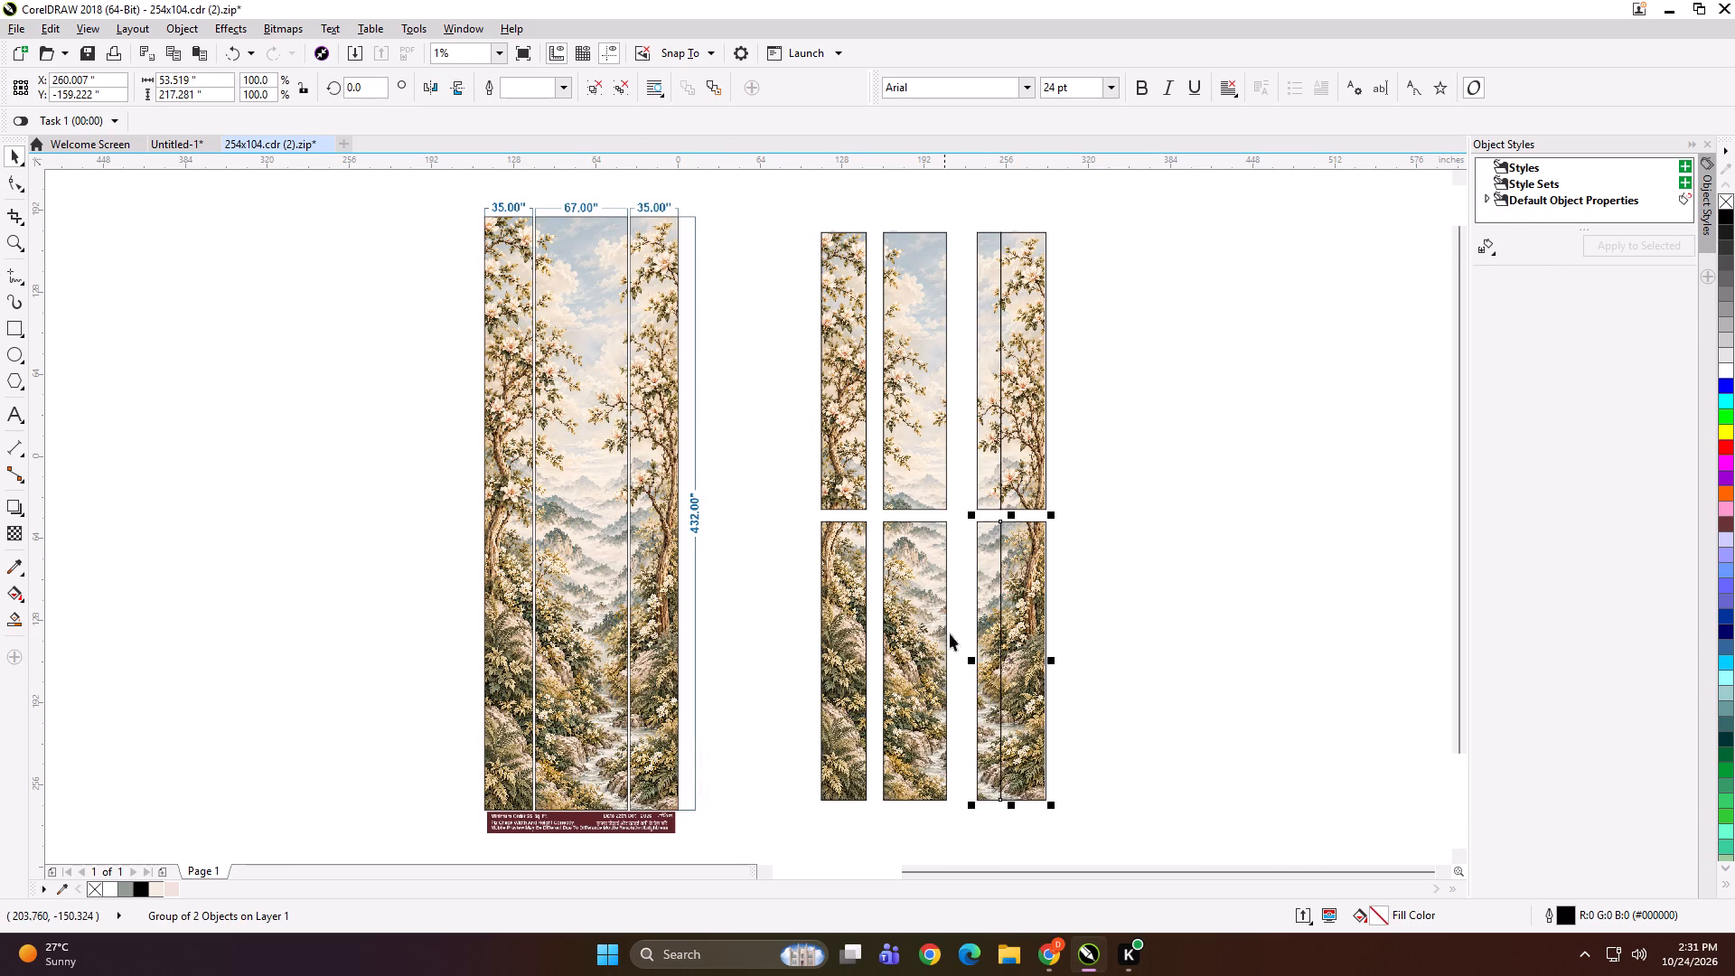
{"action": "key", "text": "ctrl+e"}
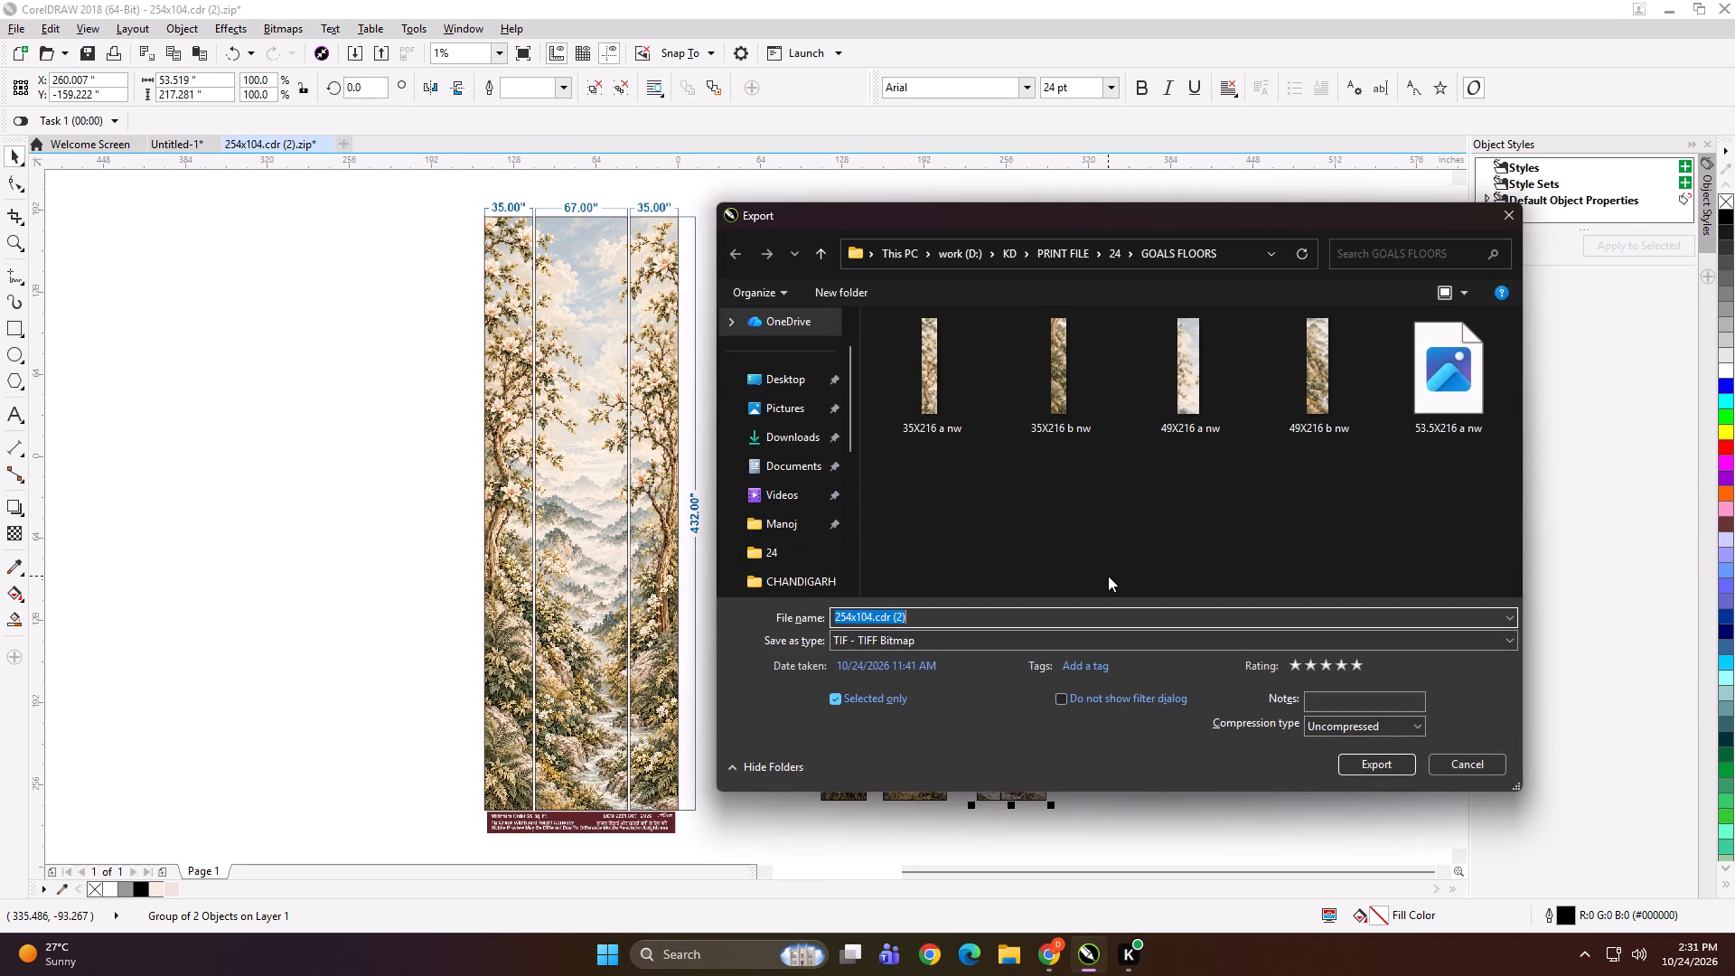
{"action": "left_click", "coordinate": [1432, 377]}
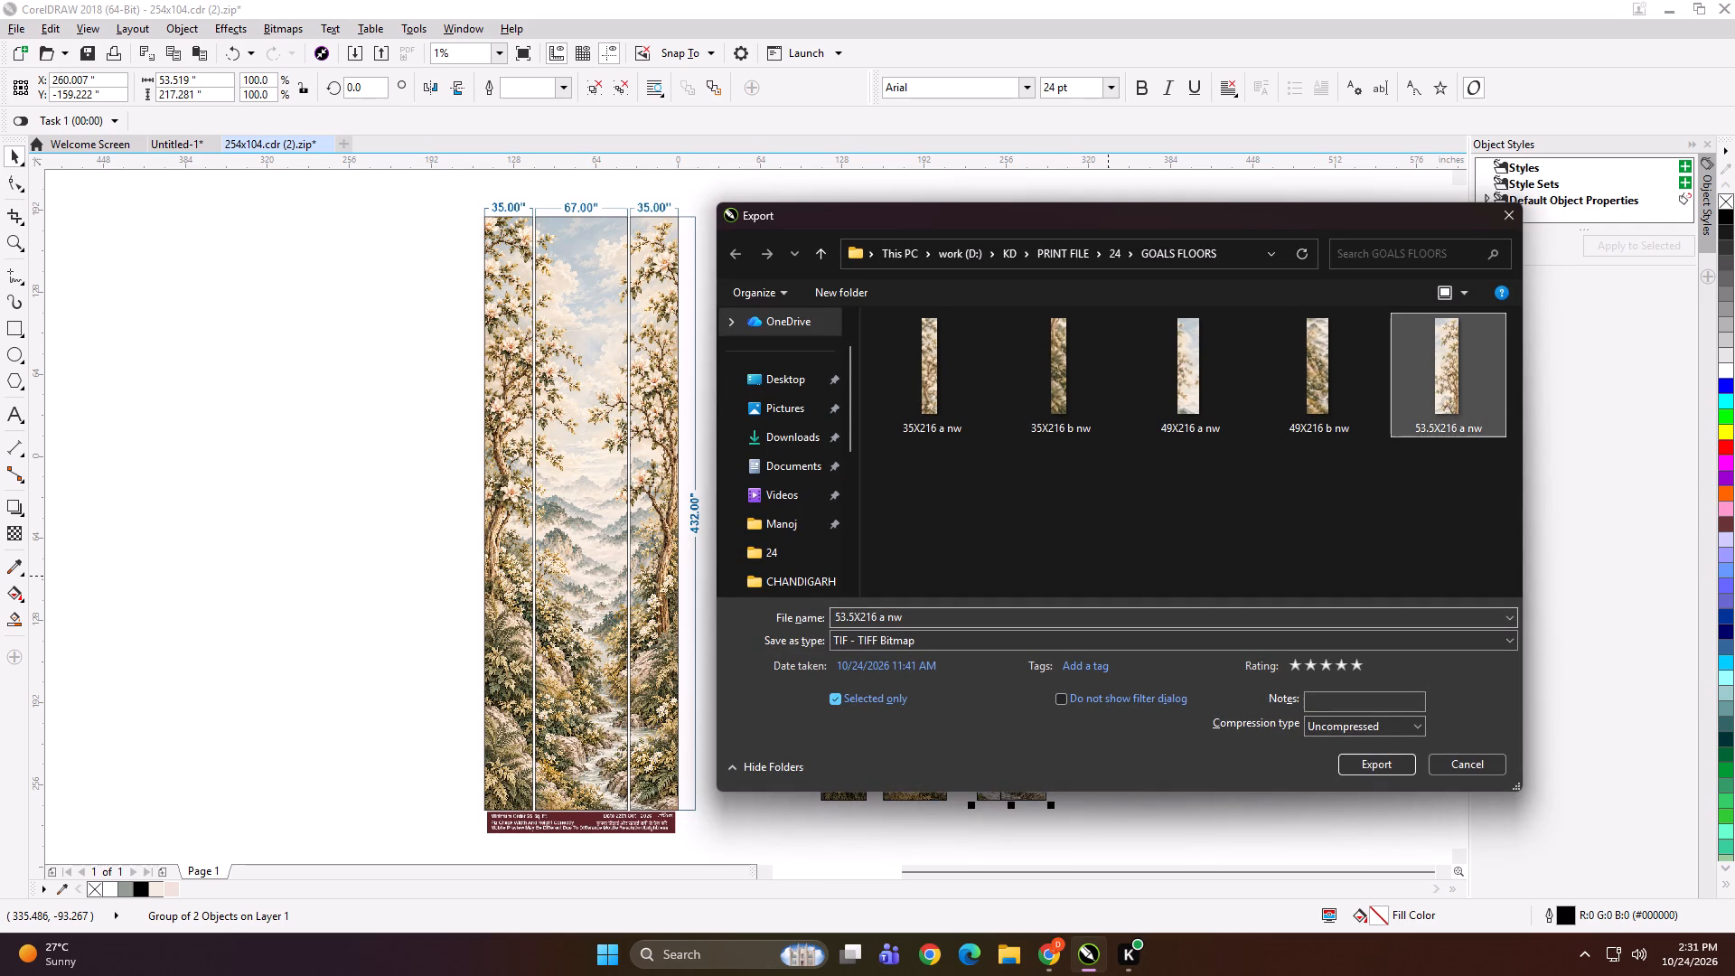
{"action": "double_click", "coordinate": [883, 620]}
{"action": "type", "text": "b"}
{"action": "key", "text": "space"}
{"action": "key", "text": "Return"}
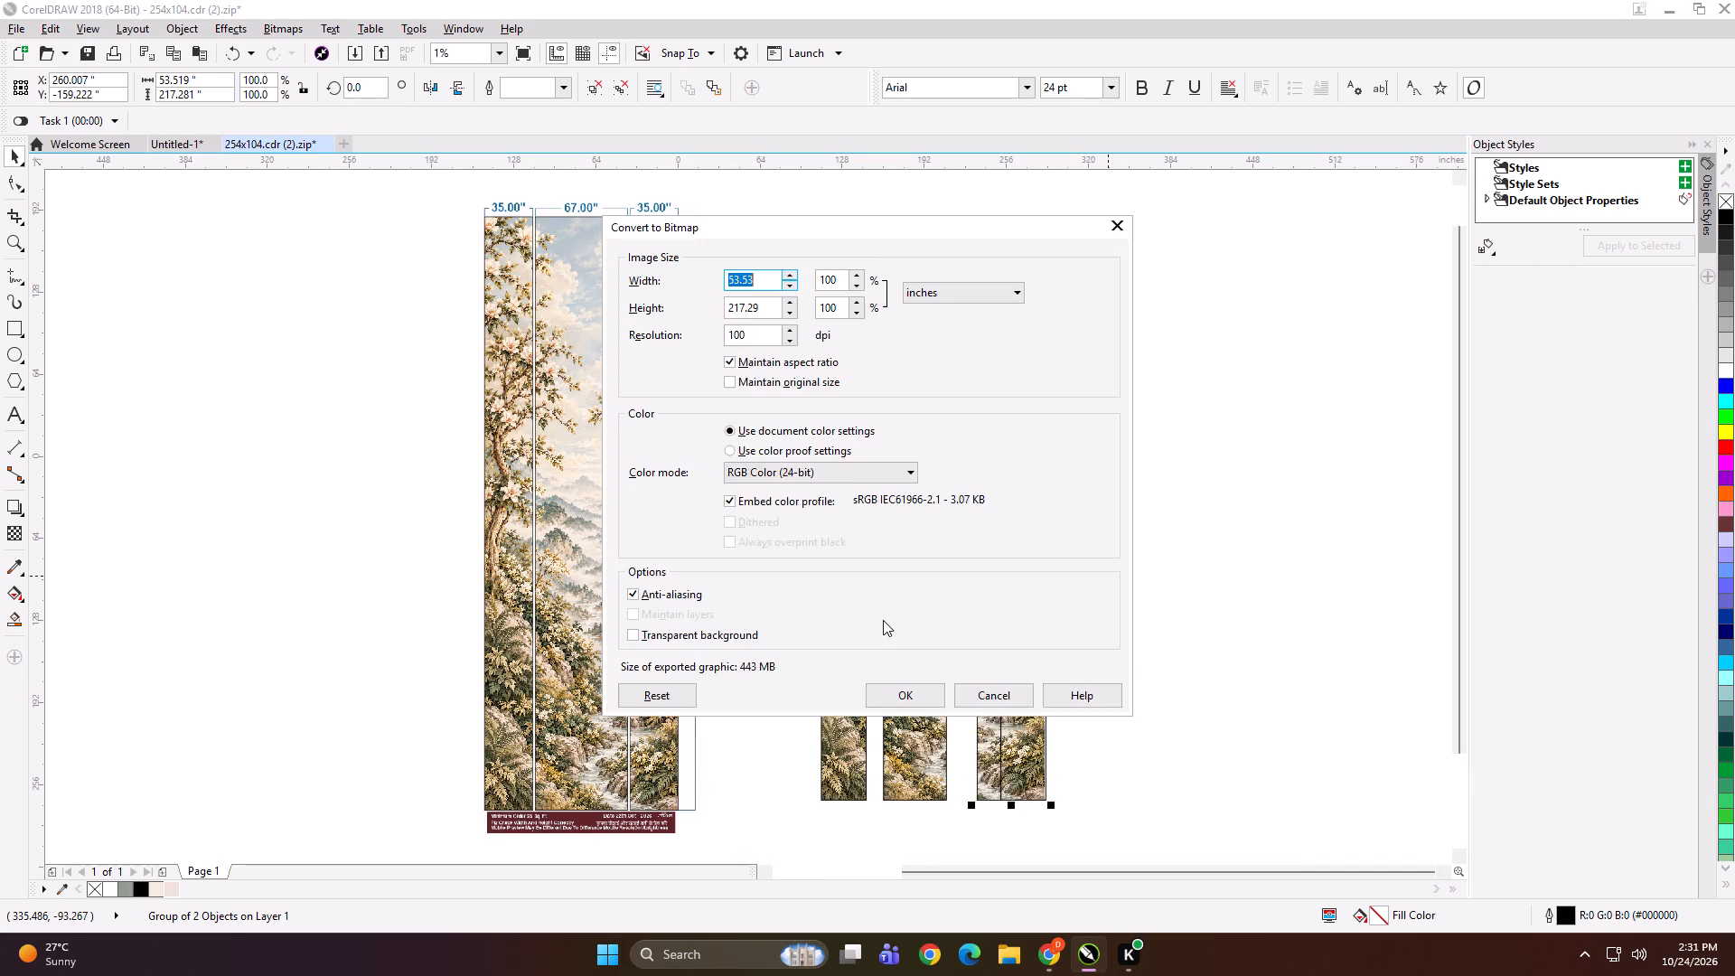
{"action": "key", "text": "Return"}
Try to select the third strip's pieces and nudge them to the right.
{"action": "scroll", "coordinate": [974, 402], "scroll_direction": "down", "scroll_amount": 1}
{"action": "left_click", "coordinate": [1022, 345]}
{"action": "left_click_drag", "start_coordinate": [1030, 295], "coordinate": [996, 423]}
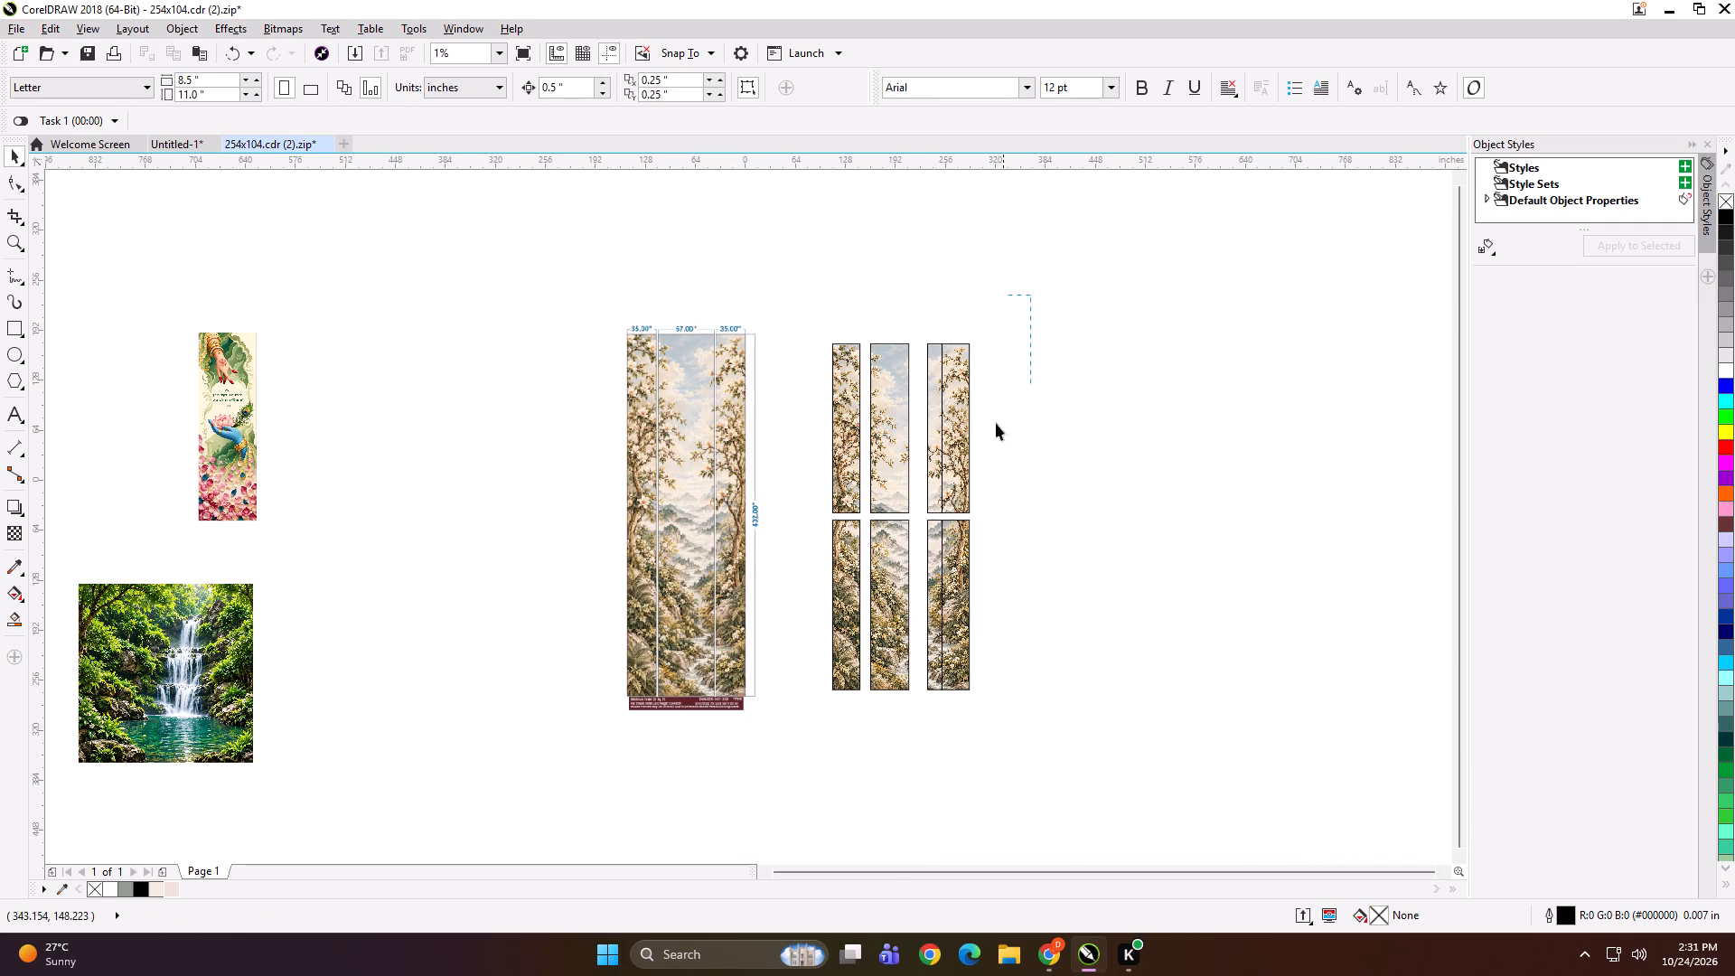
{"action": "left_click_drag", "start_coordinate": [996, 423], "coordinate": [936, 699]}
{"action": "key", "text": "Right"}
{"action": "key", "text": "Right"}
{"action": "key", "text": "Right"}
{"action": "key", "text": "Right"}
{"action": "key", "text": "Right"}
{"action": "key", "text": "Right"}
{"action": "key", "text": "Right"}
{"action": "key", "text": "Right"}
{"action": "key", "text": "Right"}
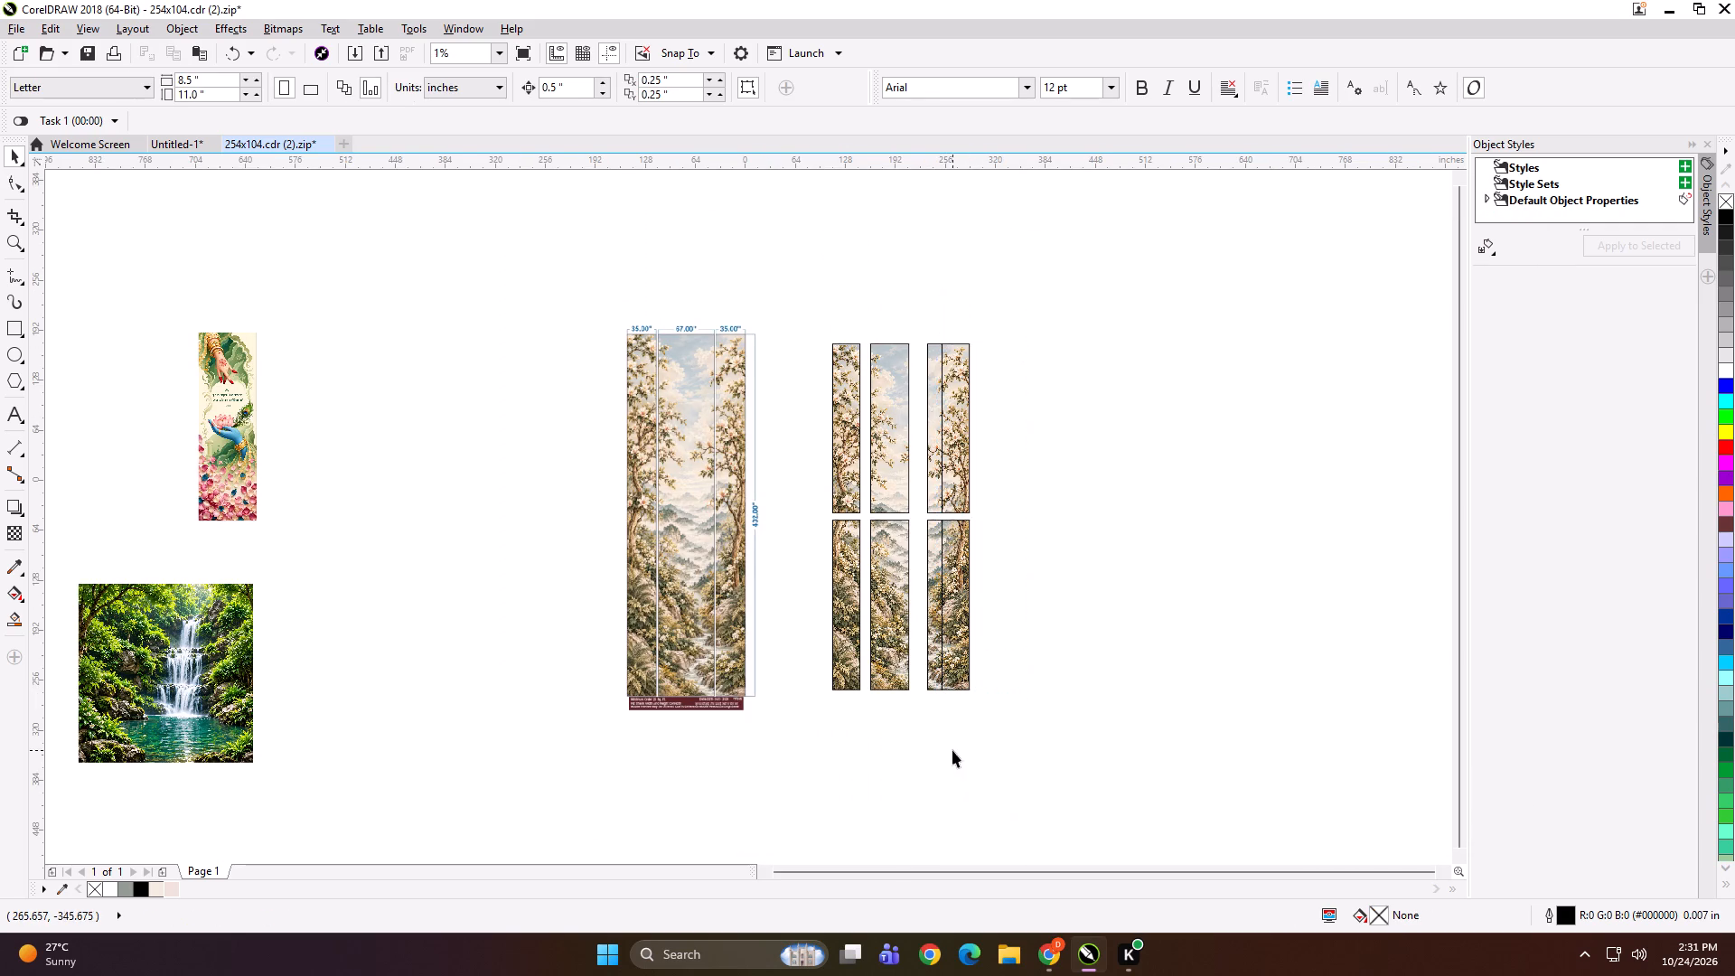
Ungroup the upper group and the lower group of the third strip.
{"action": "left_click", "coordinate": [965, 422]}
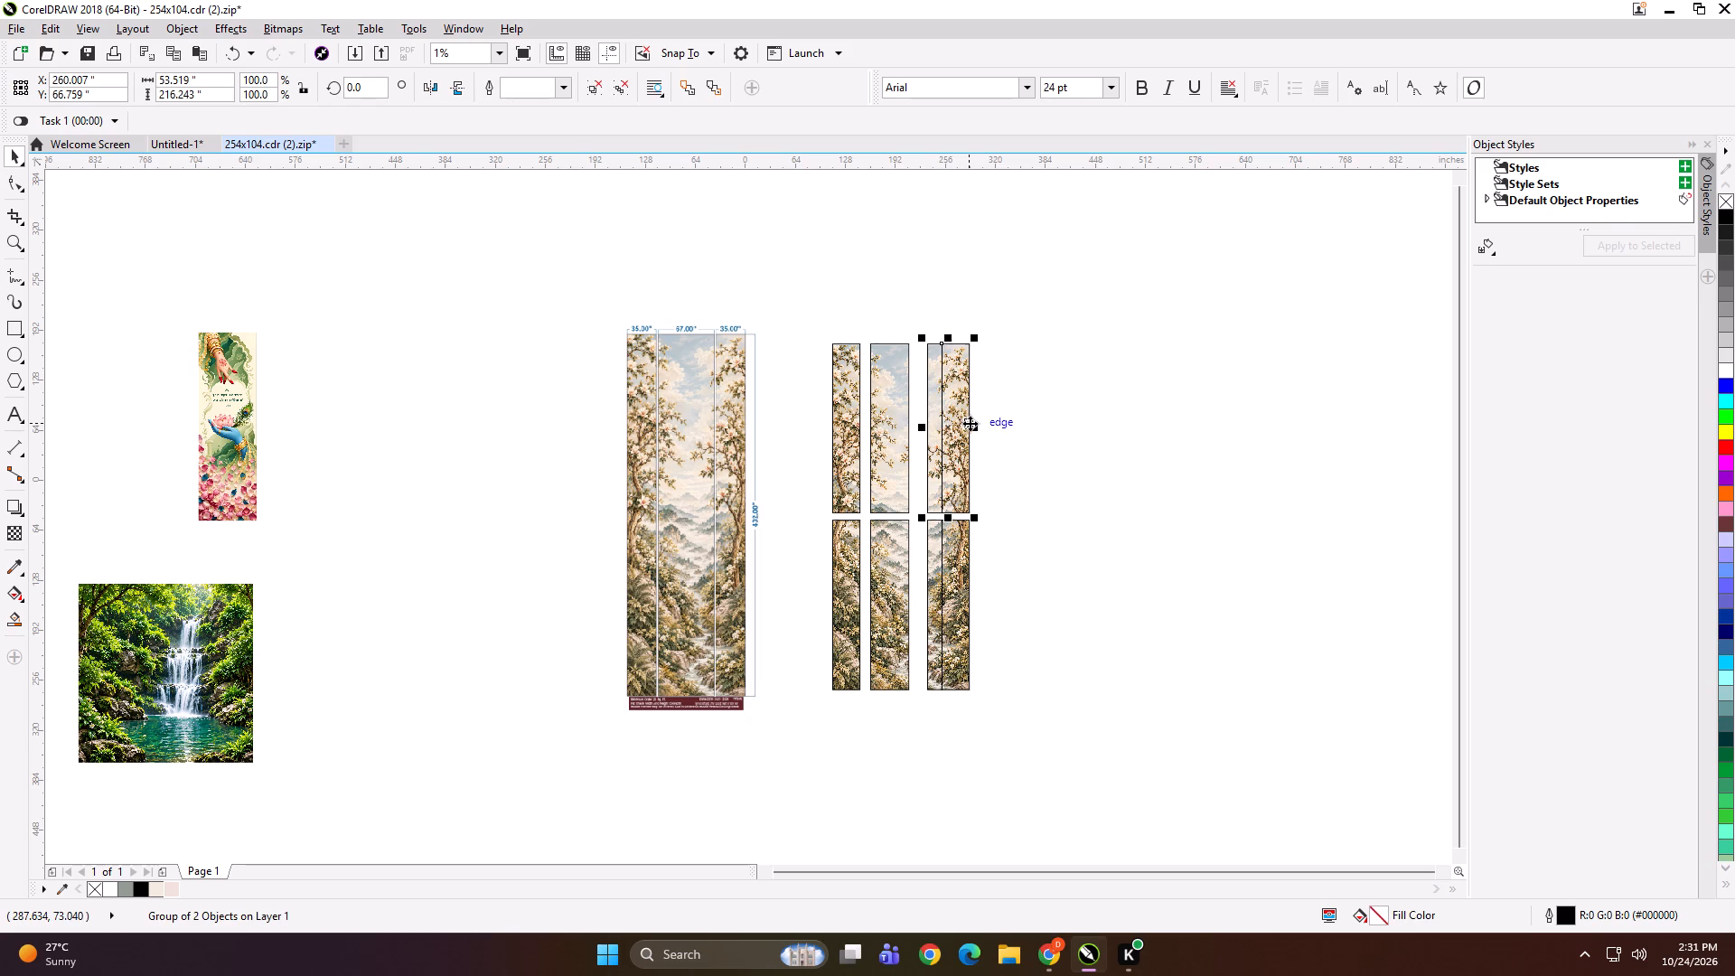
{"action": "key", "text": "ctrl+u"}
{"action": "left_click", "coordinate": [1027, 382]}
{"action": "left_click", "coordinate": [967, 574]}
{"action": "key", "text": "ctrl+u"}
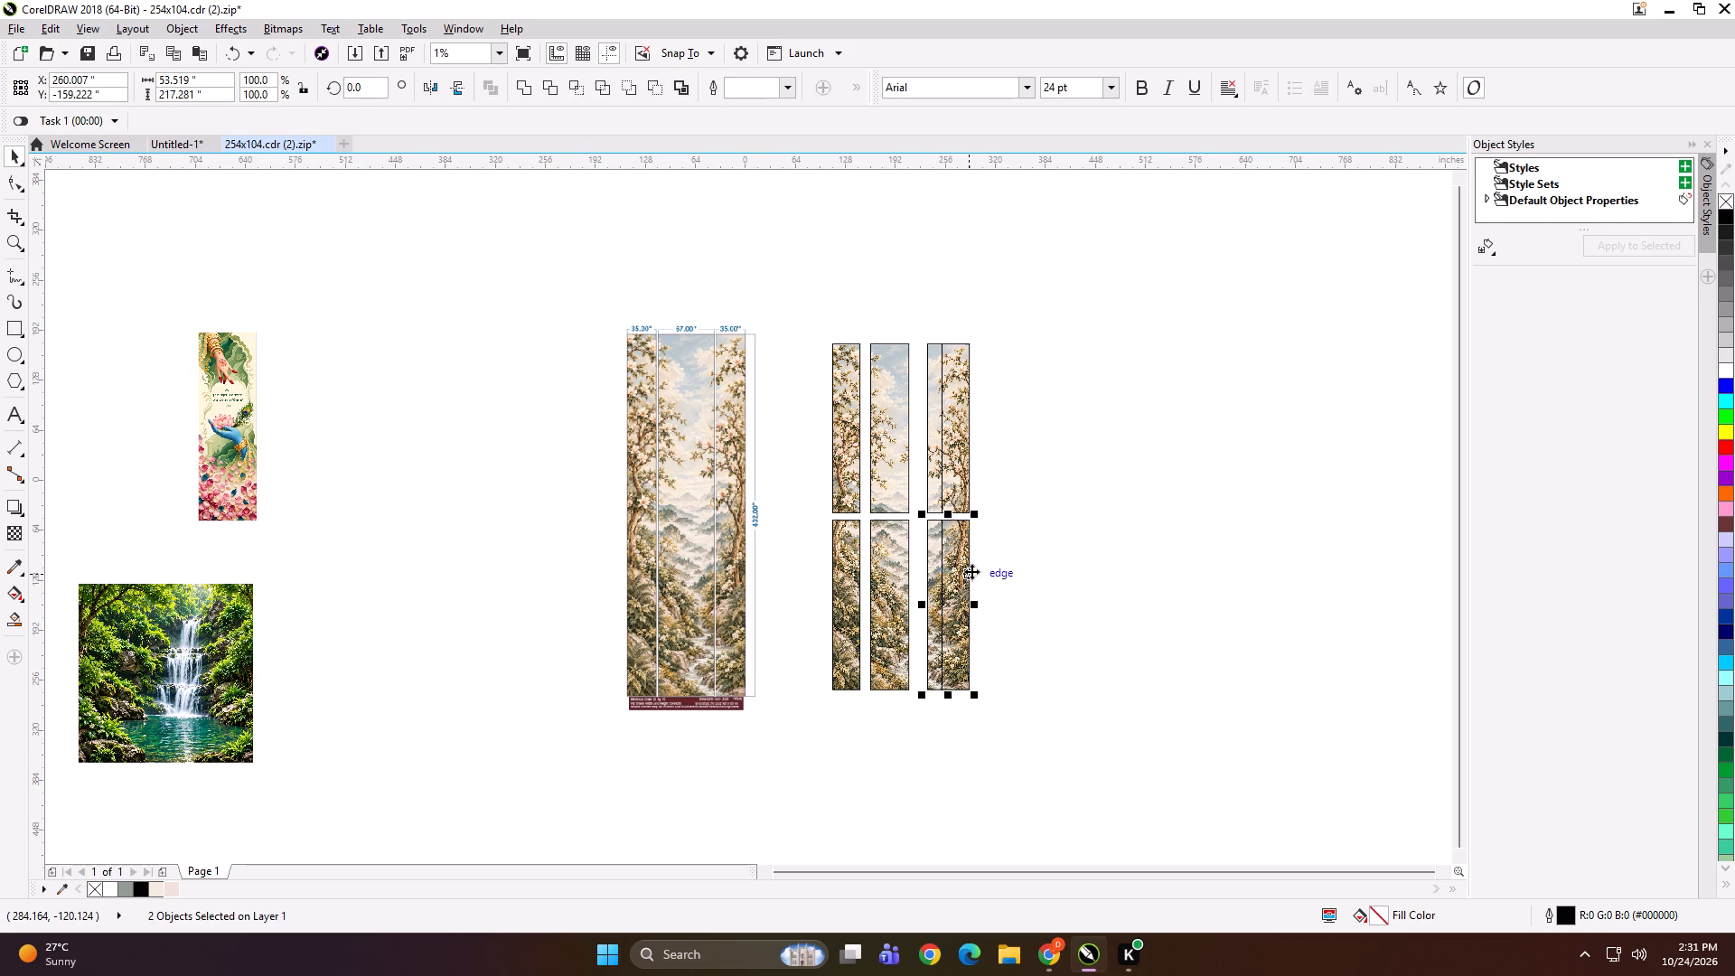
Nudge the third strip's 35-inch-wide upper and lower pieces about 9 inches right, away from the narrow pieces.
{"action": "left_click", "coordinate": [1016, 530]}
{"action": "left_click_drag", "start_coordinate": [1004, 324], "coordinate": [934, 723]}
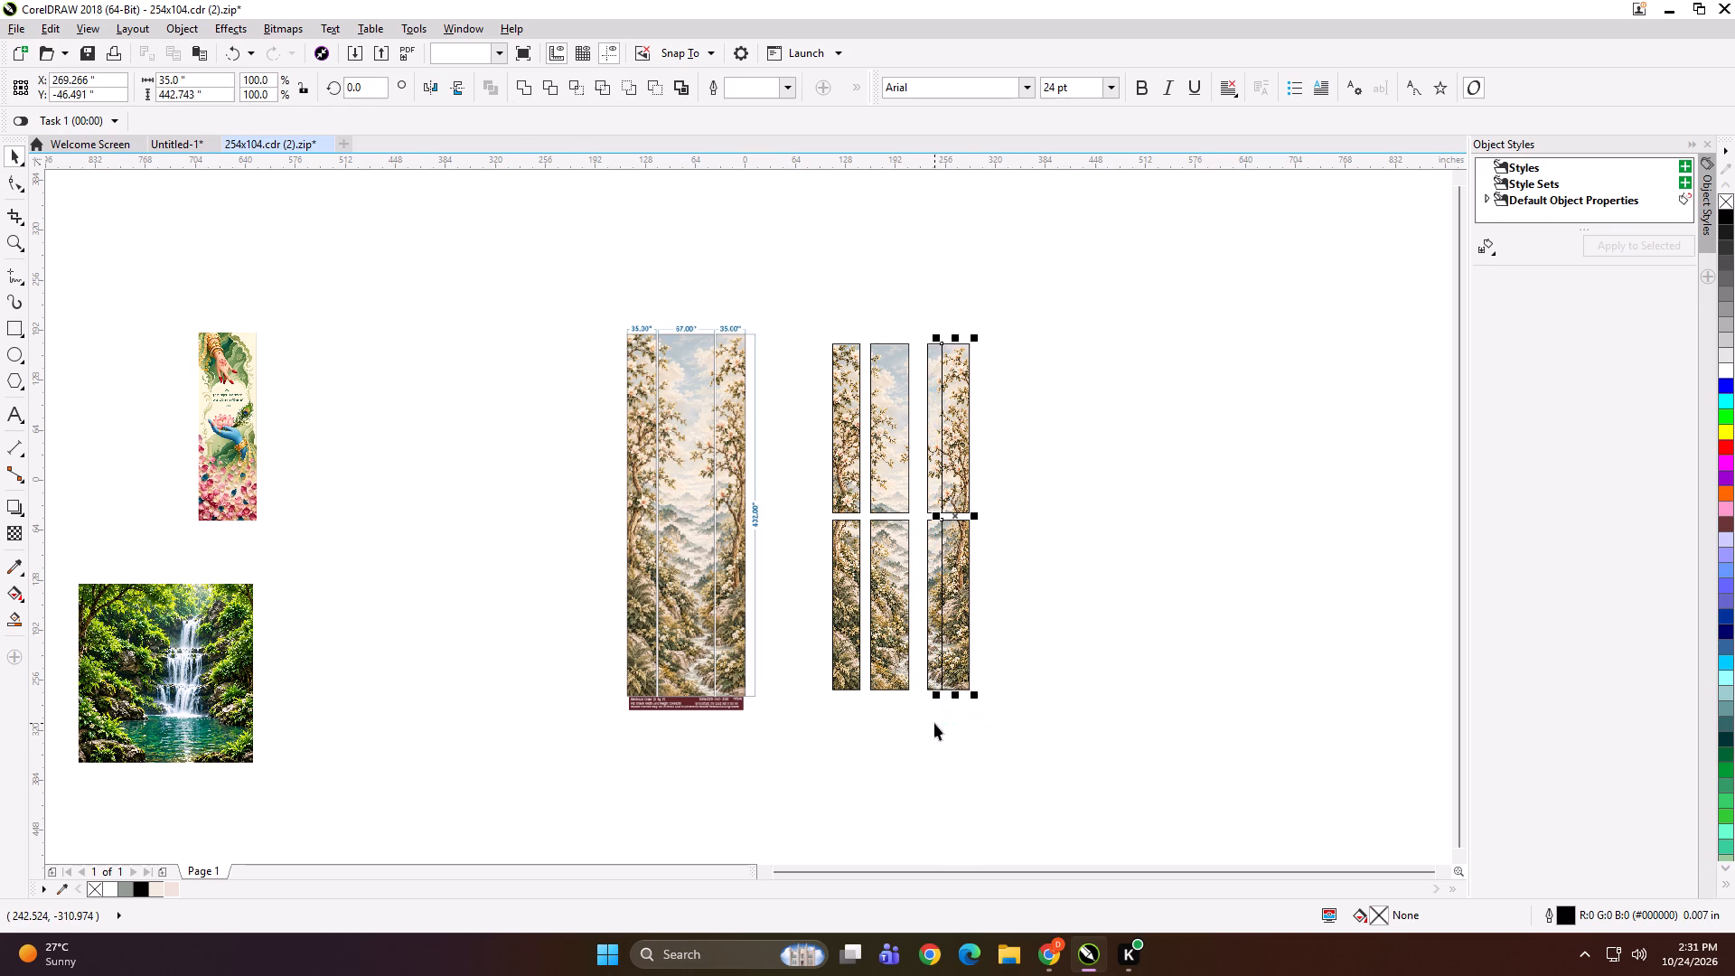
{"action": "key", "text": "Right"}
{"action": "key", "text": "Right"}
{"action": "key", "text": "Right"}
{"action": "key", "text": "Right"}
{"action": "key", "text": "Right"}
{"action": "key", "text": "Right"}
{"action": "key", "text": "Right"}
{"action": "key", "text": "Right"}
{"action": "key", "text": "Right"}
{"action": "key", "text": "Right"}
{"action": "key", "text": "Right"}
{"action": "key", "text": "Right"}
{"action": "key", "text": "Right"}
{"action": "key", "text": "Right"}
{"action": "key", "text": "Right"}
{"action": "key", "text": "Right"}
{"action": "key", "text": "Right"}
{"action": "key", "text": "Right"}
Move all the separated strip pieces together closer to the dimensioned mural layout.
{"action": "left_click_drag", "start_coordinate": [1075, 293], "coordinate": [779, 753]}
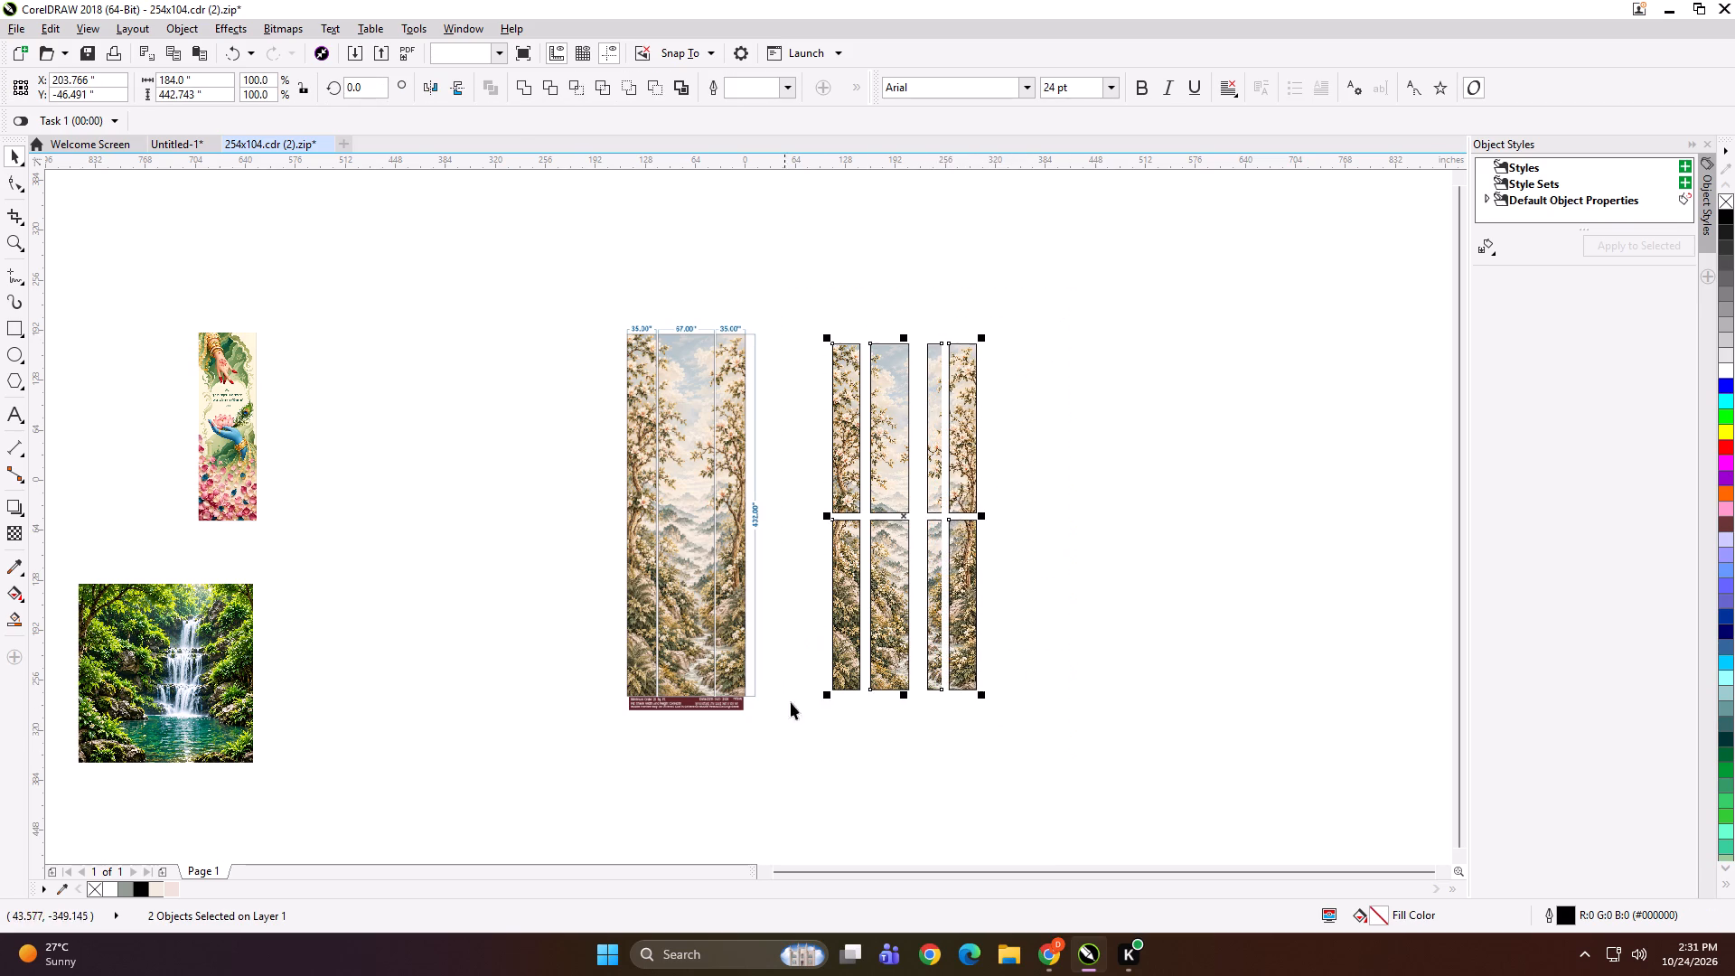
{"action": "left_click_drag", "start_coordinate": [885, 500], "coordinate": [851, 502]}
Scale the mural layout and all strip pieces down together to about 3.4 by 4.1 inches, shifting them slightly right along the way.
{"action": "left_click", "coordinate": [757, 509], "text": "shift"}
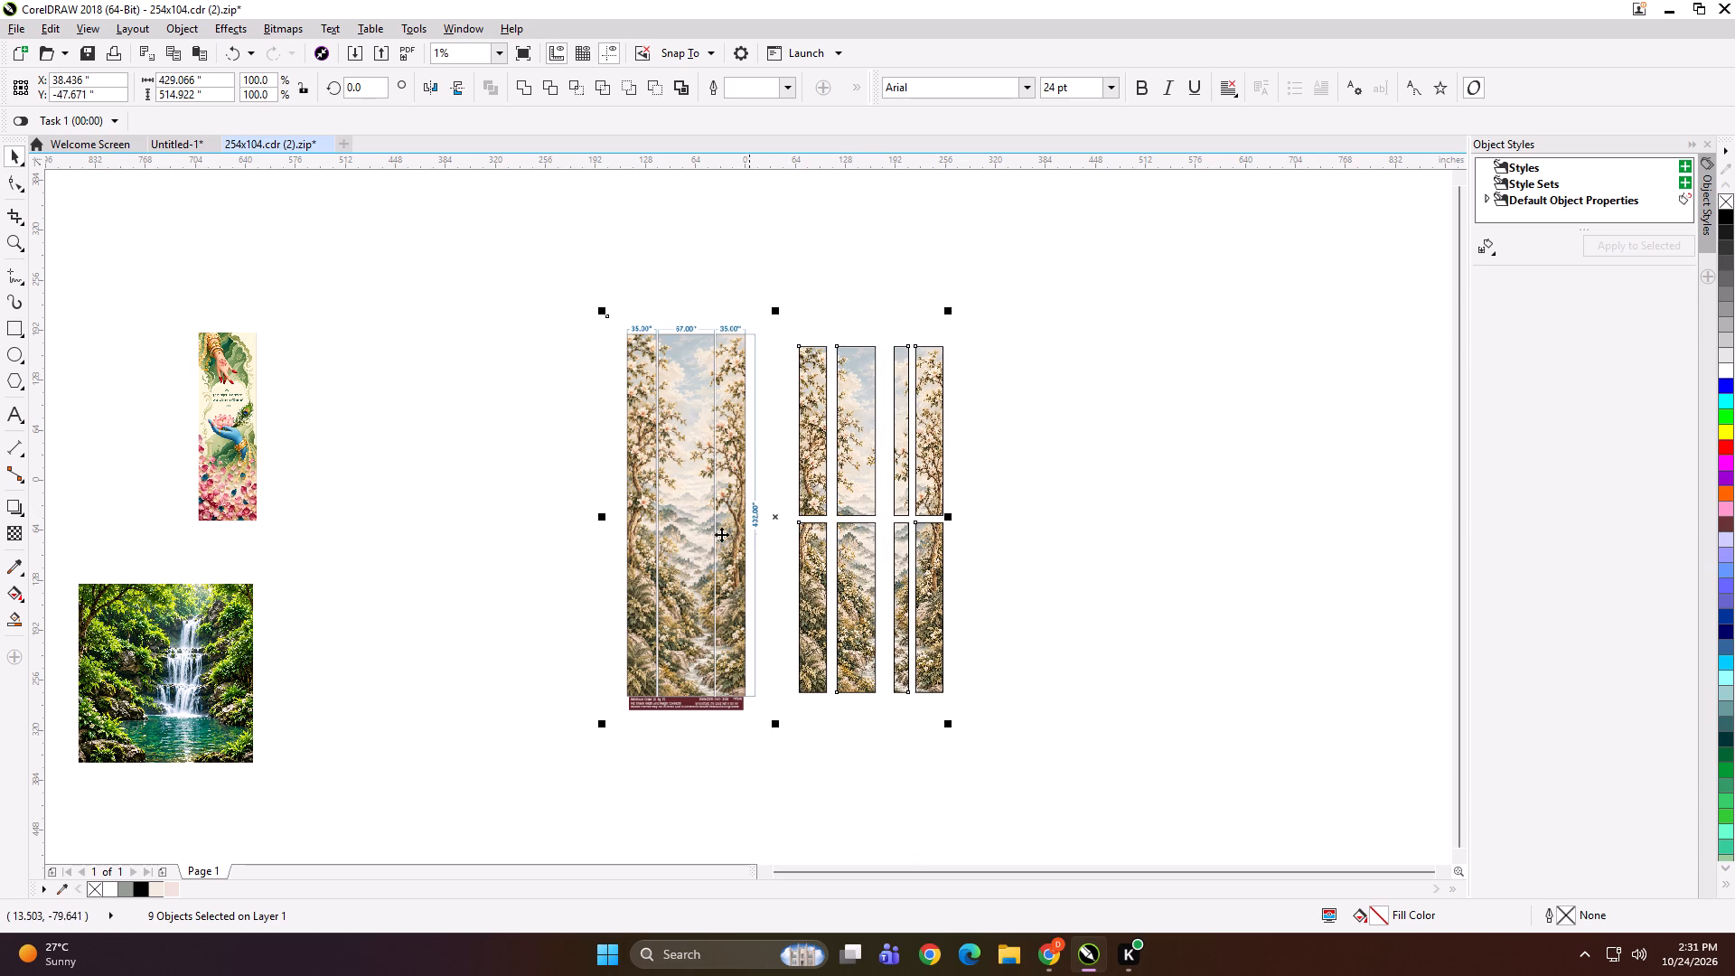
{"action": "left_click_drag", "start_coordinate": [950, 722], "coordinate": [804, 559], "text": "shift"}
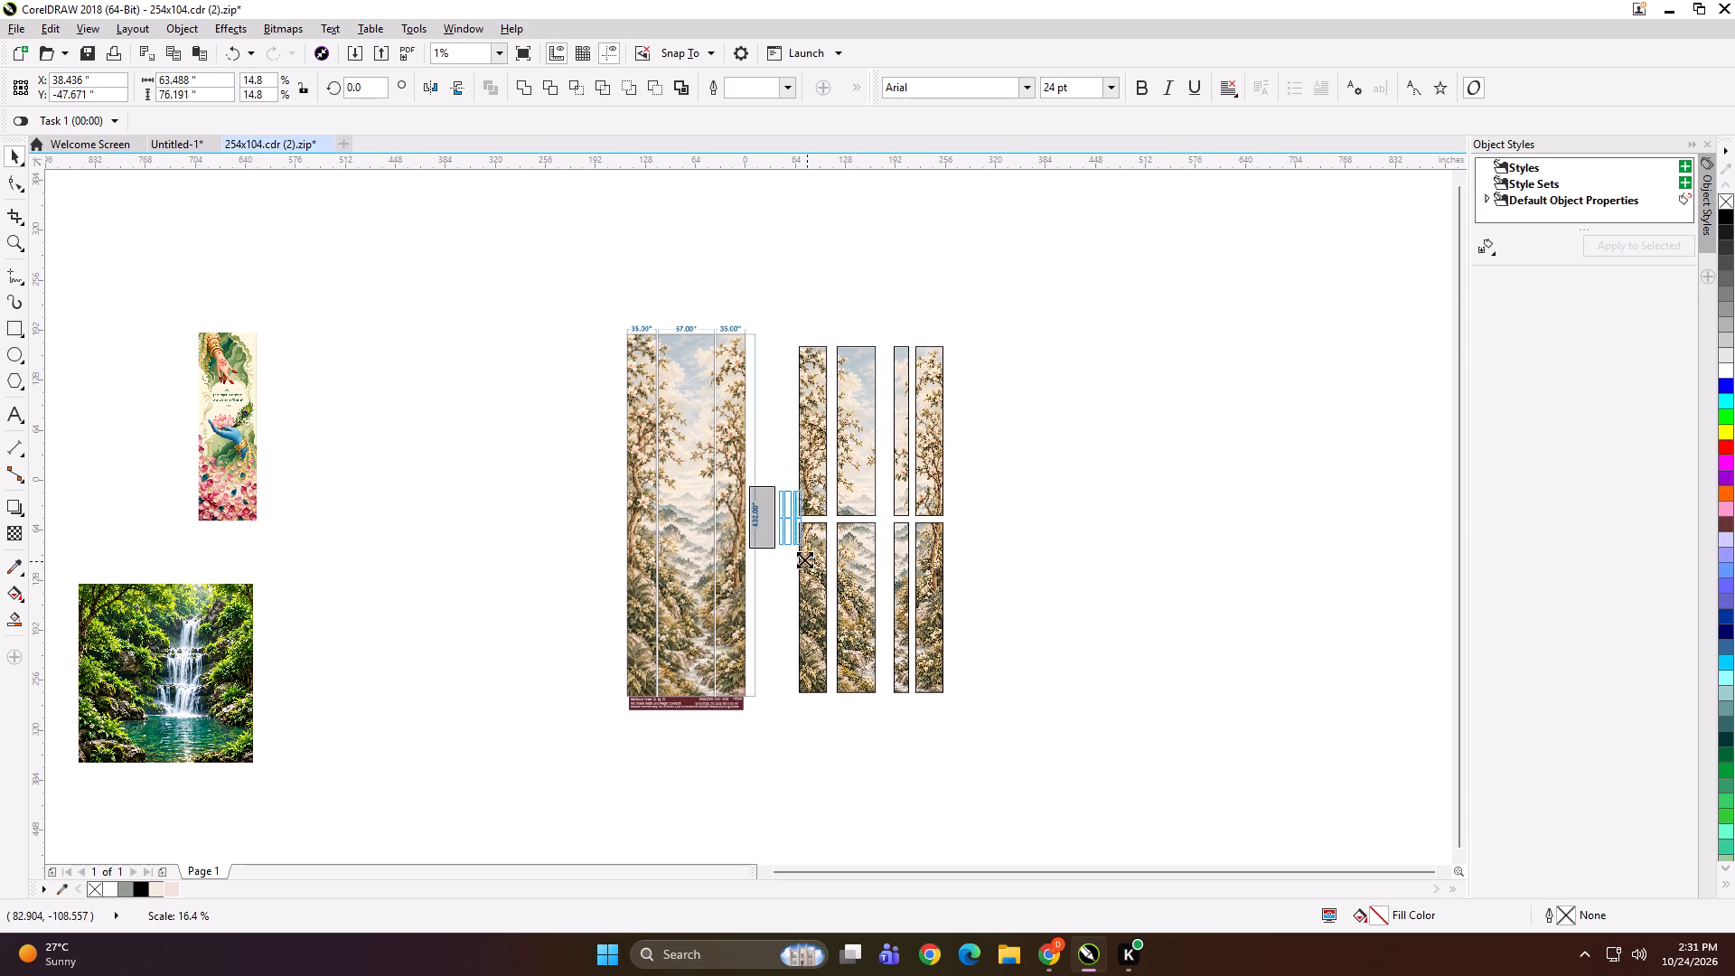
{"action": "left_click_drag", "start_coordinate": [804, 559], "coordinate": [793, 548], "text": "shift"}
{"action": "scroll", "coordinate": [783, 528], "scroll_direction": "up", "scroll_amount": 2}
{"action": "scroll", "coordinate": [699, 483], "scroll_direction": "up", "scroll_amount": 2}
{"action": "left_click_drag", "start_coordinate": [575, 478], "coordinate": [855, 522]}
{"action": "left_click_drag", "start_coordinate": [1060, 765], "coordinate": [923, 611], "text": "shift"}
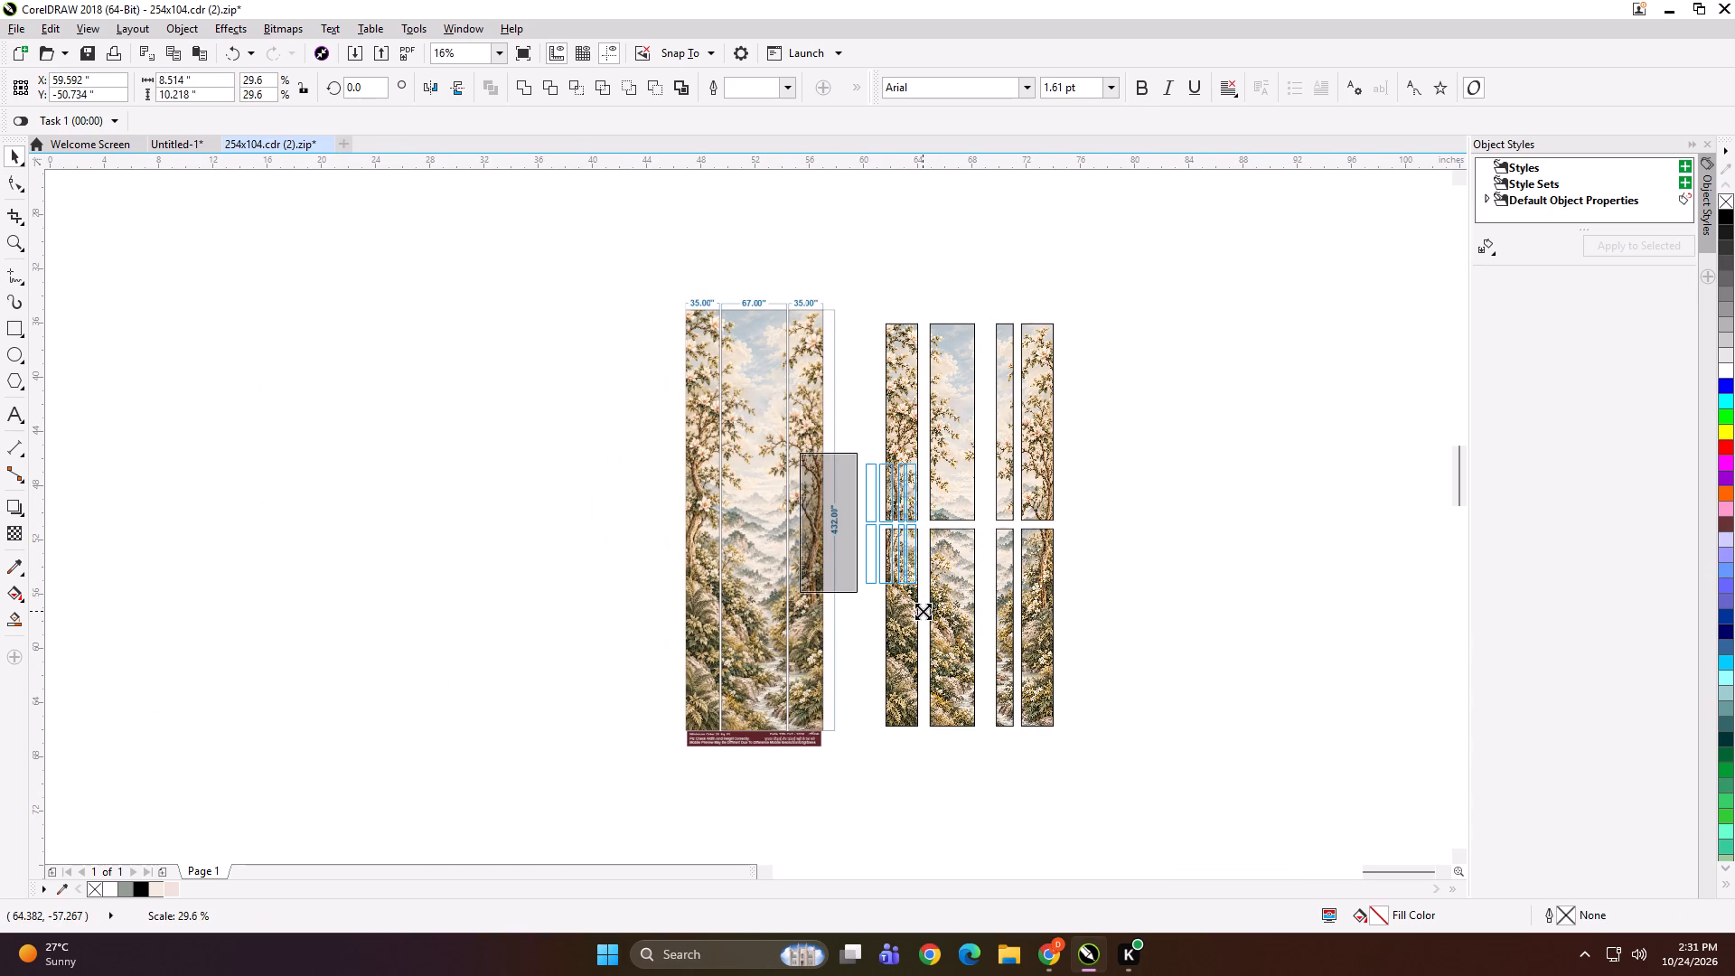
{"action": "left_click_drag", "start_coordinate": [923, 611], "coordinate": [888, 562], "text": "shift"}
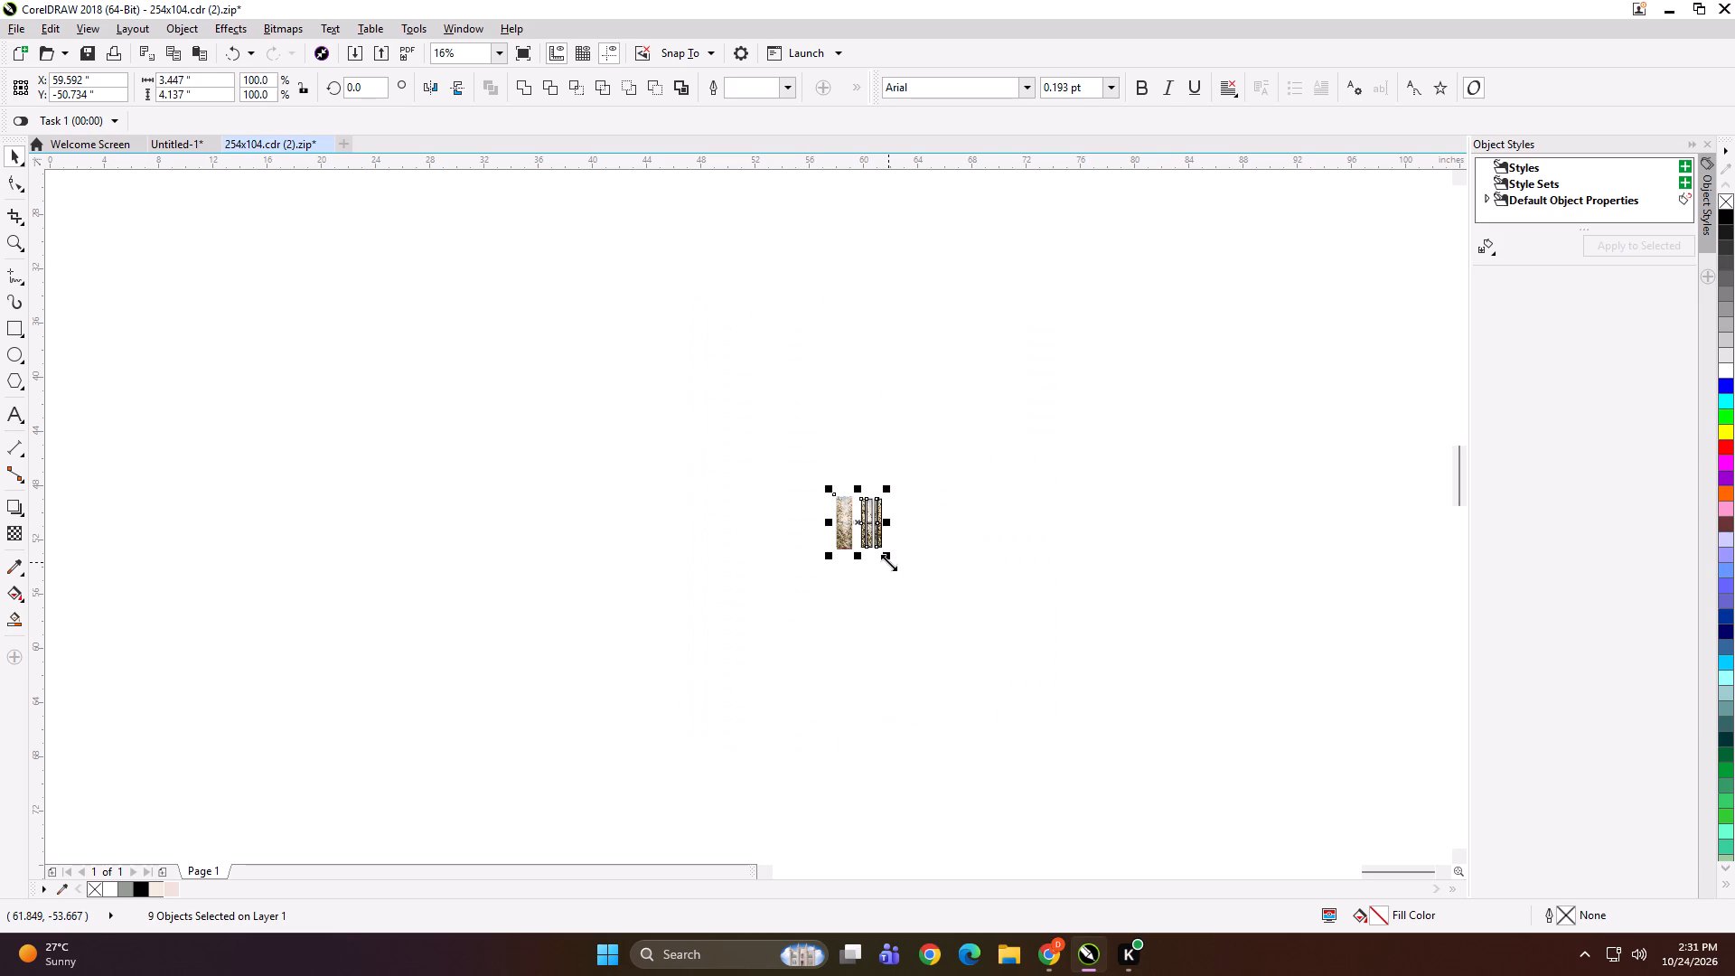
Export the selected scaled-down mural layout and strip pieces under the file name sfdgh, accepting the offered export settings.
{"action": "key", "text": "ctrl+e"}
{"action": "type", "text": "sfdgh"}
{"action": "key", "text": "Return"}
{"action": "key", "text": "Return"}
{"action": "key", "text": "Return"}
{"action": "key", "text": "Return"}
Delete the selected scaled-down mural layout and strip pieces from the drawing.
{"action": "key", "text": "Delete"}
Move the waterfall picture and the tall hands-and-lotus panel closer to the page, side by side with the waterfall nearest the page.
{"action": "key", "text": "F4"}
{"action": "left_click", "coordinate": [896, 493]}
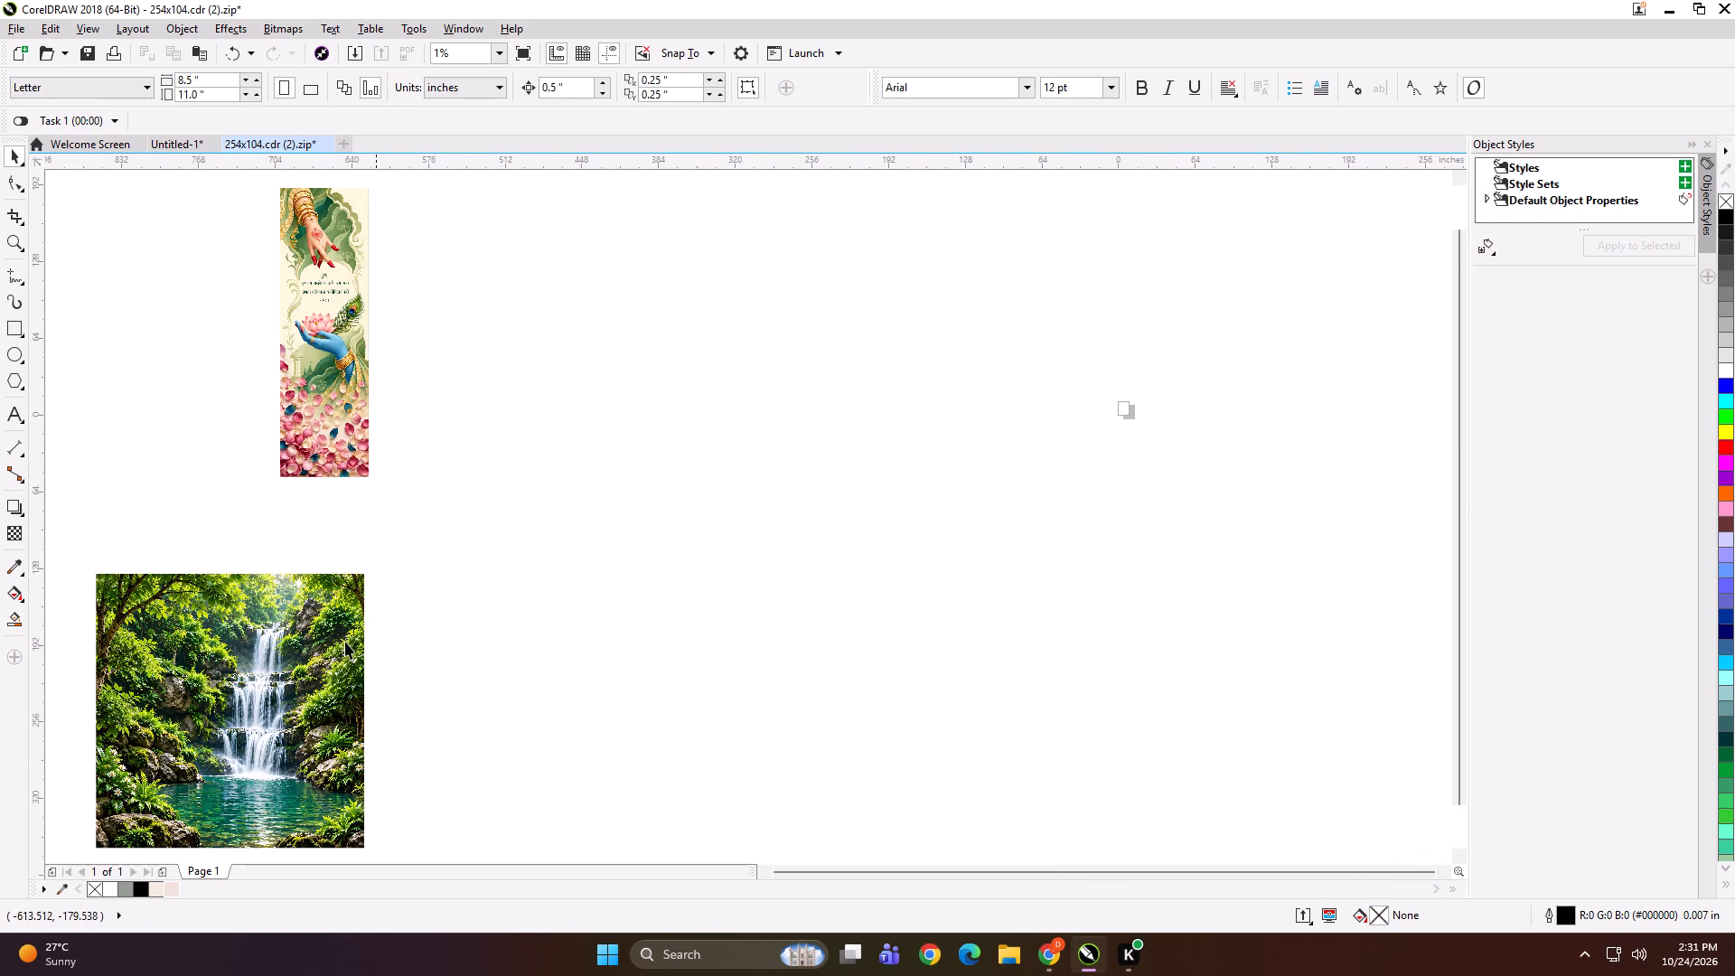
{"action": "left_click_drag", "start_coordinate": [345, 642], "coordinate": [1011, 429]}
{"action": "left_click_drag", "start_coordinate": [370, 306], "coordinate": [602, 477]}
{"action": "left_click", "coordinate": [673, 431]}
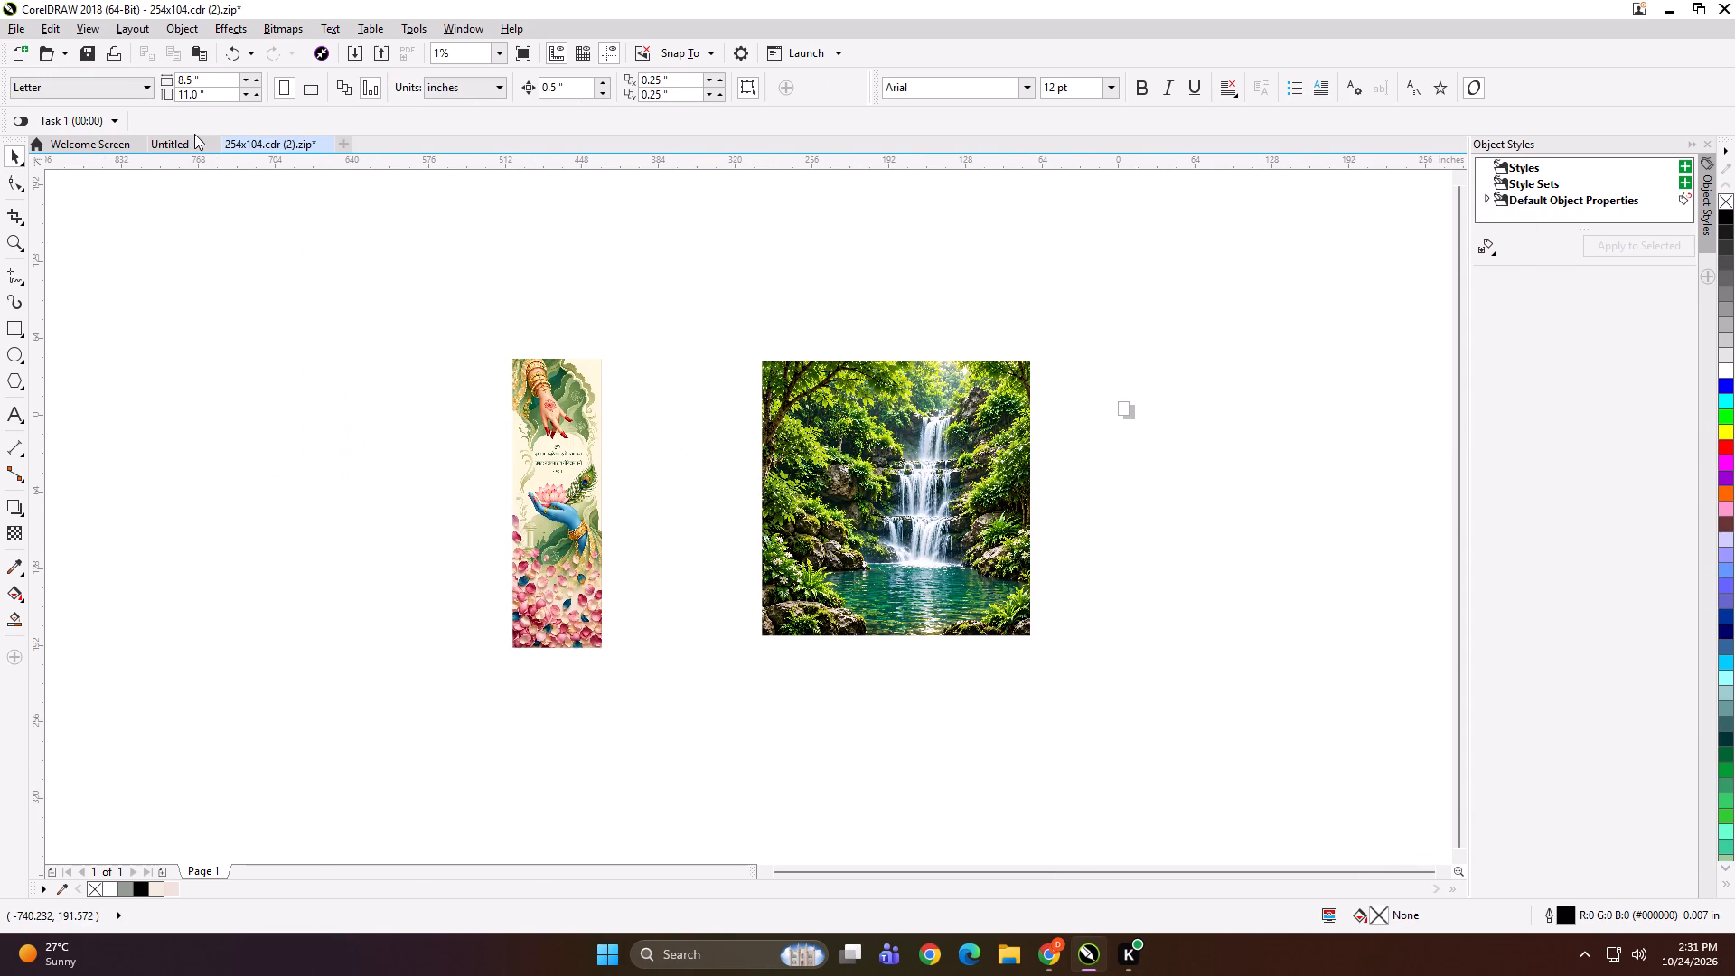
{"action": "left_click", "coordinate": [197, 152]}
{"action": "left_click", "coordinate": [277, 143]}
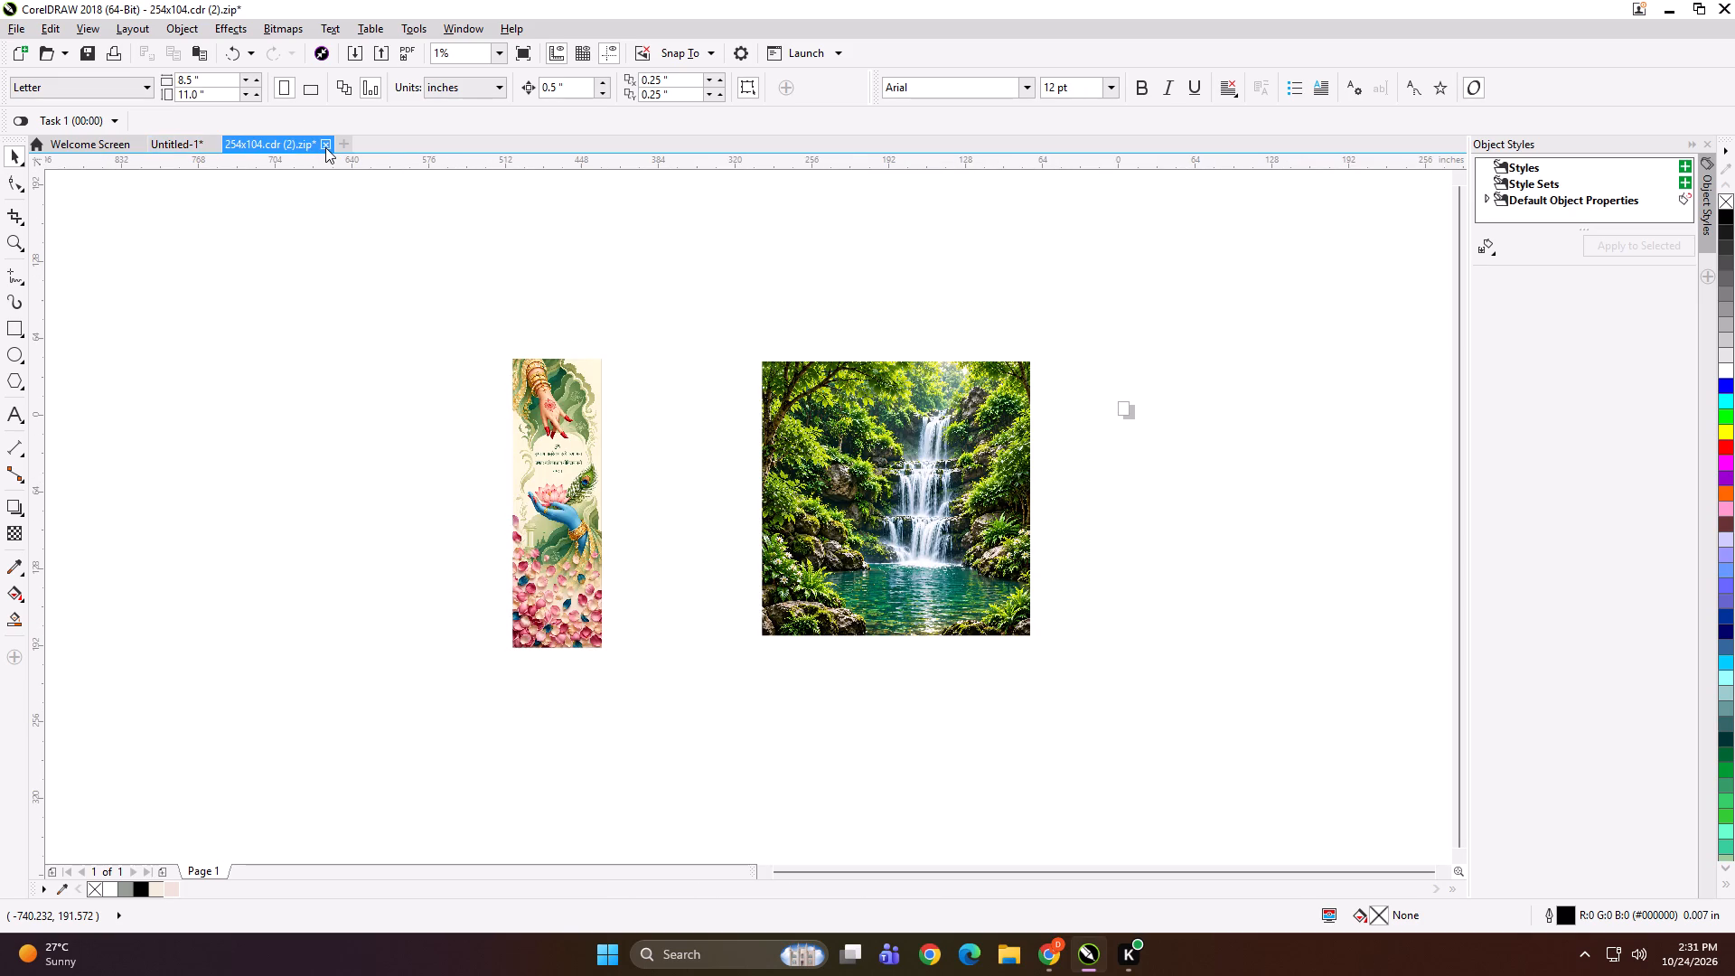
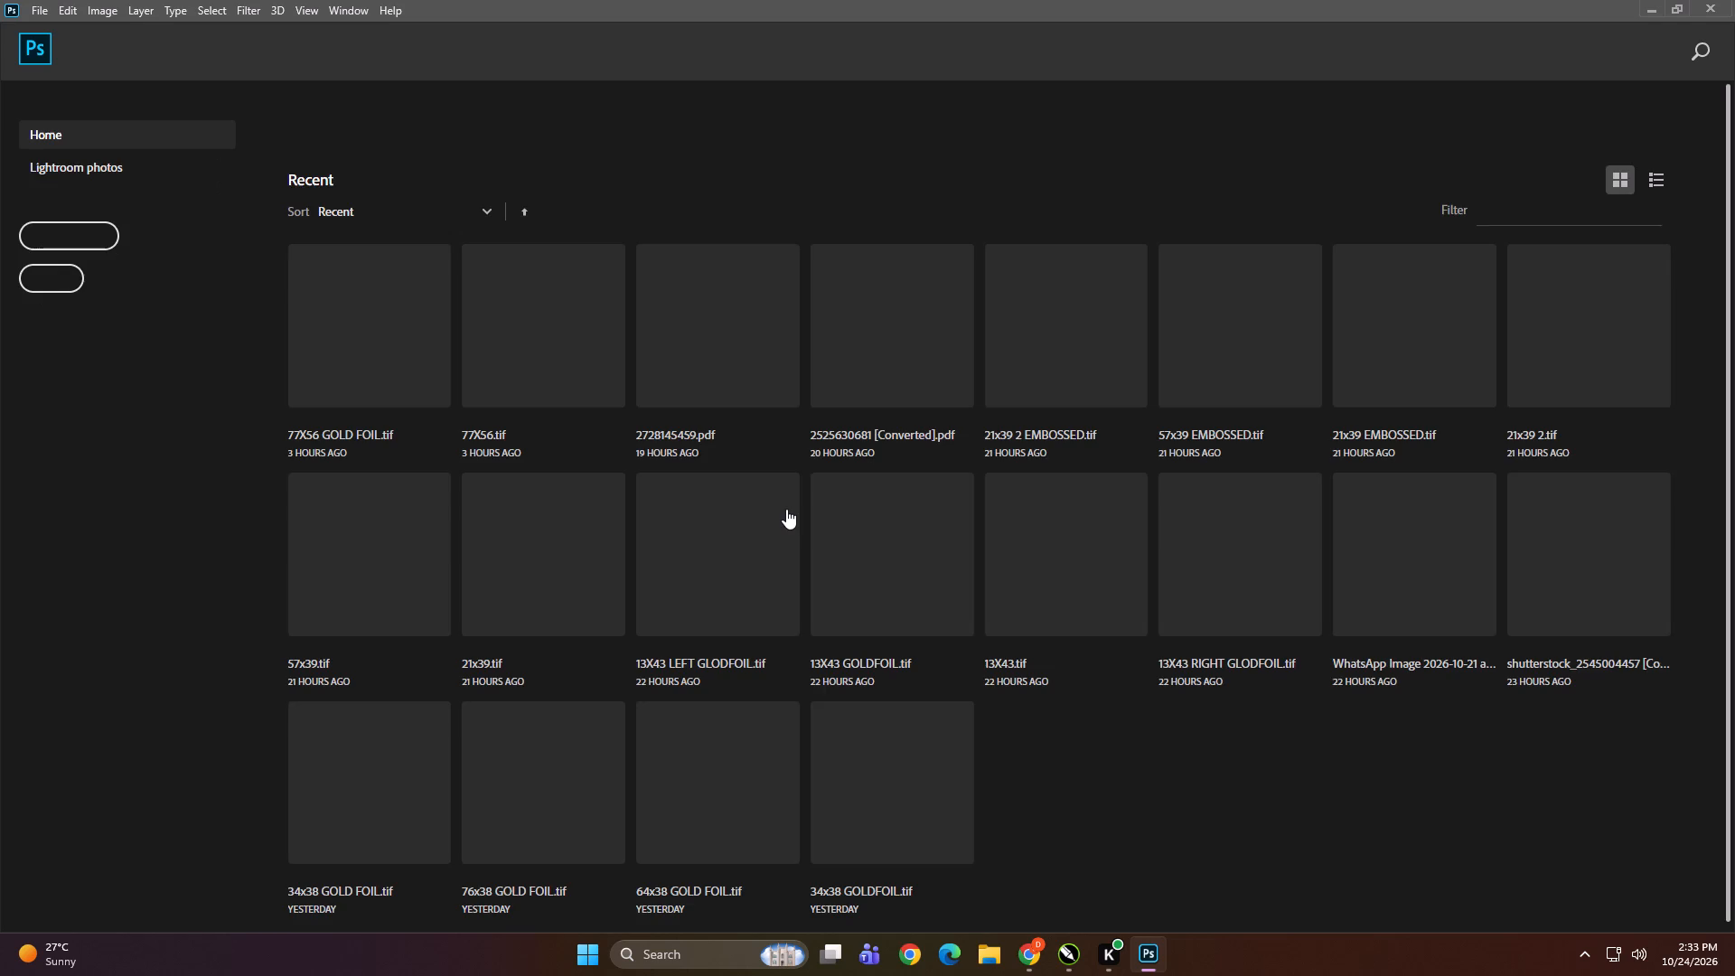
Create a new Photoshop document measured in inches, with its width set to 120 inches.
{"action": "key", "text": "ctrl+n"}
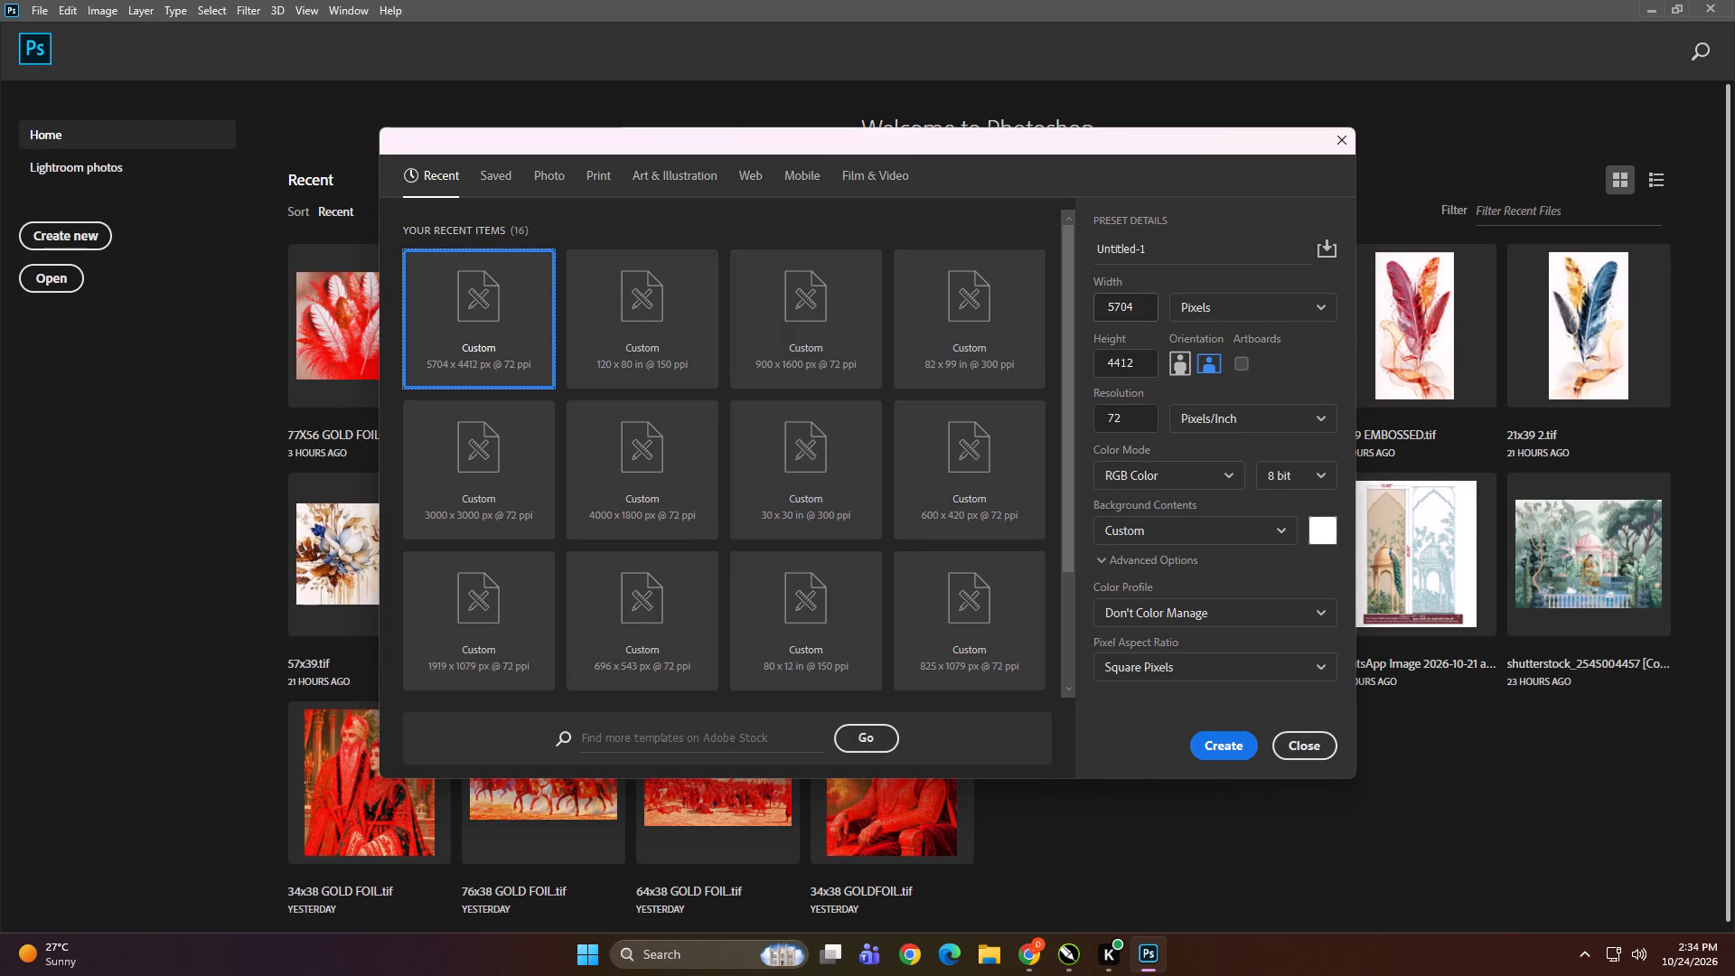
{"action": "left_click", "coordinate": [1190, 313]}
{"action": "left_click", "coordinate": [1190, 373]}
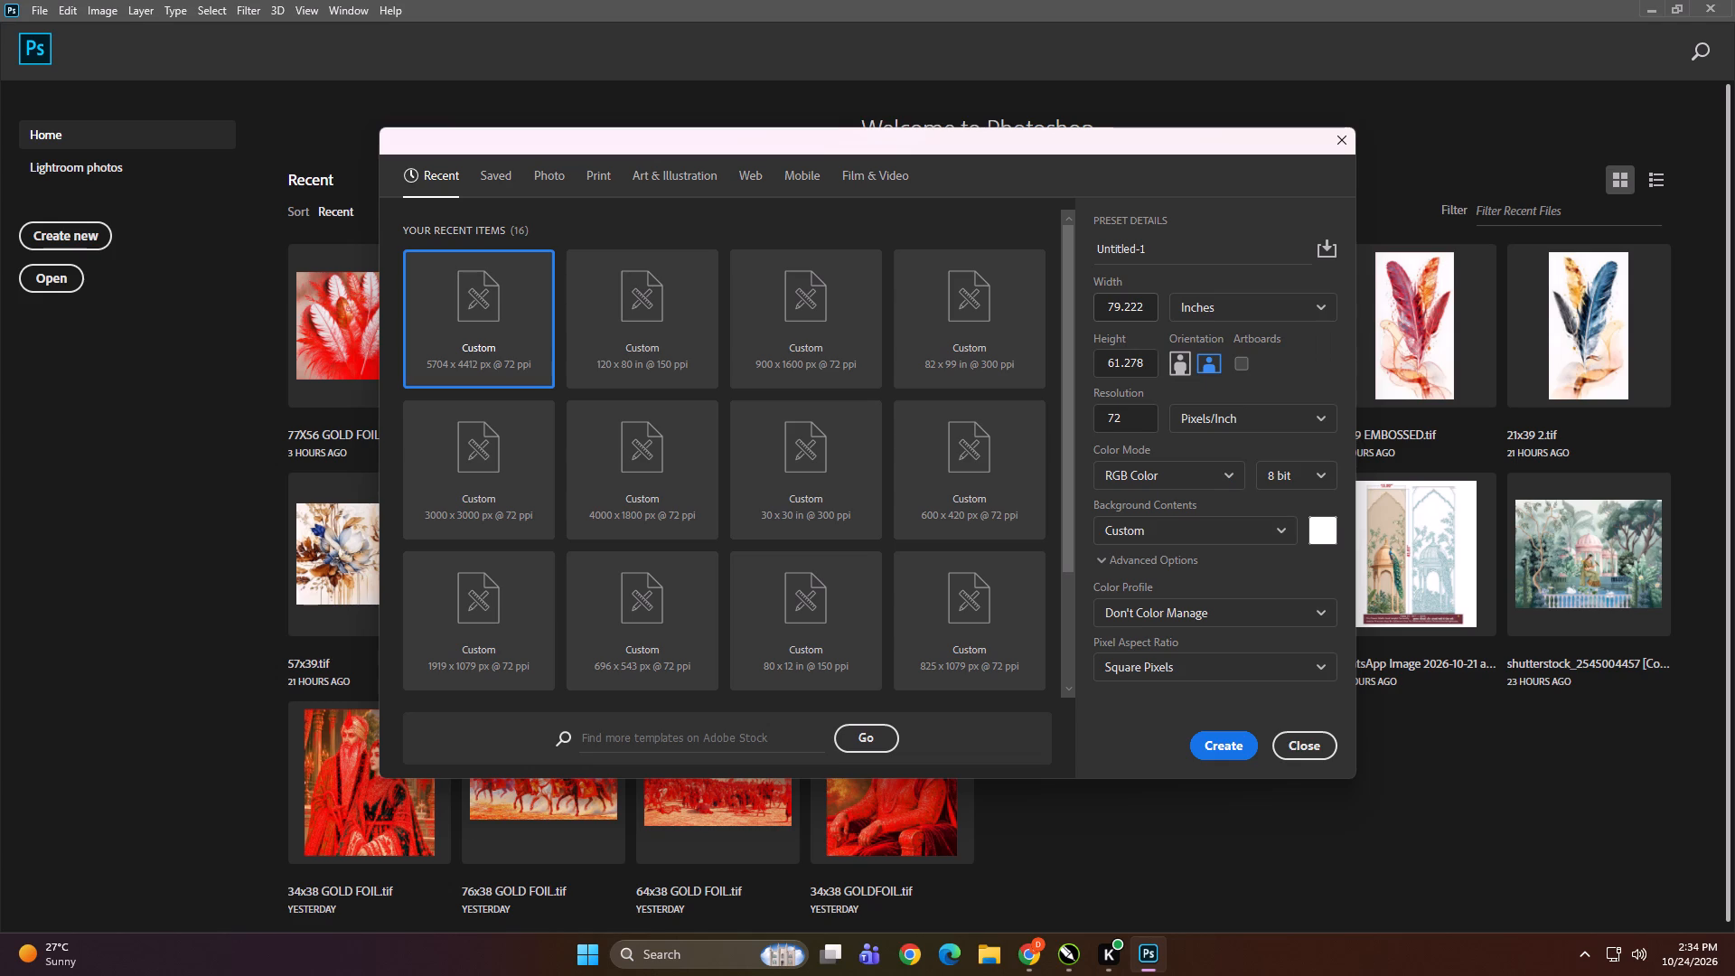
{"action": "left_click", "coordinate": [1147, 314]}
{"action": "key", "text": "ctrl+a"}
{"action": "type", "text": "120"}
{"action": "key", "text": "Return"}
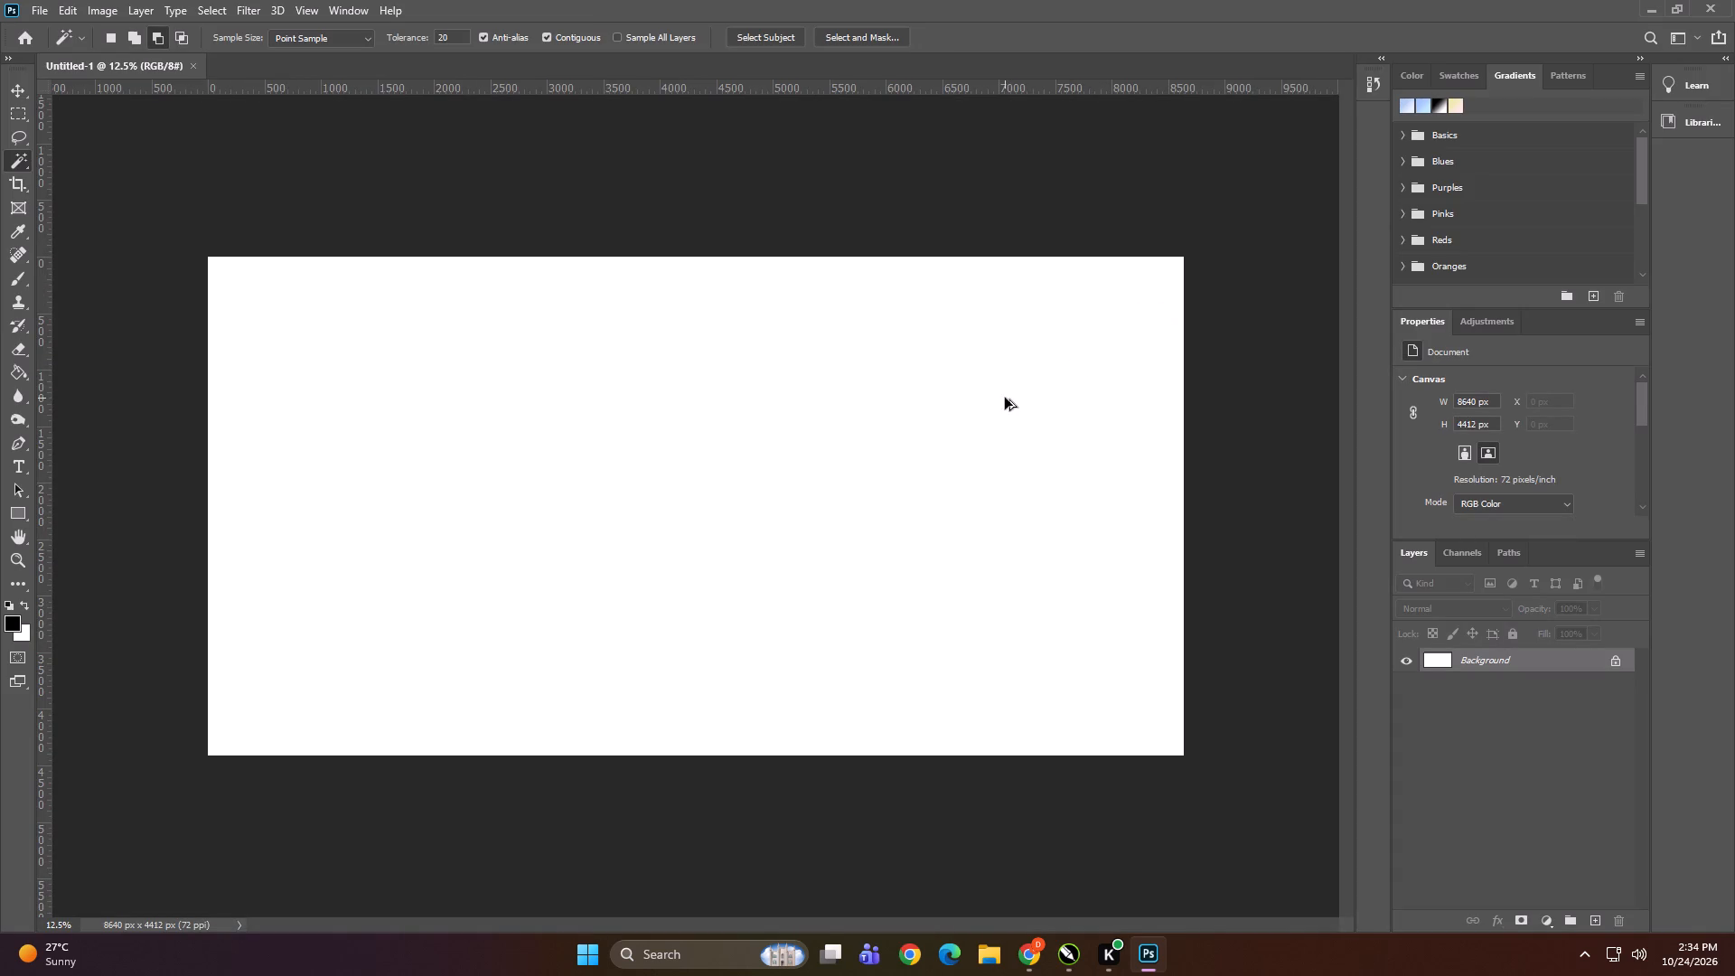
Resize the blank image without constrained proportions to a height of 80 inches and a resolution of 100 pixels/inch.
{"action": "key", "text": "ctrl+alt+i"}
{"action": "key", "text": "Tab"}
{"action": "key", "text": "Tab"}
{"action": "key", "text": "Tab"}
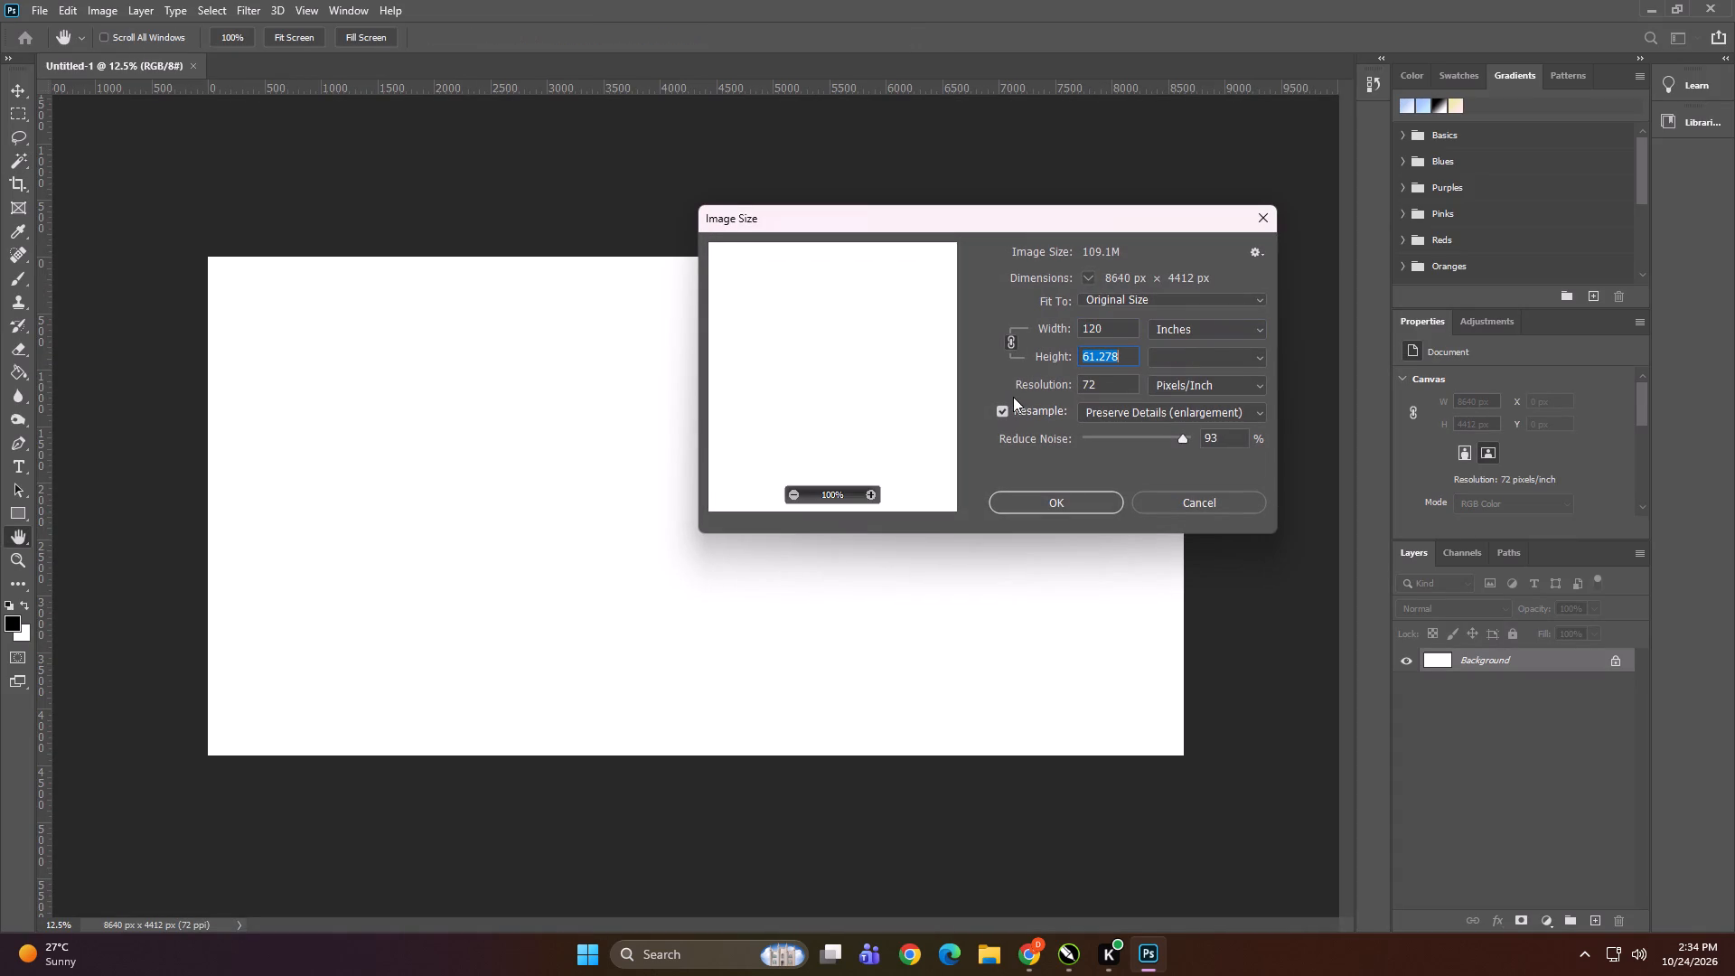
{"action": "left_click", "coordinate": [1012, 337]}
{"action": "left_click", "coordinate": [1130, 352]}
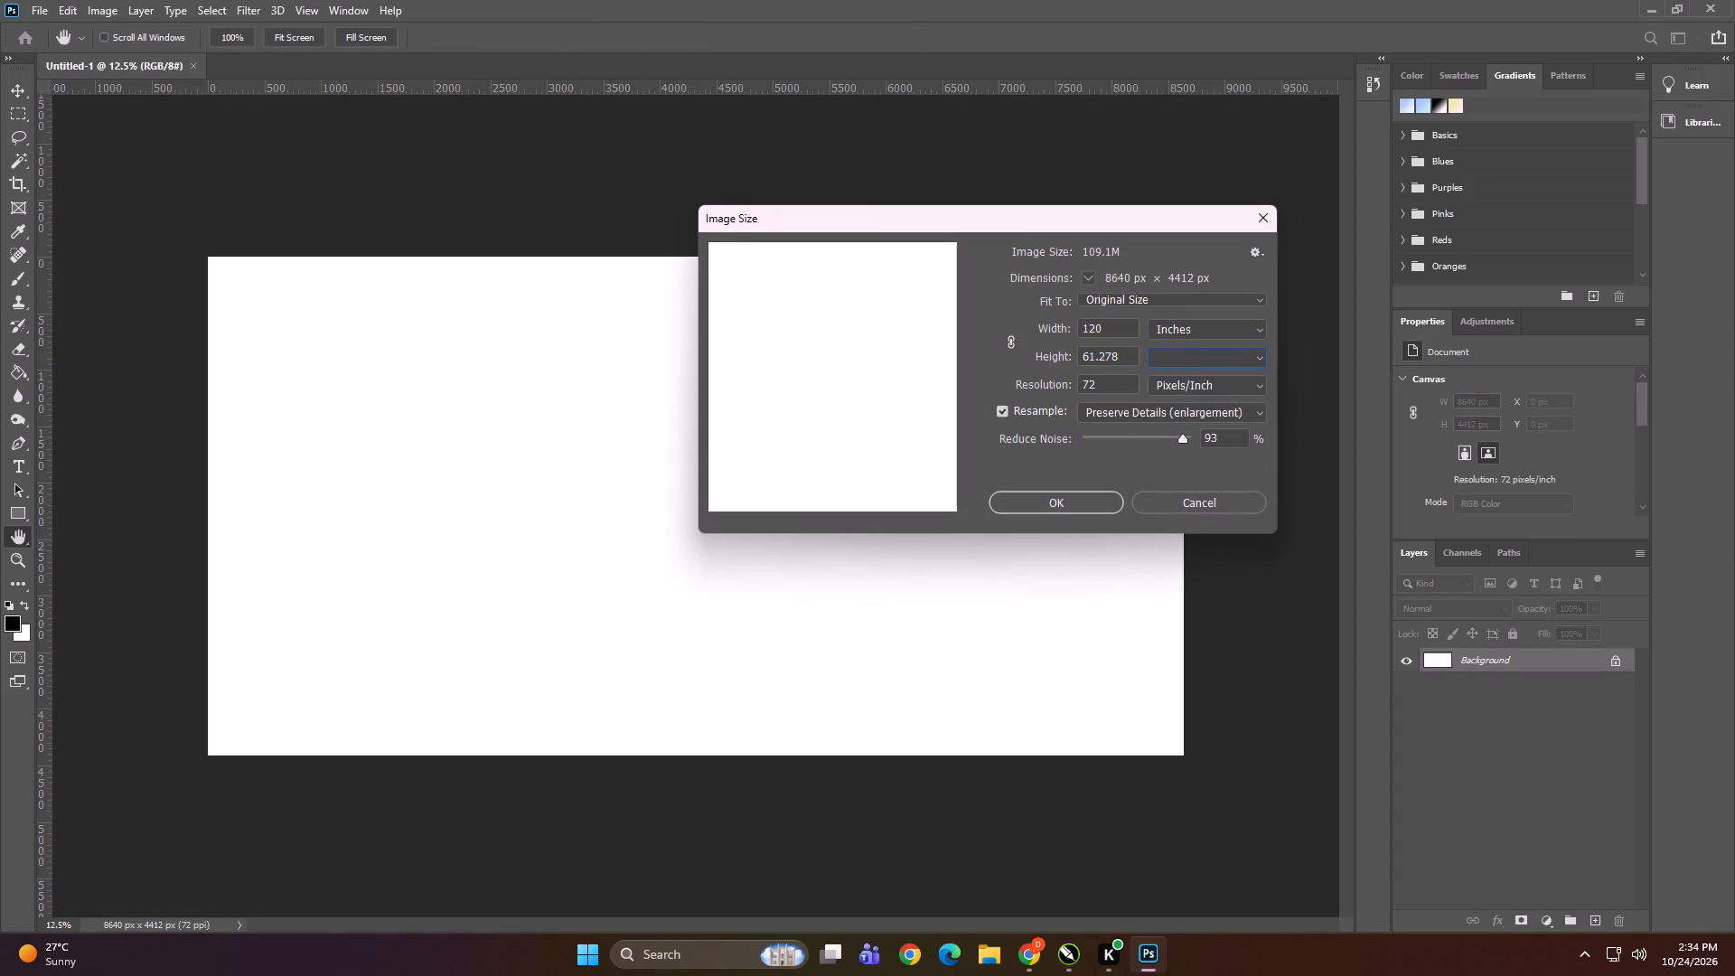
{"action": "key", "text": "ctrl+a"}
{"action": "type", "text": "80"}
{"action": "key", "text": "Tab"}
{"action": "key", "text": "Tab"}
{"action": "type", "text": "100"}
{"action": "key", "text": "Return"}
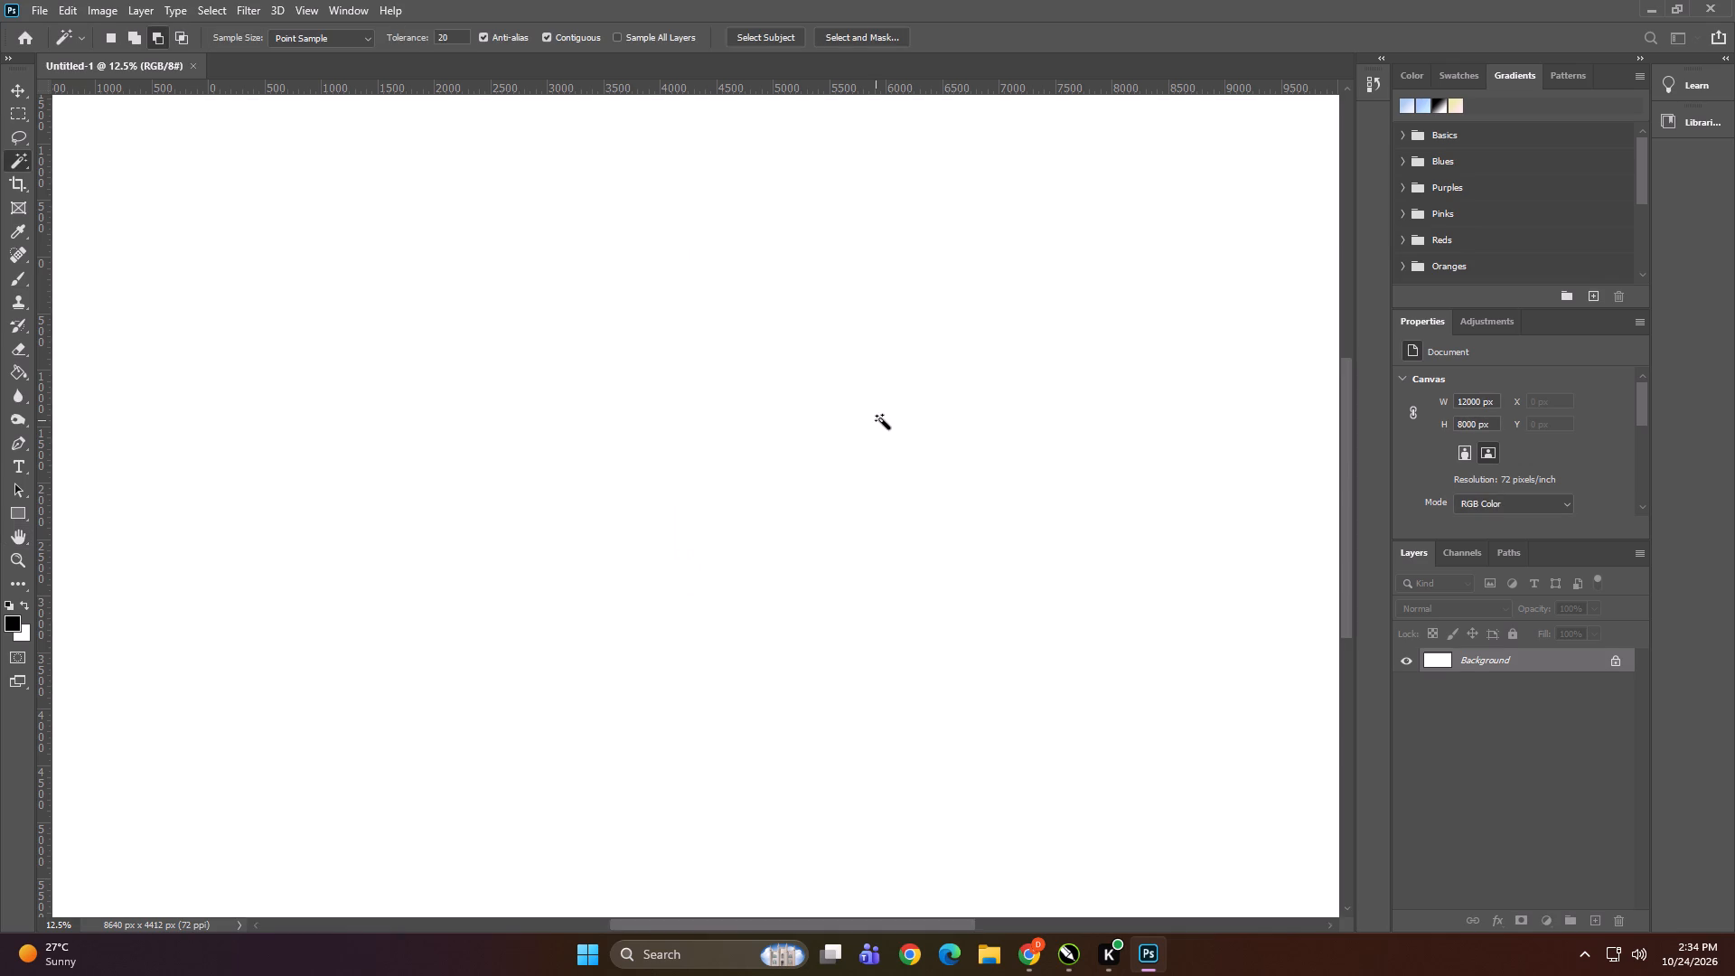
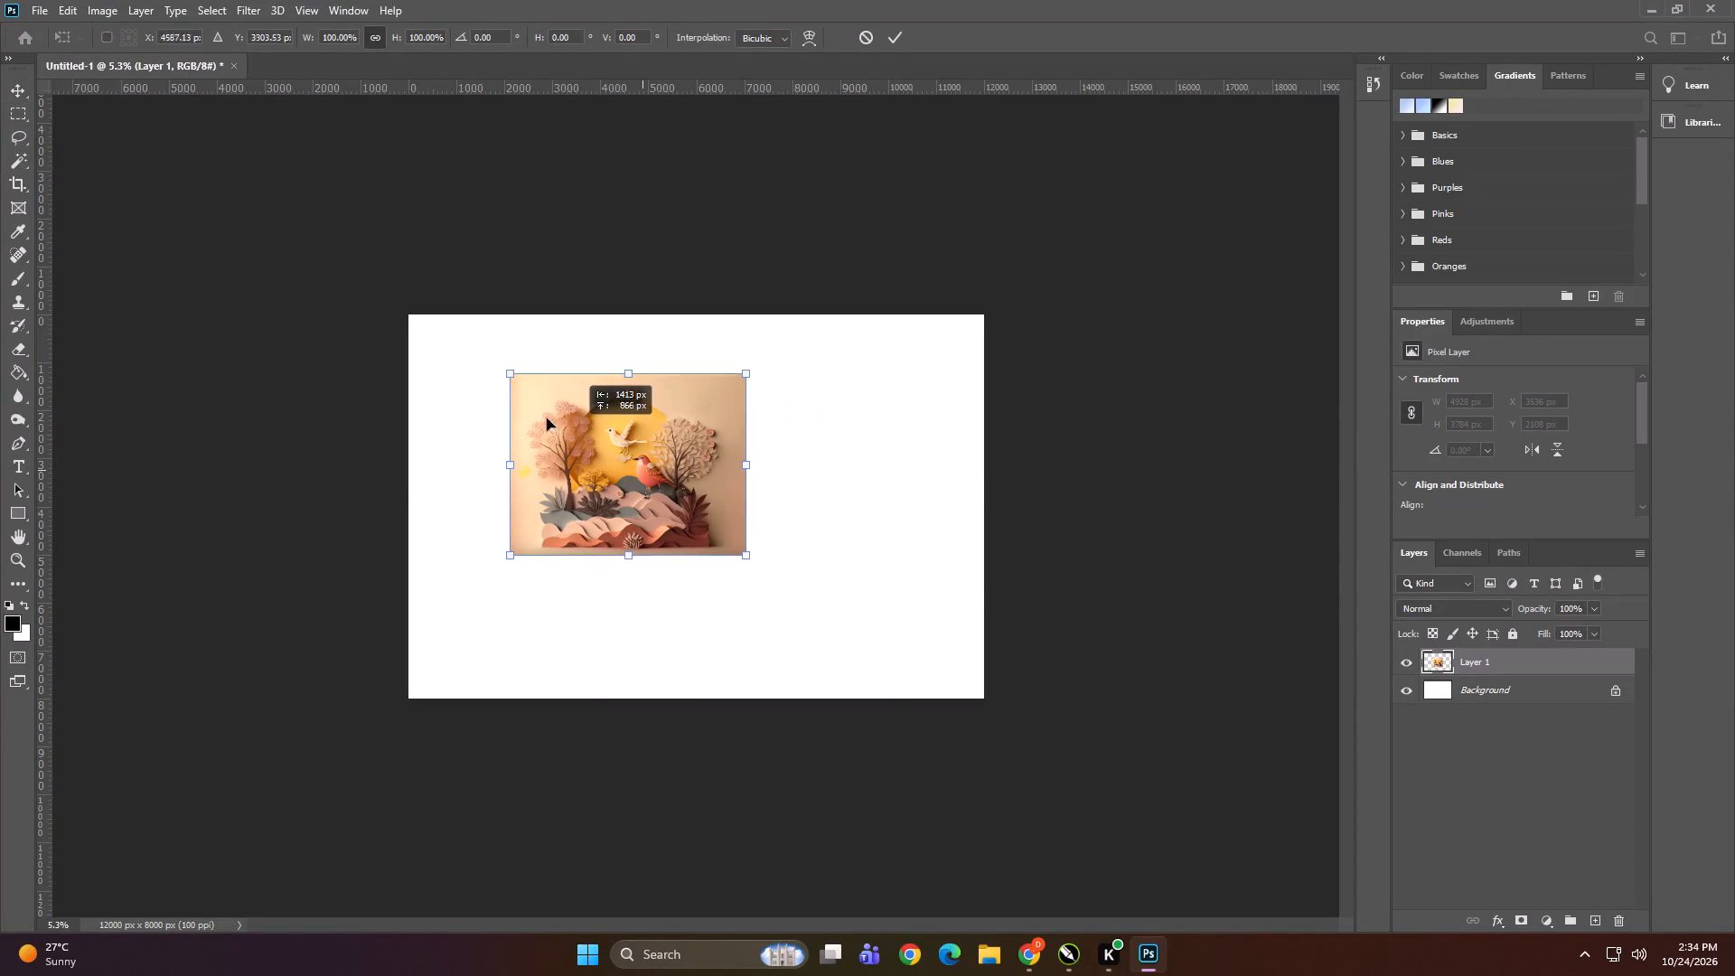
Move the pasted bird artwork to the canvas's upper-left corner and scale it to about 12000 by 8016 px to cover the canvas.
{"action": "left_click_drag", "start_coordinate": [547, 418], "coordinate": [476, 370]}
{"action": "left_click_drag", "start_coordinate": [647, 495], "coordinate": [971, 662]}
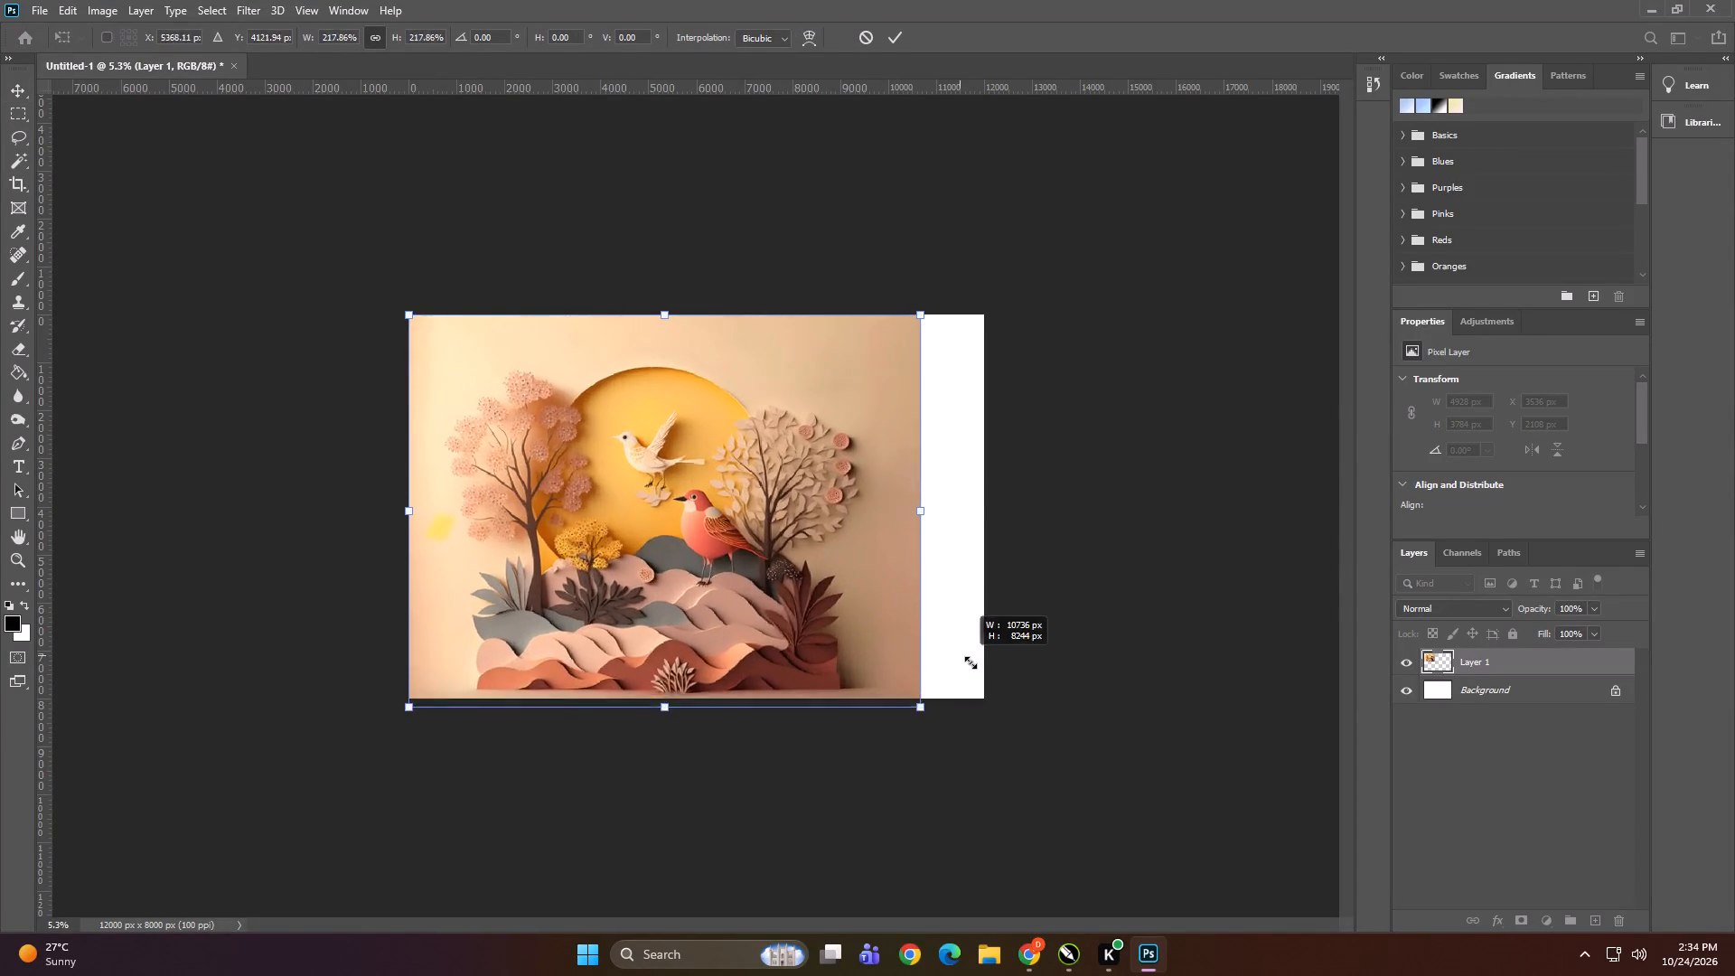
{"action": "left_click_drag", "start_coordinate": [971, 662], "coordinate": [945, 654]}
{"action": "left_click_drag", "start_coordinate": [910, 503], "coordinate": [980, 509]}
{"action": "key", "text": "Return"}
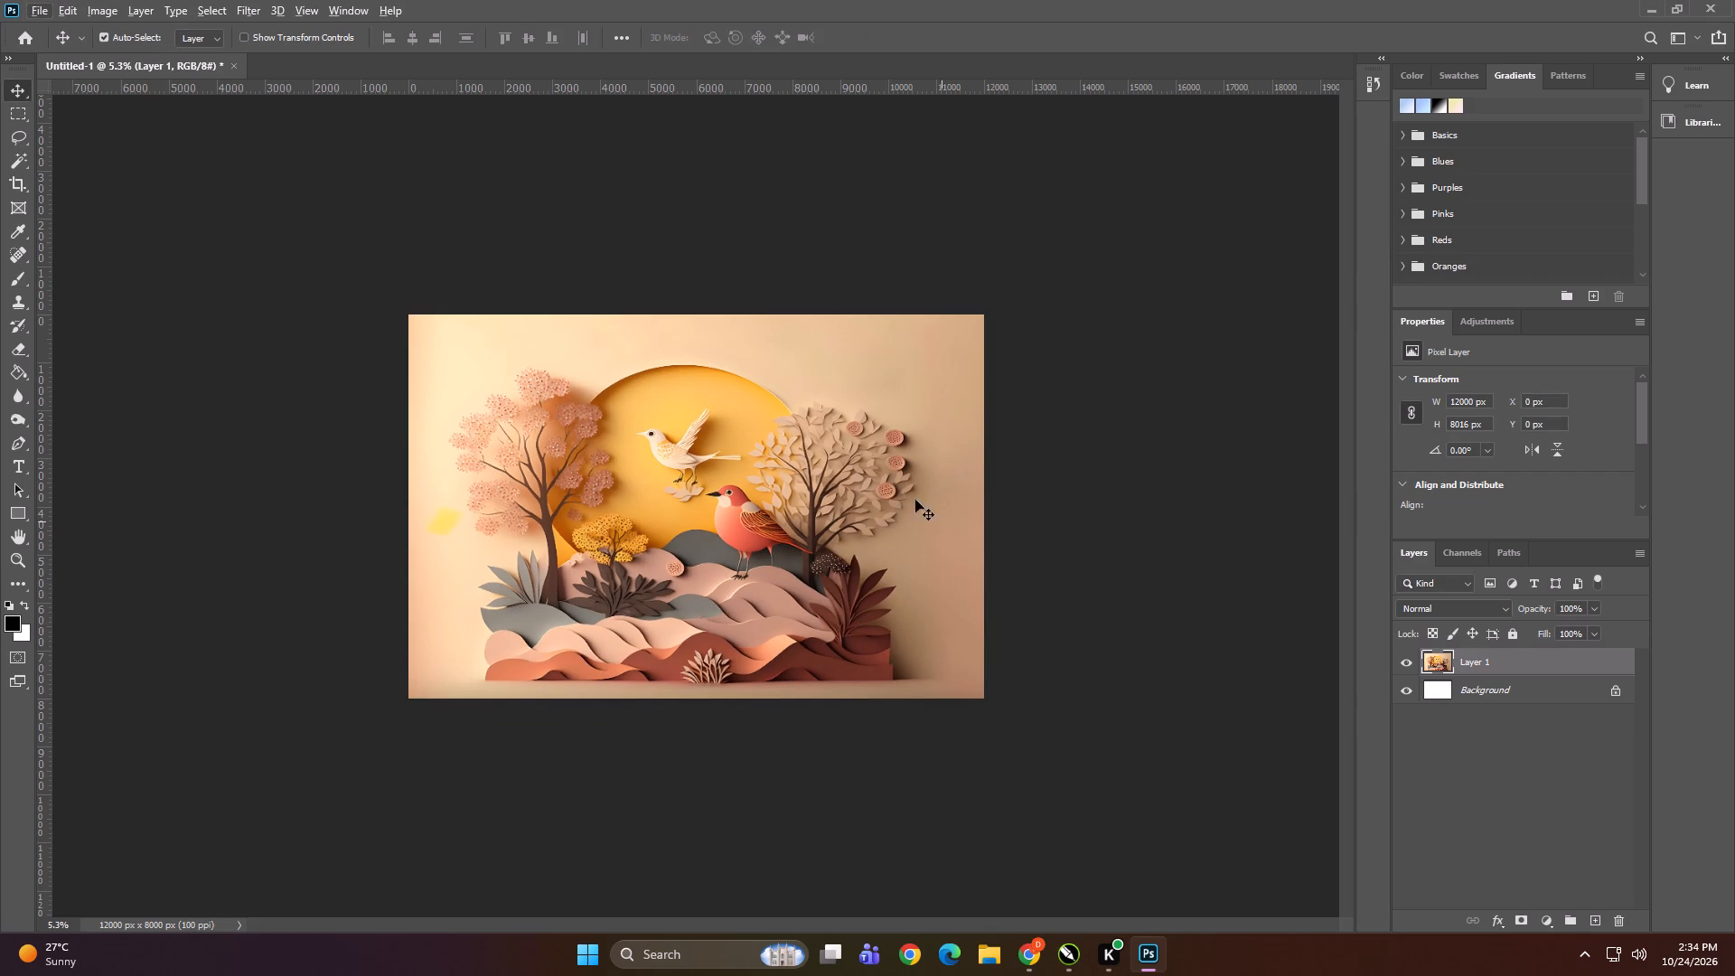
Open the Filter Gallery for the artwork layer and choose the Texturizer filter from the Texture group.
{"action": "scroll", "coordinate": [708, 555], "scroll_direction": "up", "scroll_amount": 18, "text": "alt"}
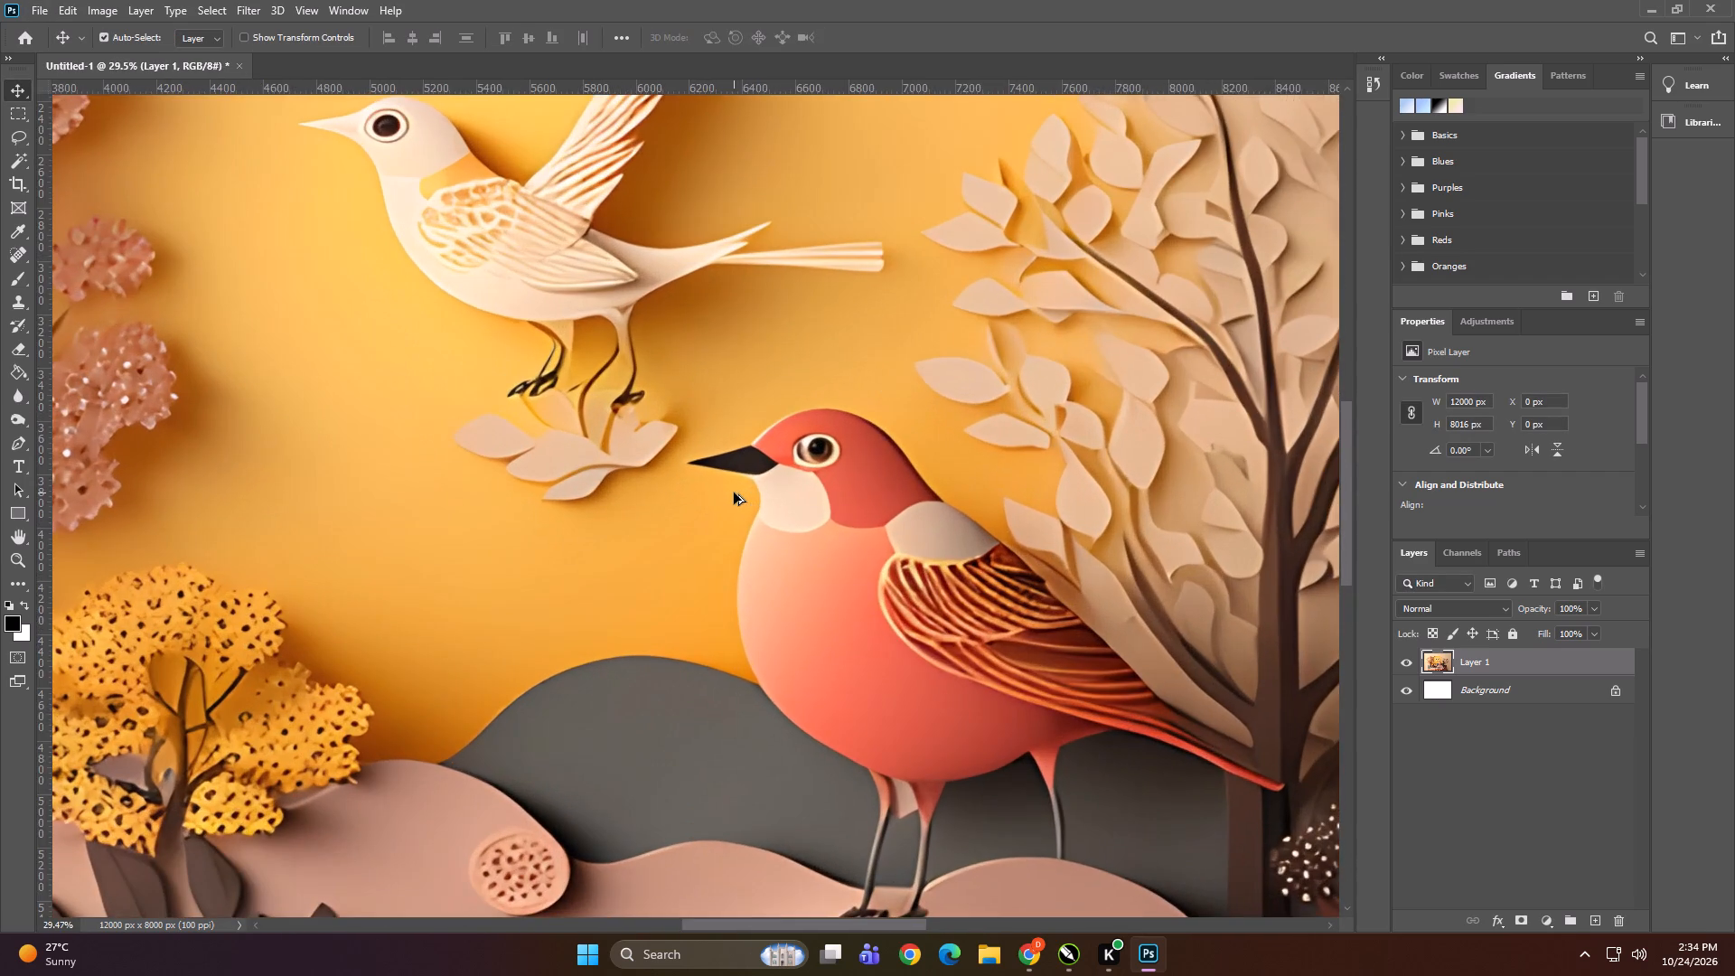
{"action": "scroll", "coordinate": [727, 498], "scroll_direction": "down", "scroll_amount": 7, "text": "alt"}
{"action": "left_click", "coordinate": [241, 6]}
{"action": "left_click", "coordinate": [317, 84]}
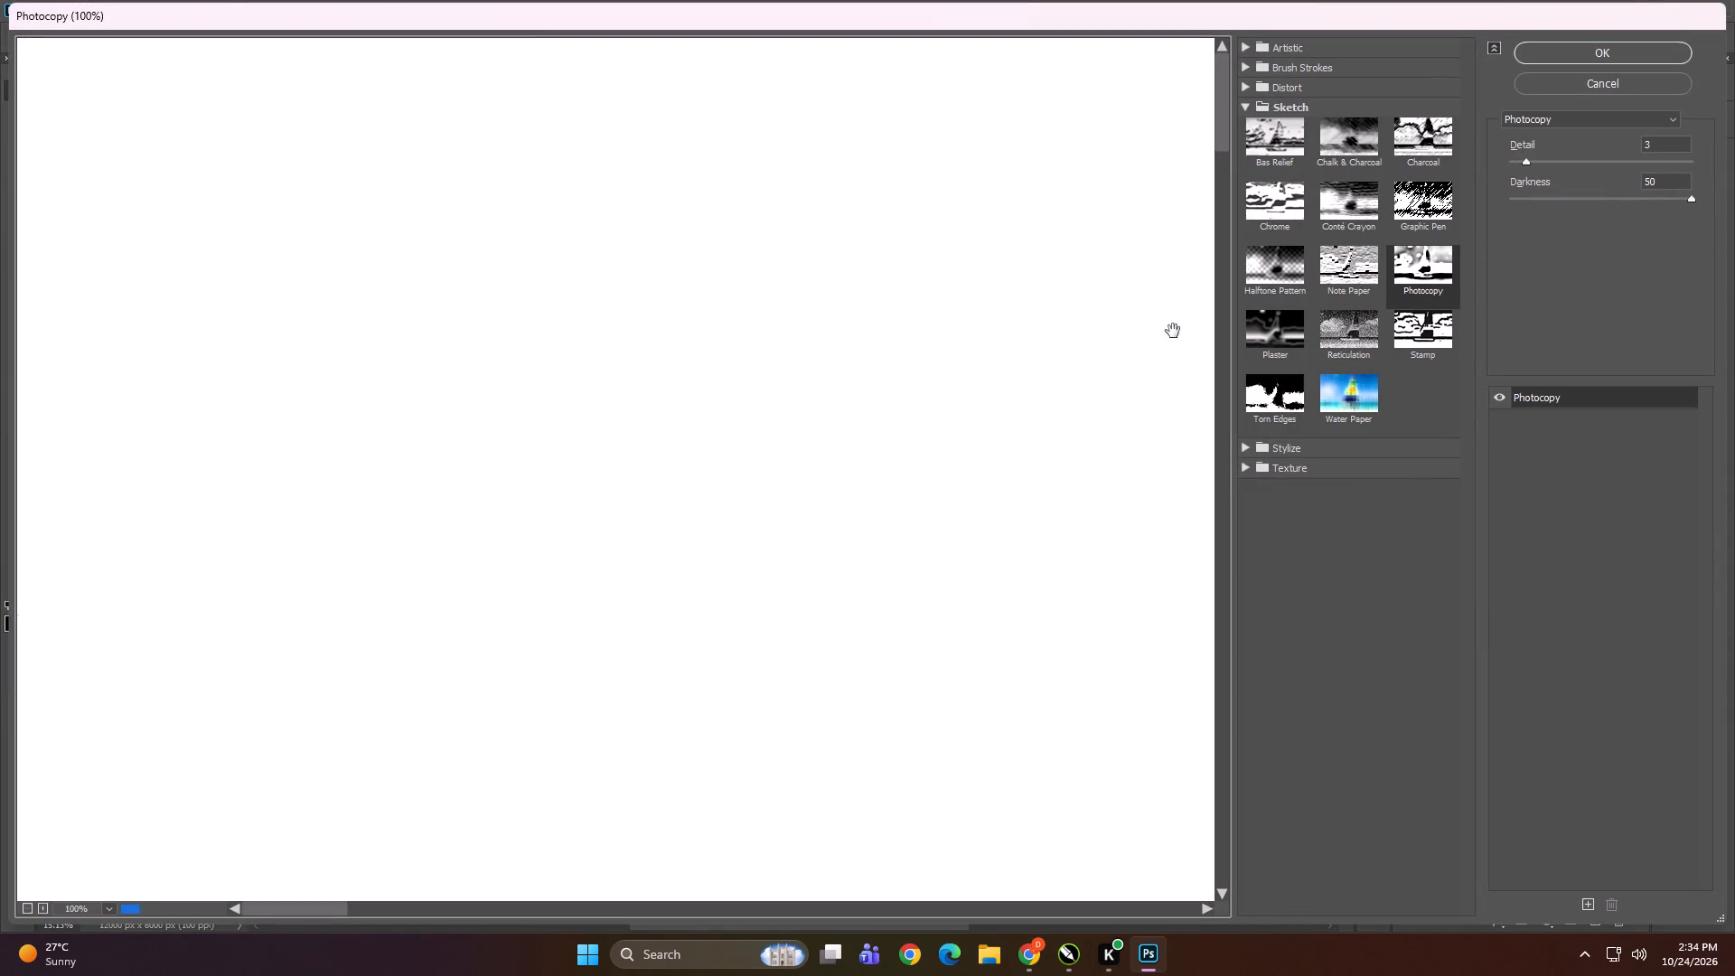
{"action": "left_click", "coordinate": [1320, 477]}
{"action": "left_click", "coordinate": [1320, 475]}
{"action": "left_click", "coordinate": [1408, 576]}
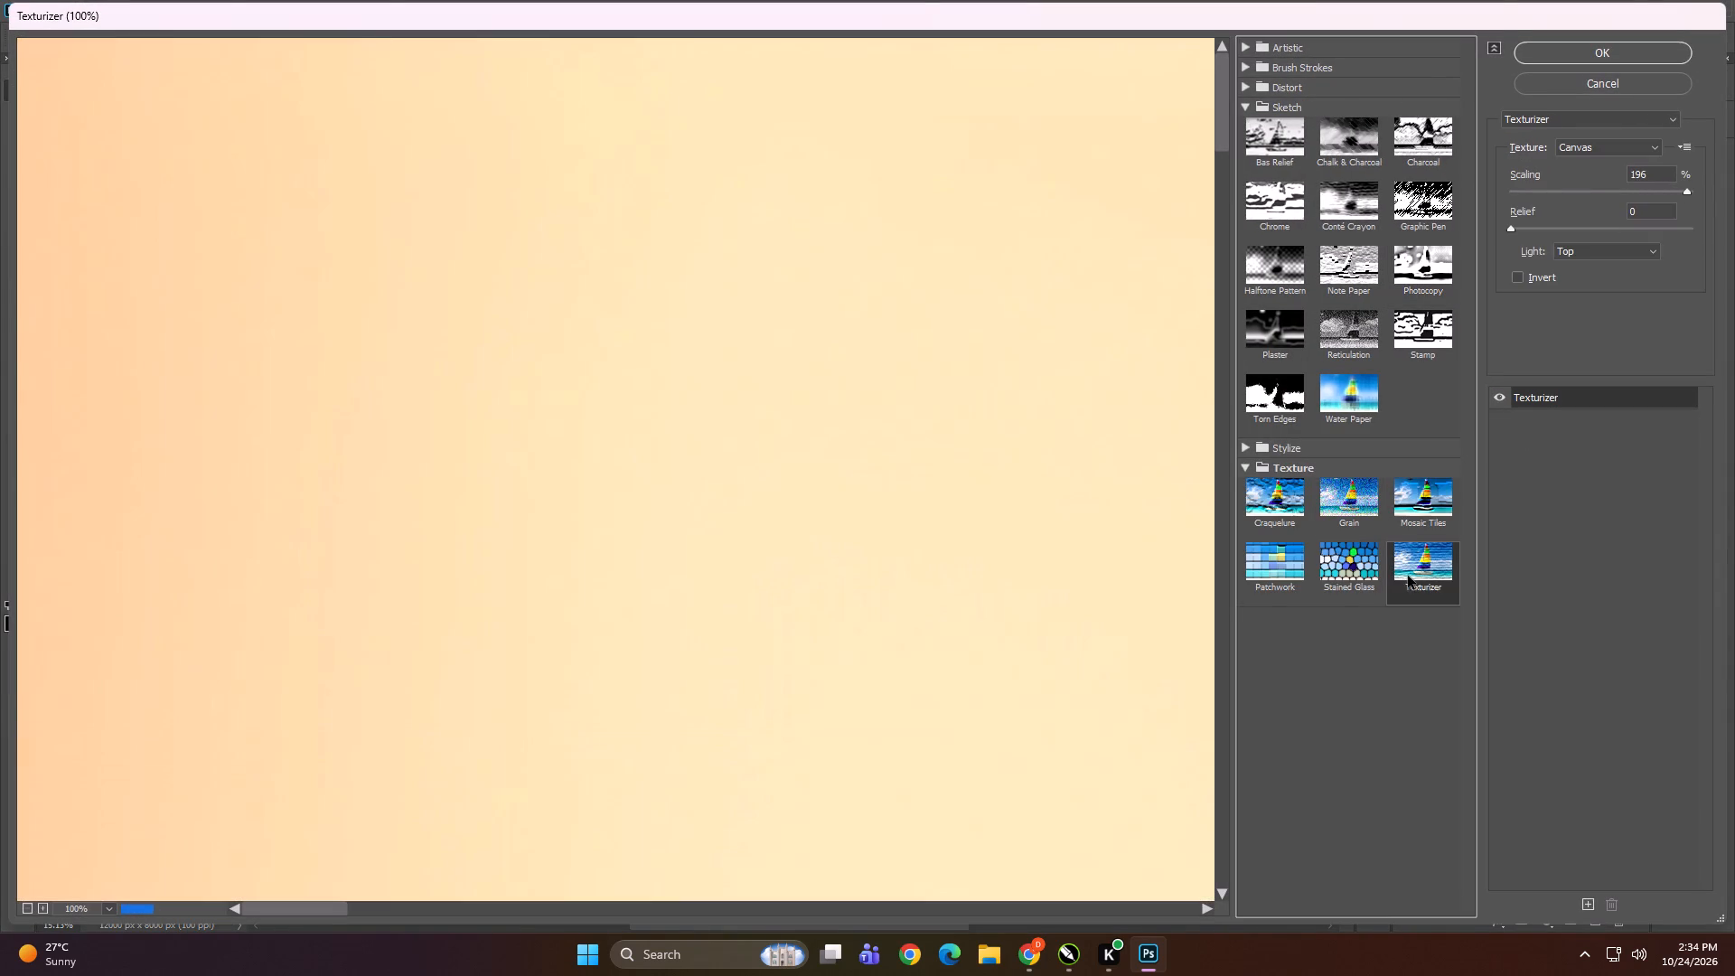
Inspect the Texturizer preview around the pink tree blossoms and the white bird at several magnifications.
{"action": "scroll", "coordinate": [854, 457], "scroll_direction": "down", "scroll_amount": 7, "text": "alt"}
{"action": "scroll", "coordinate": [756, 427], "scroll_direction": "up", "scroll_amount": 1, "text": "alt"}
{"action": "scroll", "coordinate": [748, 395], "scroll_direction": "down", "scroll_amount": 11, "text": "alt"}
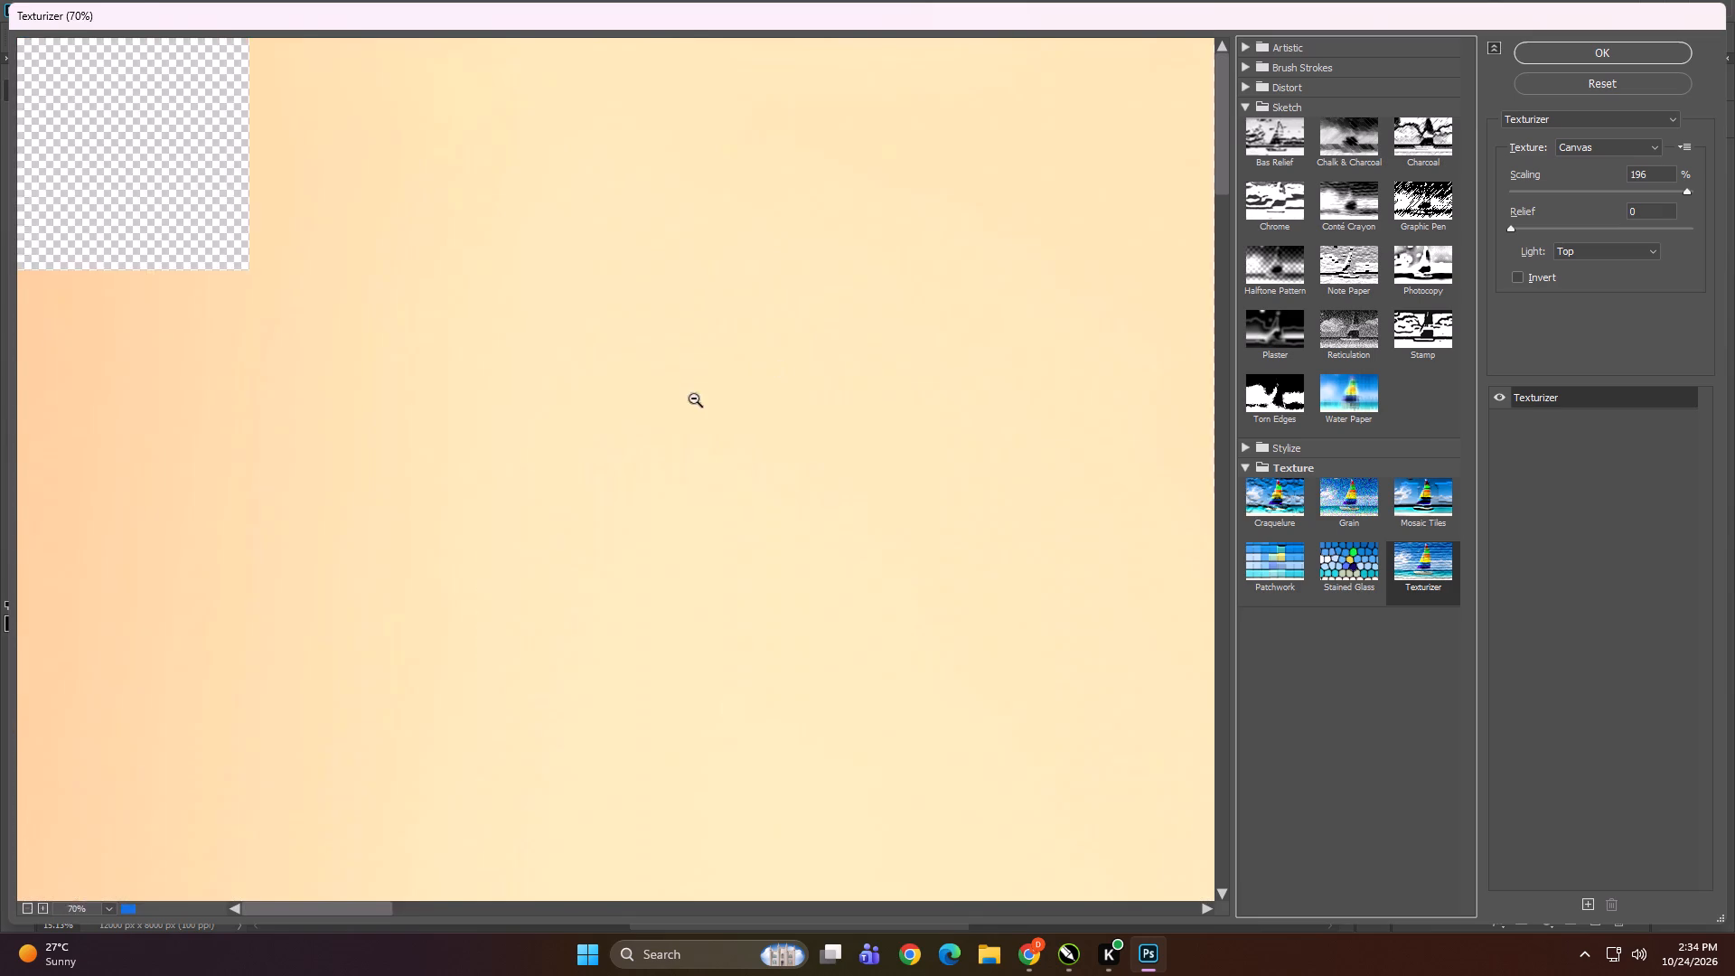
{"action": "scroll", "coordinate": [694, 399], "scroll_direction": "down", "scroll_amount": 20, "text": "alt"}
{"action": "scroll", "coordinate": [694, 399], "scroll_direction": "down", "scroll_amount": 8, "text": "alt"}
{"action": "key", "text": "space"}
{"action": "key", "text": "space"}
{"action": "key", "text": "space"}
{"action": "key", "text": "space"}
{"action": "key", "text": "space"}
{"action": "key", "text": "space"}
{"action": "key", "text": "space"}
{"action": "key", "text": "space"}
{"action": "key", "text": "space"}
{"action": "key", "text": "space"}
{"action": "key", "text": "space"}
{"action": "key", "text": "space"}
{"action": "key", "text": "space"}
{"action": "key", "text": "space"}
{"action": "key", "text": "space"}
{"action": "key", "text": "space"}
{"action": "key", "text": "space"}
{"action": "key", "text": "space"}
{"action": "key", "text": "space"}
{"action": "key", "text": "space"}
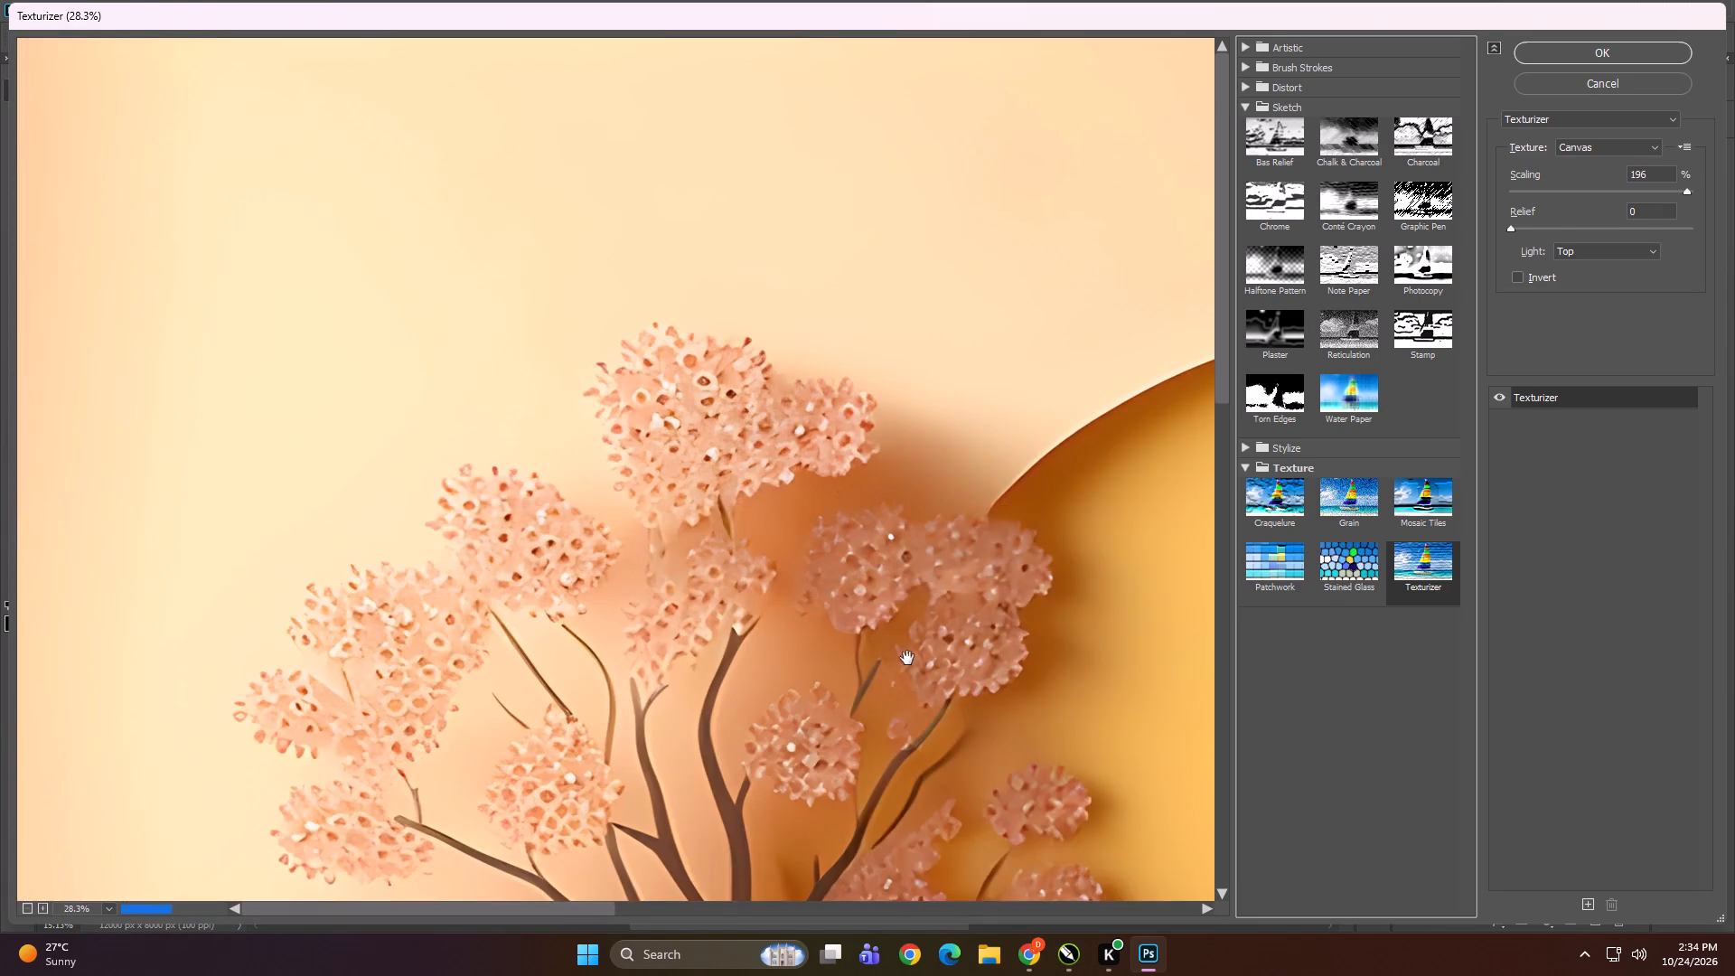
{"action": "left_click_drag", "start_coordinate": [905, 652], "coordinate": [367, 272]}
{"action": "scroll", "coordinate": [600, 414], "scroll_direction": "up", "scroll_amount": 8, "text": "alt"}
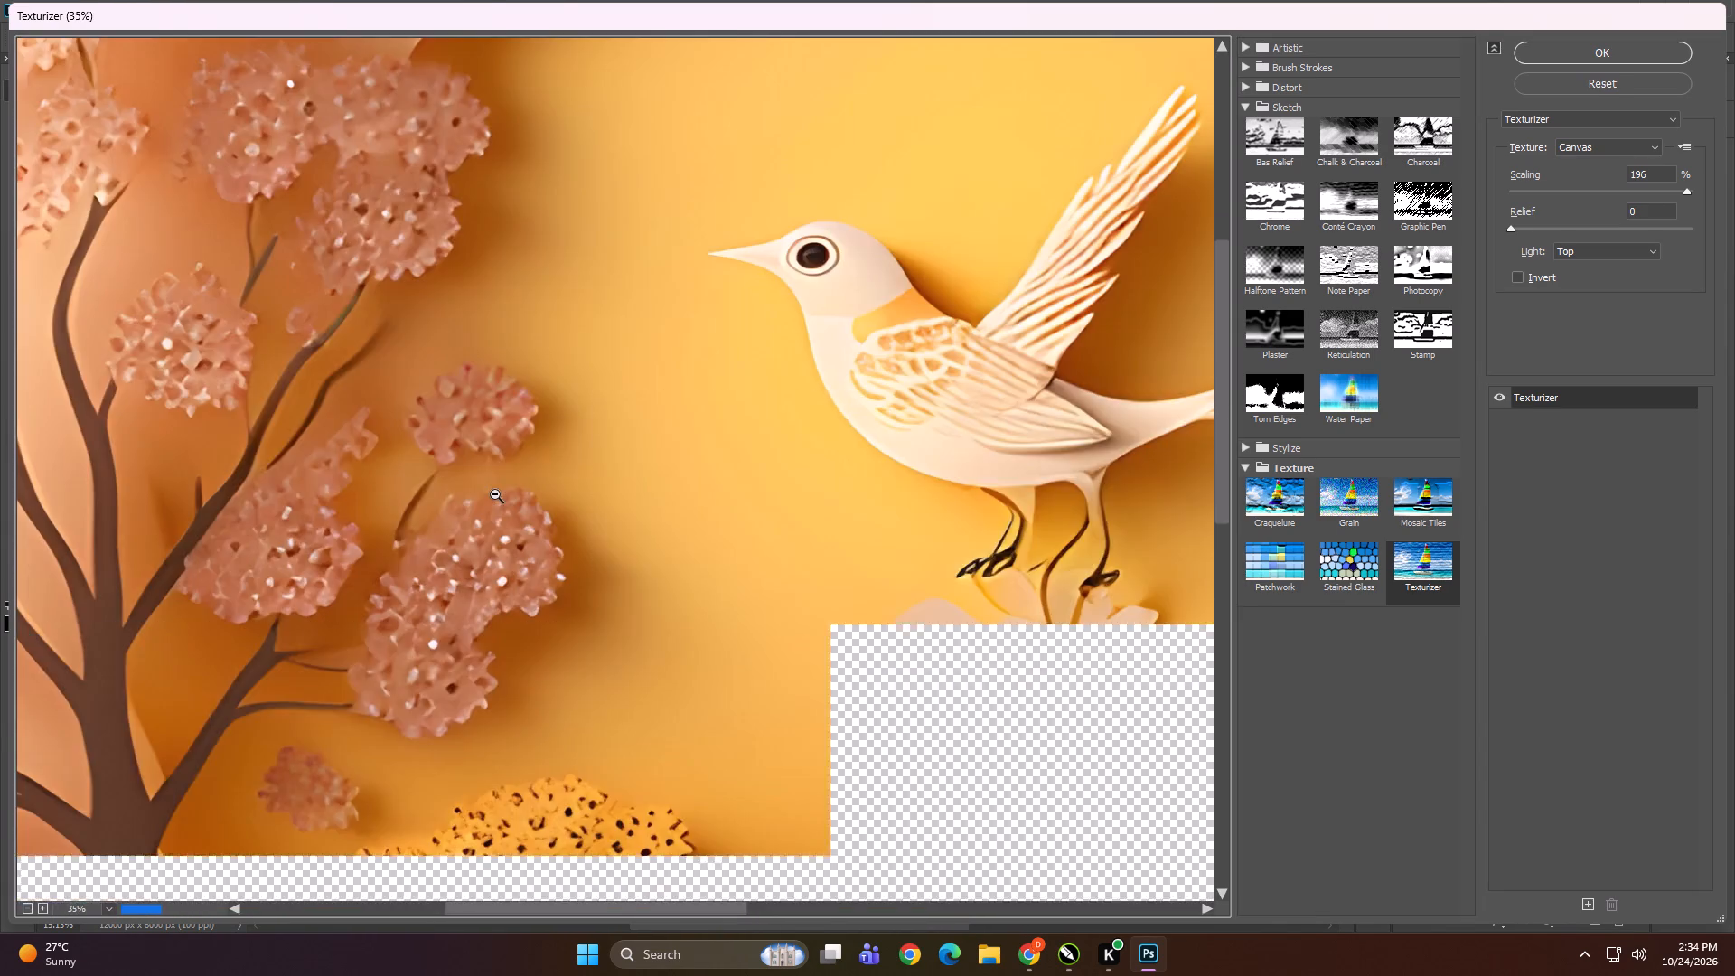
{"action": "scroll", "coordinate": [495, 494], "scroll_direction": "up", "scroll_amount": 9, "text": "alt"}
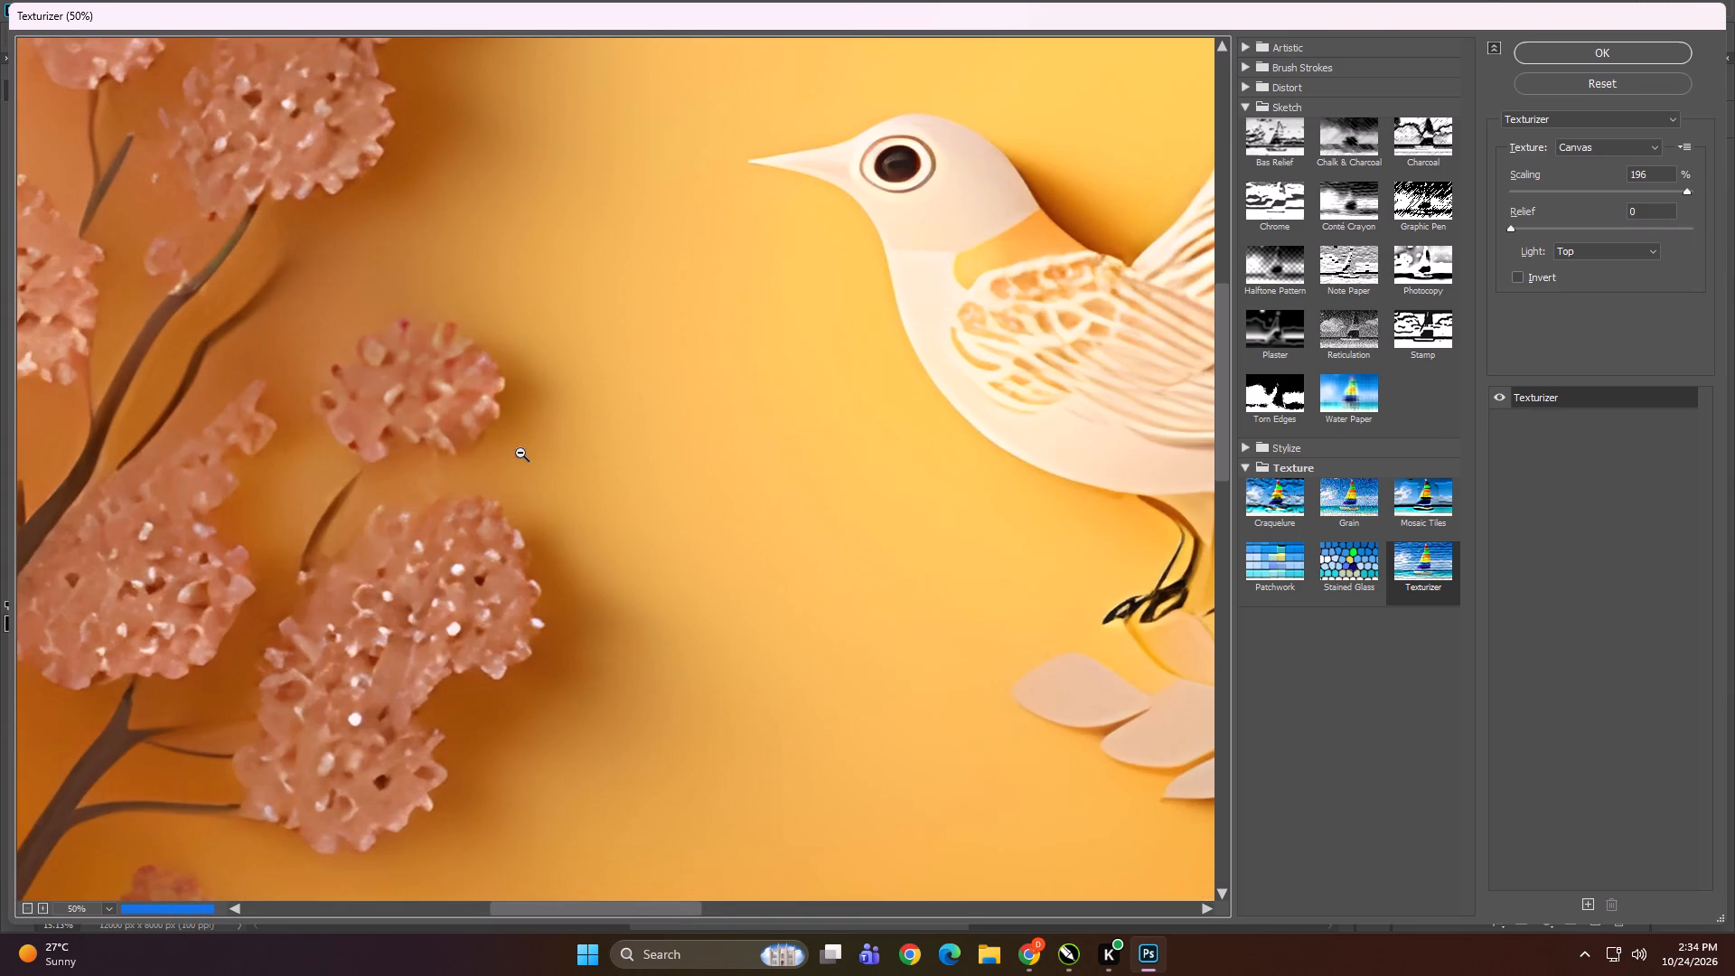
{"action": "scroll", "coordinate": [482, 448], "scroll_direction": "down", "scroll_amount": 6, "text": "alt"}
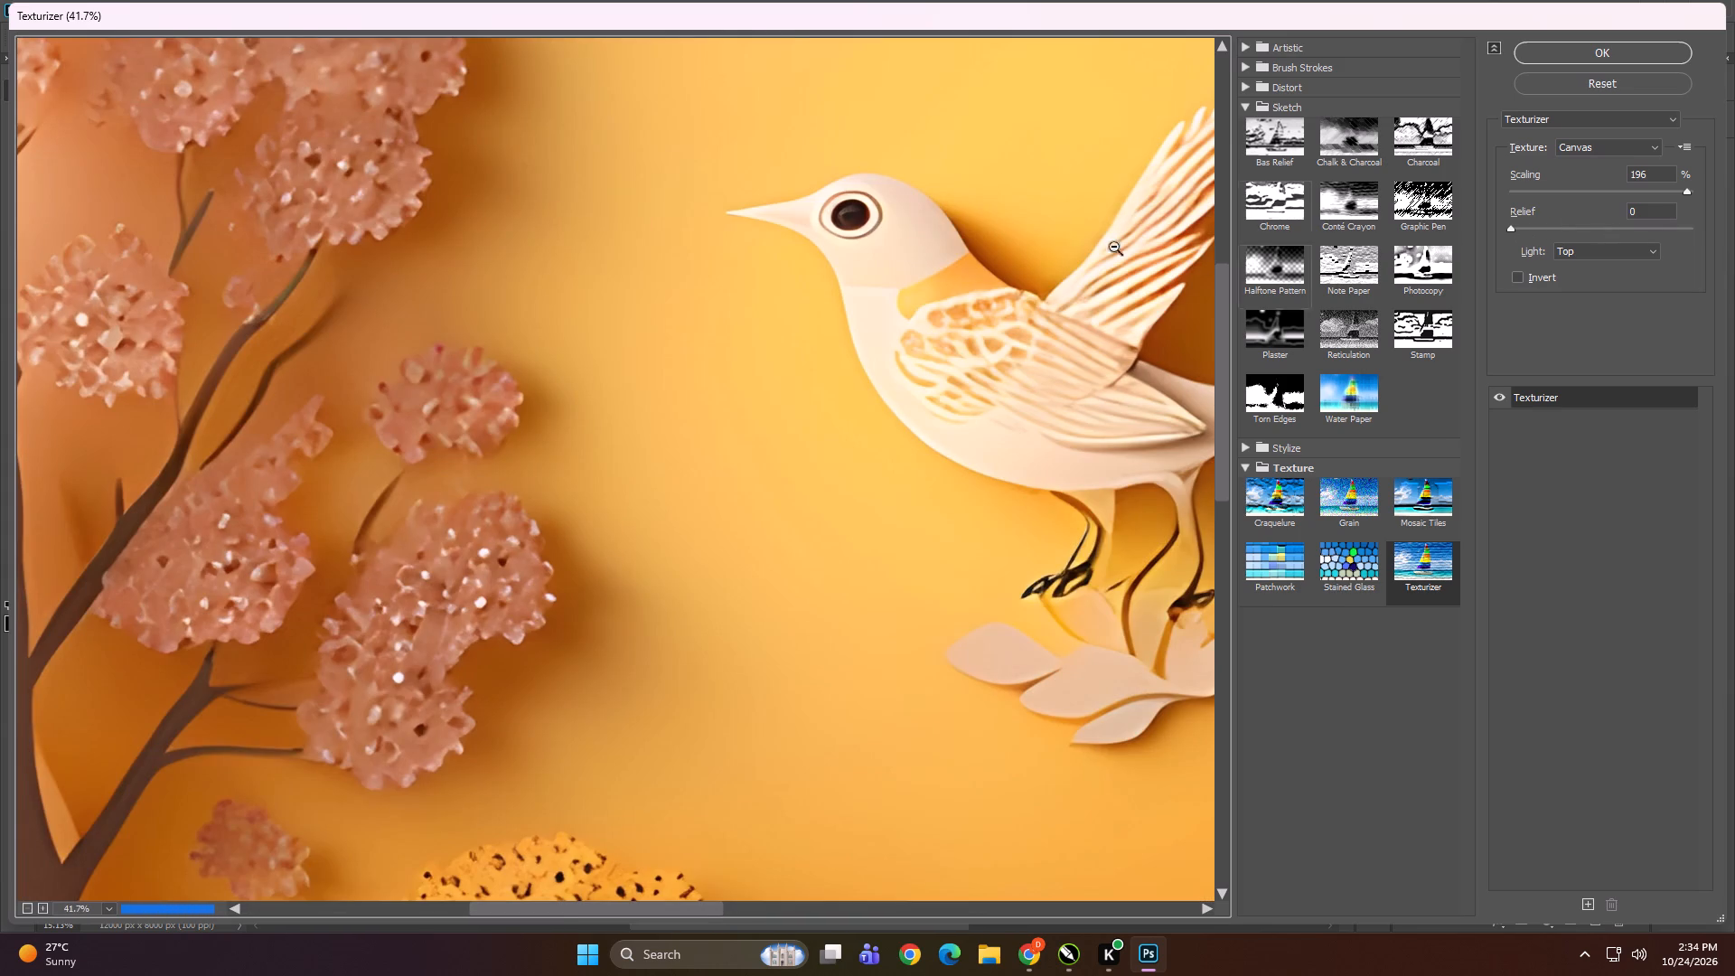
{"action": "scroll", "coordinate": [1019, 221], "scroll_direction": "up", "scroll_amount": 8, "text": "alt"}
{"action": "key", "text": "space"}
{"action": "key", "text": "space"}
{"action": "key", "text": "space"}
{"action": "key", "text": "space"}
{"action": "key", "text": "space"}
{"action": "key", "text": "space"}
{"action": "left_click_drag", "start_coordinate": [1055, 277], "coordinate": [605, 469]}
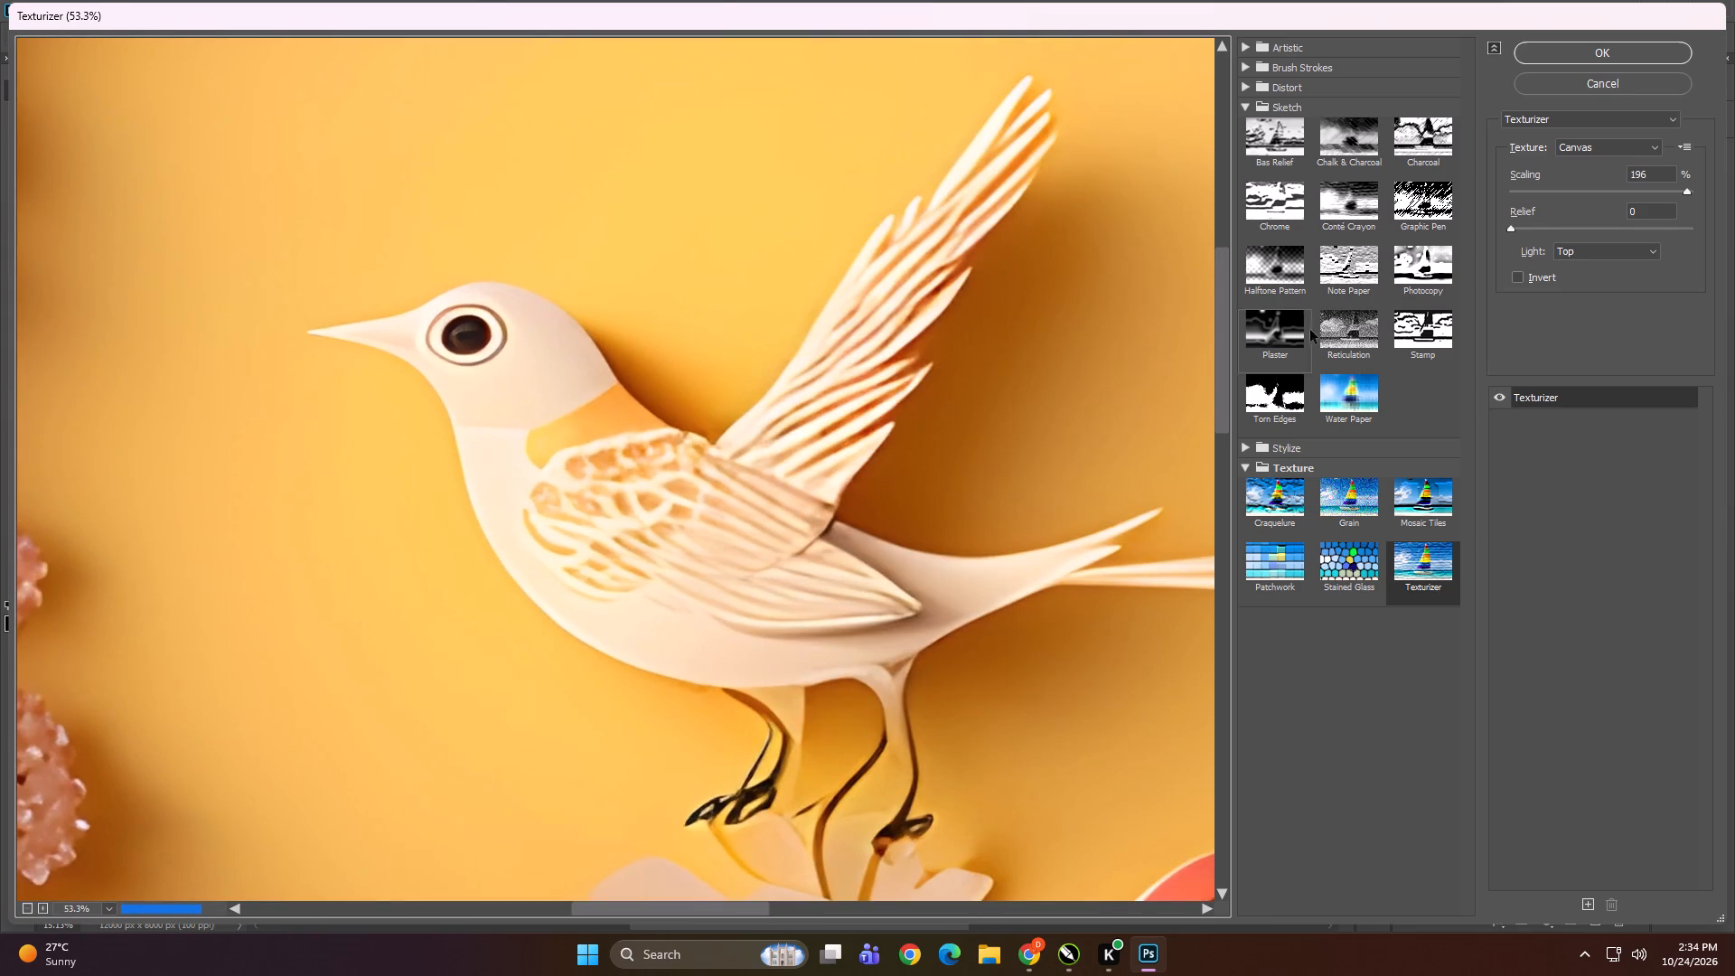
Set the Canvas texture's relief to 1 and apply the Texturizer filter to the artwork.
{"action": "left_click", "coordinate": [1510, 229]}
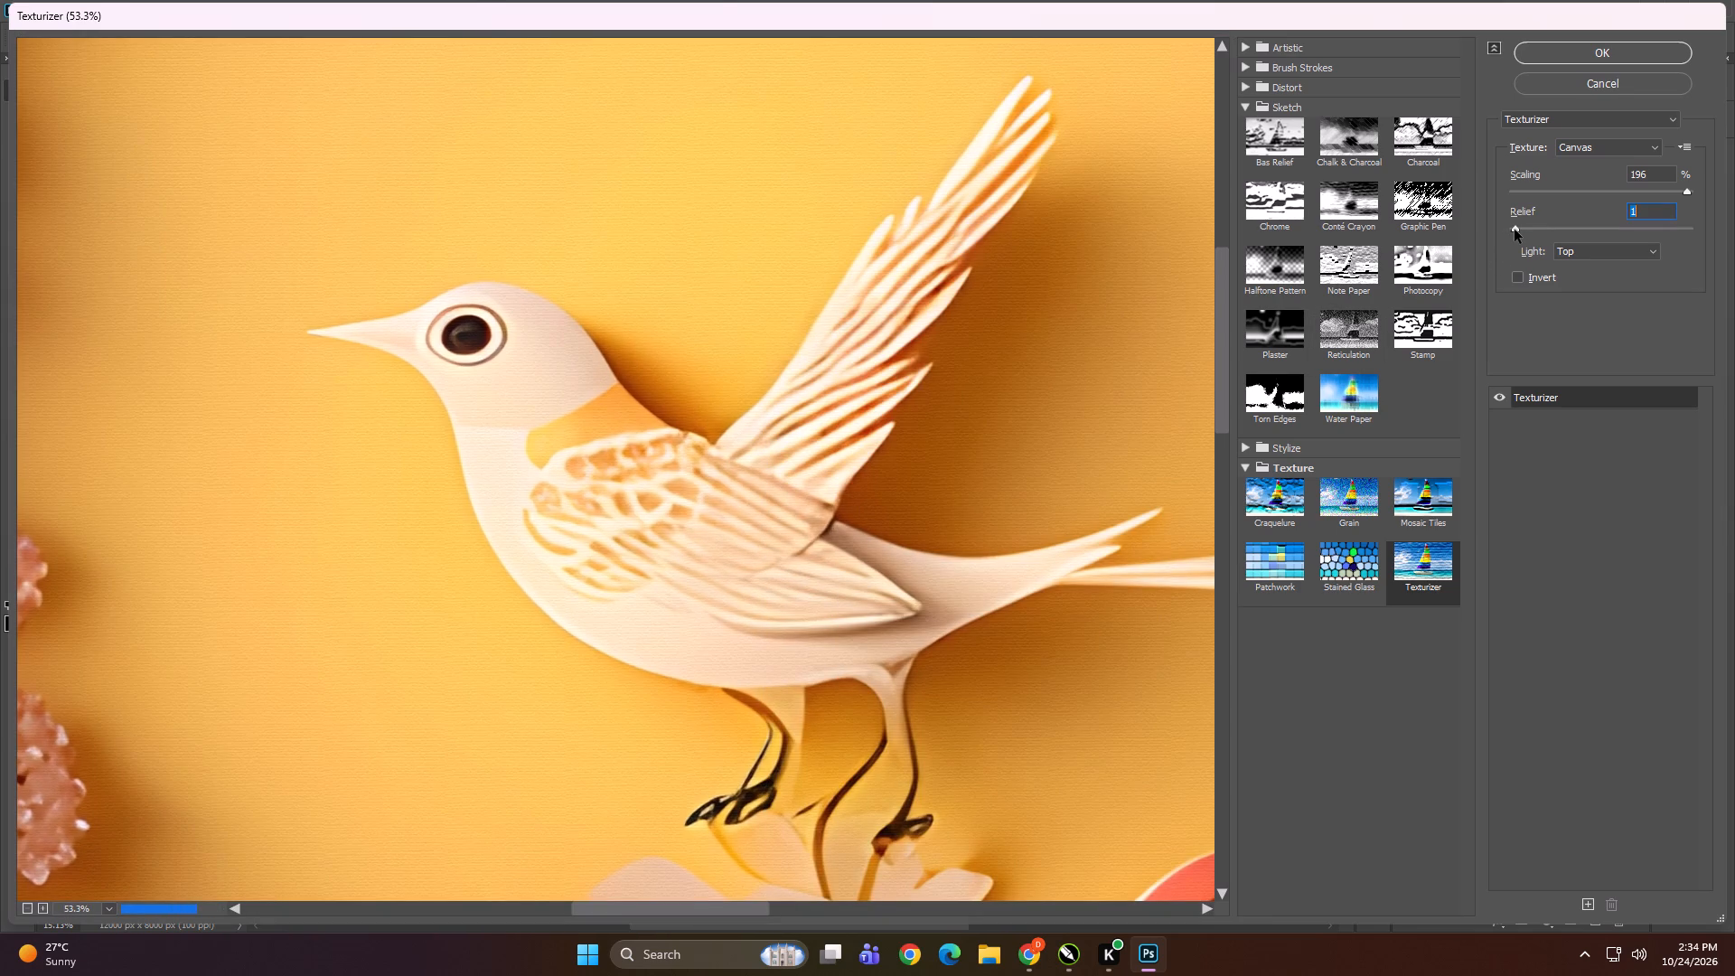
{"action": "left_click", "coordinate": [1550, 57]}
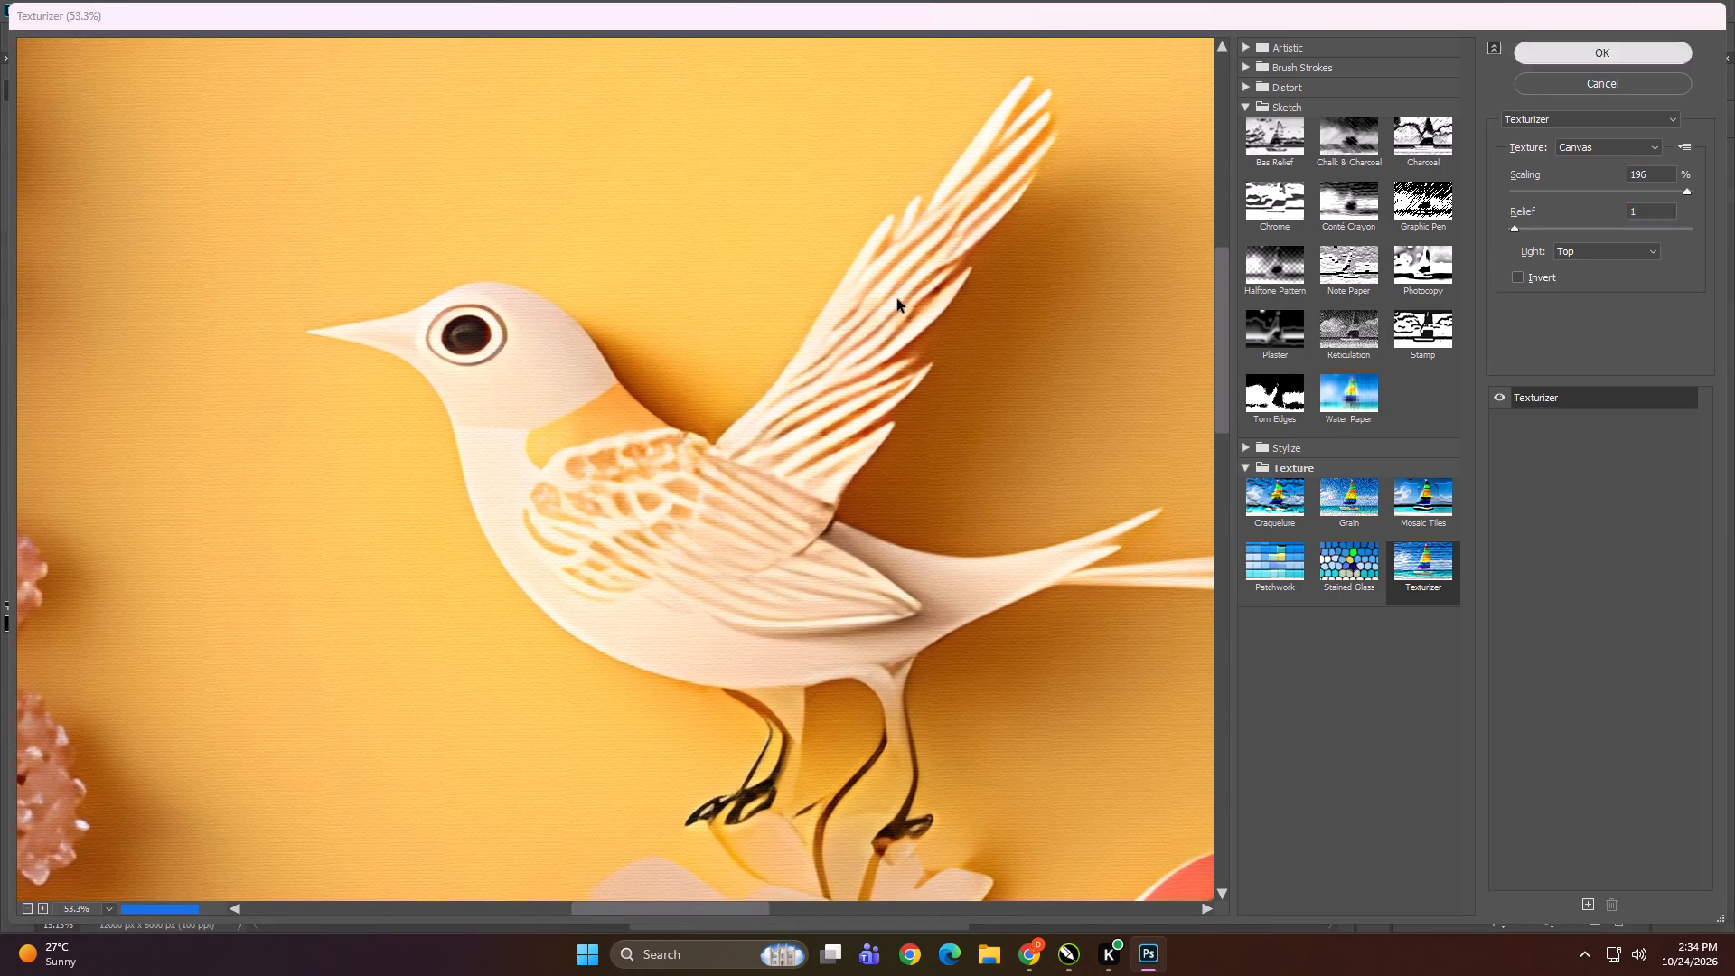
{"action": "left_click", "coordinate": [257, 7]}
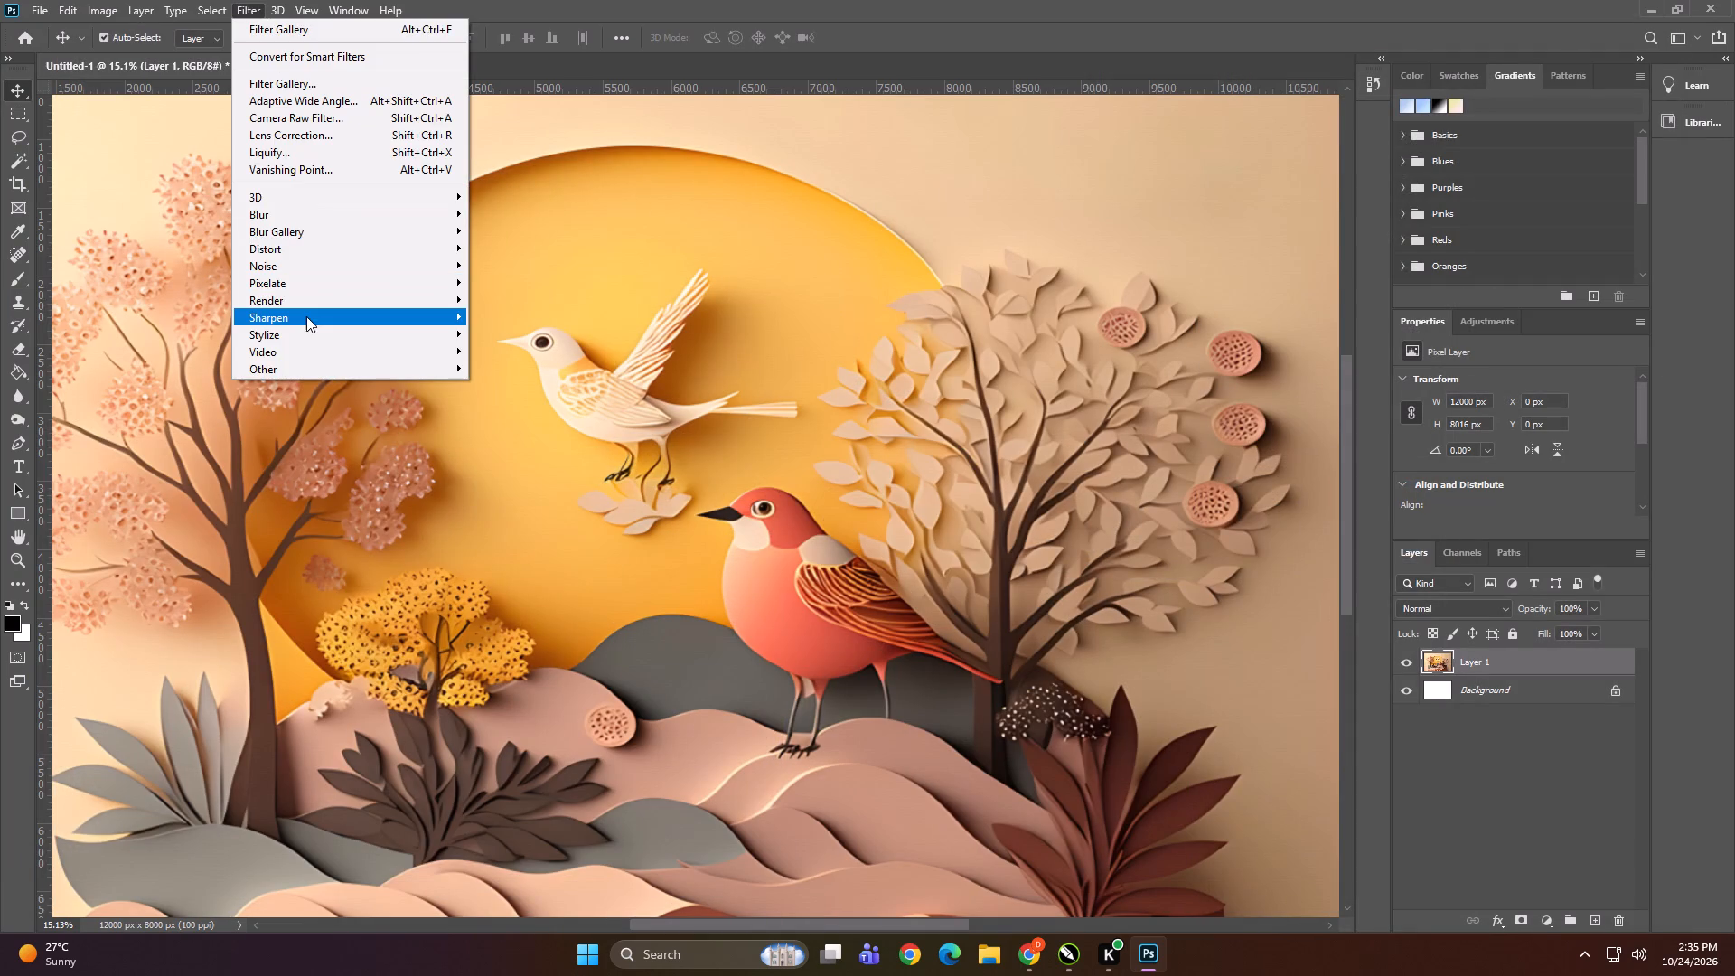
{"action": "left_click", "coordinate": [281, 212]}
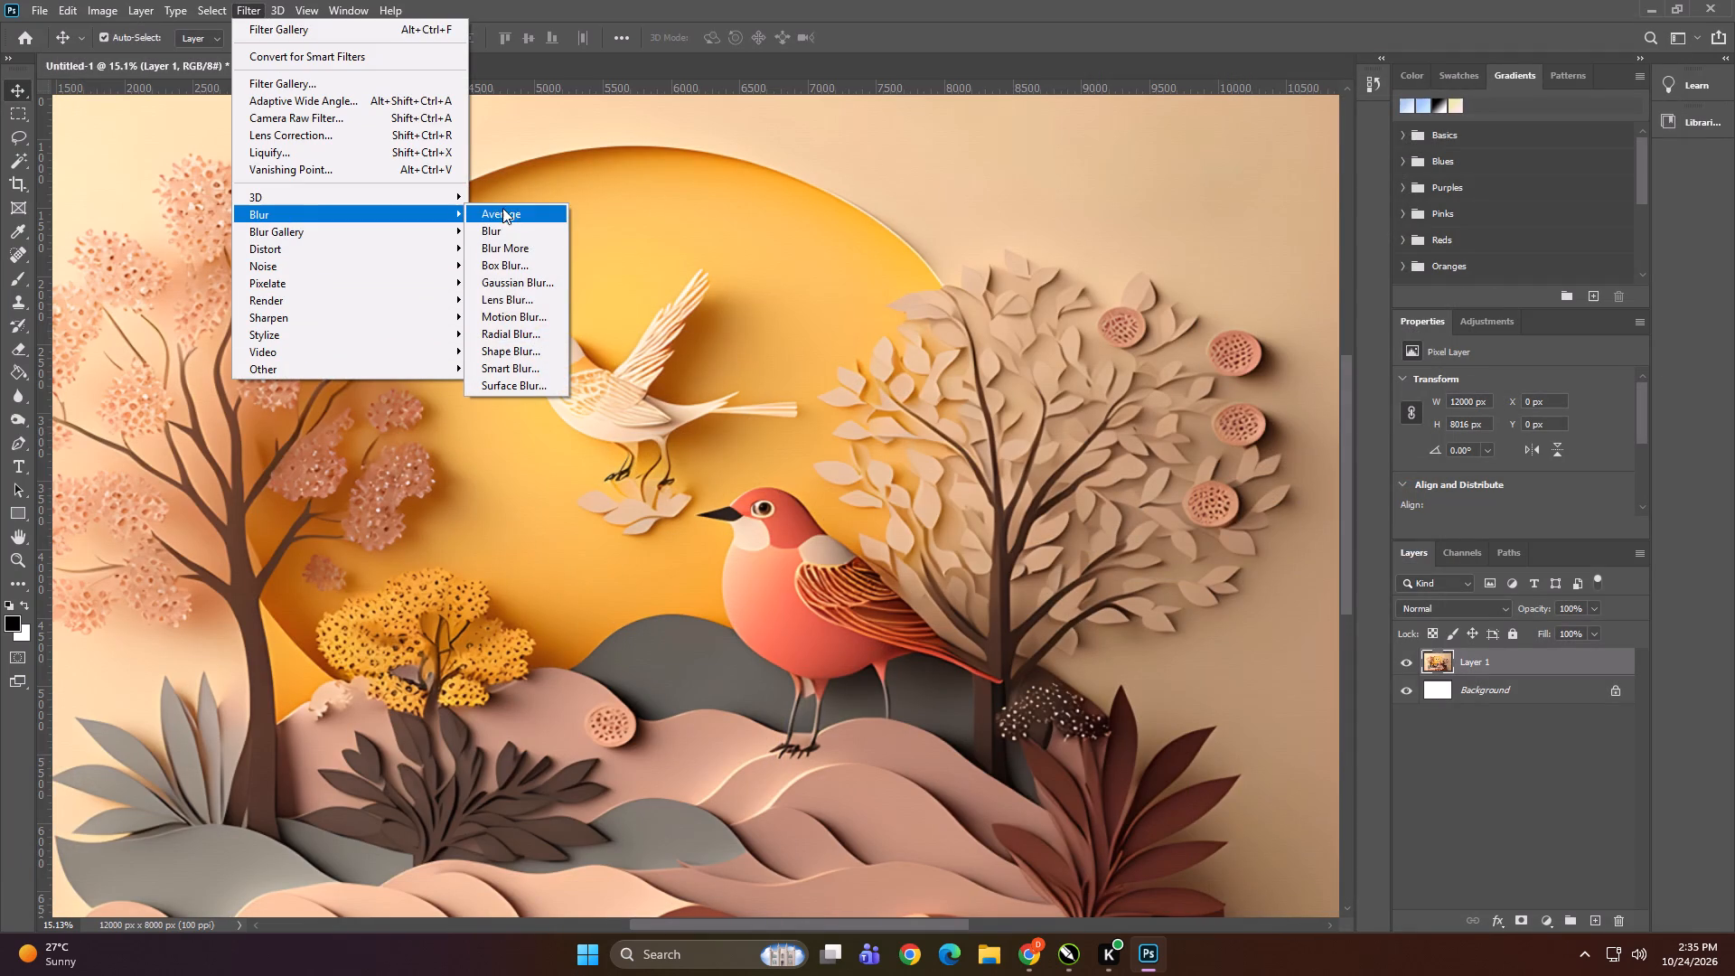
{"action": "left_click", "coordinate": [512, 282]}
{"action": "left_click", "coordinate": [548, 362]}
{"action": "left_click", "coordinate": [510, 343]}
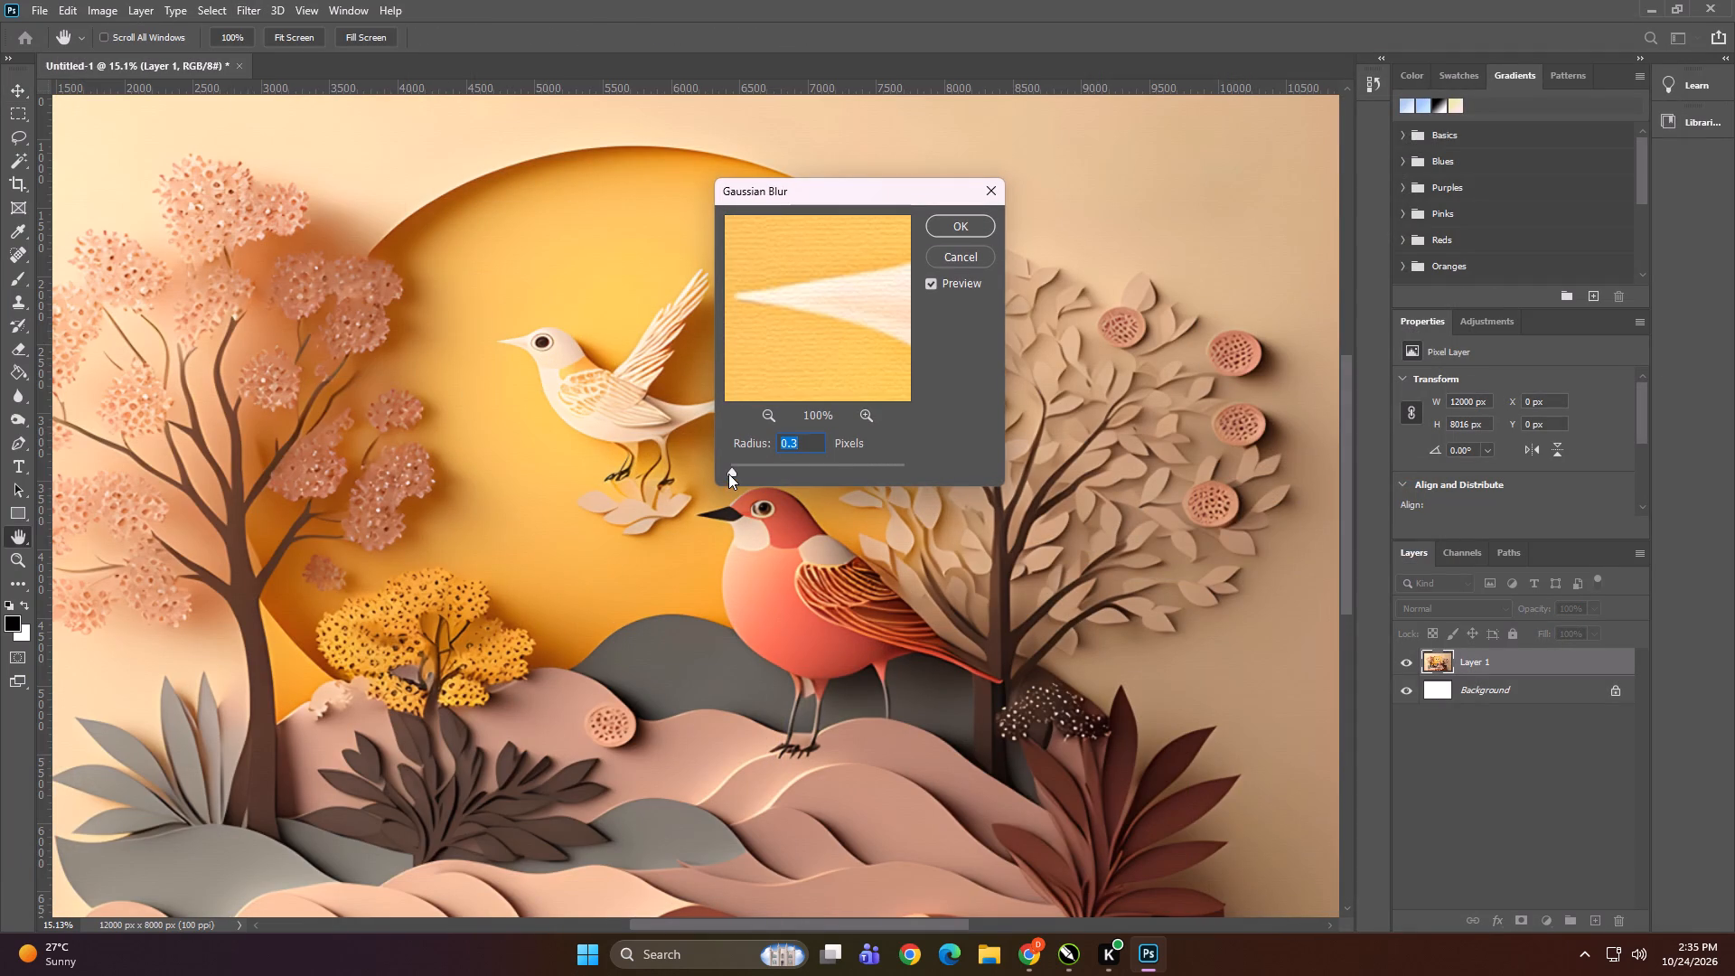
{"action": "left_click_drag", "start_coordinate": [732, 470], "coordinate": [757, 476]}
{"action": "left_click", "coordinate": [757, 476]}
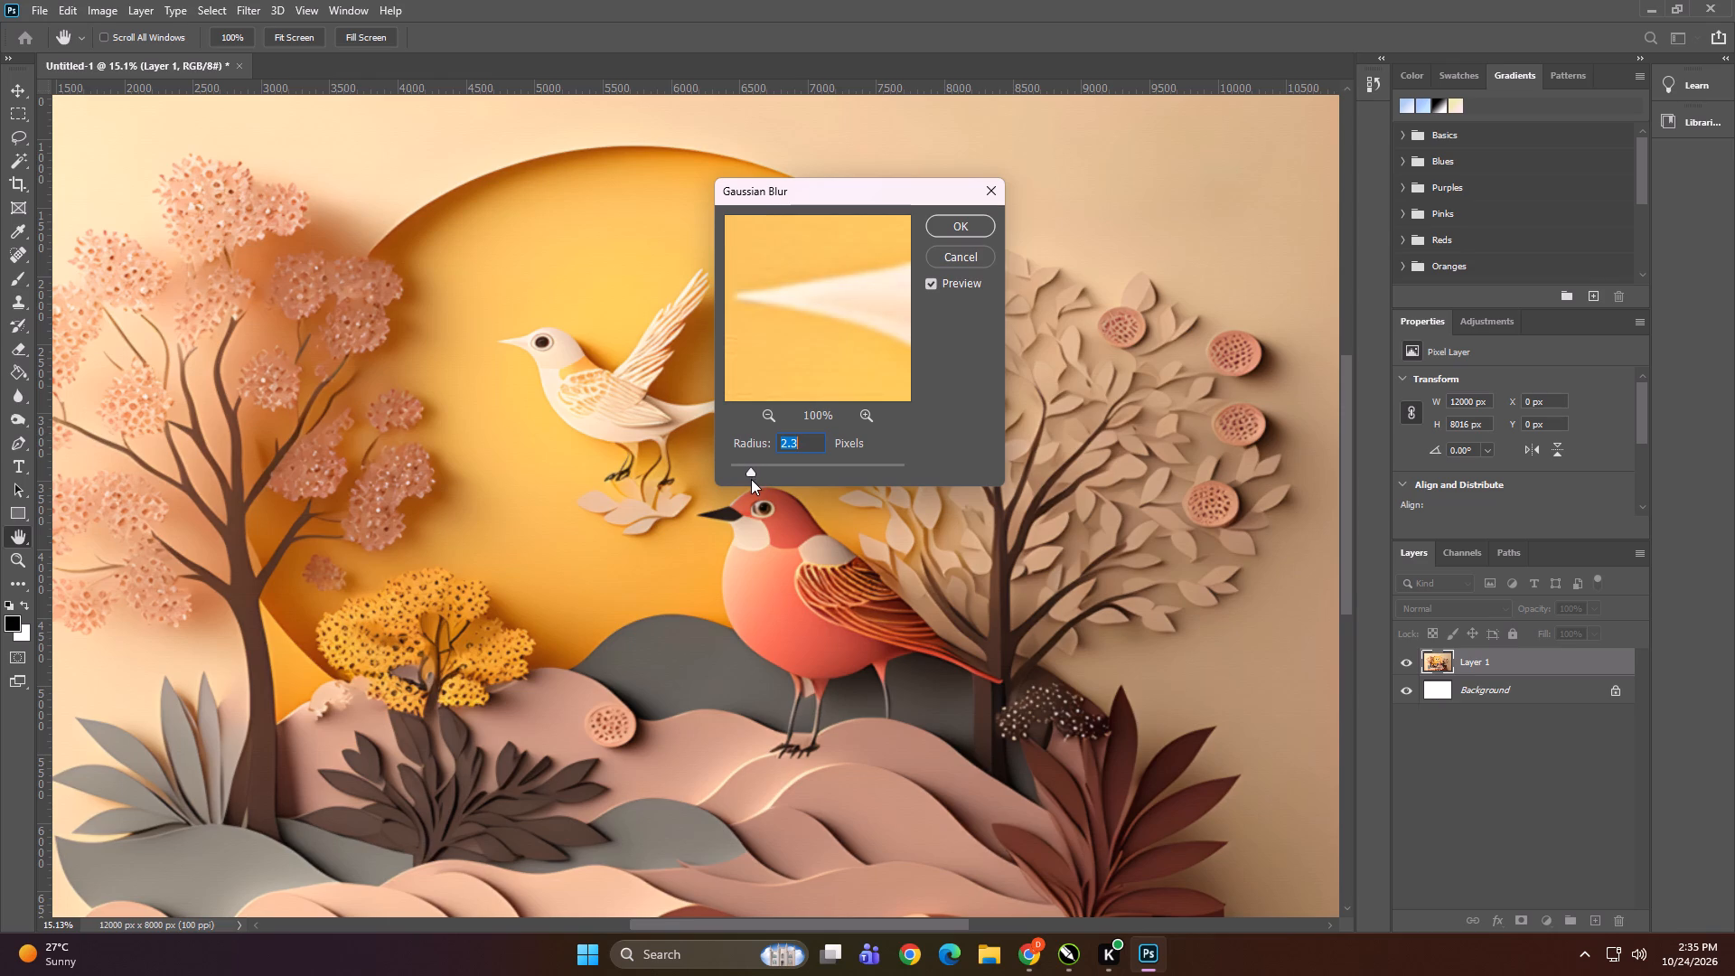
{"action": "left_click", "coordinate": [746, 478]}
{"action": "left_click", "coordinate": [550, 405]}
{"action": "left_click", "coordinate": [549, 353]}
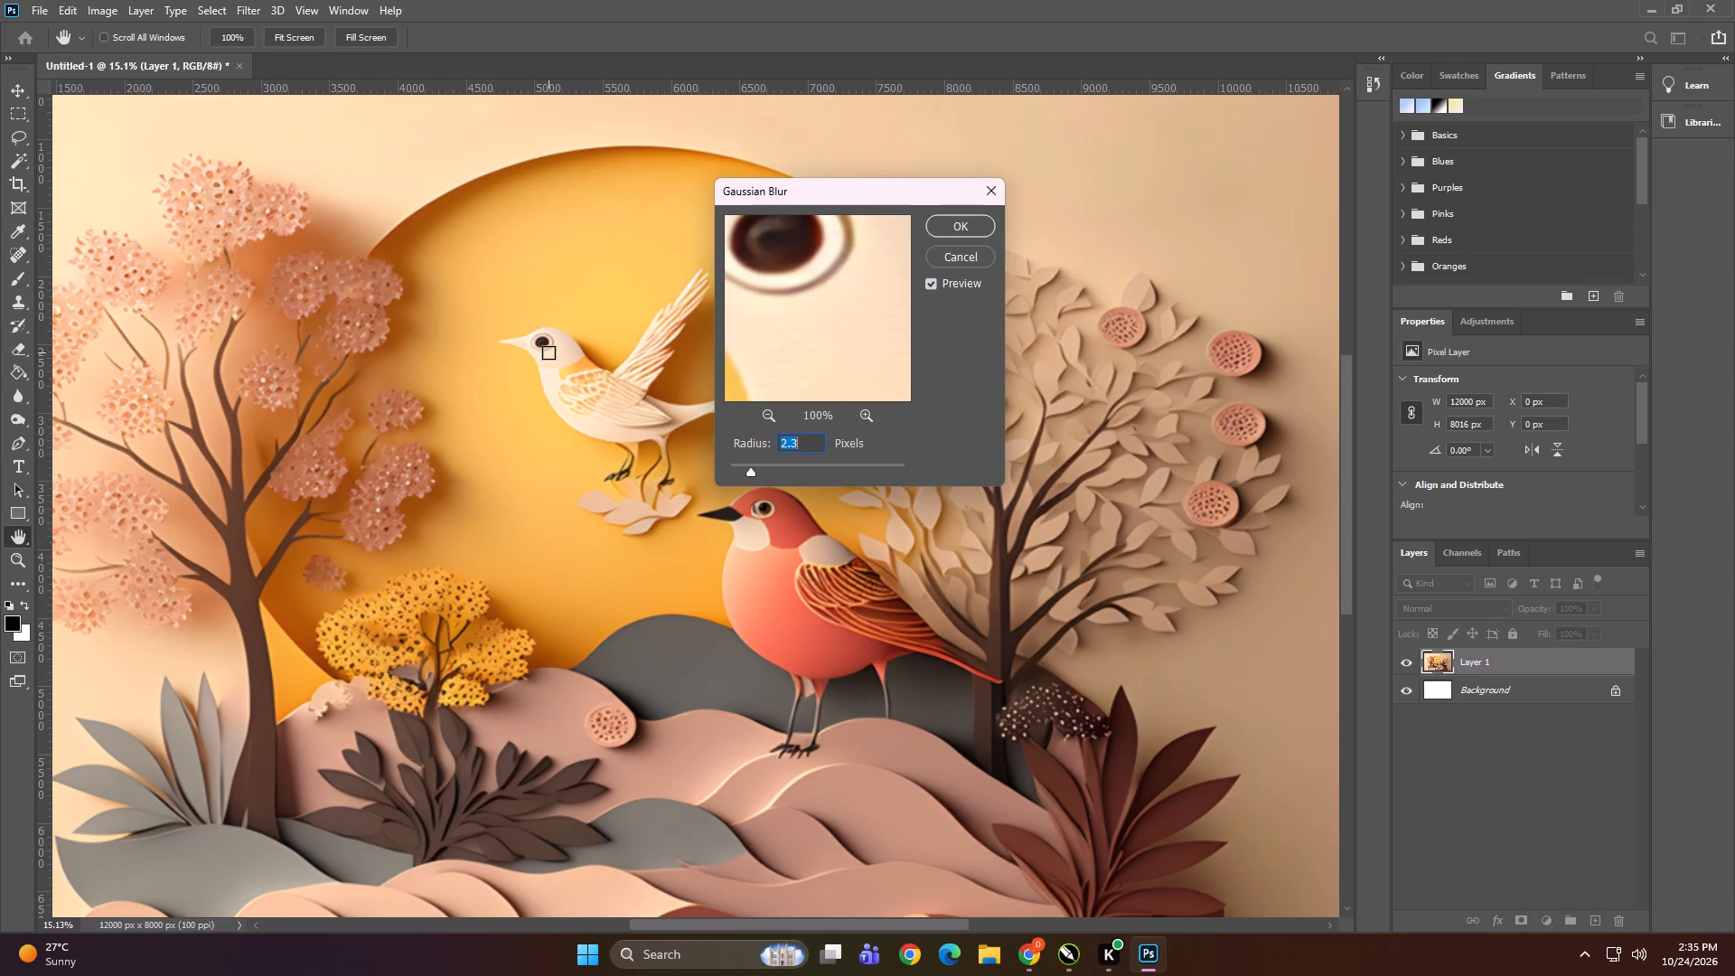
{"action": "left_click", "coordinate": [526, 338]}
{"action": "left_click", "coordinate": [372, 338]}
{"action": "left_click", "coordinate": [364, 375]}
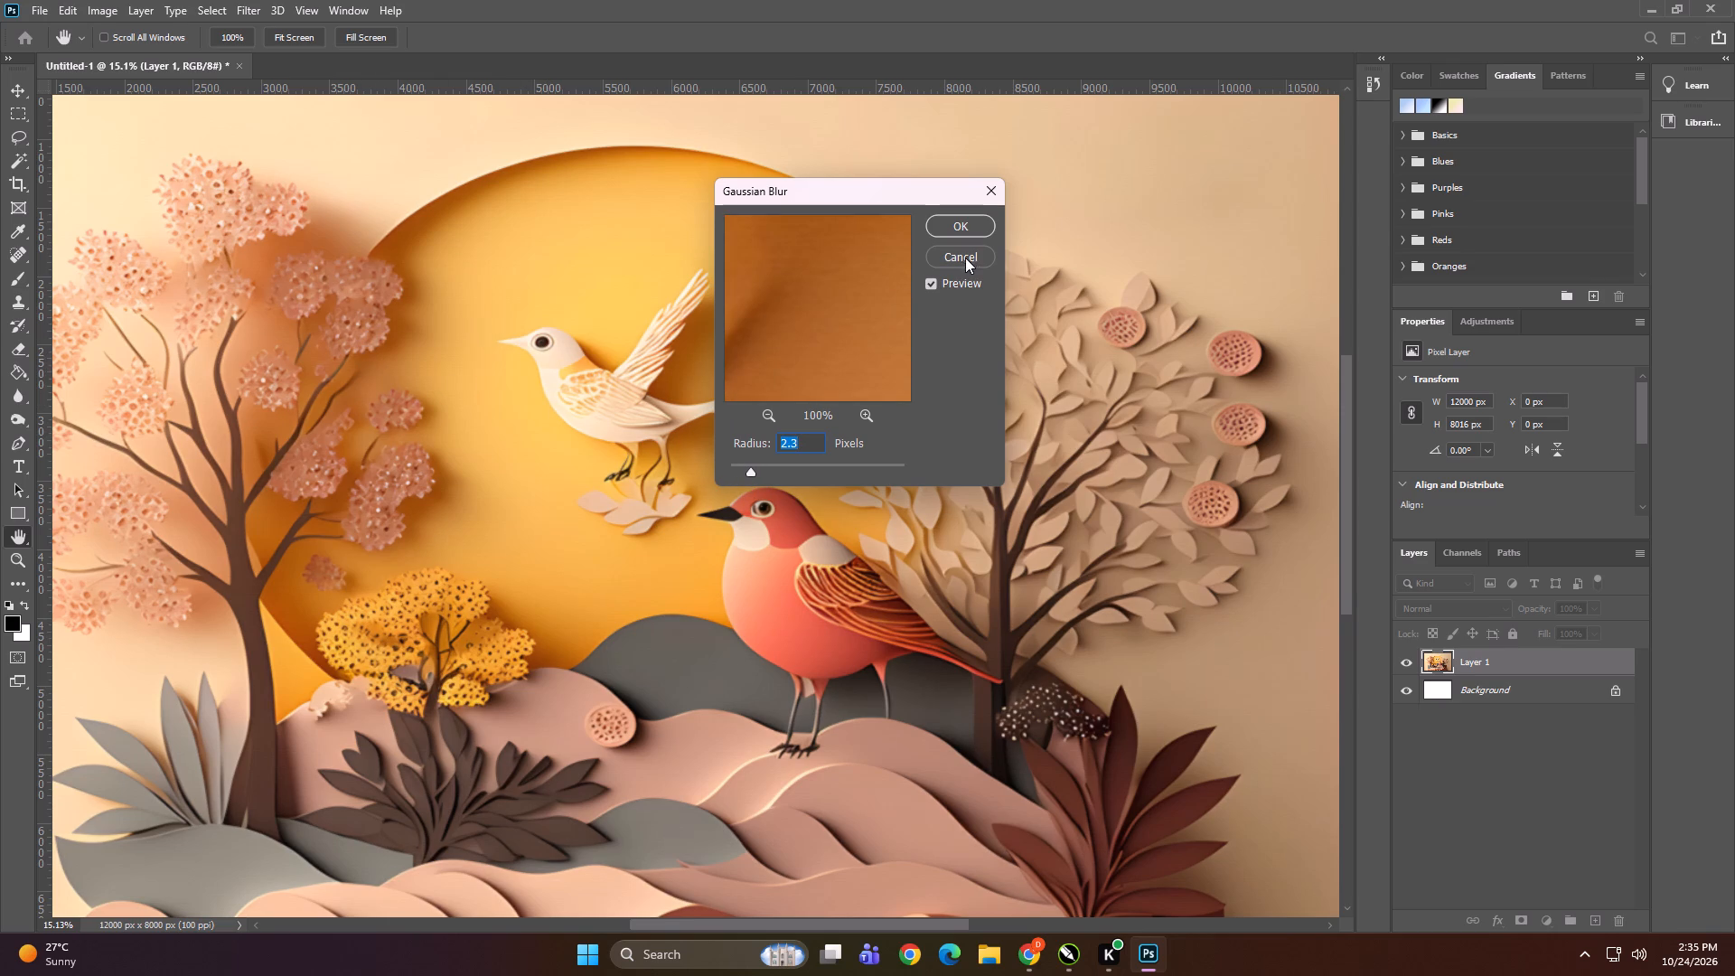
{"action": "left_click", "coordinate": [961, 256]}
Examine the canvas texture up close around the birds and the yellow tree.
{"action": "scroll", "coordinate": [523, 386], "scroll_direction": "up", "scroll_amount": 6, "text": "alt"}
{"action": "scroll", "coordinate": [663, 345], "scroll_direction": "down", "scroll_amount": 1, "text": "alt"}
{"action": "scroll", "coordinate": [663, 345], "scroll_direction": "up", "scroll_amount": 5, "text": "alt"}
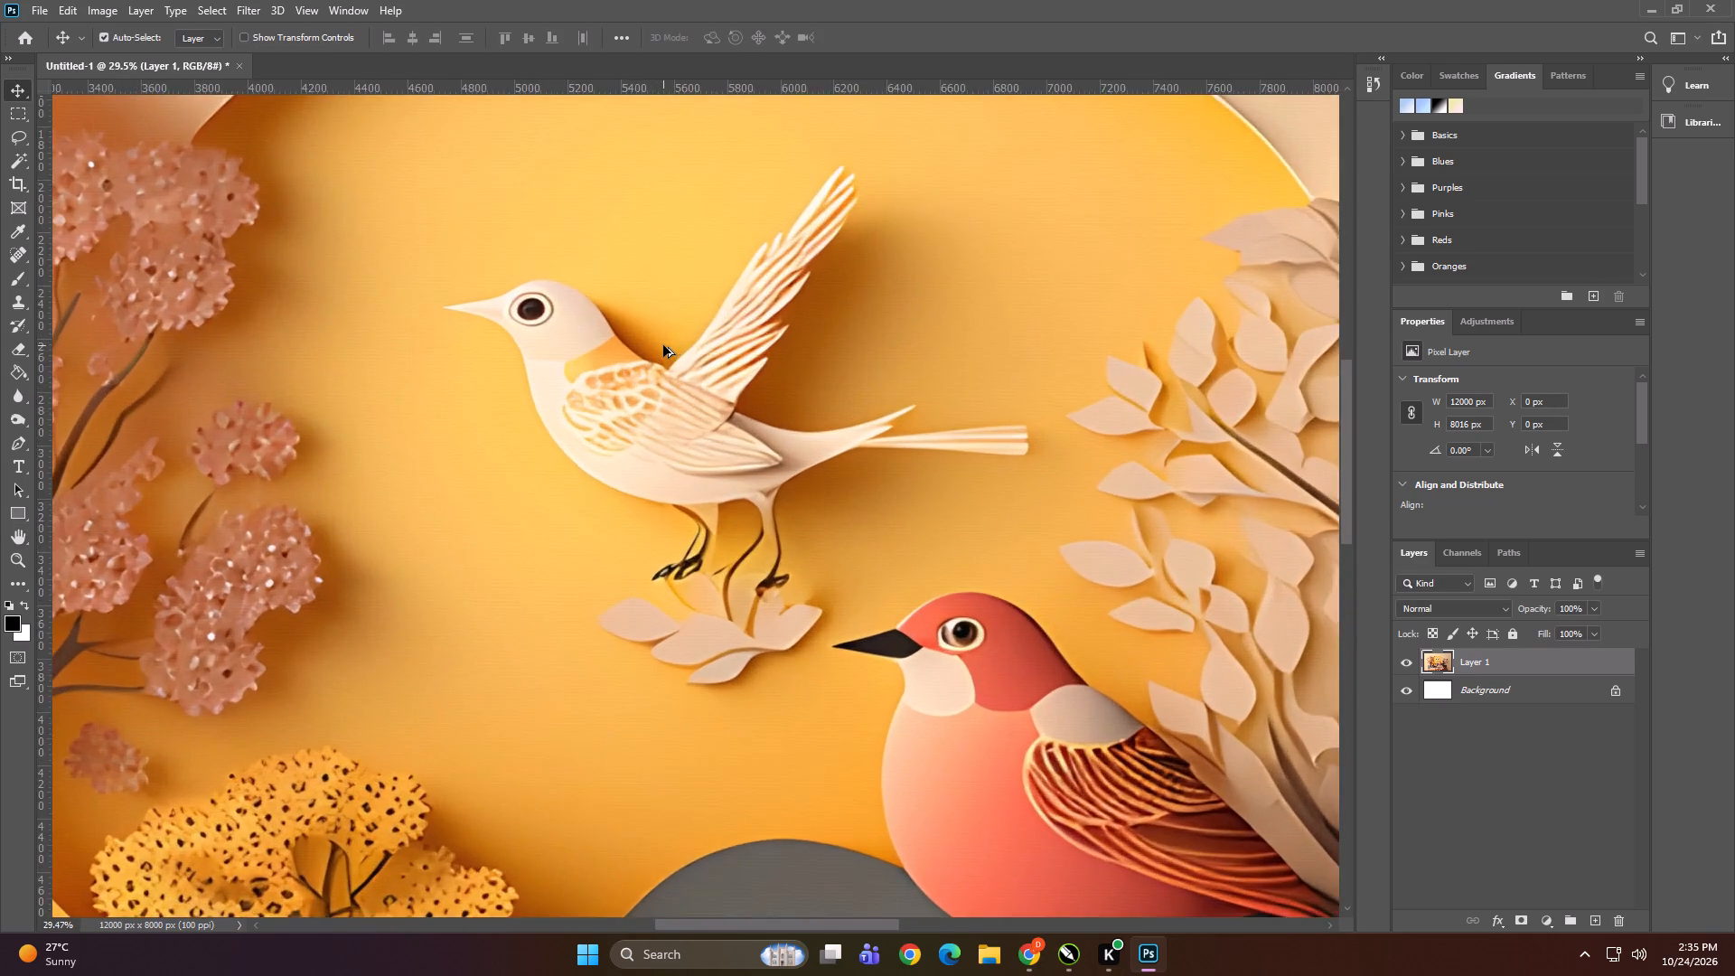
{"action": "scroll", "coordinate": [663, 345], "scroll_direction": "up", "scroll_amount": 6, "text": "alt"}
{"action": "scroll", "coordinate": [663, 345], "scroll_direction": "down", "scroll_amount": 7, "text": "alt"}
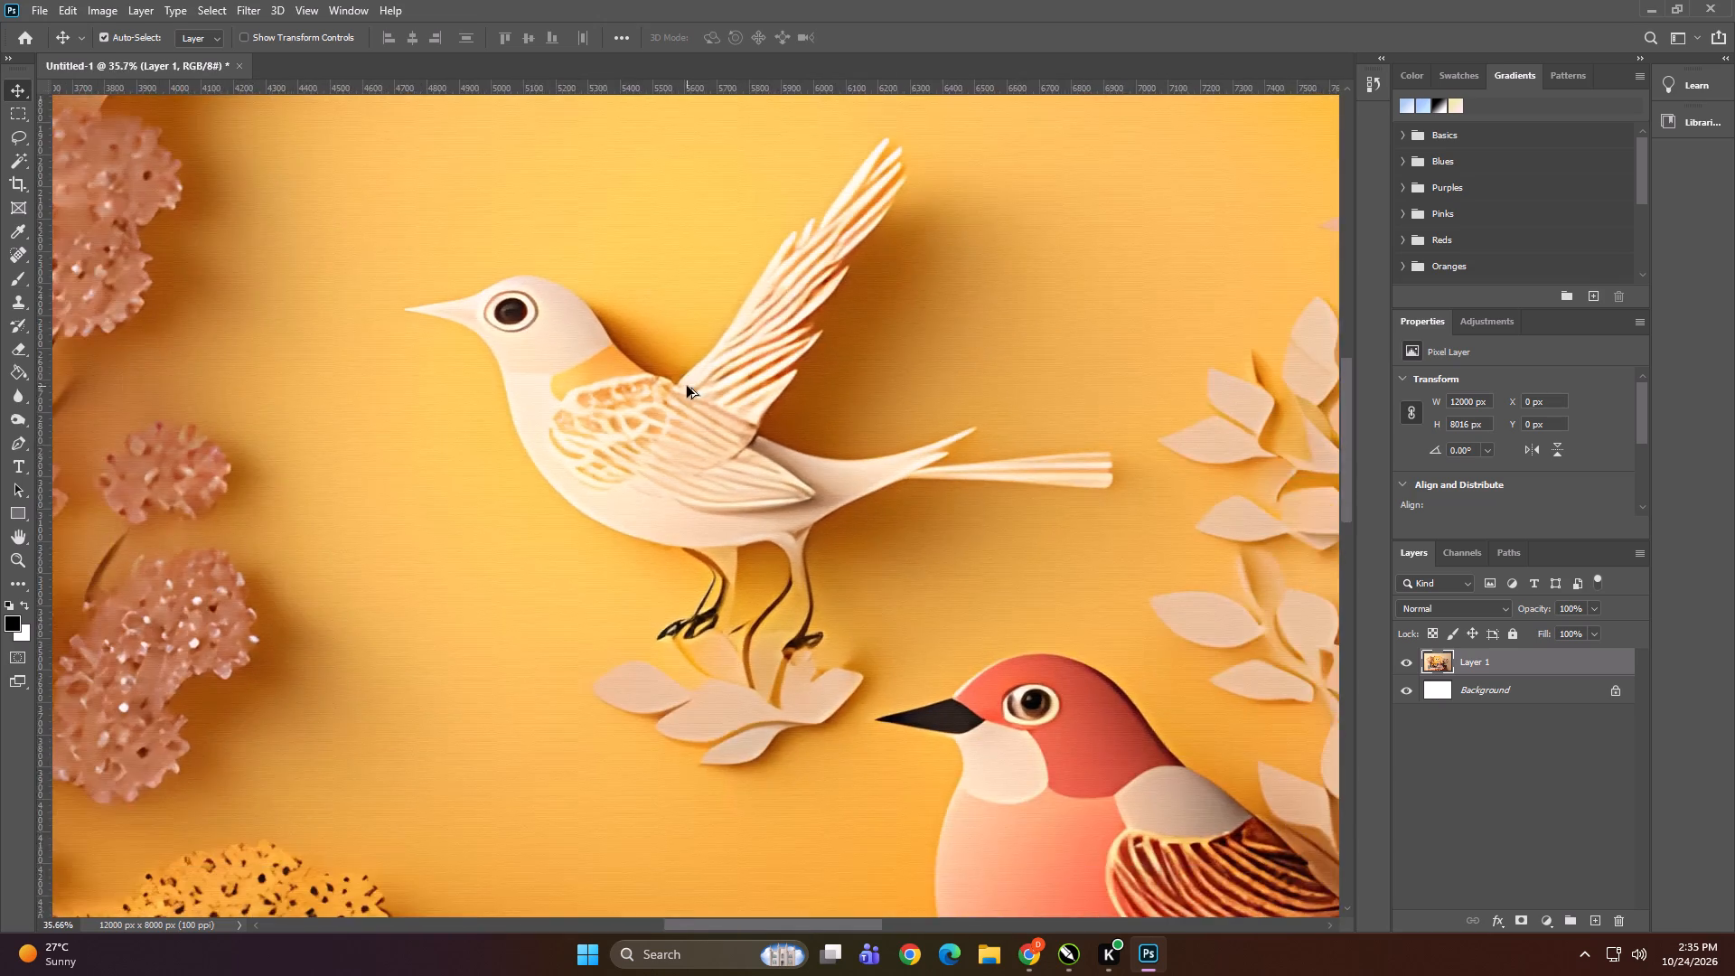
{"action": "scroll", "coordinate": [692, 383], "scroll_direction": "down", "scroll_amount": 4, "text": "alt"}
{"action": "scroll", "coordinate": [525, 939], "scroll_direction": "up", "scroll_amount": 10, "text": "alt"}
{"action": "scroll", "coordinate": [393, 699], "scroll_direction": "up", "scroll_amount": 7, "text": "alt"}
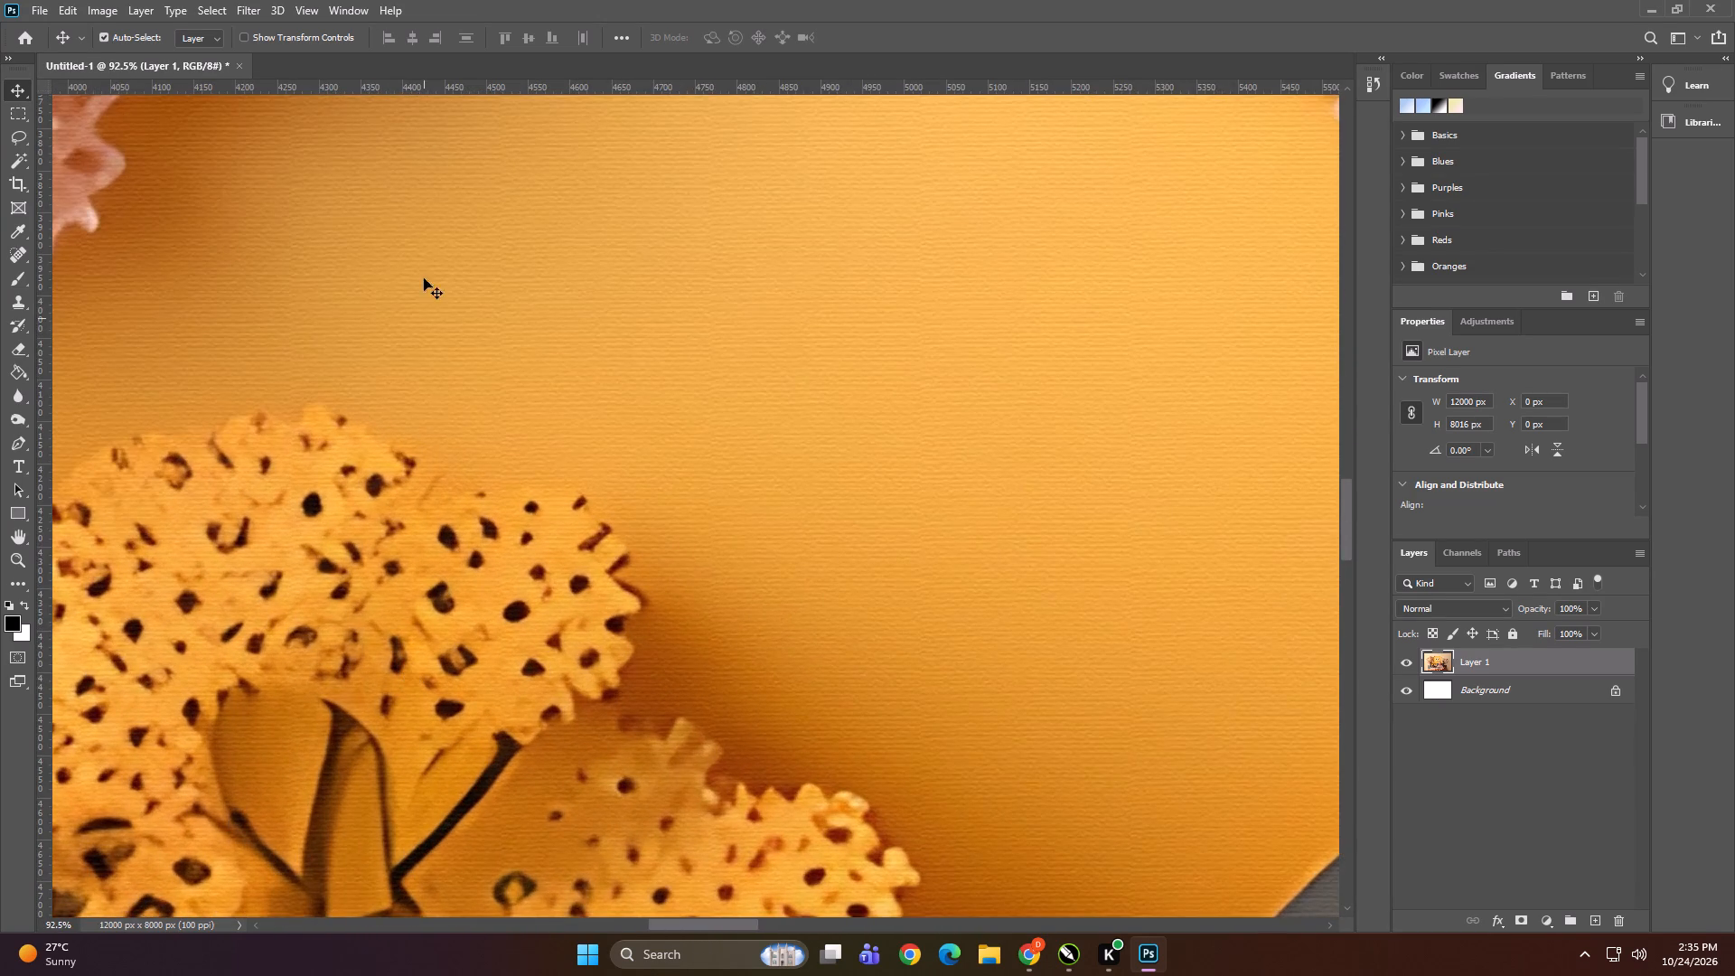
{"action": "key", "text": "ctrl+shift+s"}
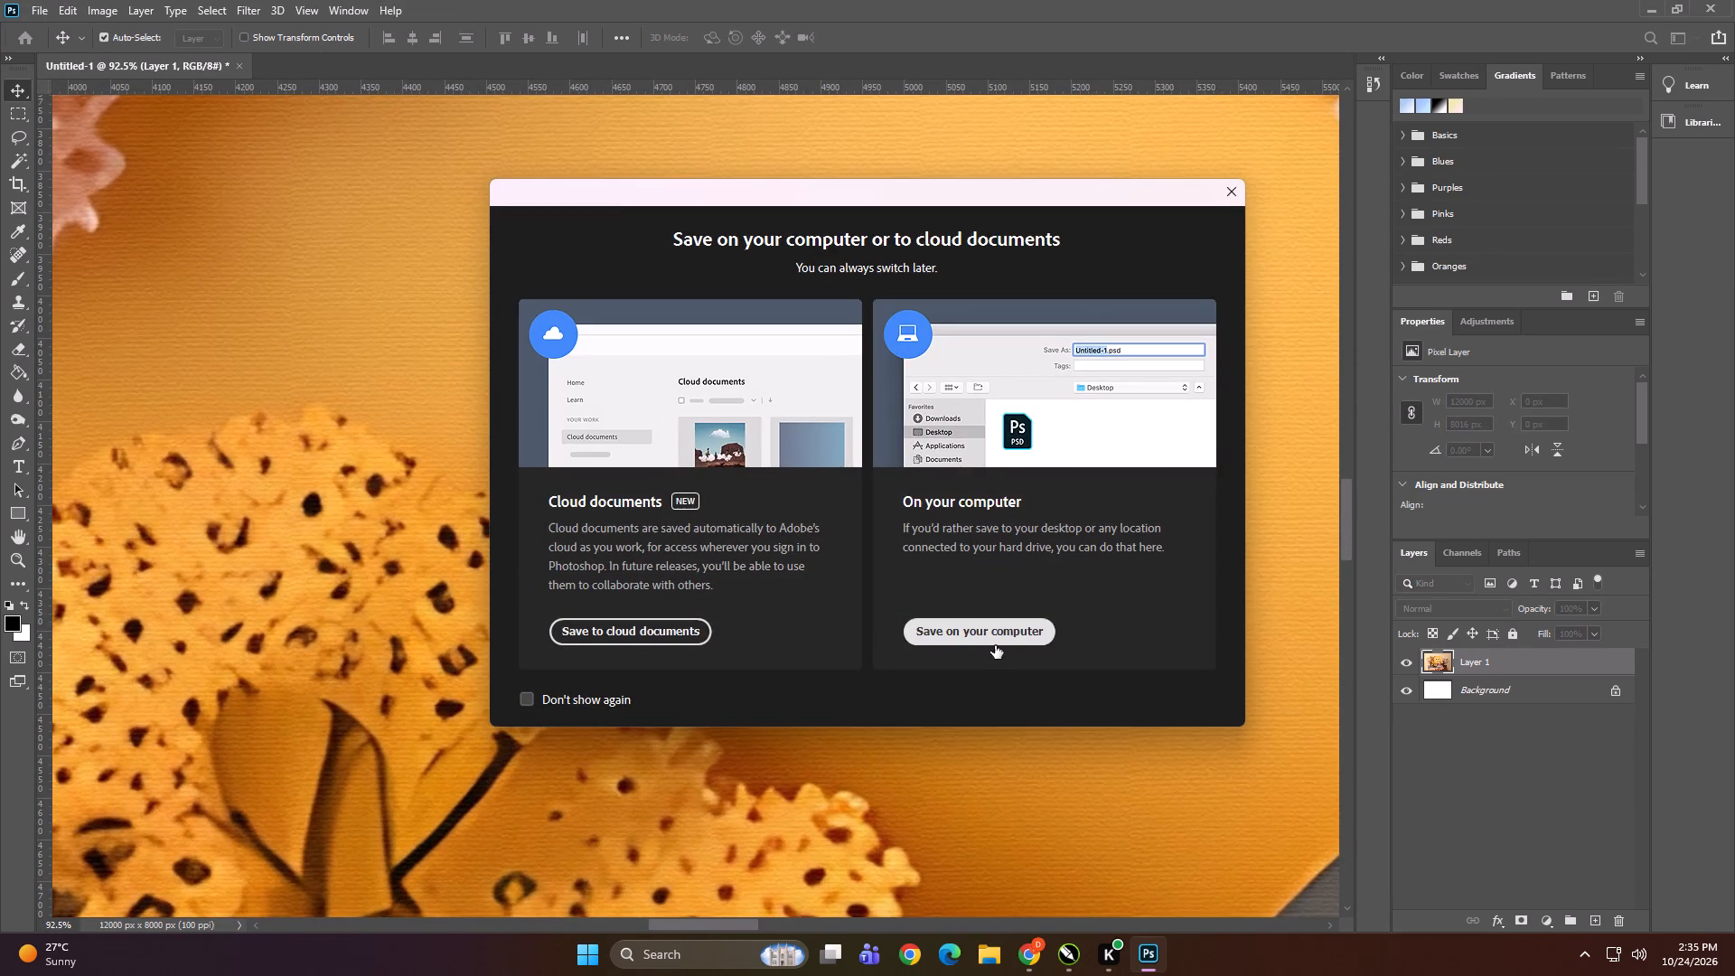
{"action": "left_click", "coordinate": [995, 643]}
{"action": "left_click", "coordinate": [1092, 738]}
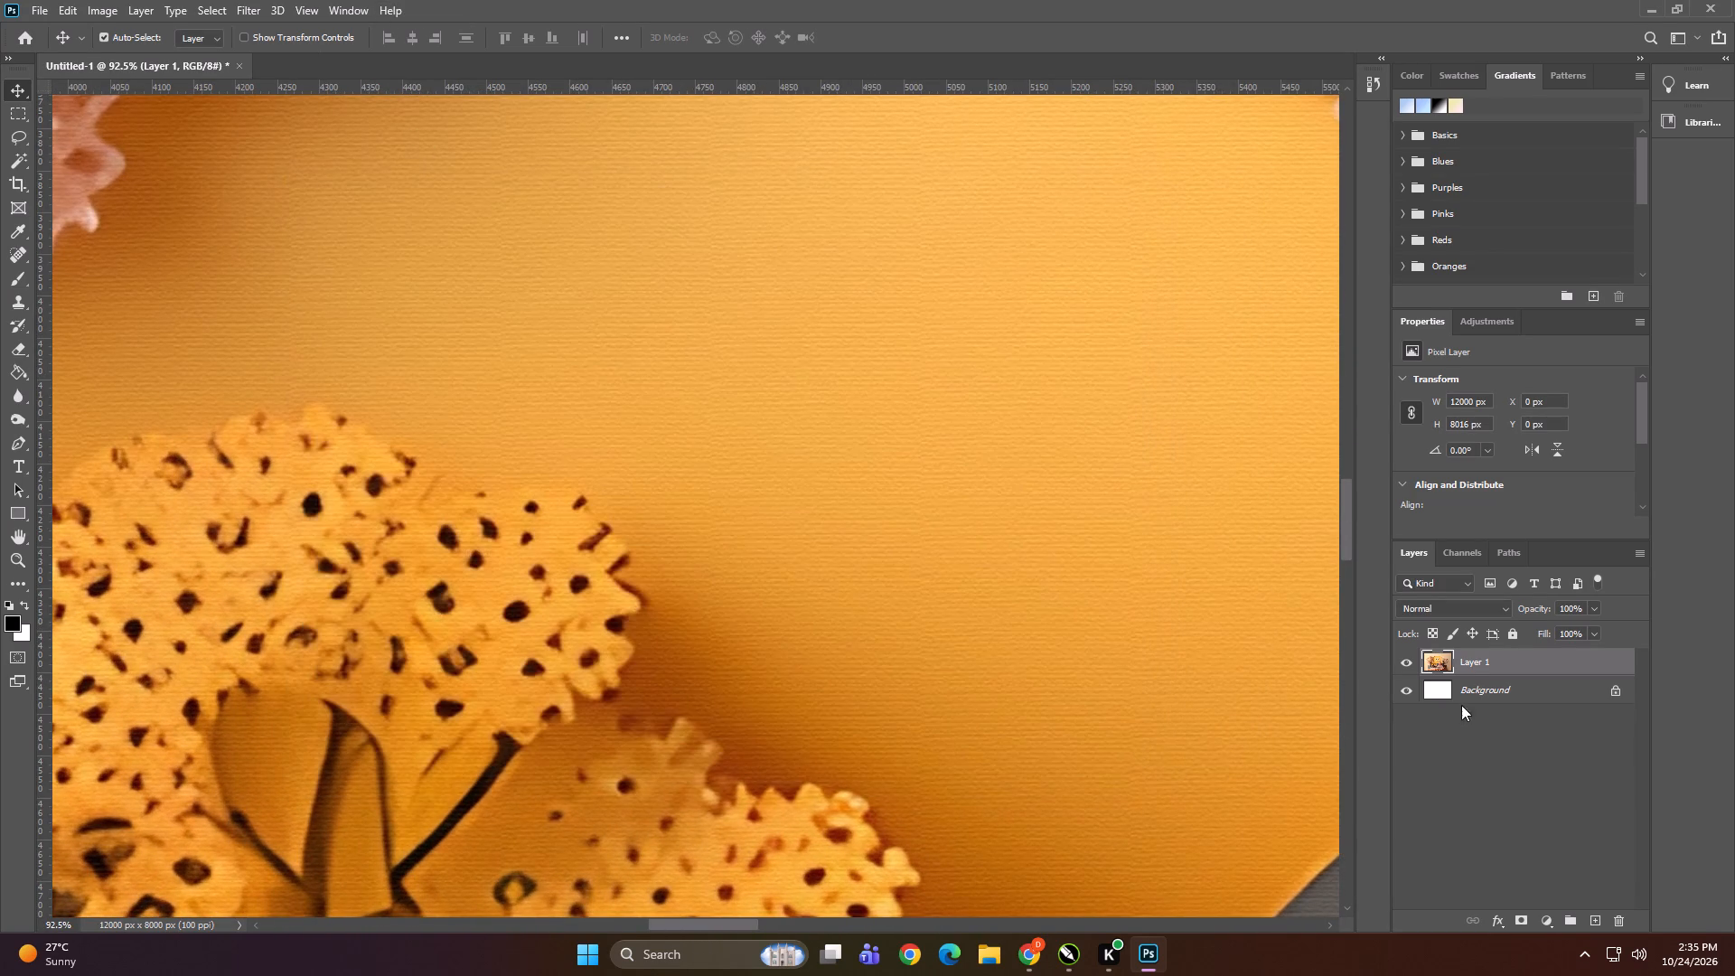
Merge Layer 1 and the Background into a single layer.
{"action": "left_click", "coordinate": [1490, 693], "text": "shift"}
{"action": "key", "text": "ctrl+e"}
Save the artwork on the computer in the Downloads folder as a JPEG named newdd, at maximum quality 12.
{"action": "key", "text": "ctrl+shift+s"}
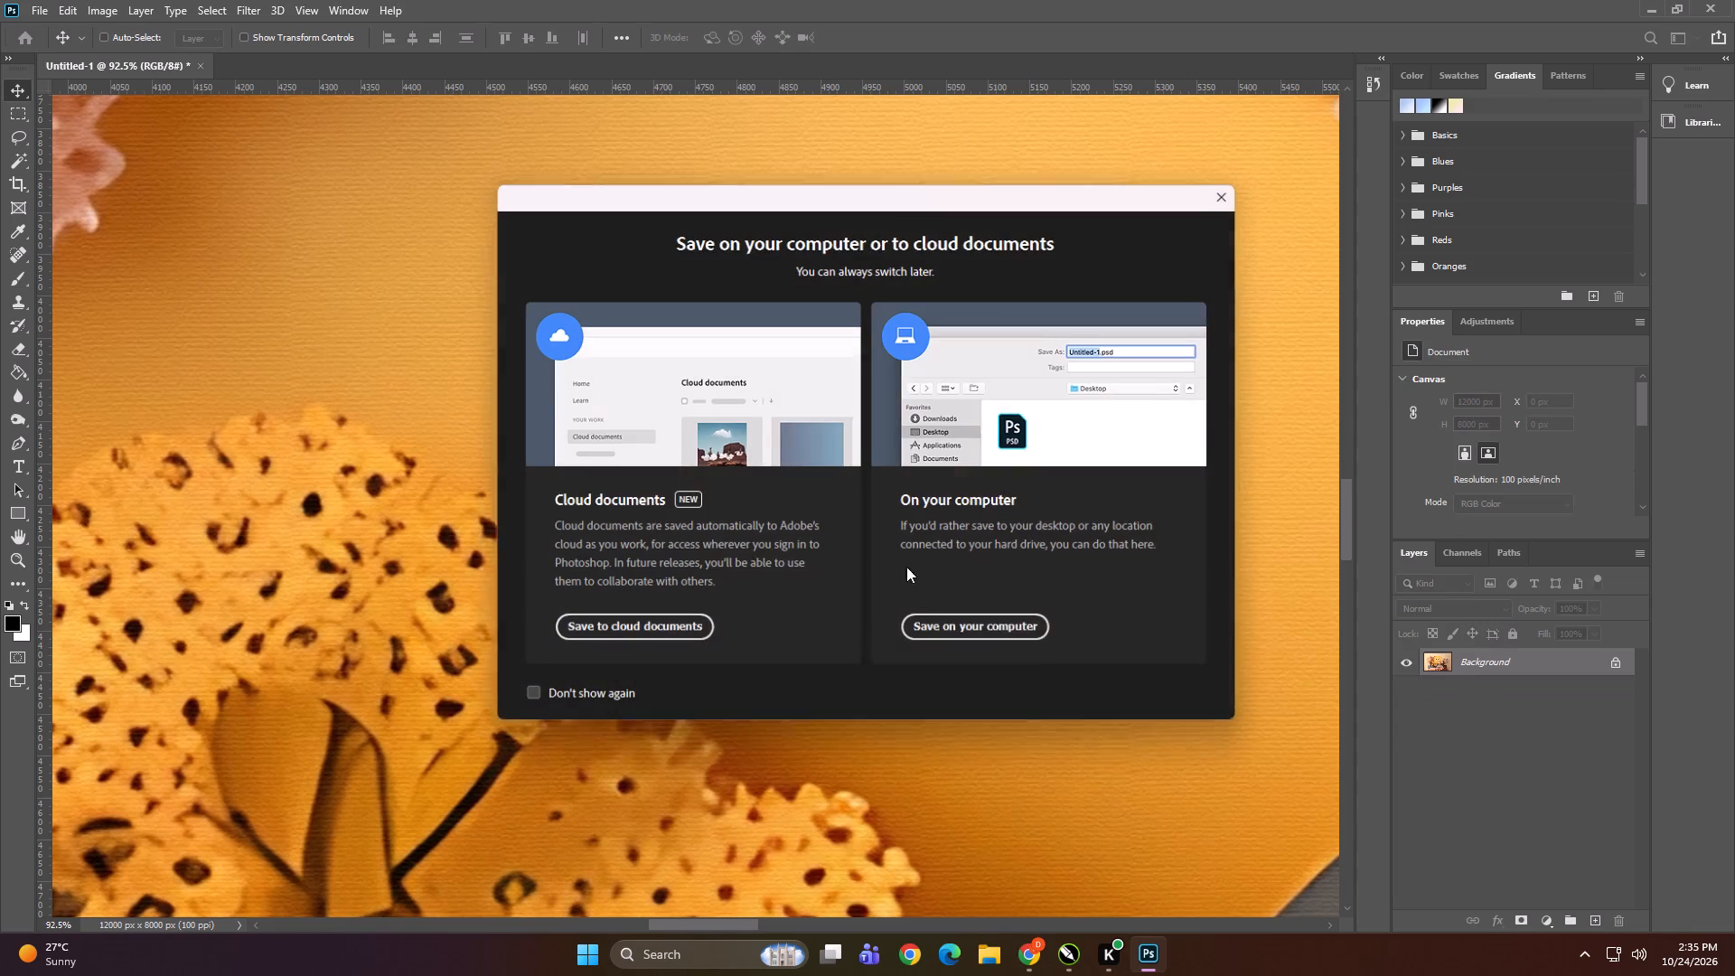
{"action": "left_click", "coordinate": [948, 643]}
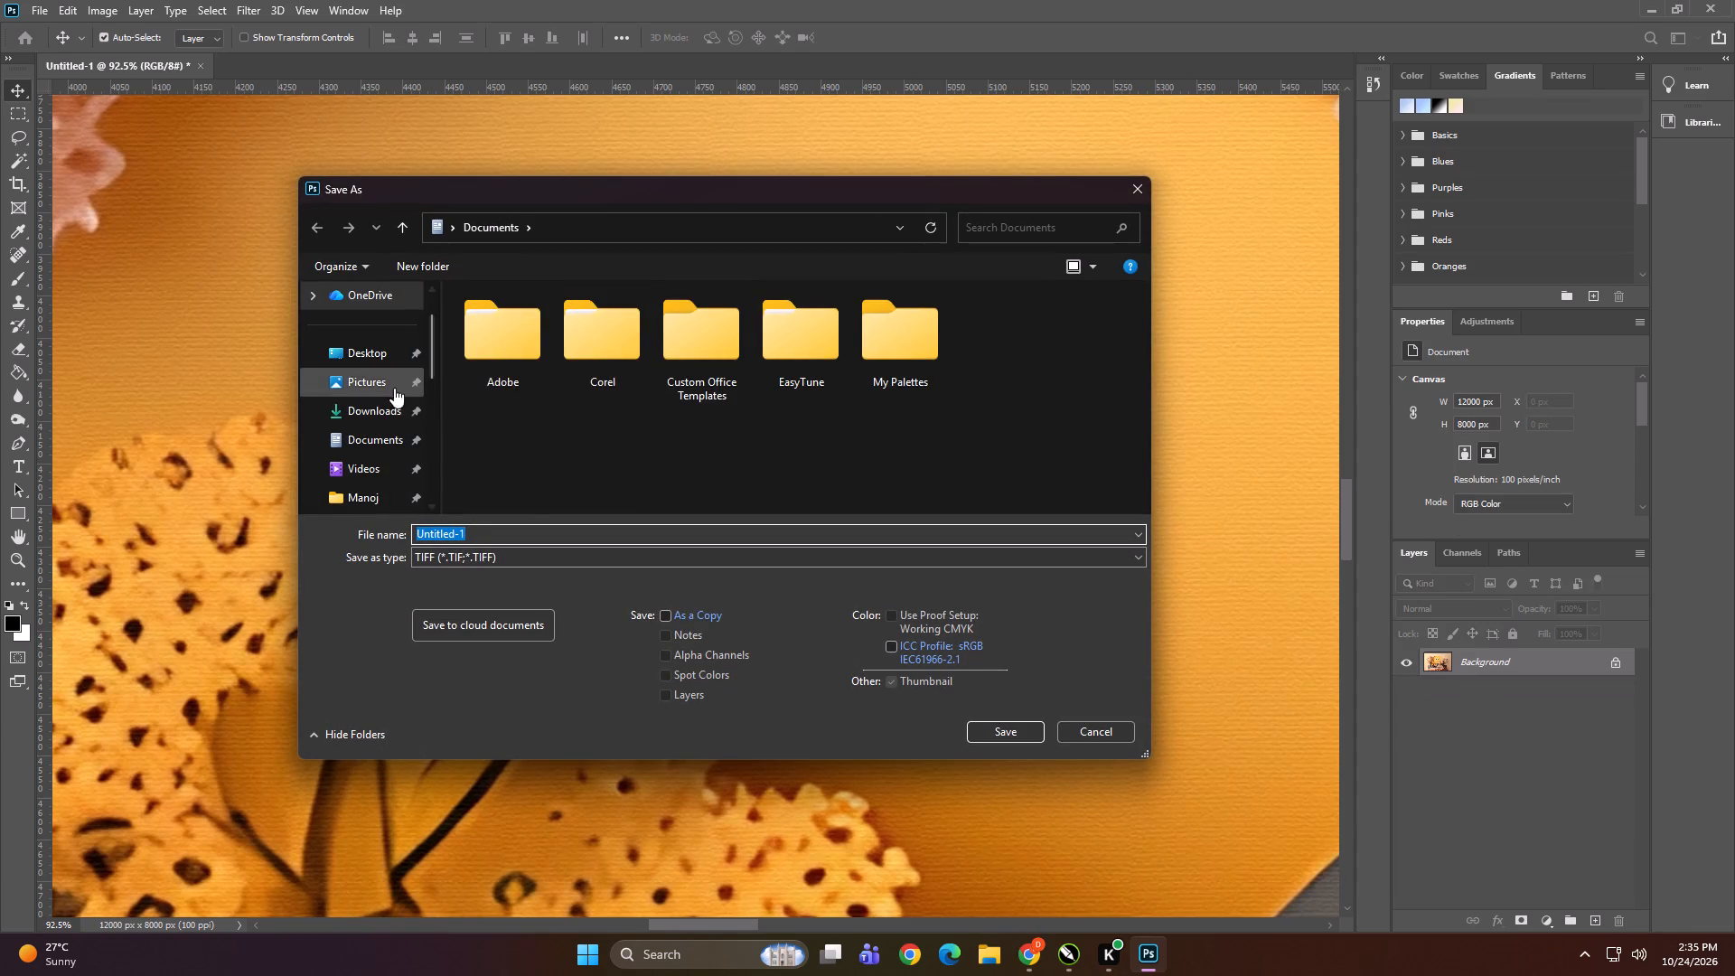
{"action": "left_click", "coordinate": [388, 408]}
{"action": "left_click", "coordinate": [483, 527]}
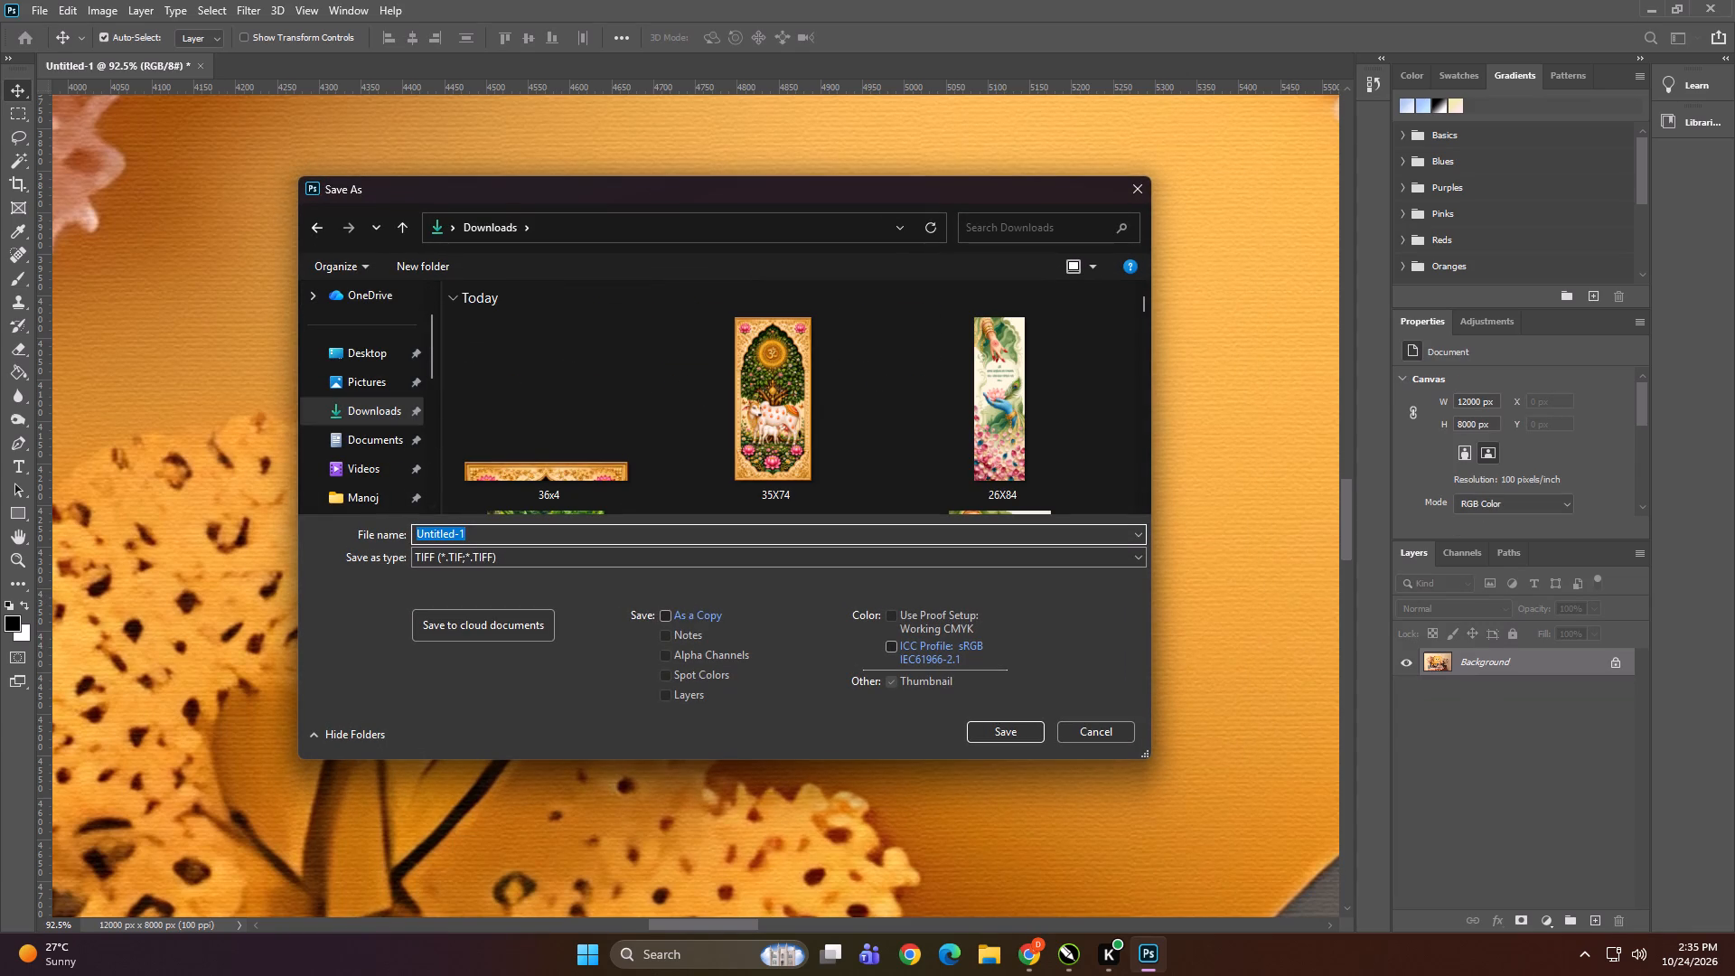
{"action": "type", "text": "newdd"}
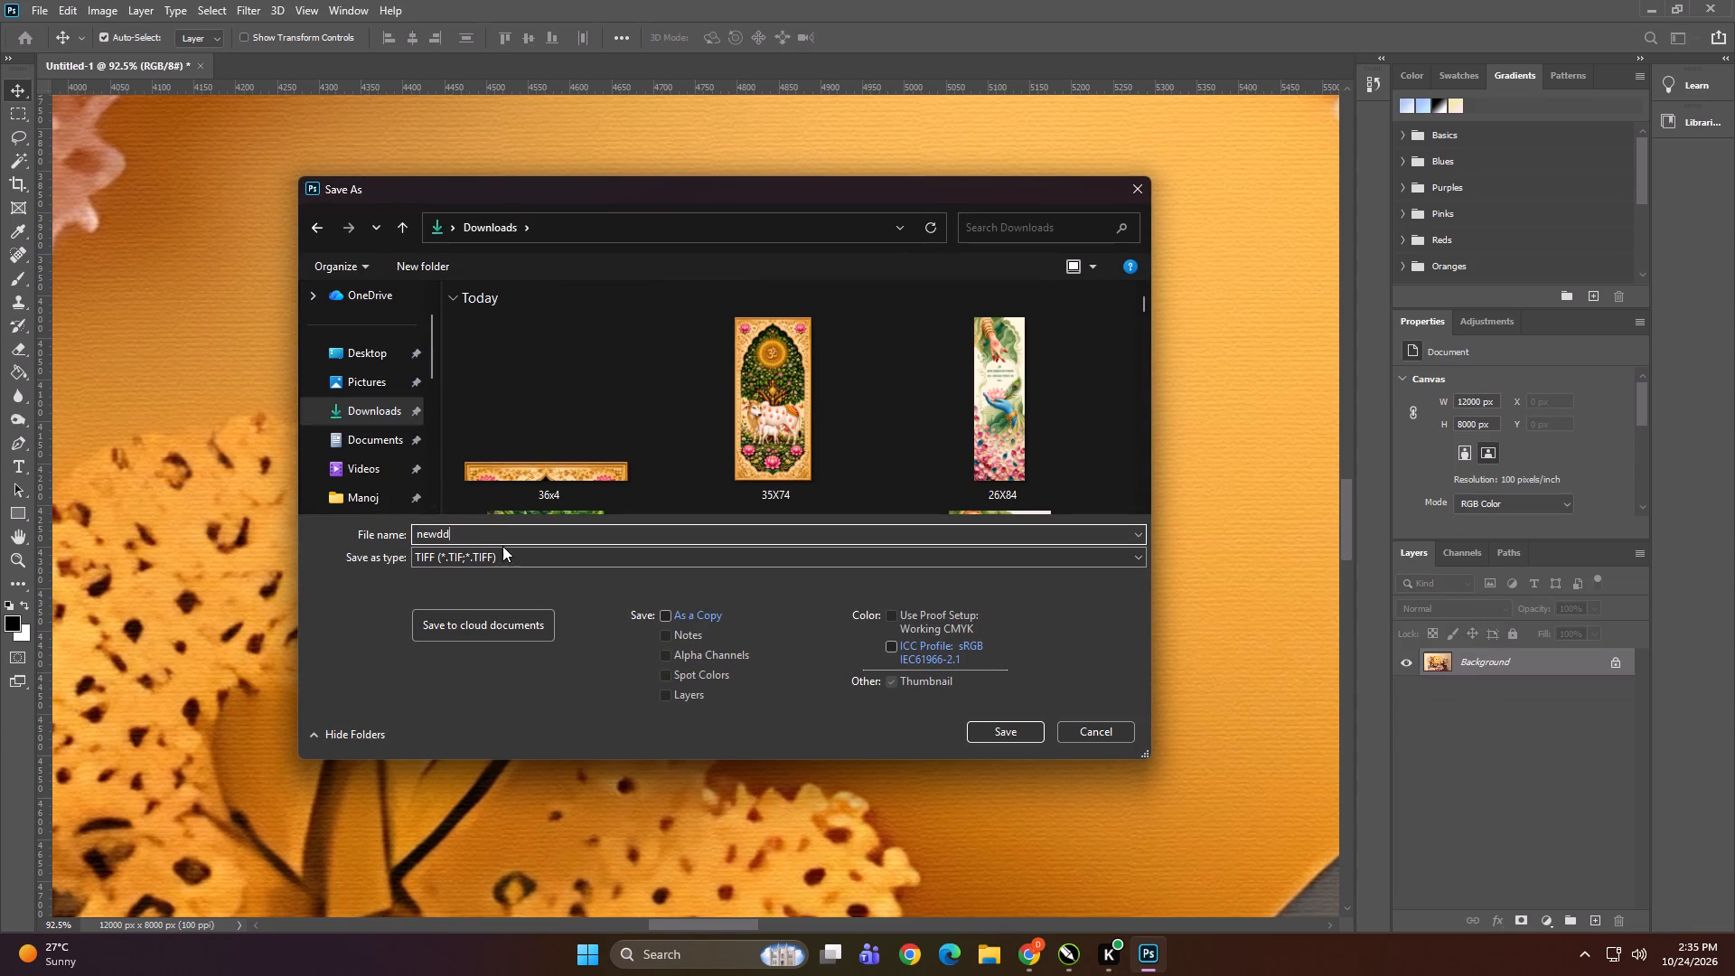
{"action": "left_click", "coordinate": [506, 549]}
{"action": "left_click", "coordinate": [517, 692]}
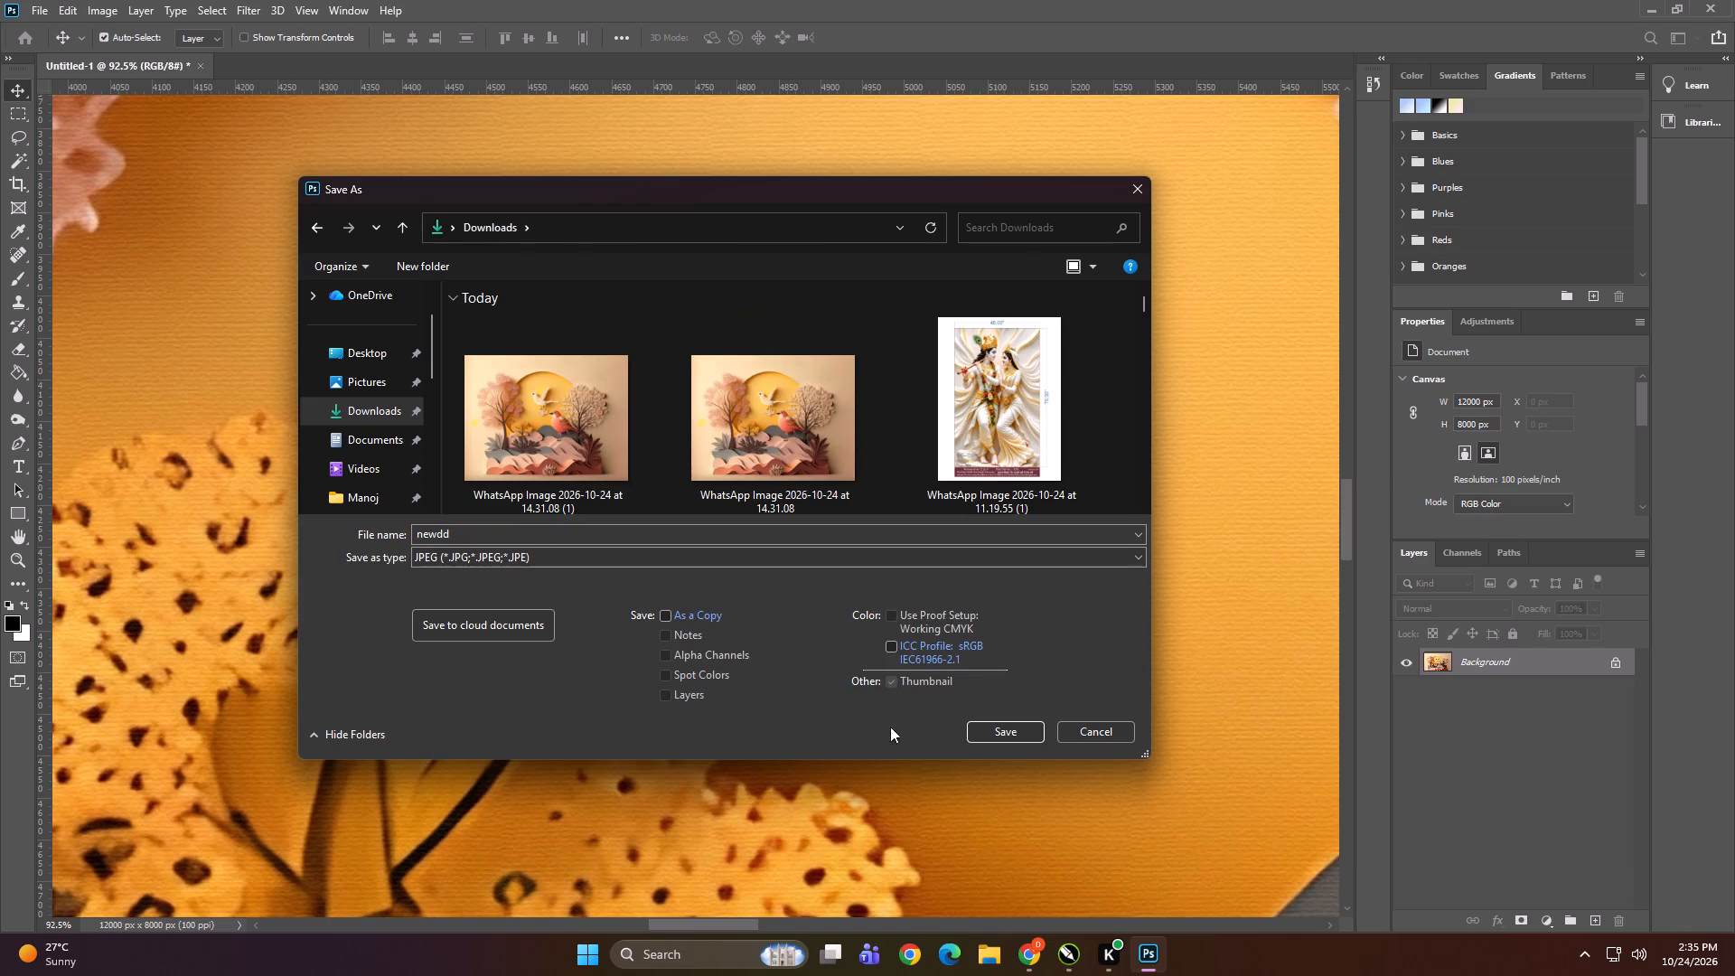
{"action": "left_click", "coordinate": [983, 730]}
{"action": "left_click", "coordinate": [954, 240]}
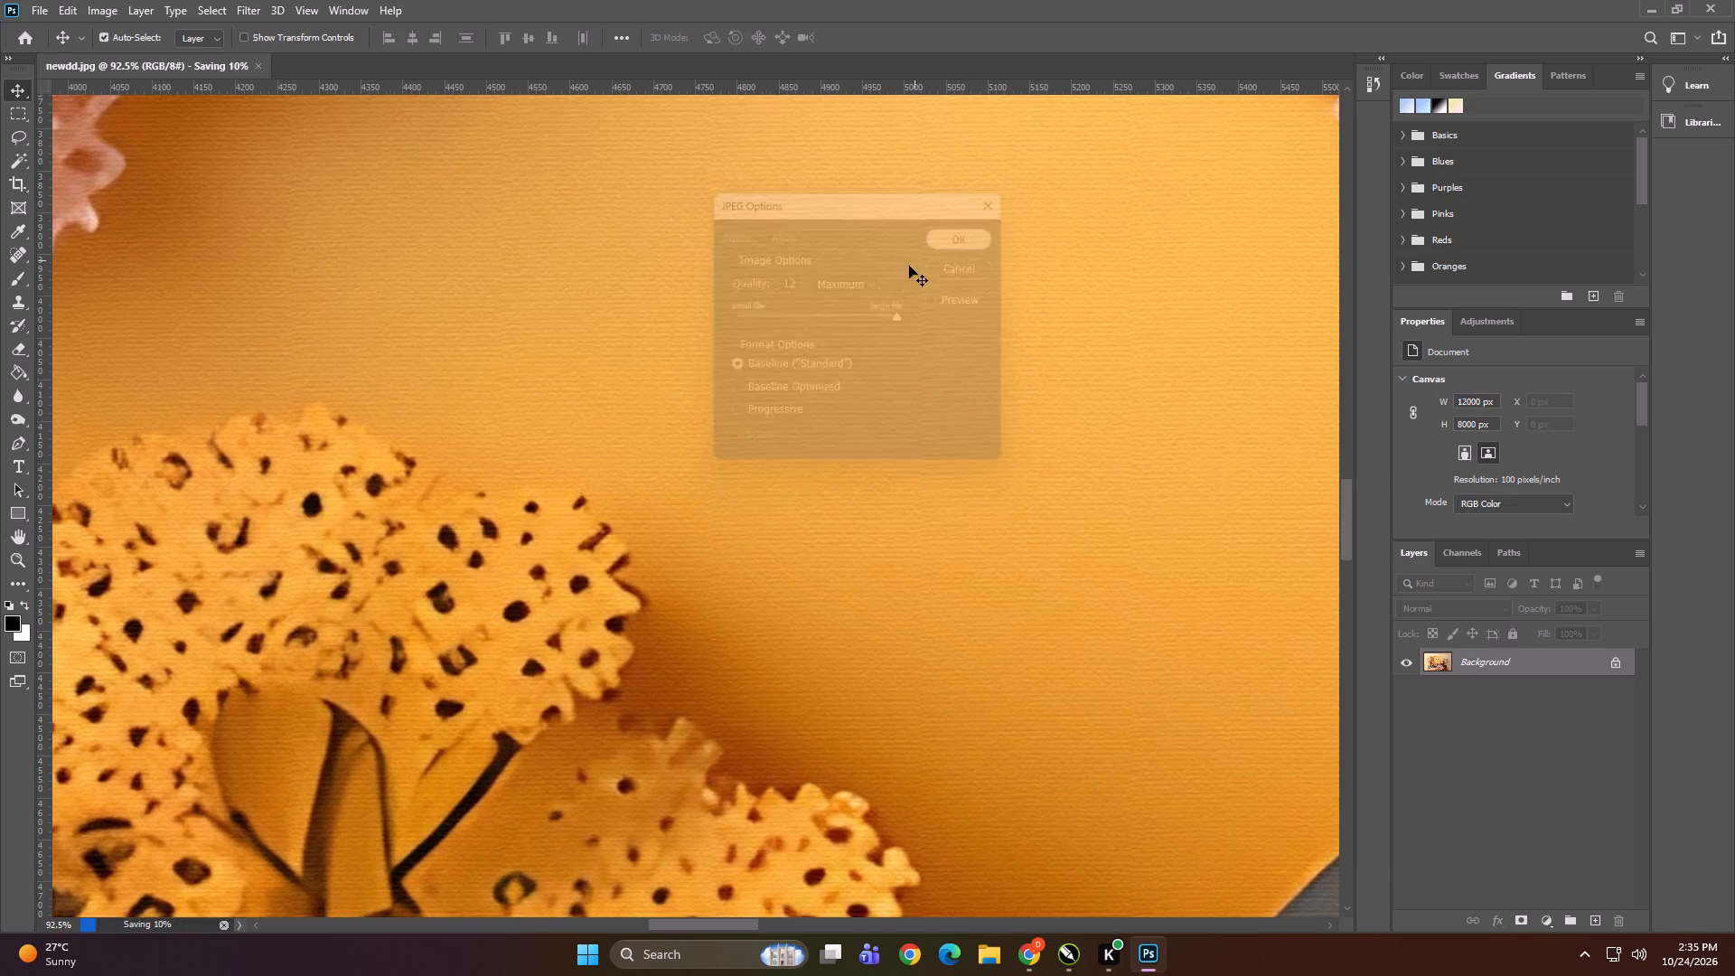
Quit Photoshop while the artwork is being saved.
{"action": "left_click", "coordinate": [1712, 3]}
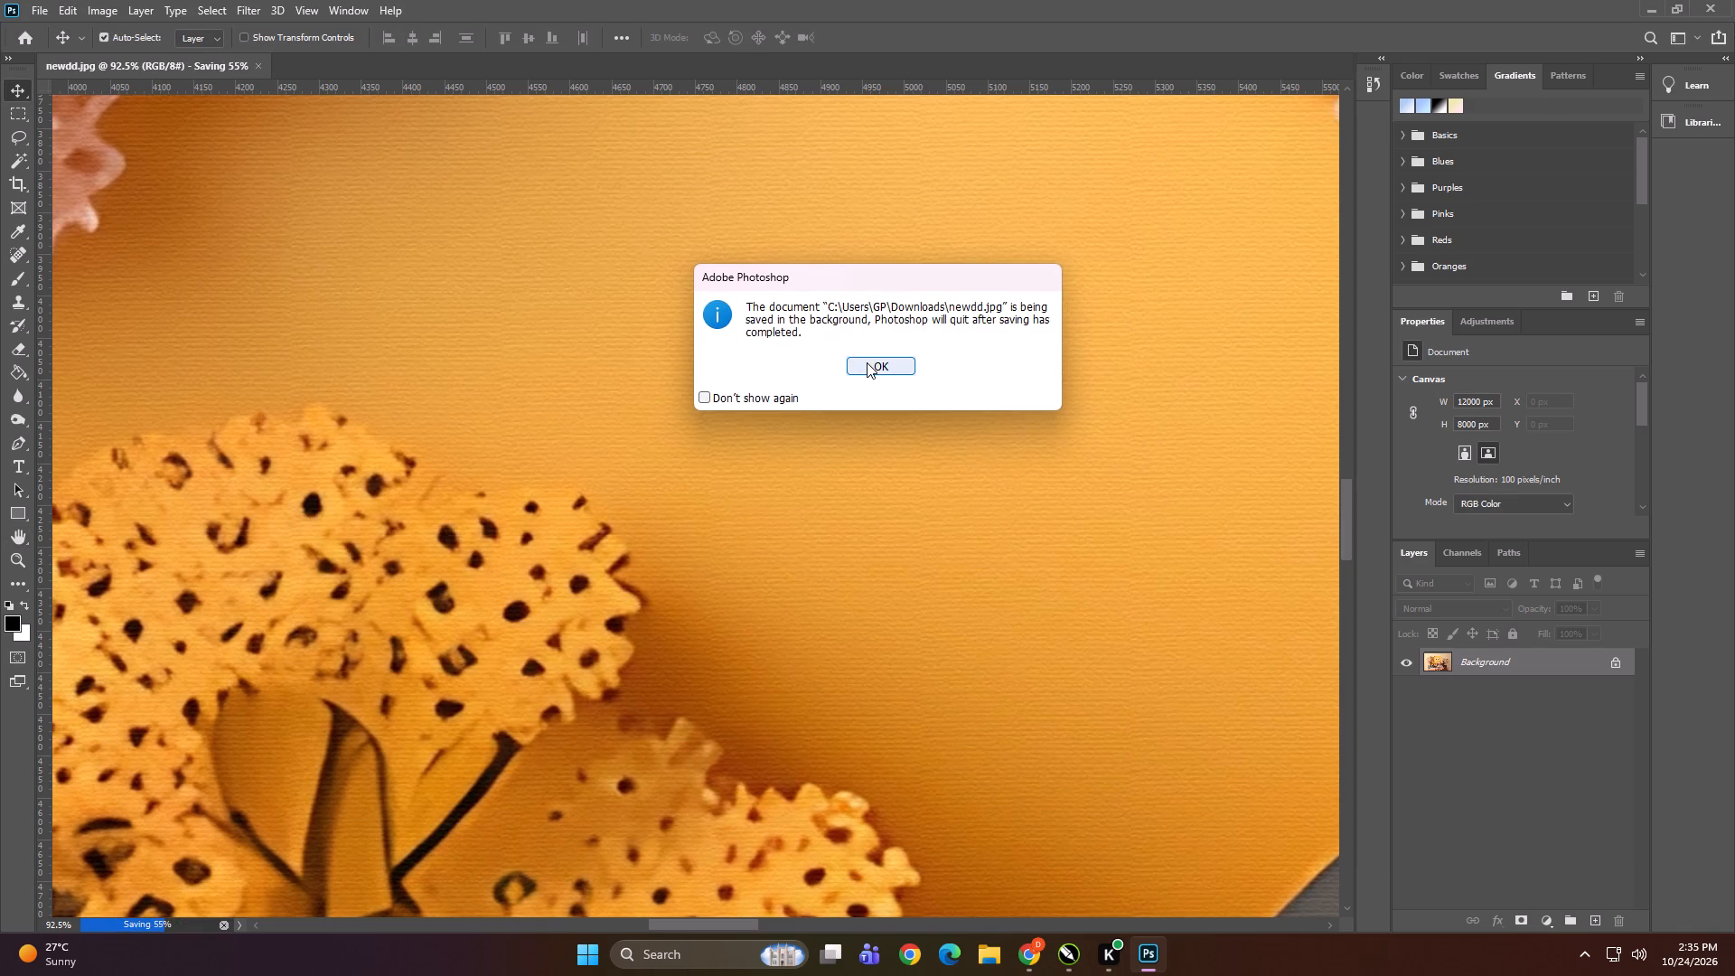
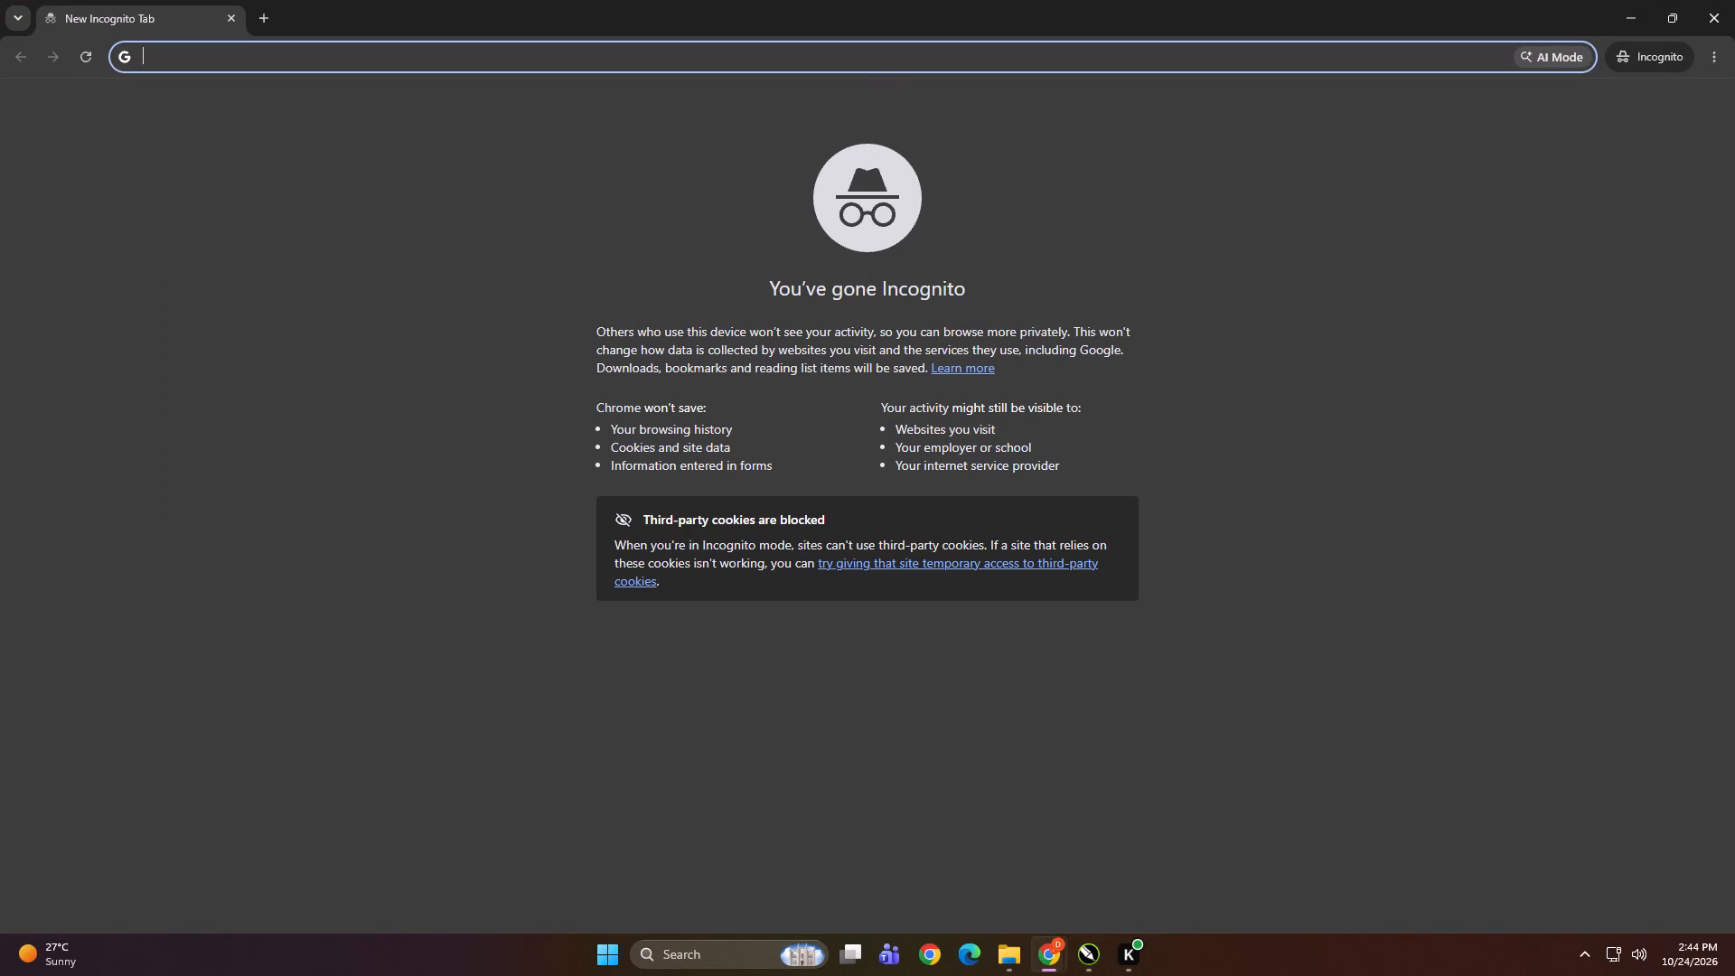
In Chrome's Incognito window, start an AI Mode query and paste the copied content into it as an attachment.
{"action": "left_click", "coordinate": [1550, 61]}
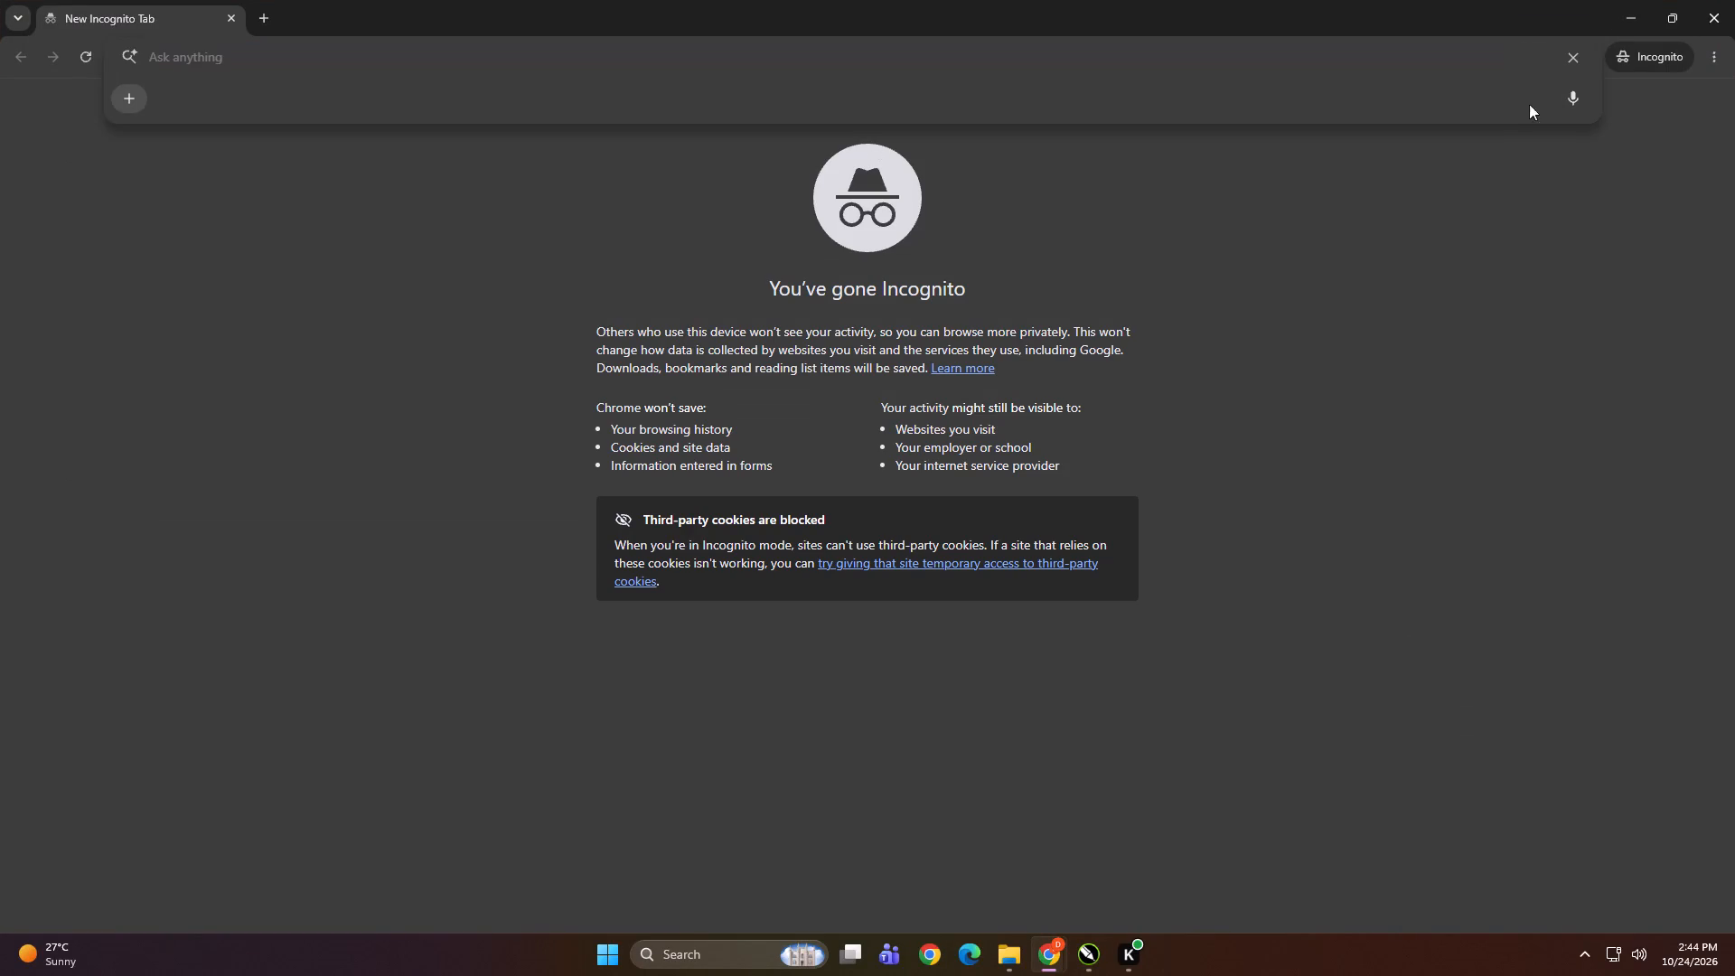
{"action": "left_click", "coordinate": [530, 55]}
{"action": "key", "text": "ctrl+v"}
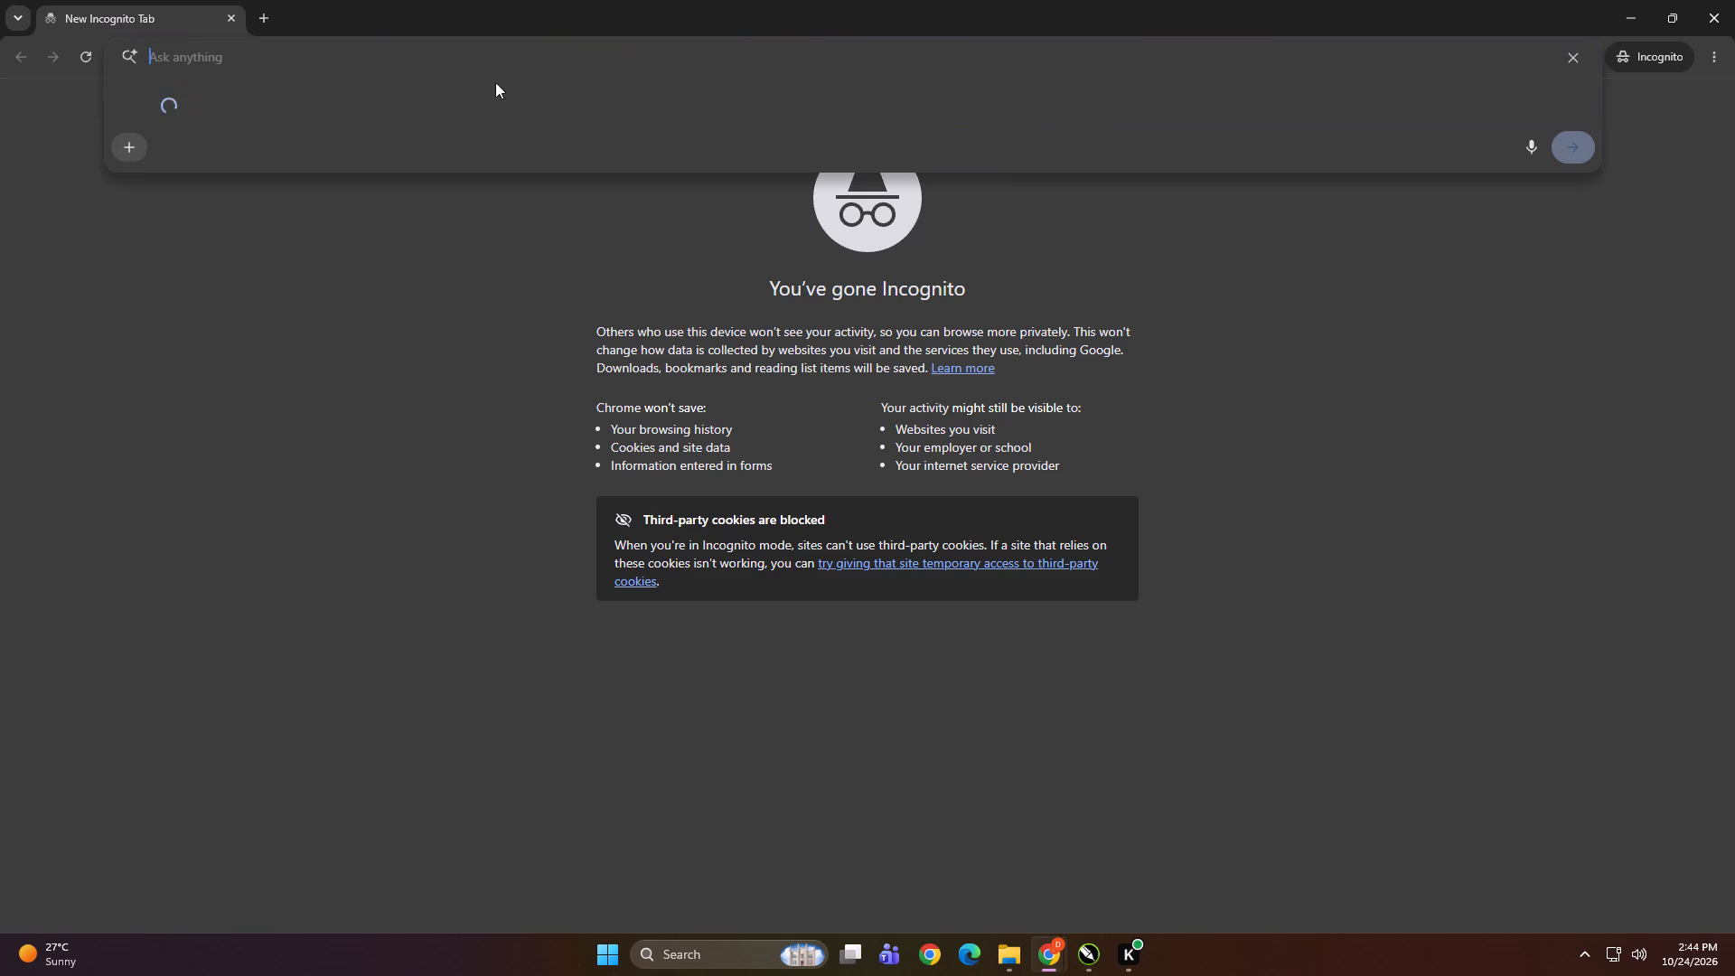
In Chrome, ask Google AI Mode "WHICH TYPE OF THIS ART" about the attached office wall image and read the answer.
{"action": "type", "text": "WHICH TYPE OF THIS ART"}
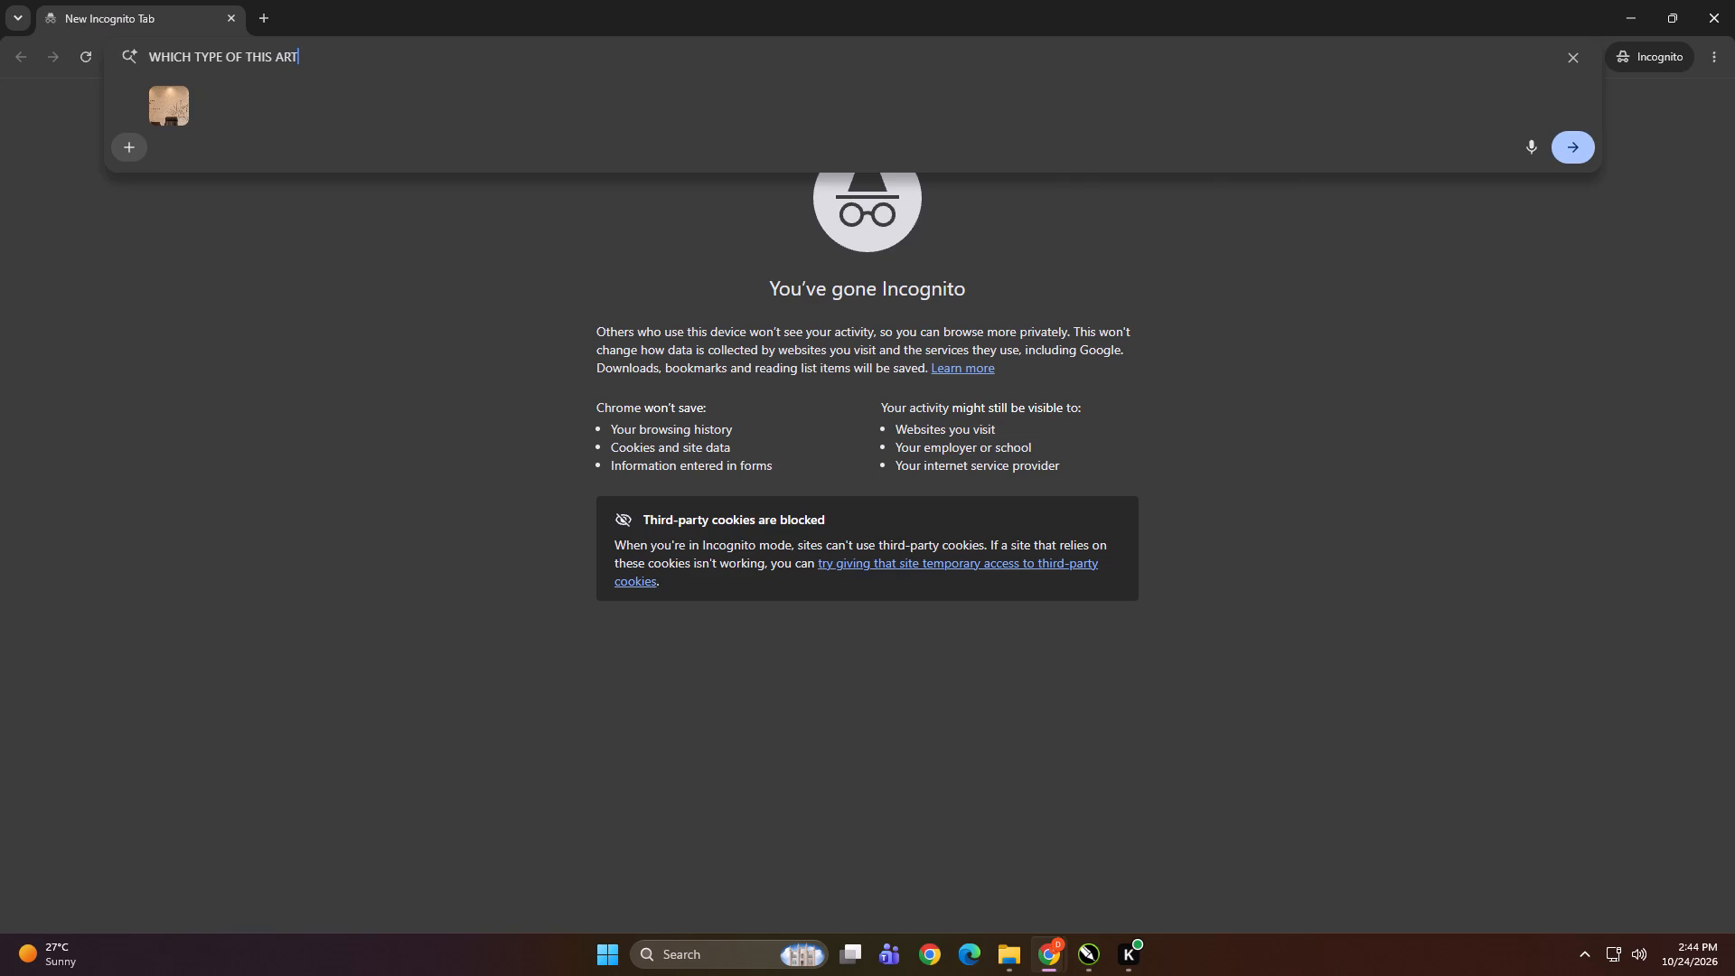
{"action": "key", "text": "Return"}
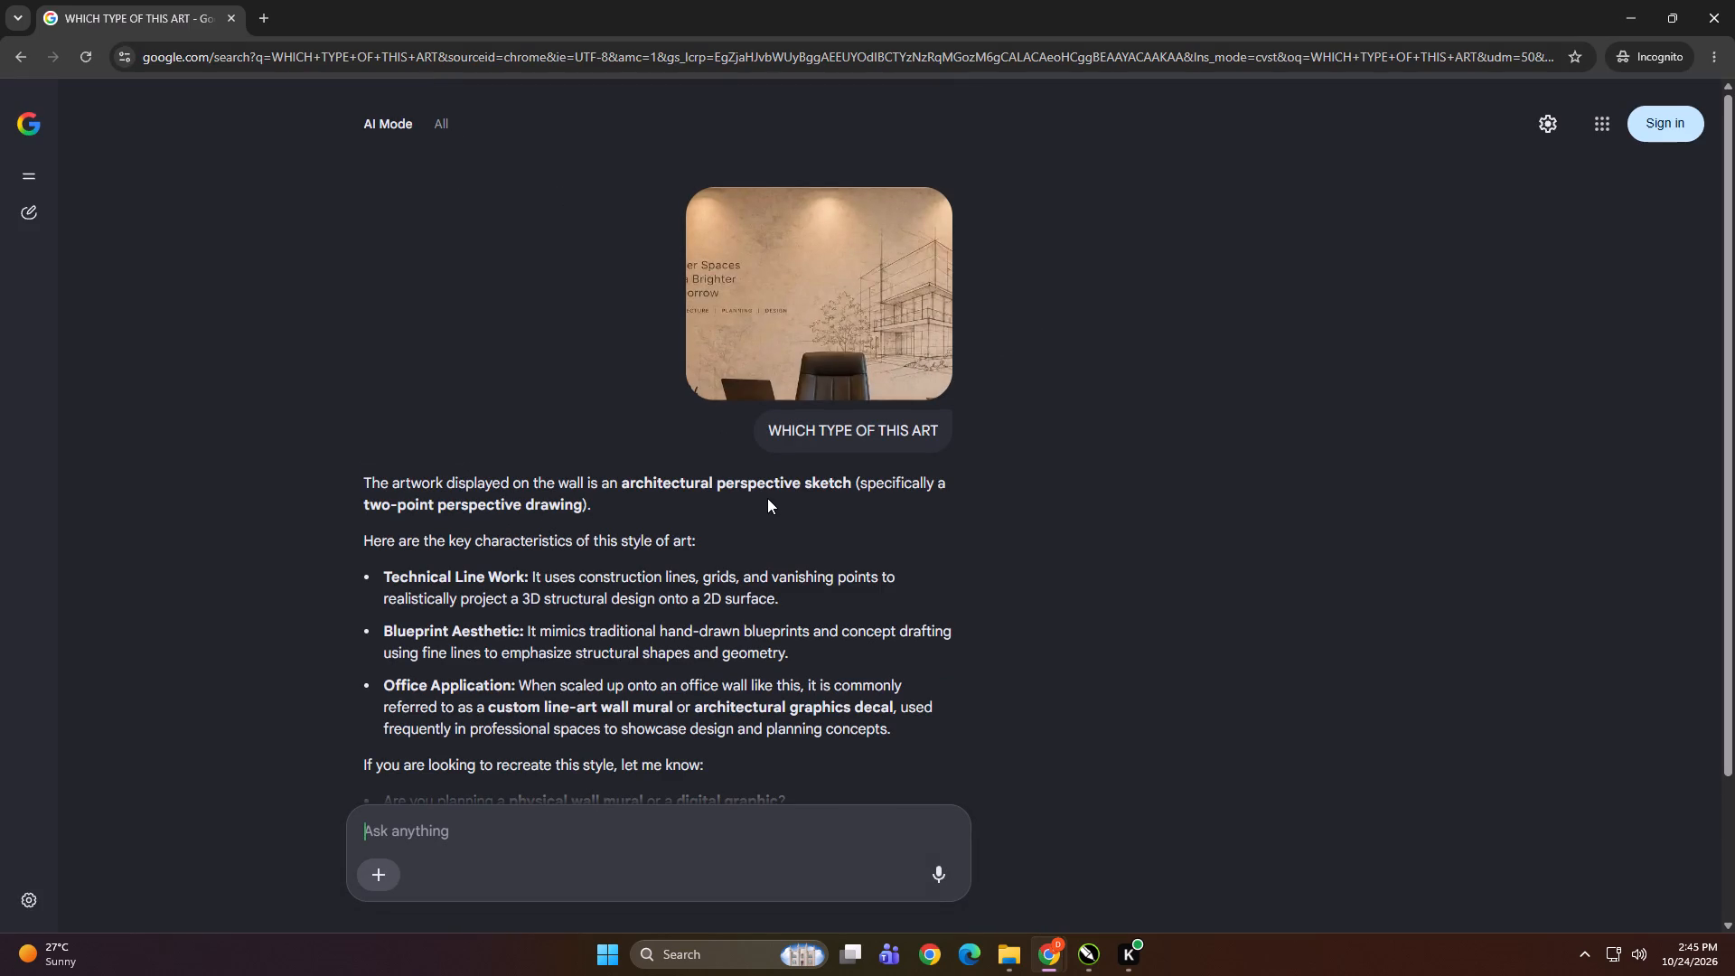
{"action": "scroll", "coordinate": [708, 519], "scroll_direction": "down", "scroll_amount": 5}
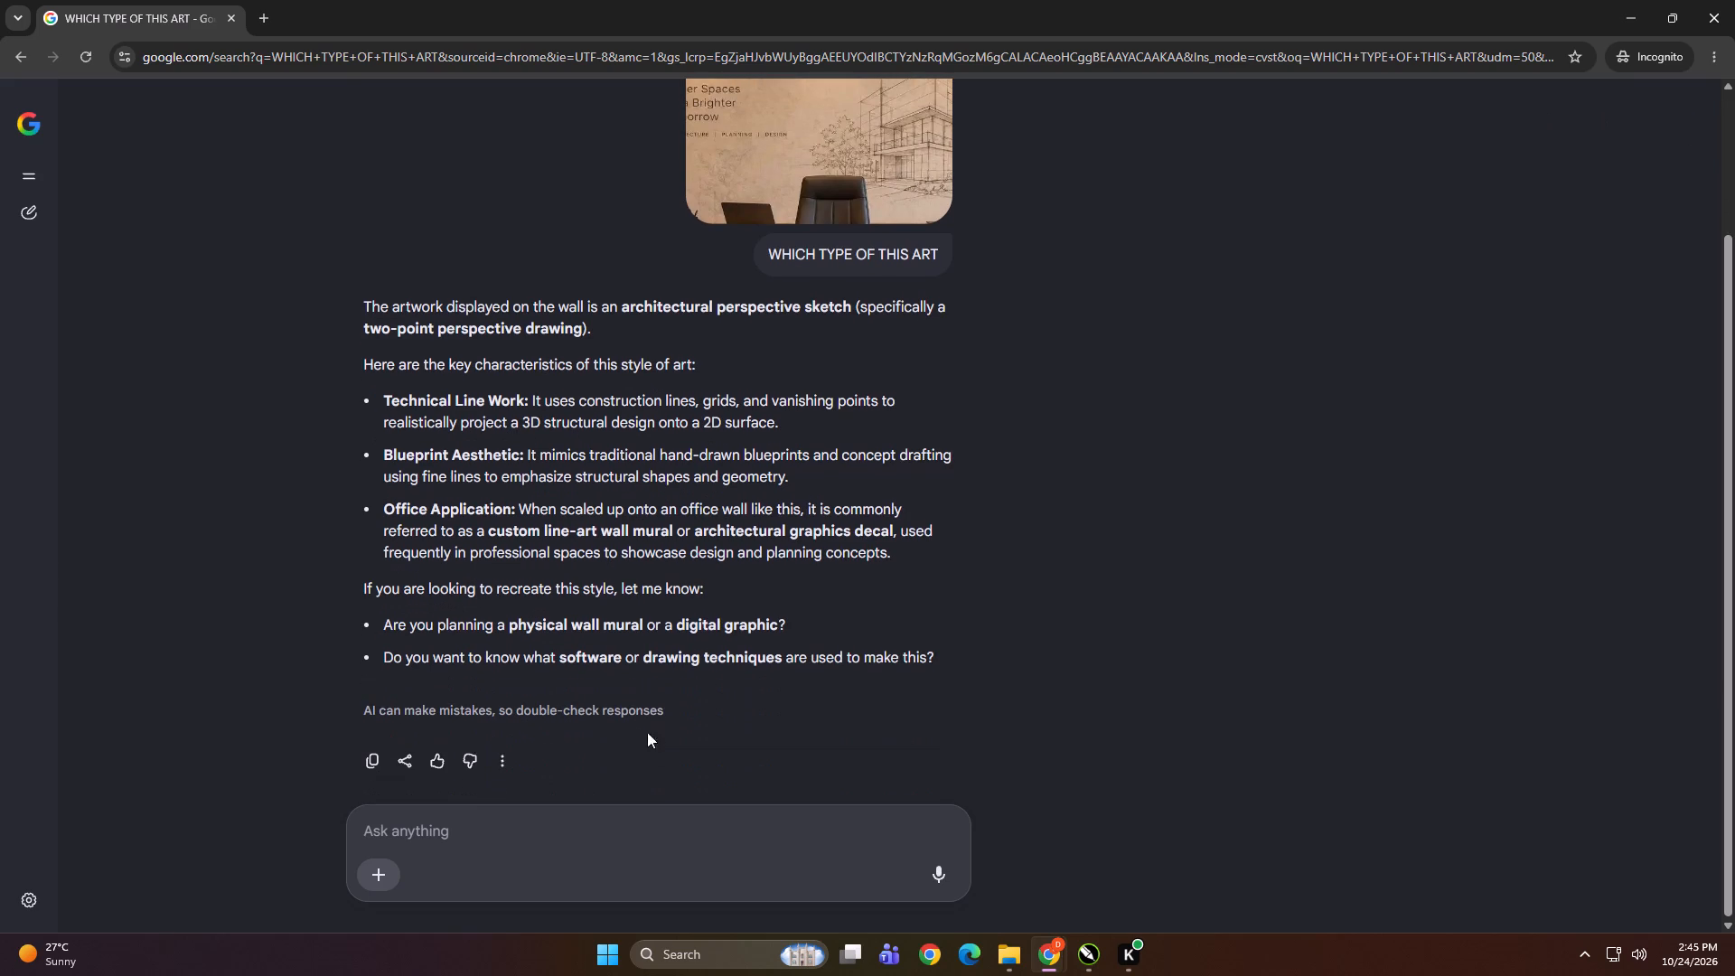
Ask the follow-up question "MUJHE NAISE SIMILAR ARTWORK OR CHAHIYE TO KYA SEARCH KARU" about finding similar artwork.
{"action": "left_click", "coordinate": [579, 831]}
{"action": "type", "text": "MUJE"}
{"action": "key", "text": "space"}
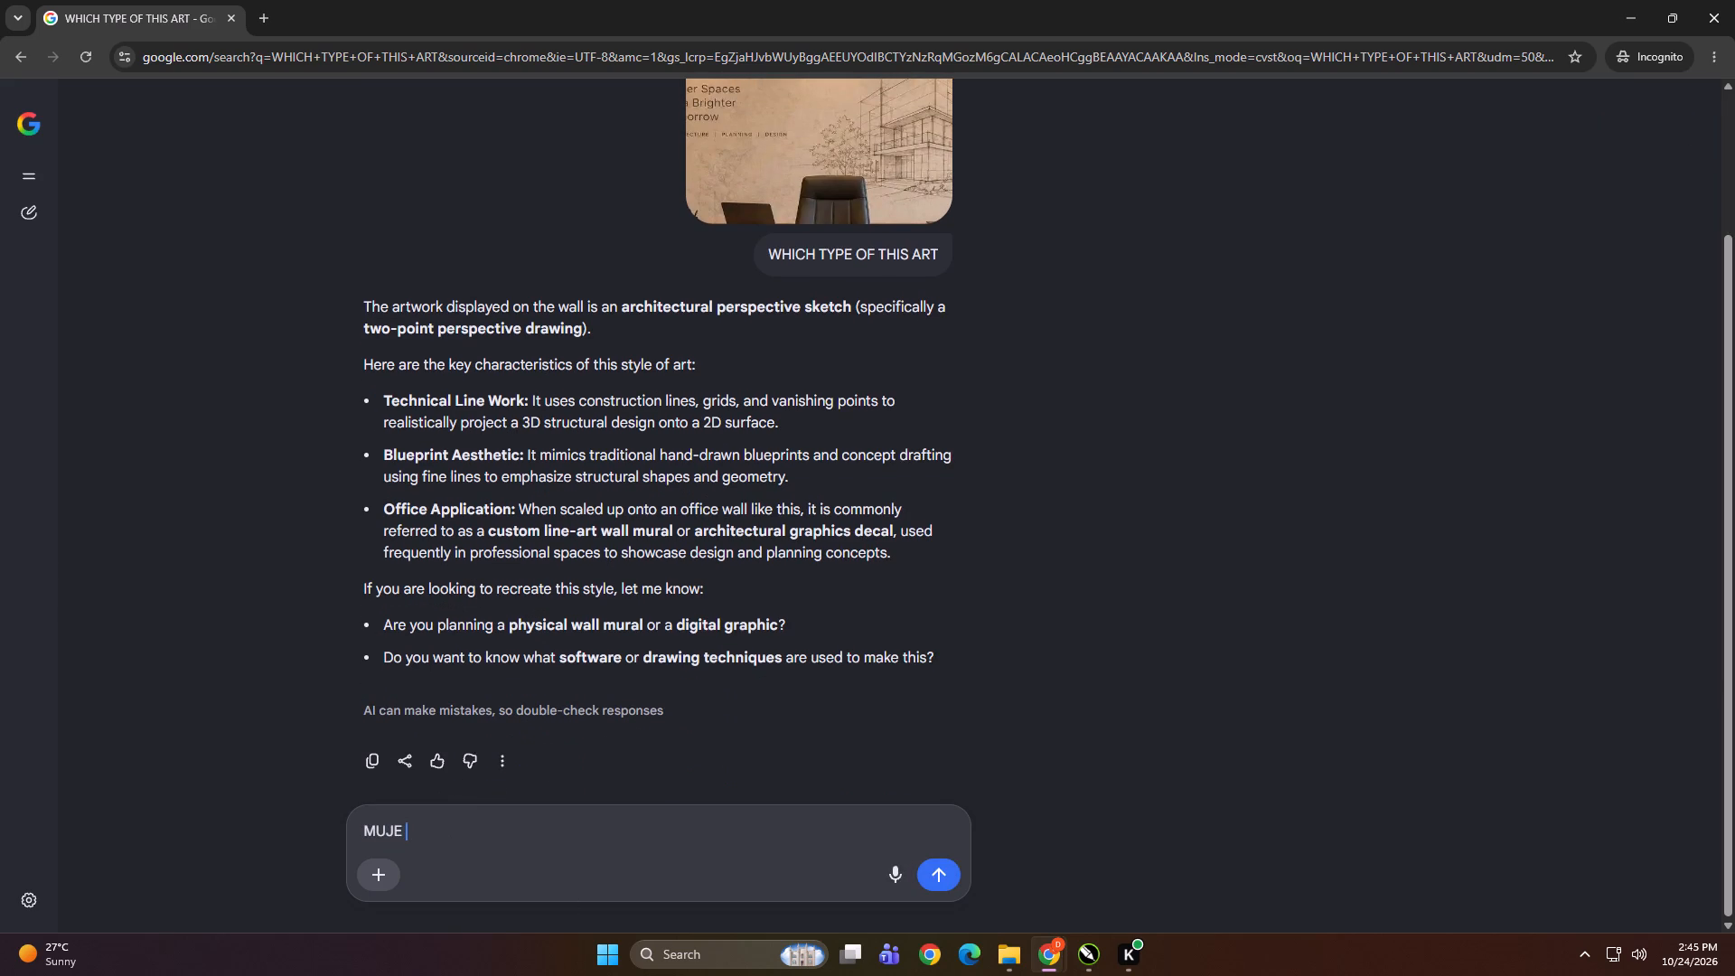
{"action": "key", "text": "BackSpace"}
{"action": "key", "text": "BackSpace"}
{"action": "type", "text": "HE NAISE SIMILAR ARTWORK"}
{"action": "key", "text": "space"}
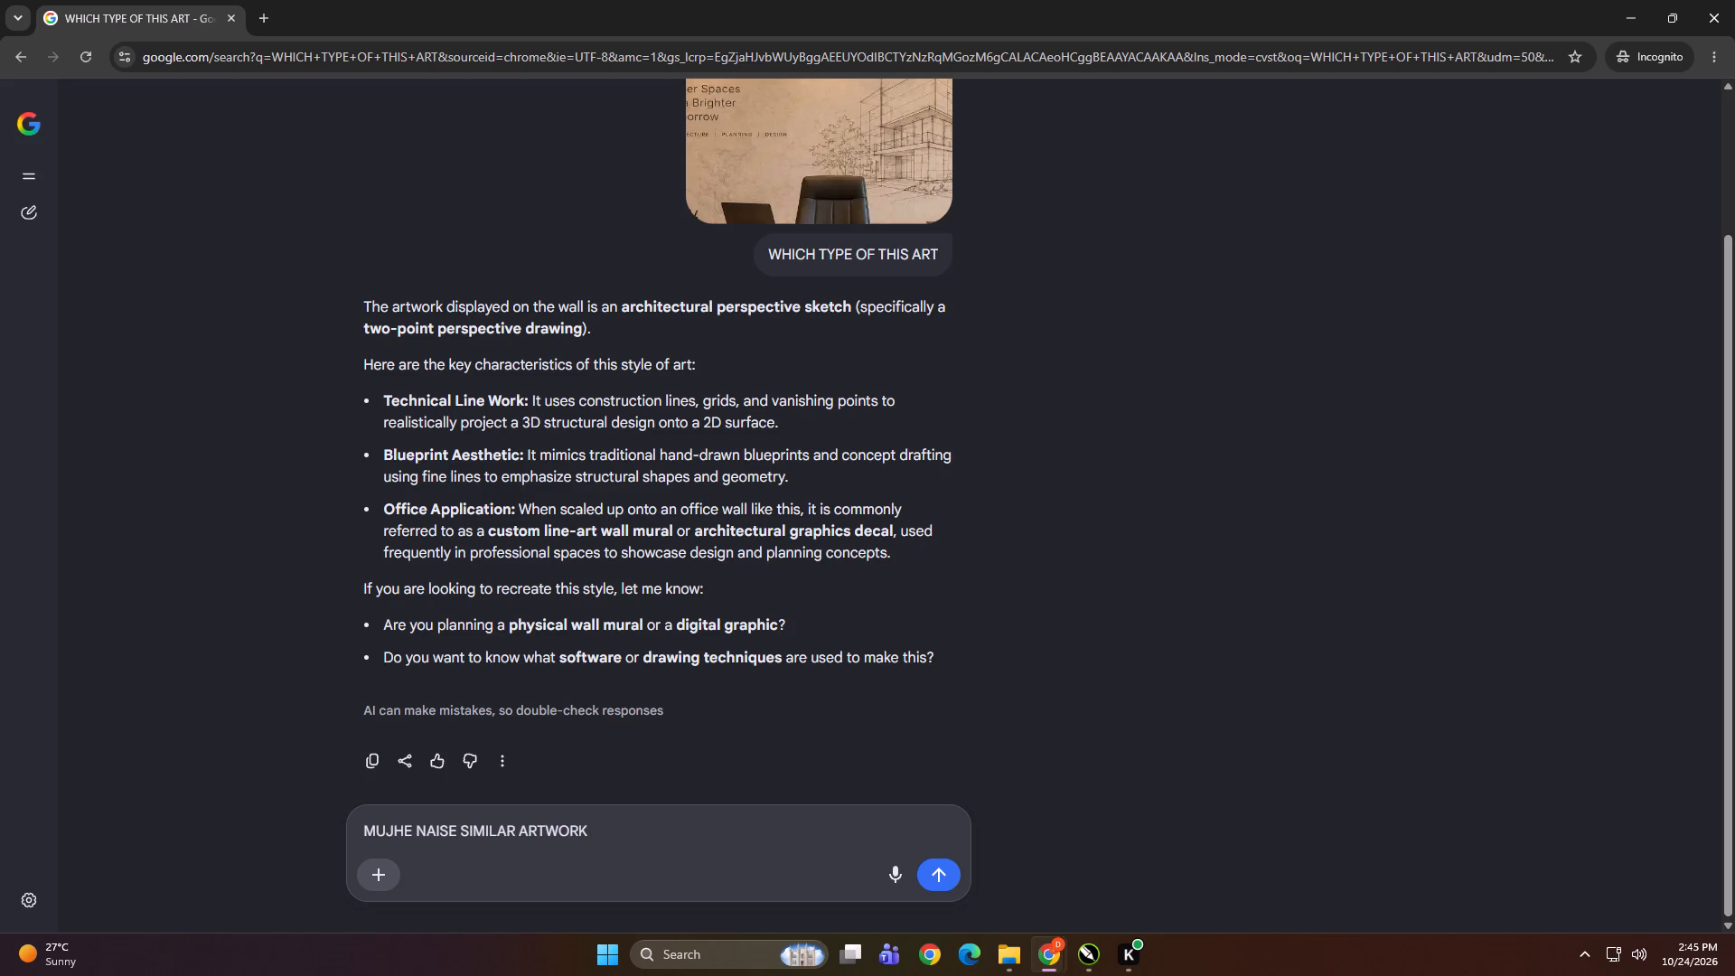
{"action": "type", "text": "OR CHAH"}
{"action": "key", "text": "y"}
{"action": "key", "text": "BackSpace"}
{"action": "type", "text": "IYE TO KYA SEARC"}
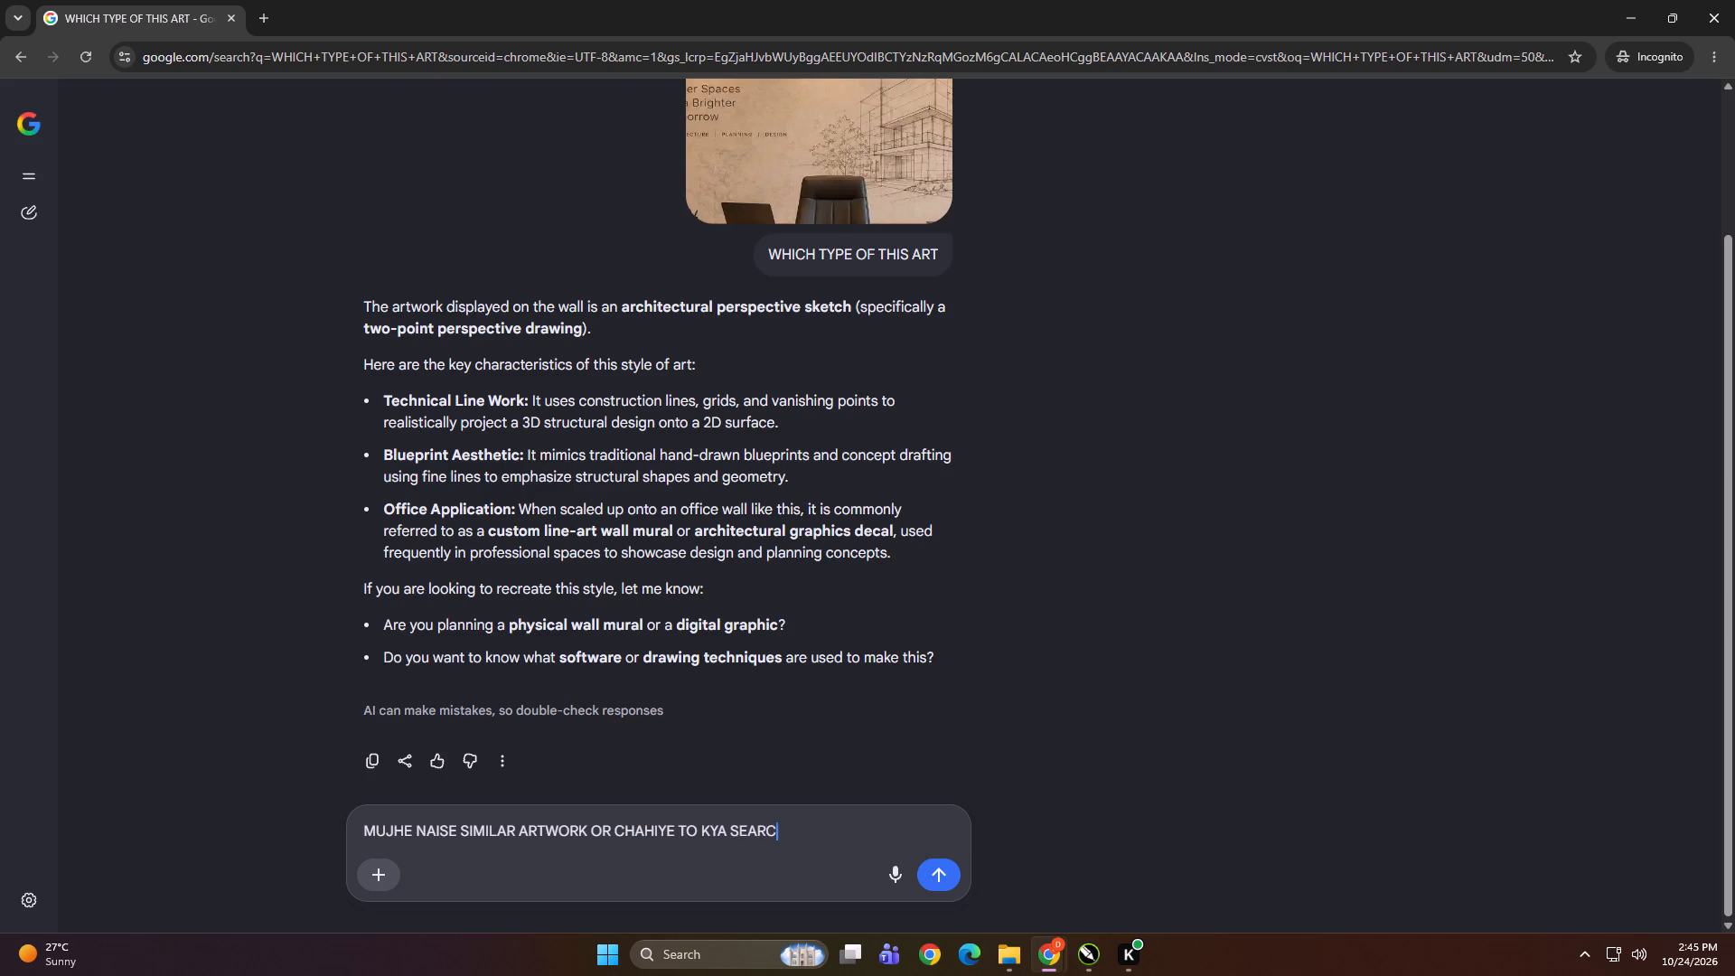
{"action": "type", "text": "H KAR"}
{"action": "key", "text": "u"}
{"action": "key", "text": "Return"}
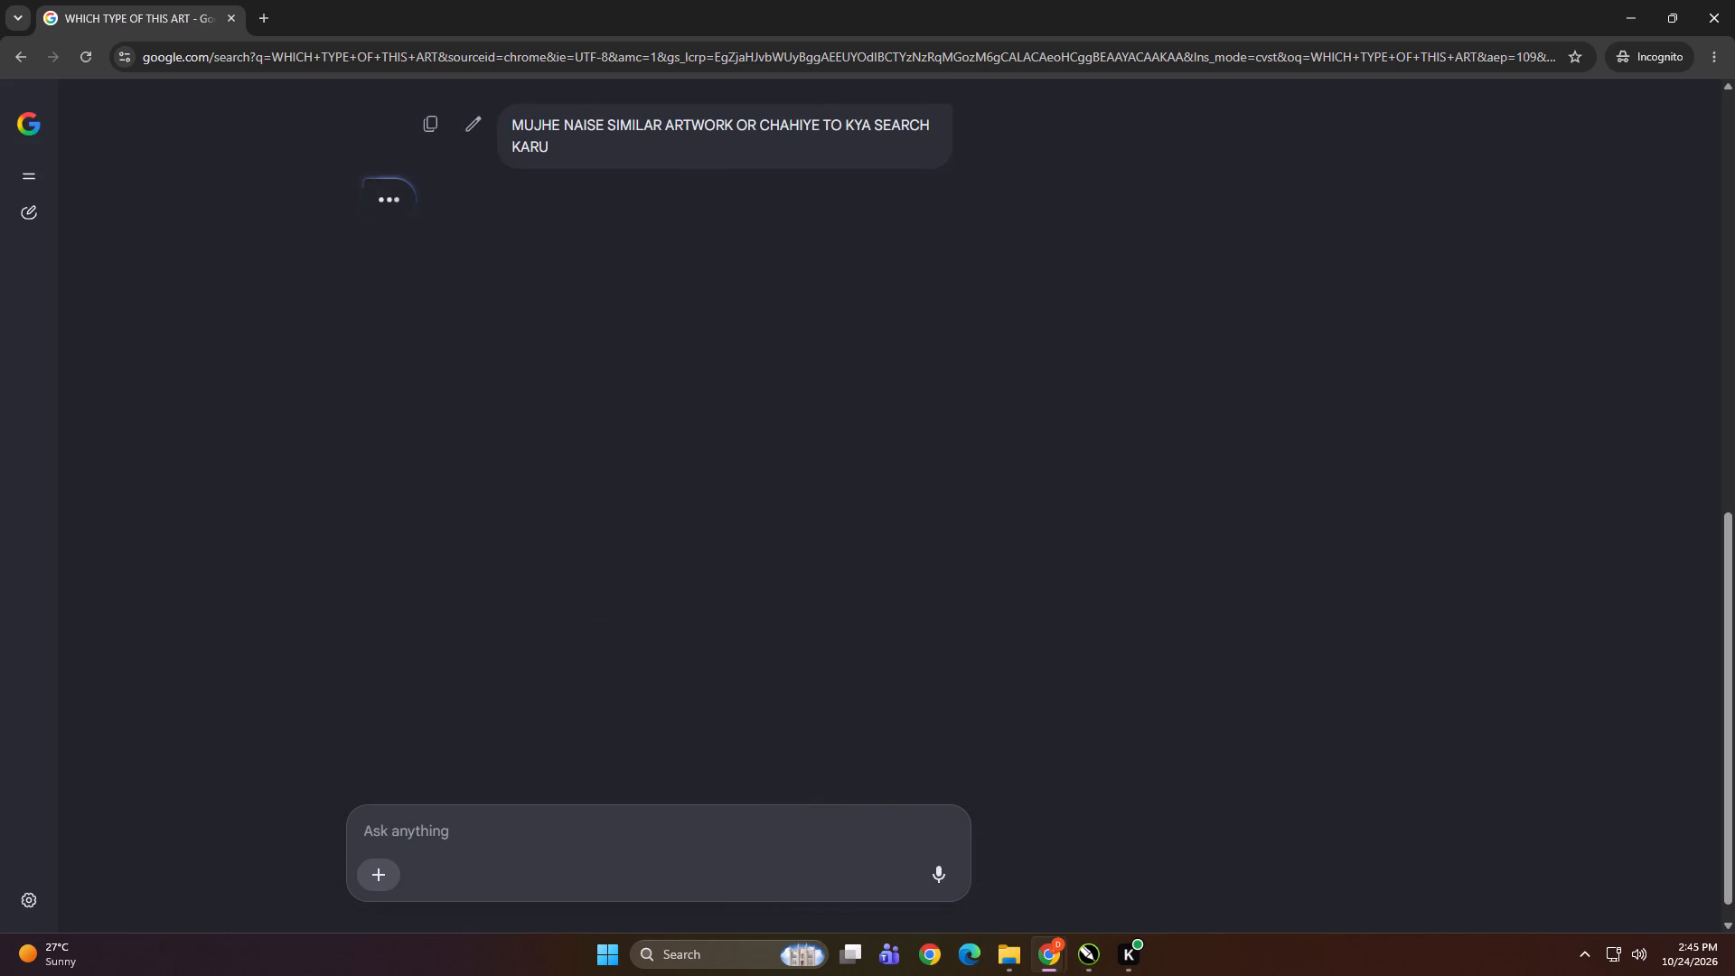
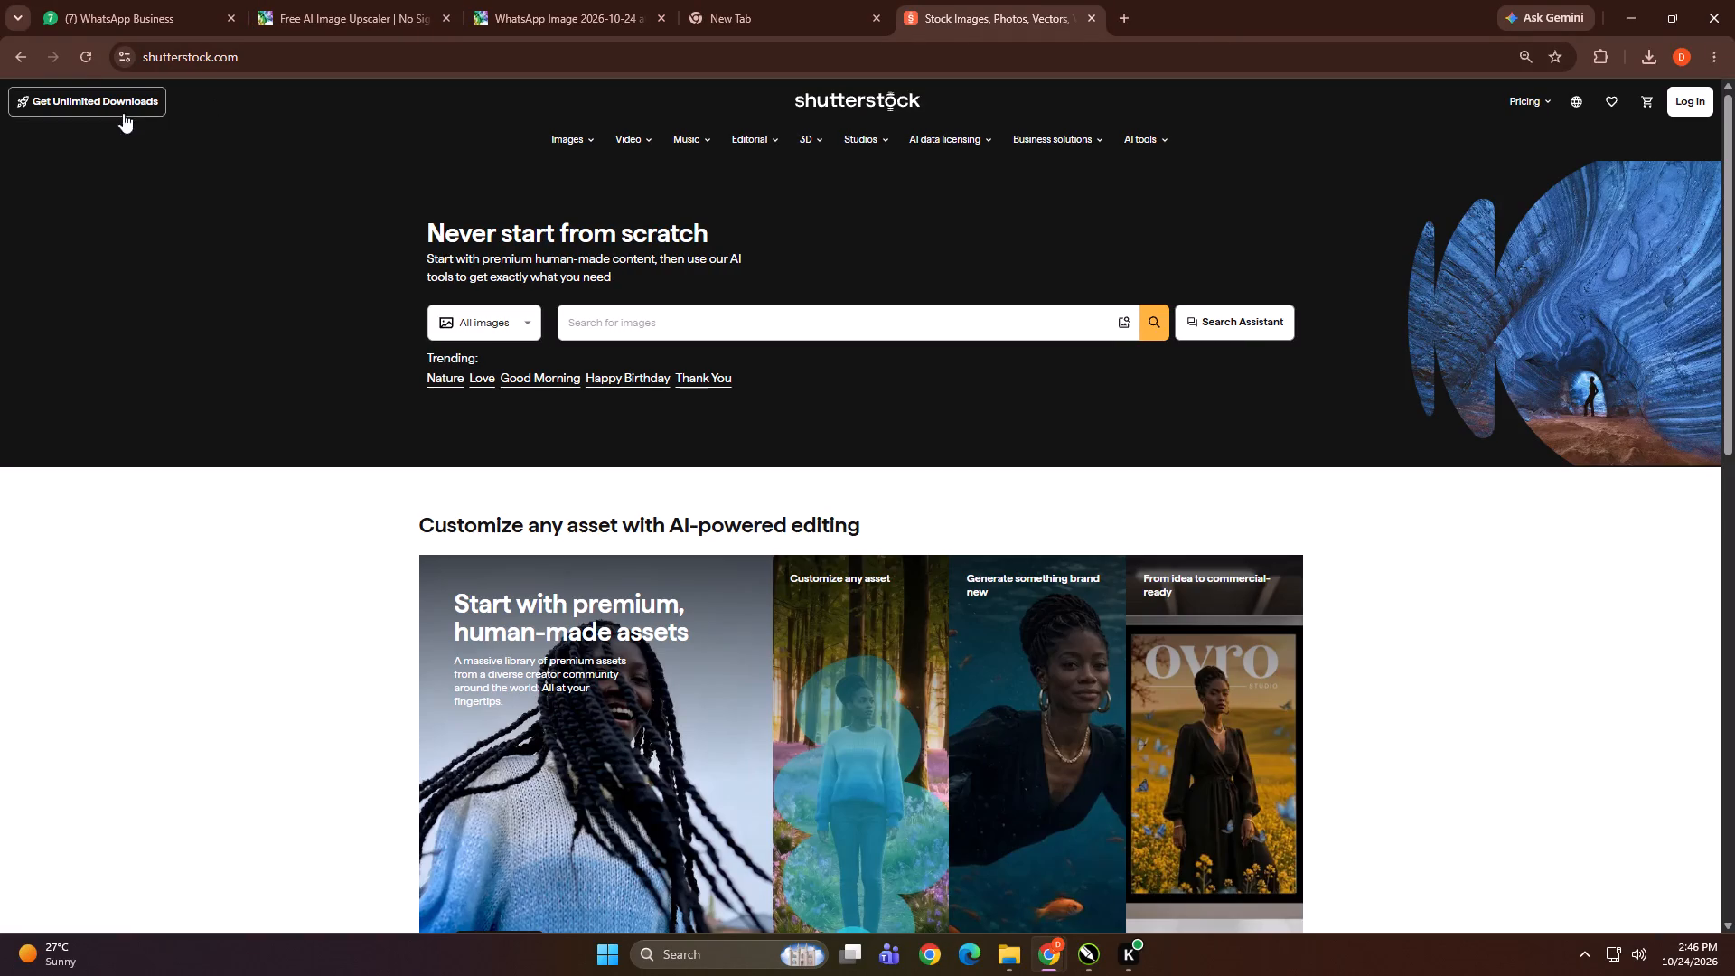
Search Shutterstock for "architectural sketch wall mural" images.
{"action": "left_click", "coordinate": [709, 311]}
{"action": "scroll", "coordinate": [815, 423], "scroll_direction": "down", "scroll_amount": 4}
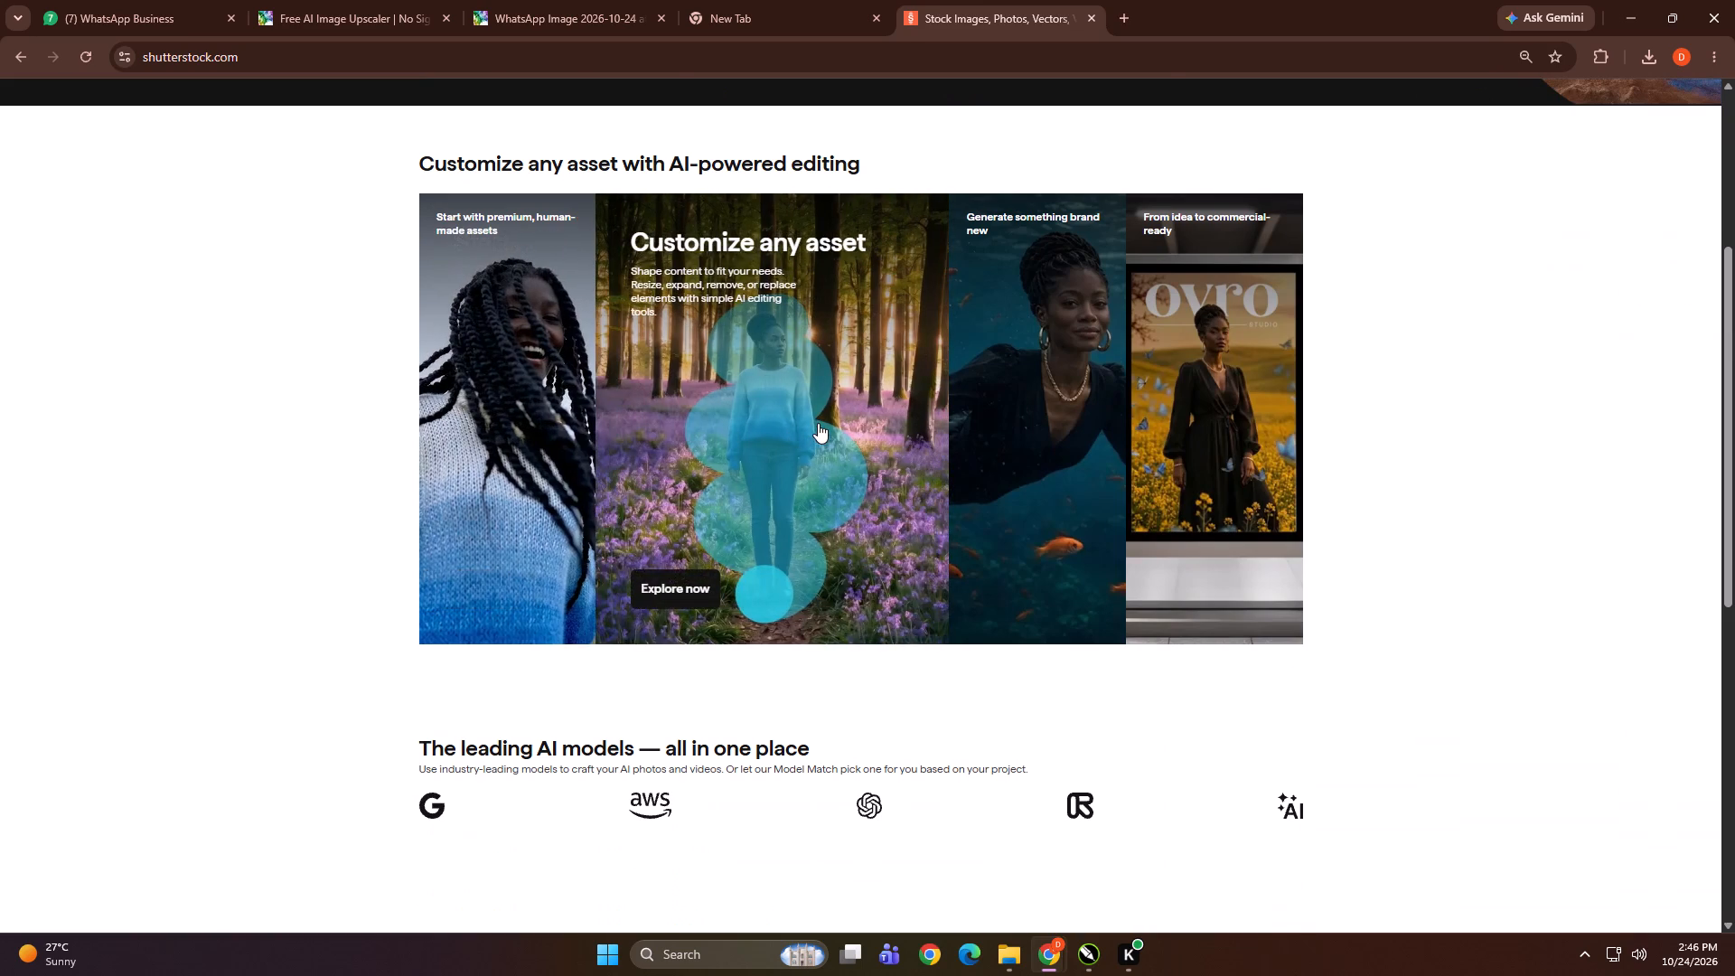
{"action": "key", "text": "ctrl+v"}
{"action": "key", "text": "Return"}
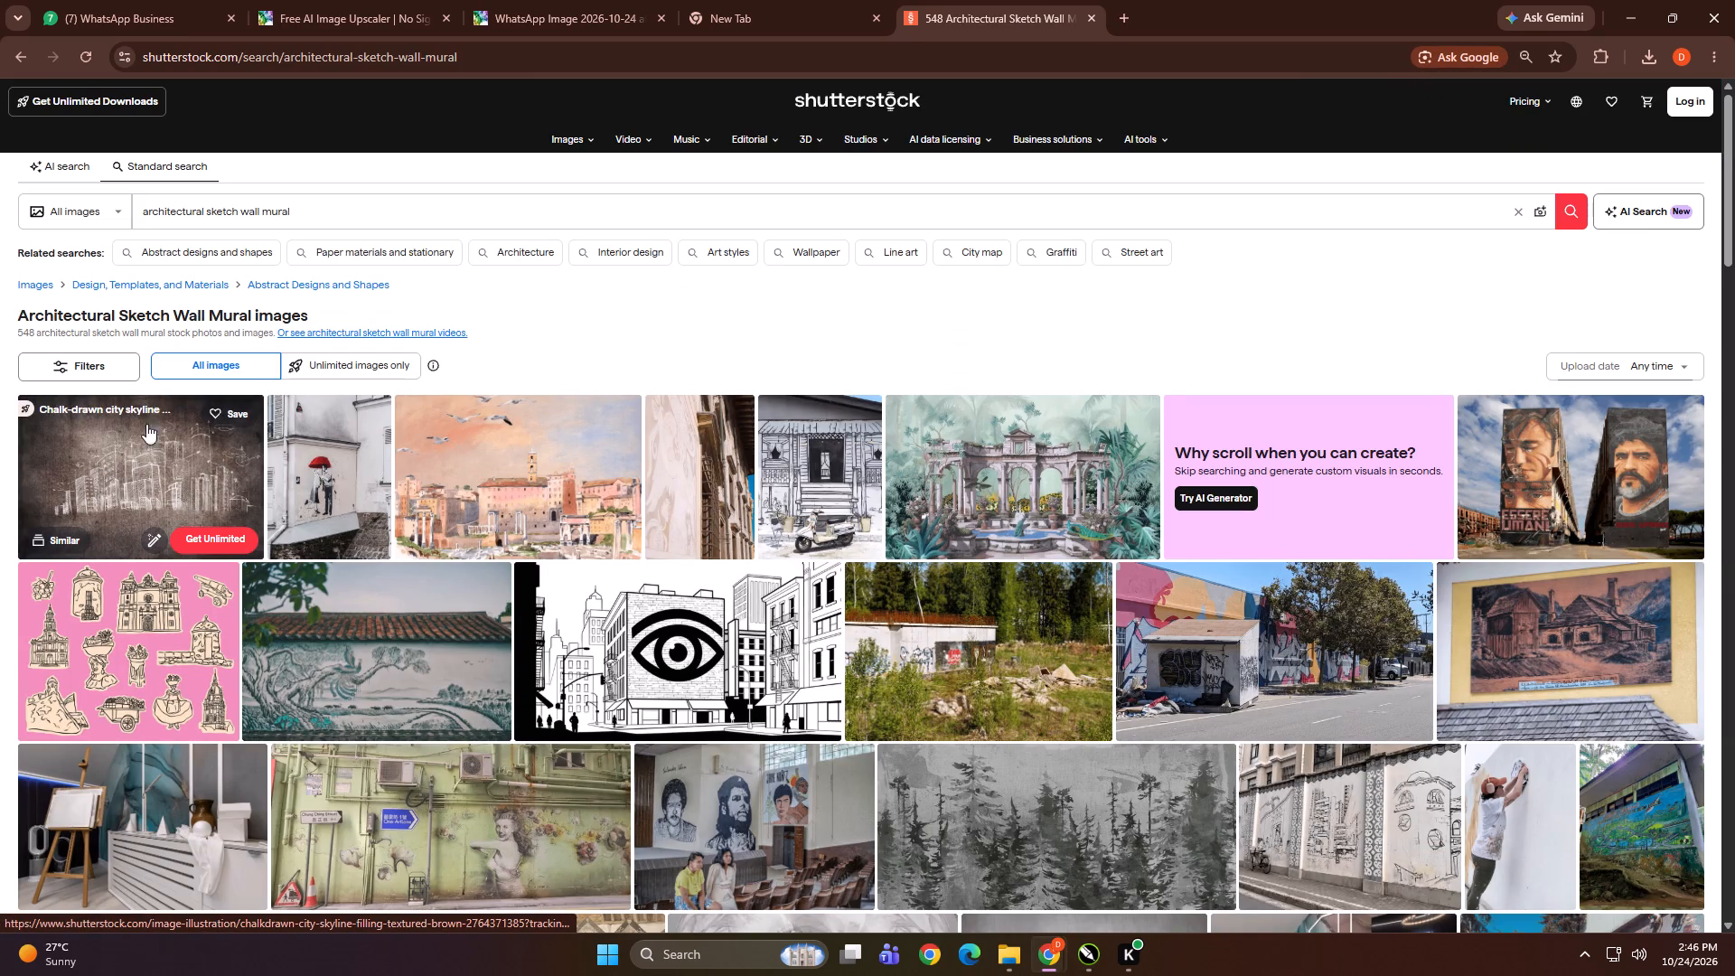
Open the chalk-drawn city skyline image from the search results and examine its similar images for matching sketch artwork.
{"action": "left_click", "coordinate": [192, 466]}
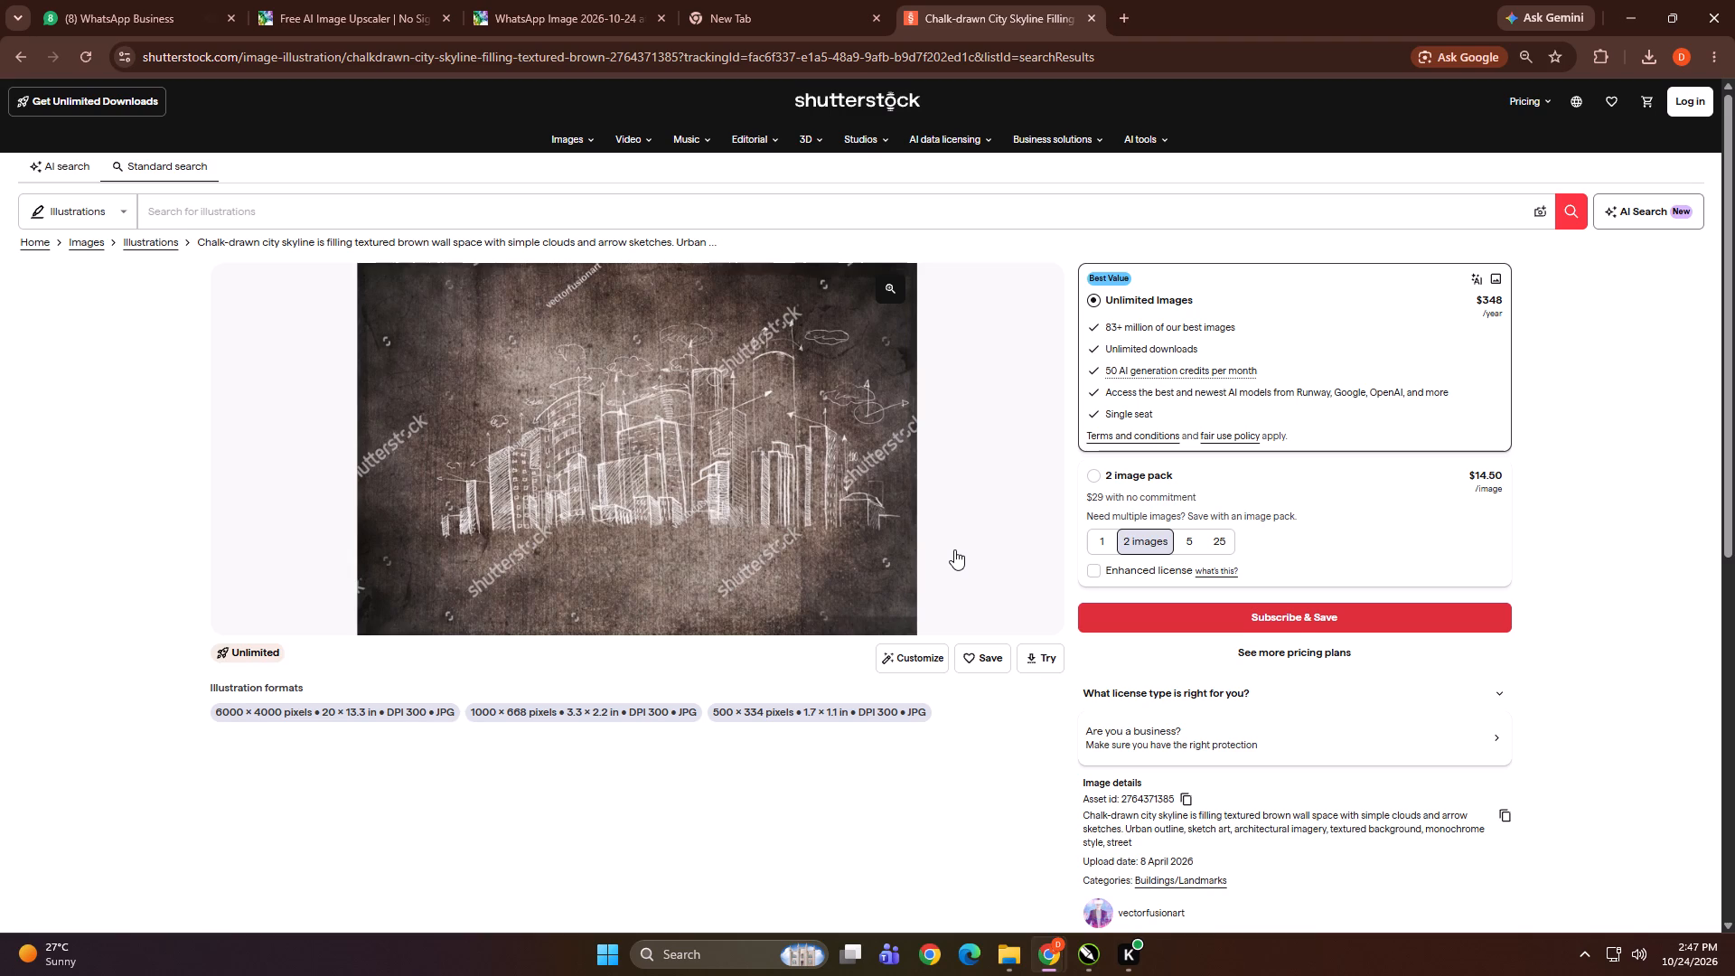
{"action": "scroll", "coordinate": [954, 549], "scroll_direction": "down", "scroll_amount": 7}
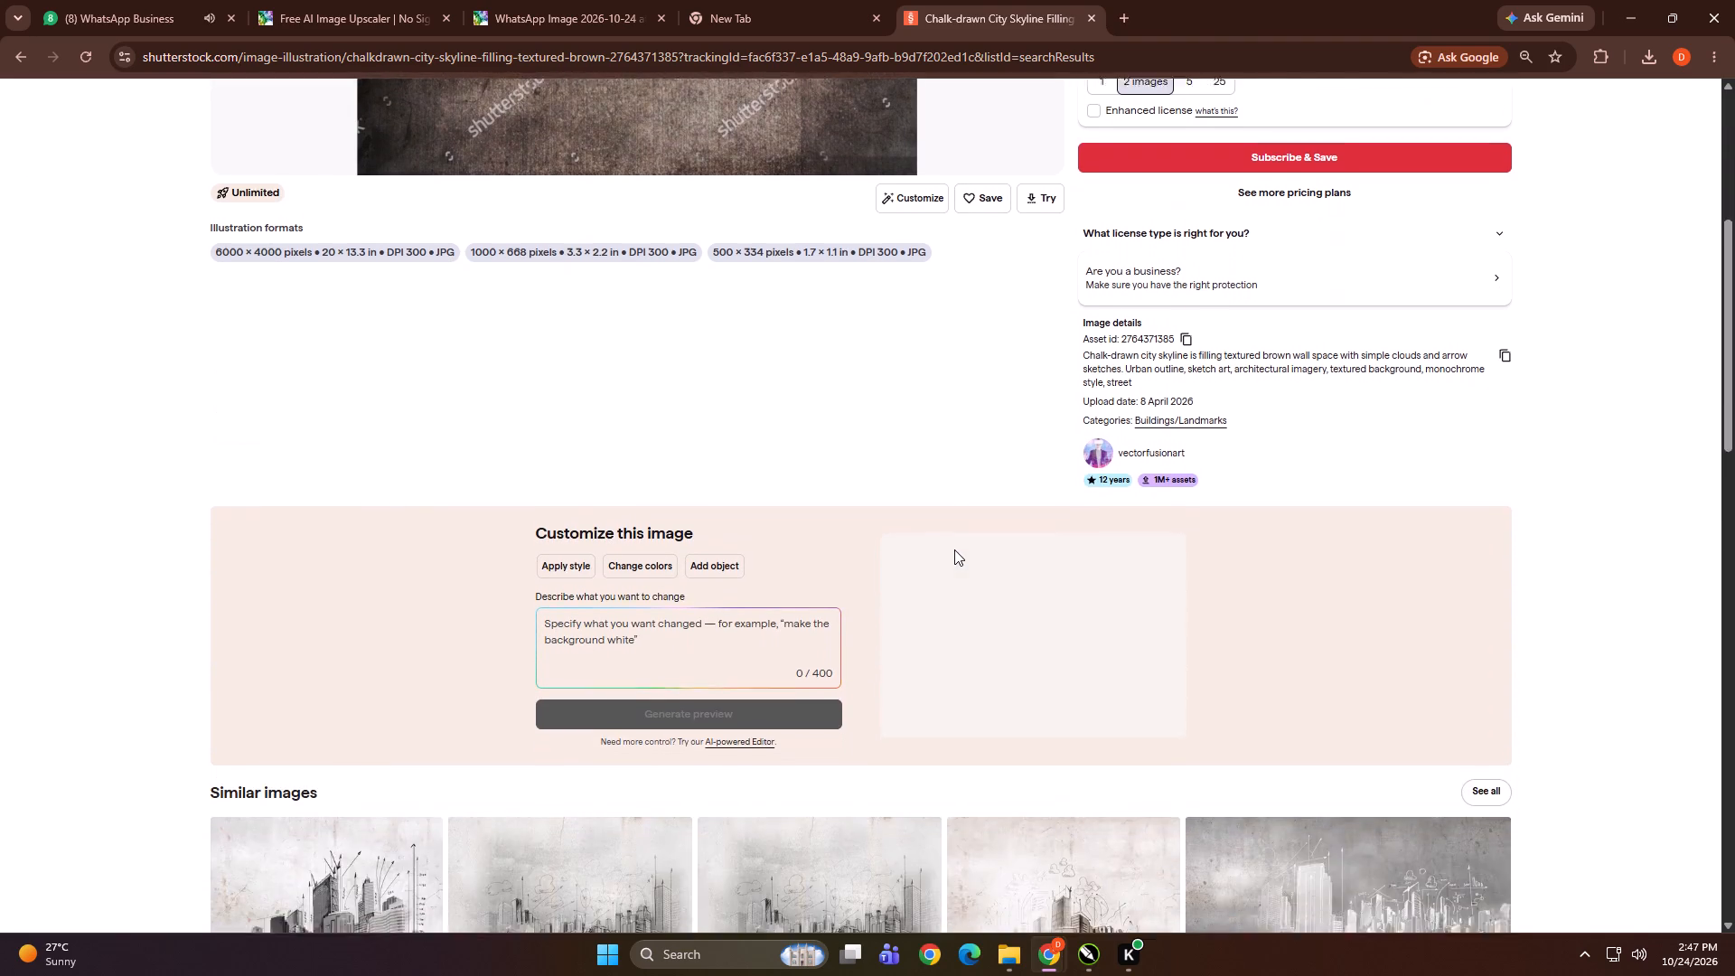
{"action": "scroll", "coordinate": [954, 549], "scroll_direction": "down", "scroll_amount": 2}
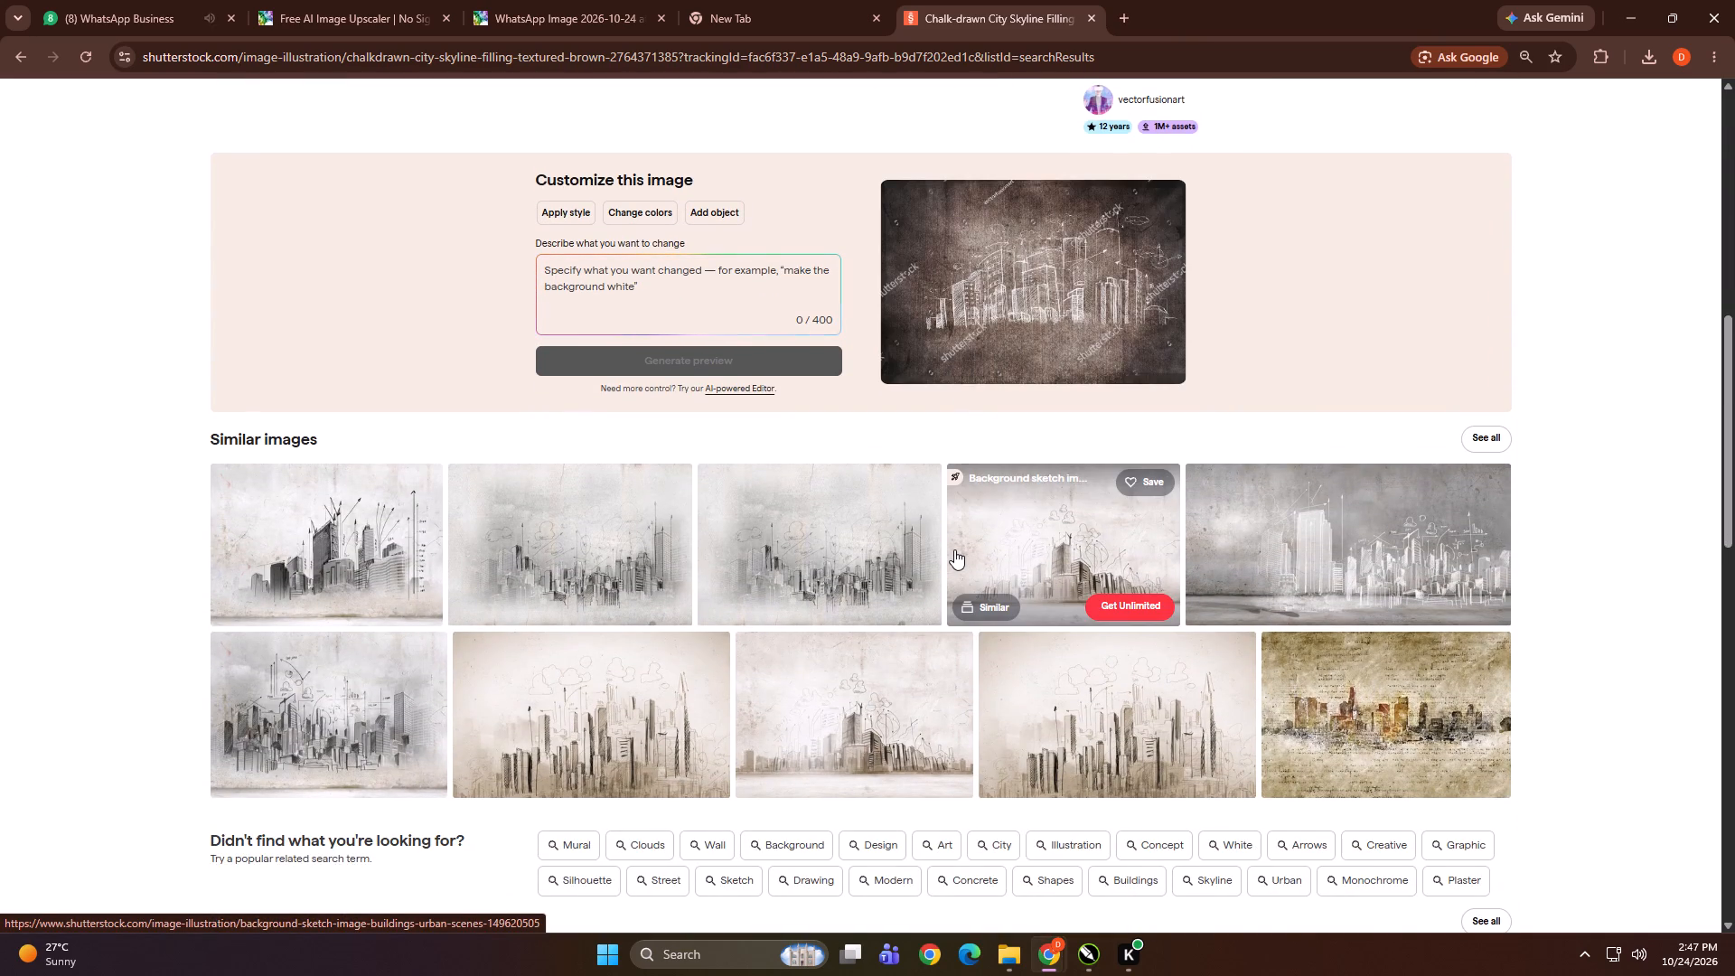
{"action": "scroll", "coordinate": [954, 549], "scroll_direction": "down", "scroll_amount": 4}
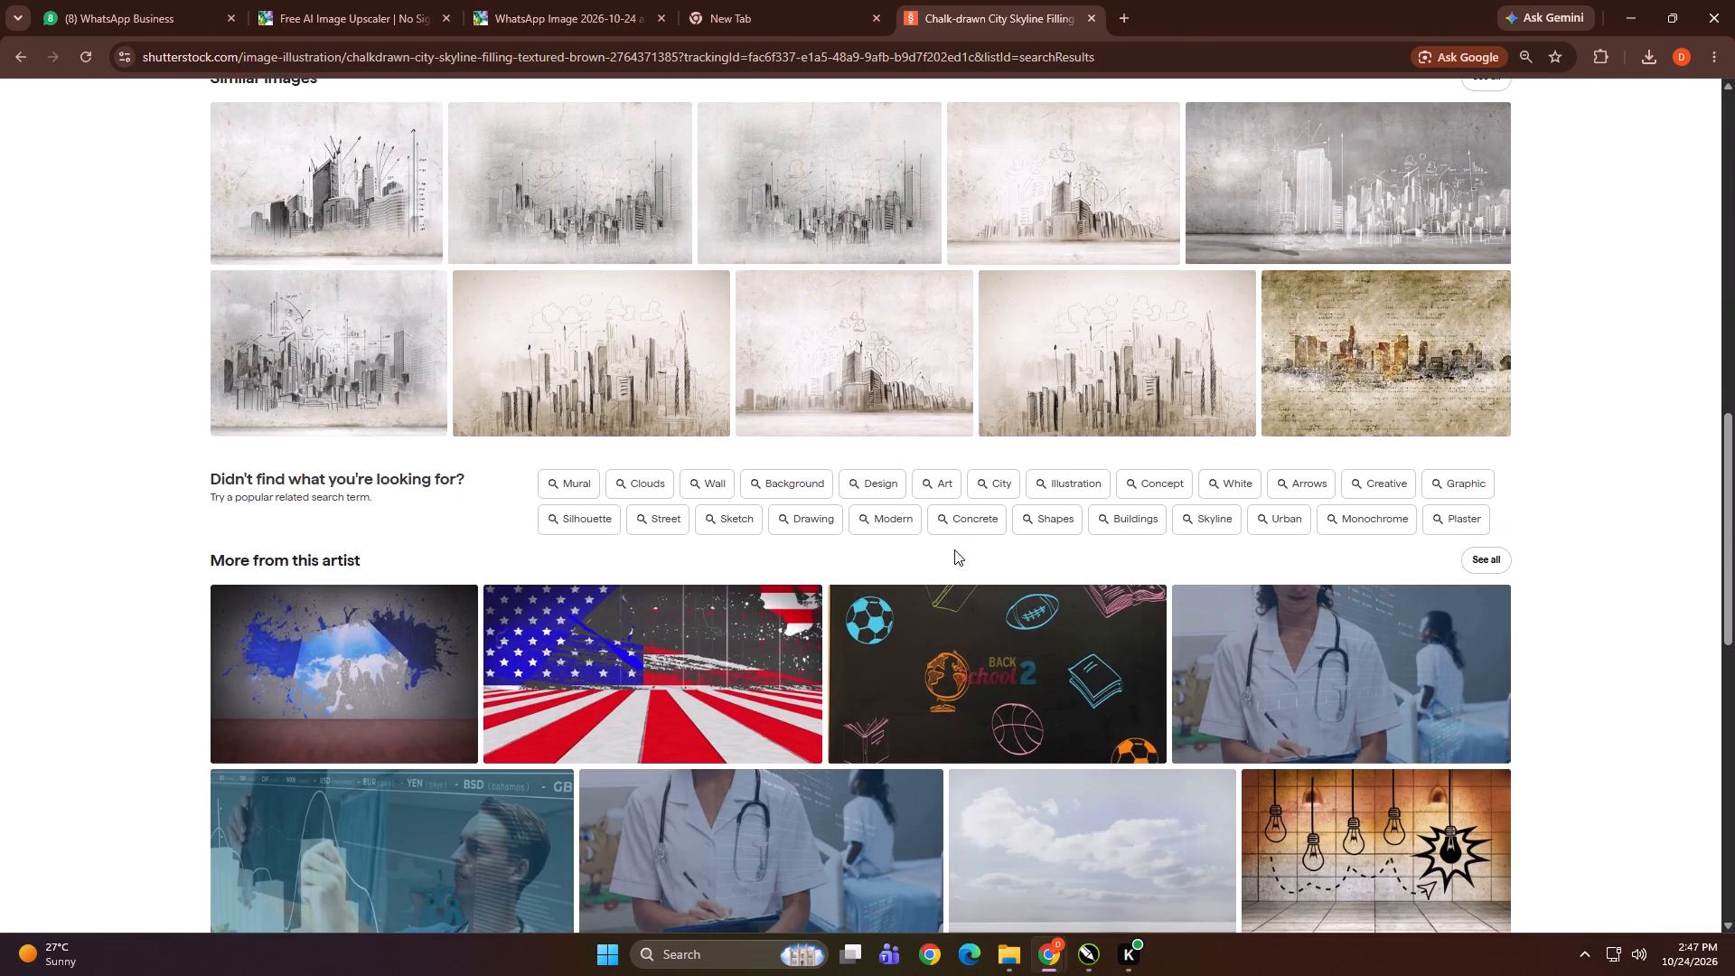
{"action": "scroll", "coordinate": [954, 549], "scroll_direction": "up", "scroll_amount": 5}
{"action": "scroll", "coordinate": [860, 538], "scroll_direction": "up", "scroll_amount": 1}
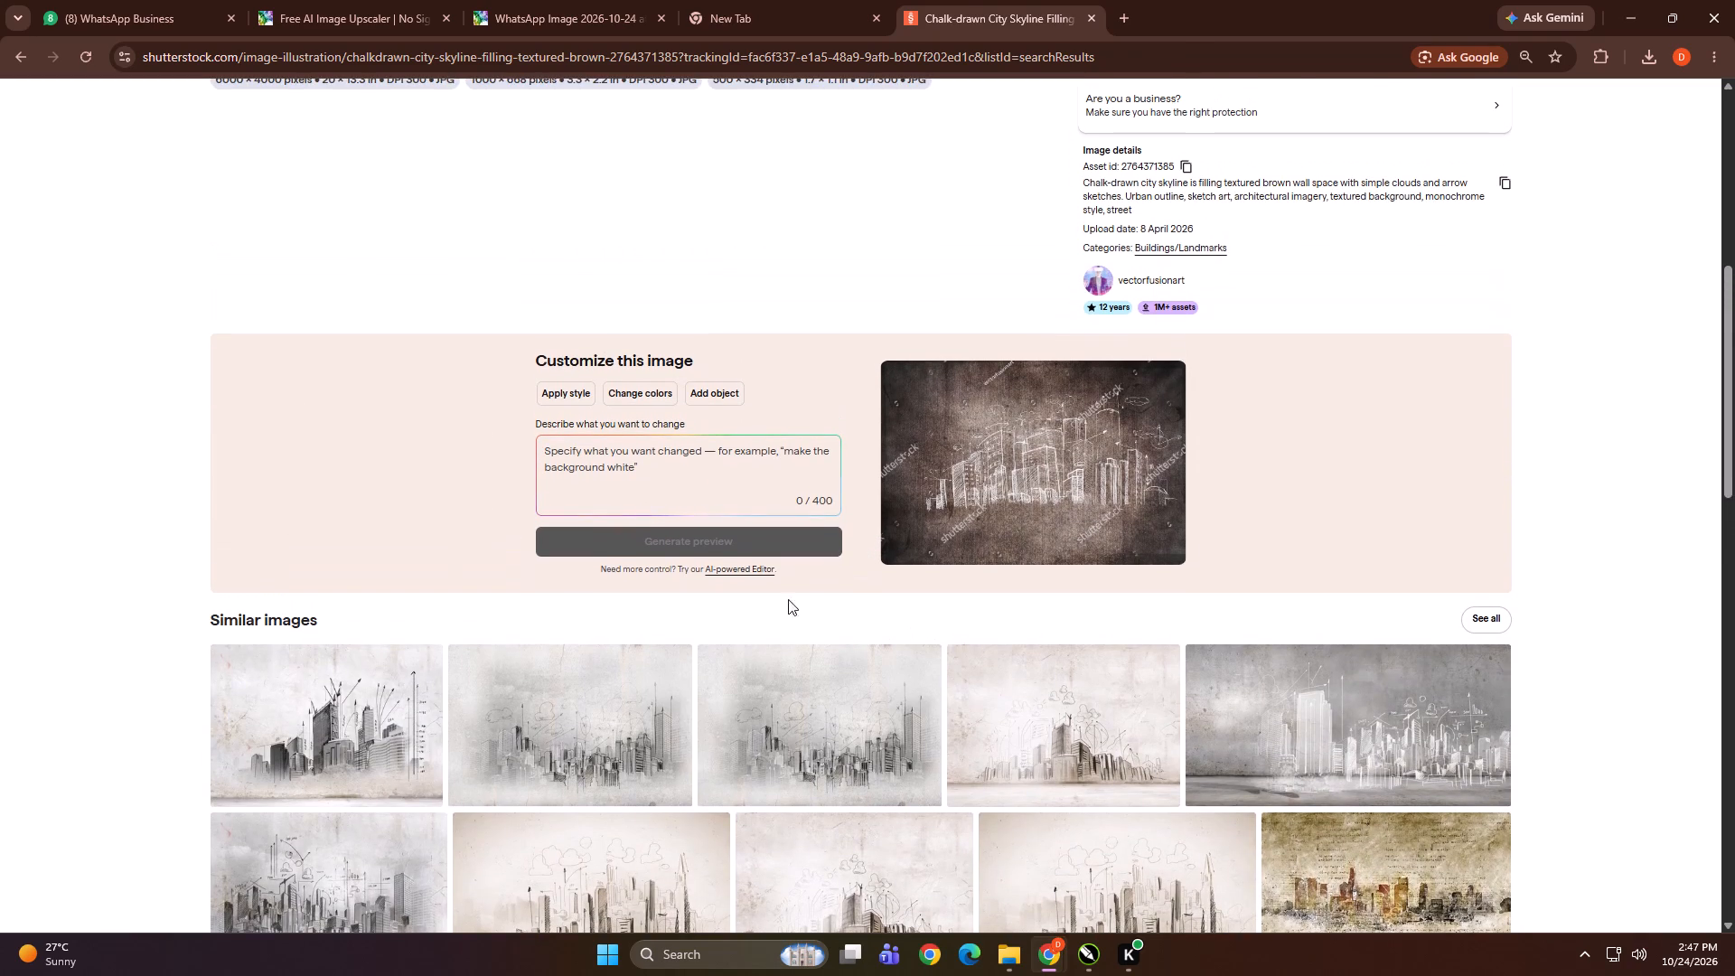
View the similar image with hand drawings of a construction project, and return to the chalk-drawn city skyline page.
{"action": "left_click", "coordinate": [350, 688]}
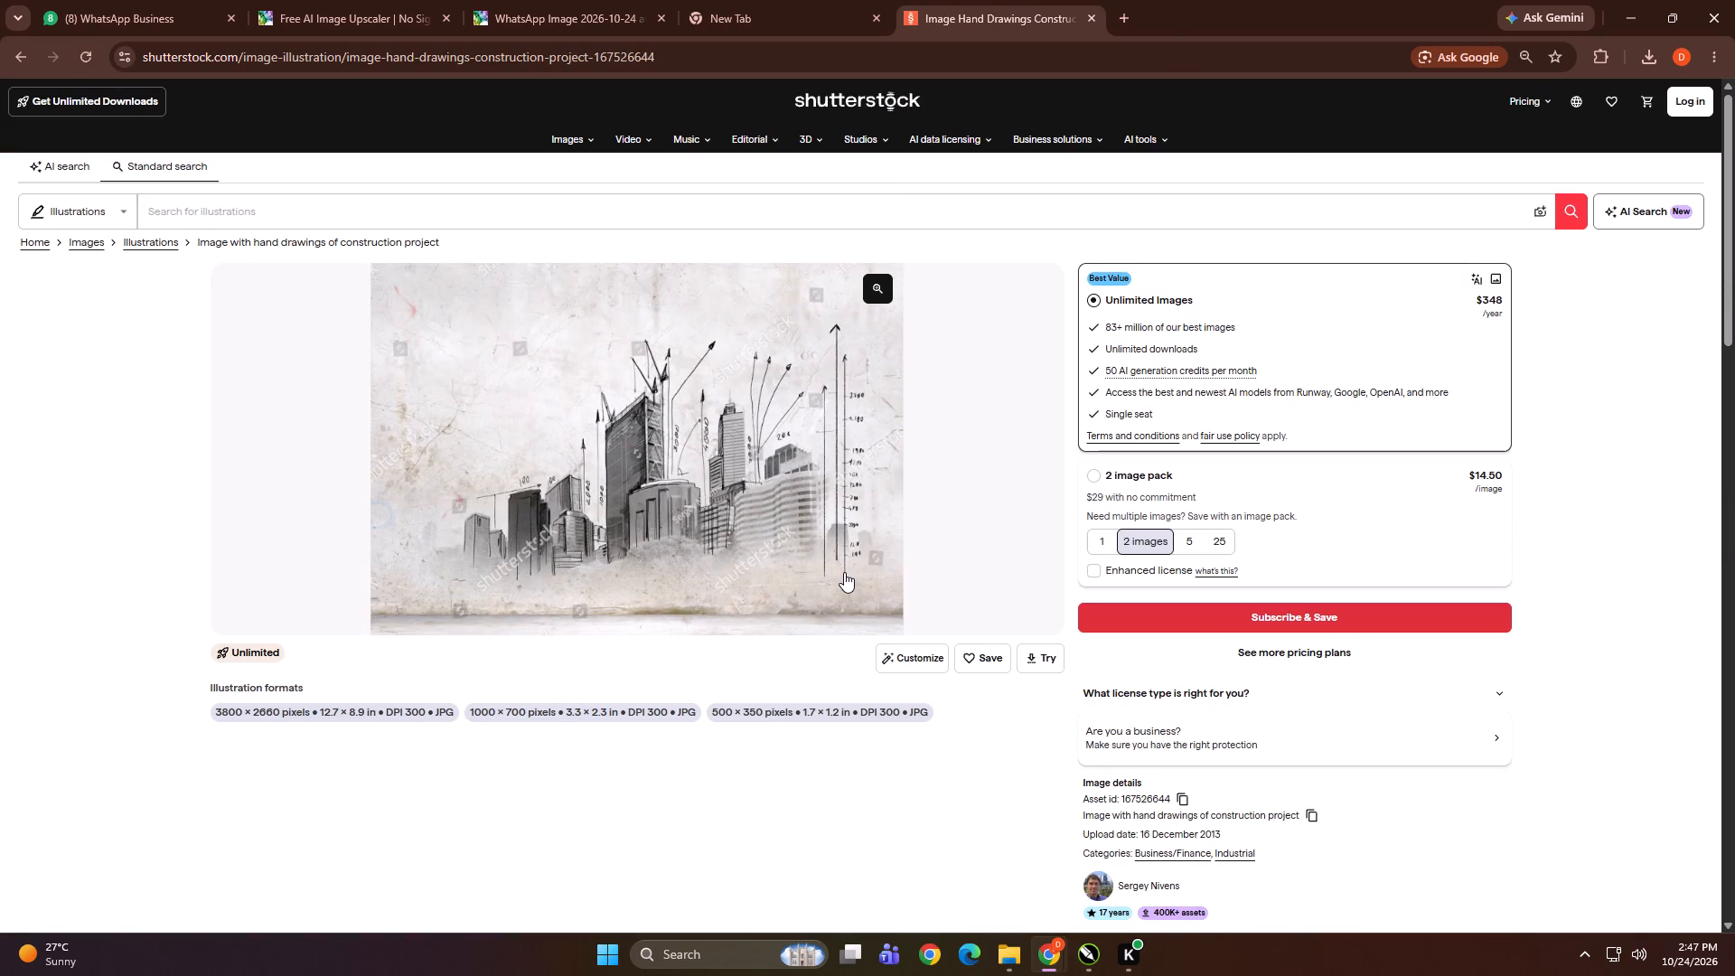
{"action": "key", "text": "Escape"}
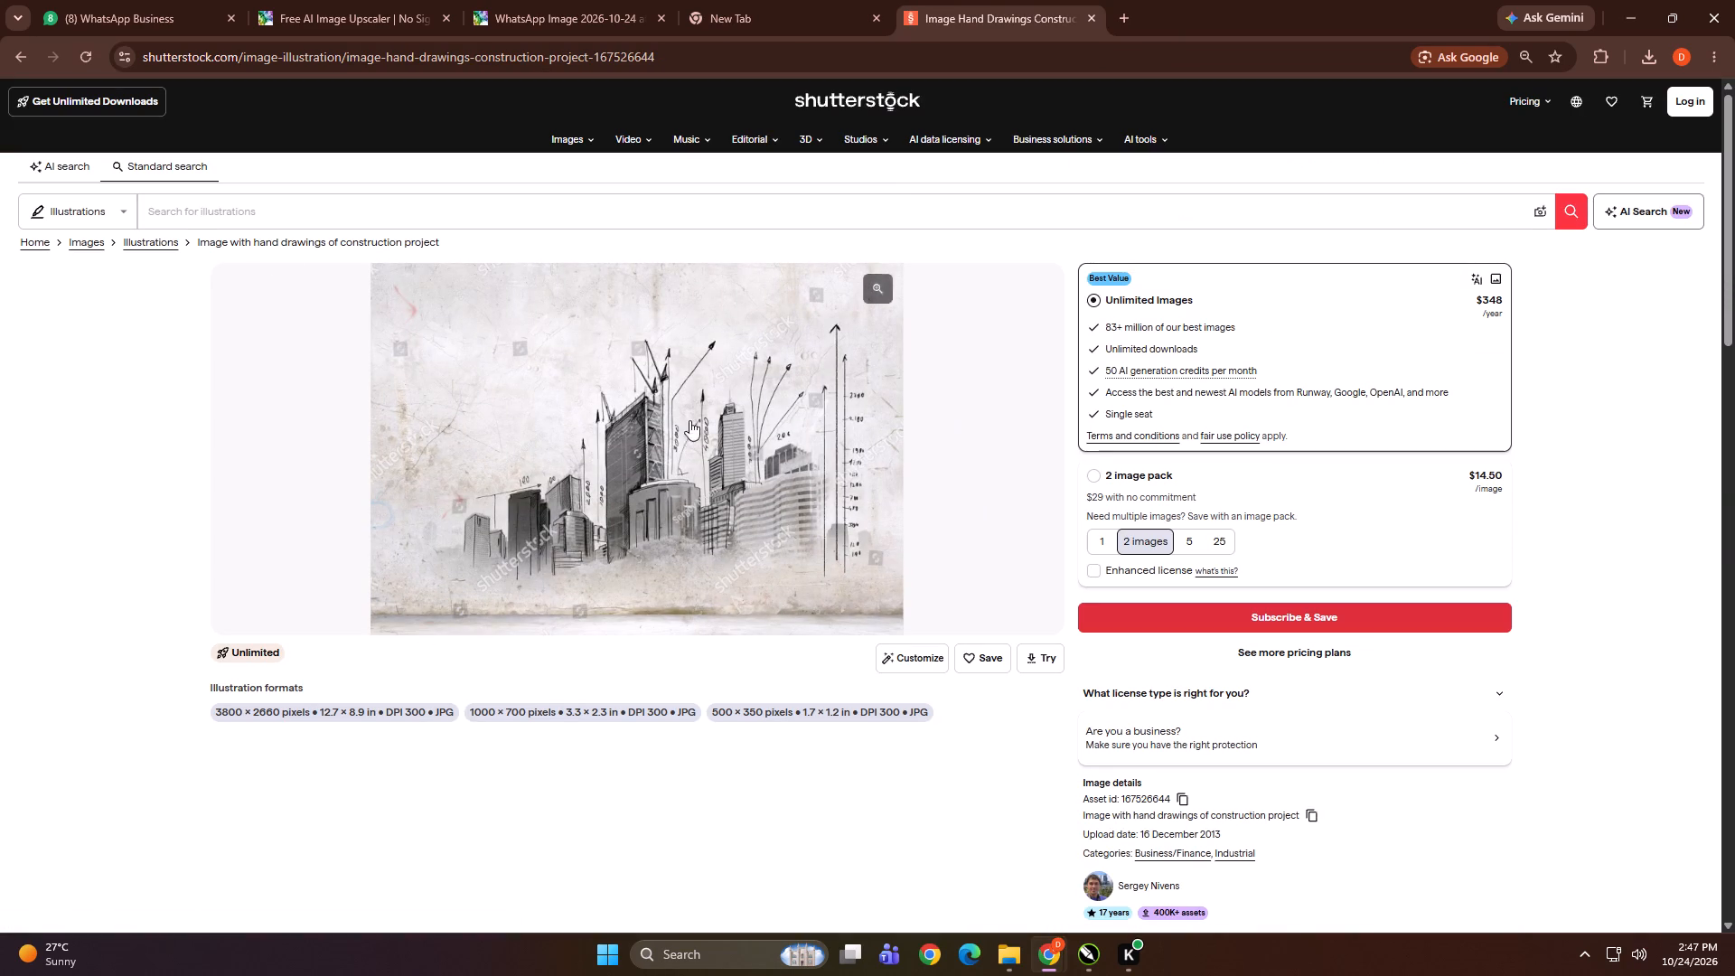
{"action": "left_click", "coordinate": [20, 49]}
Open the similar image "Background conceptual image of construction sketch plan" and examine it and its own similar images.
{"action": "scroll", "coordinate": [1020, 600], "scroll_direction": "down", "scroll_amount": 4}
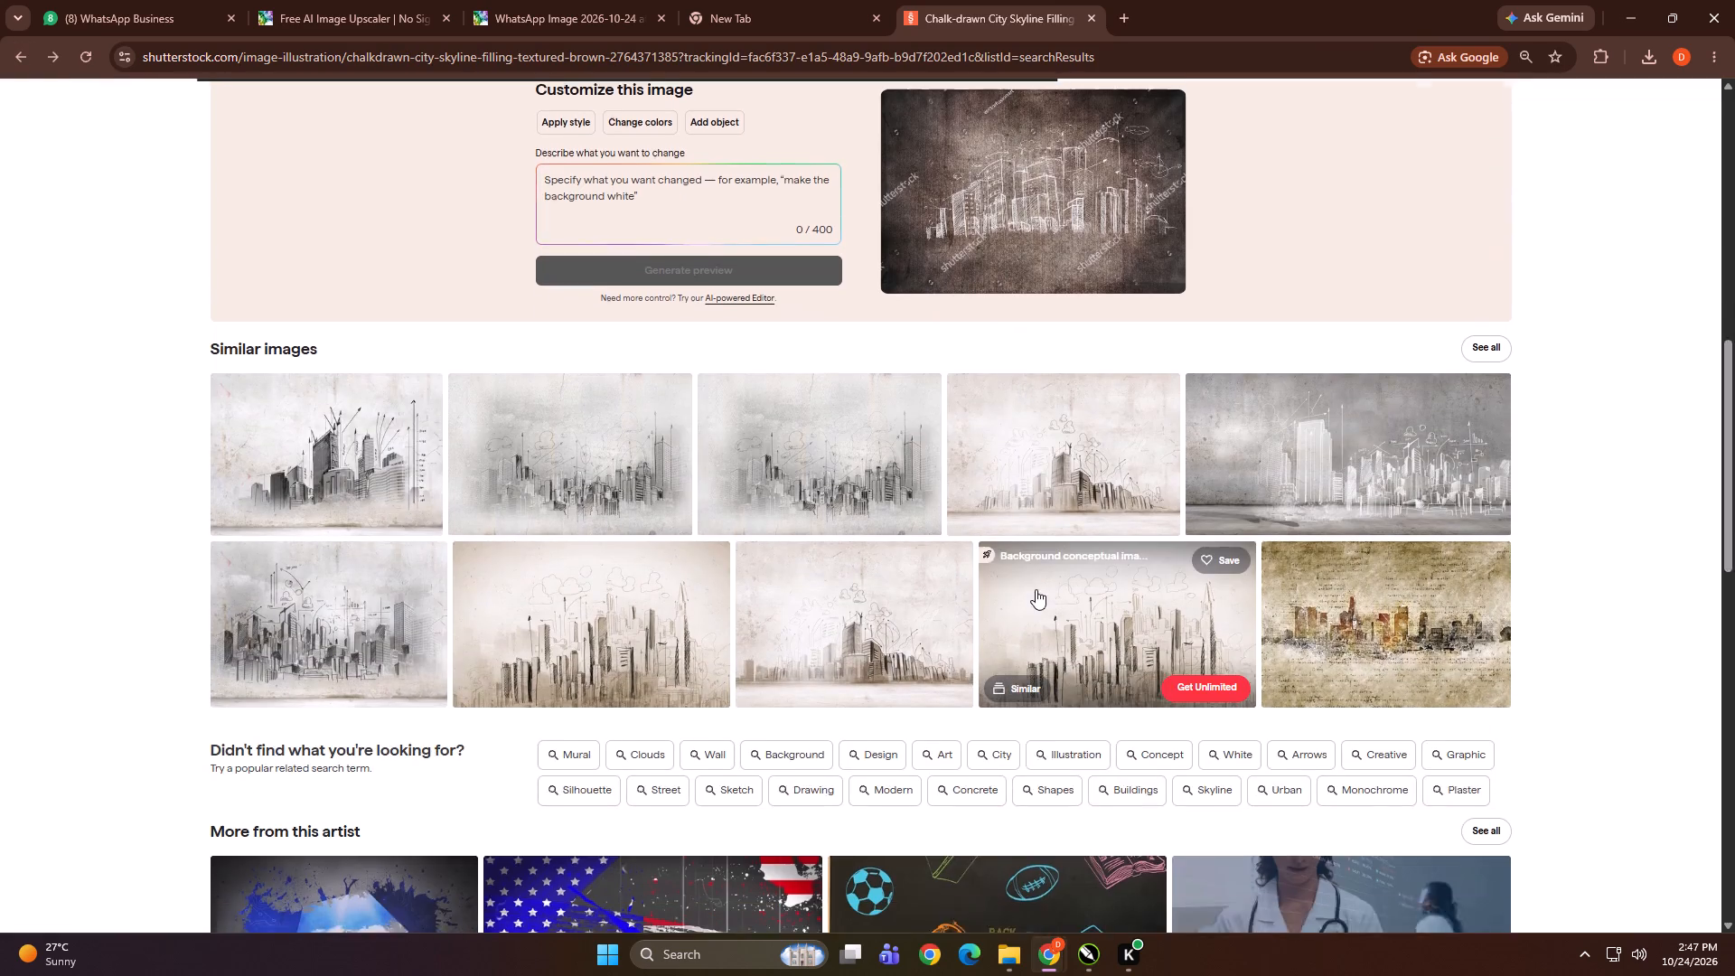
{"action": "scroll", "coordinate": [1036, 589], "scroll_direction": "down", "scroll_amount": 3}
{"action": "left_click", "coordinate": [1147, 305]}
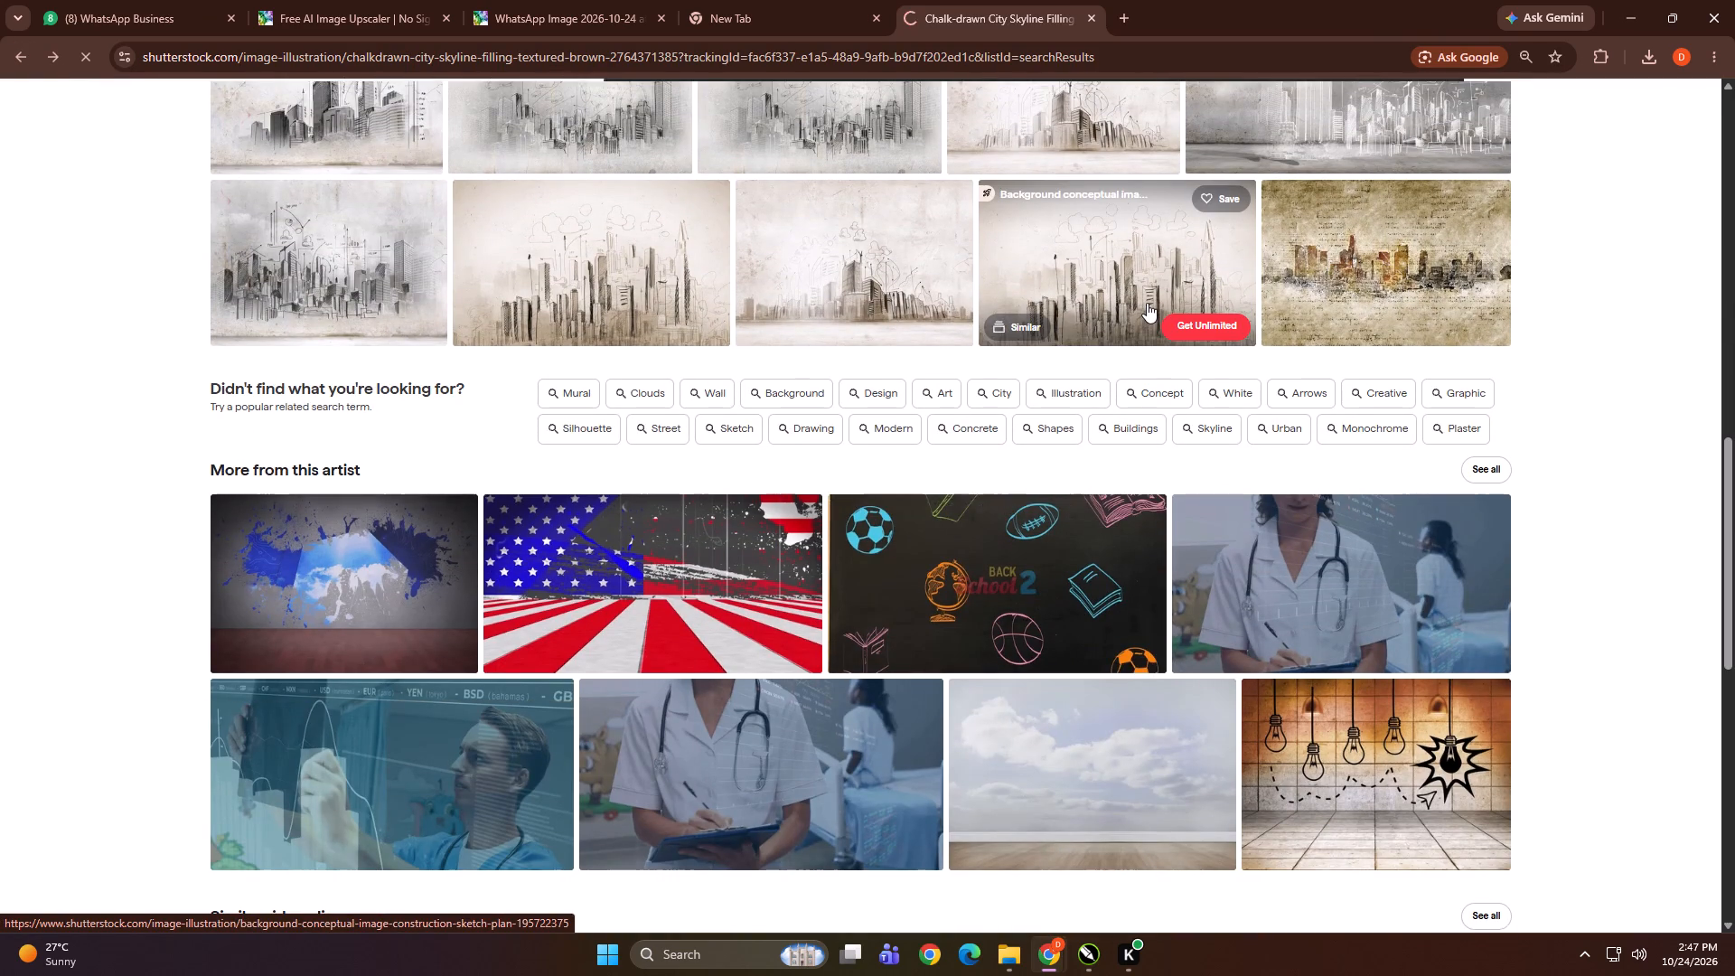
{"action": "scroll", "coordinate": [725, 507], "scroll_direction": "down", "scroll_amount": 2}
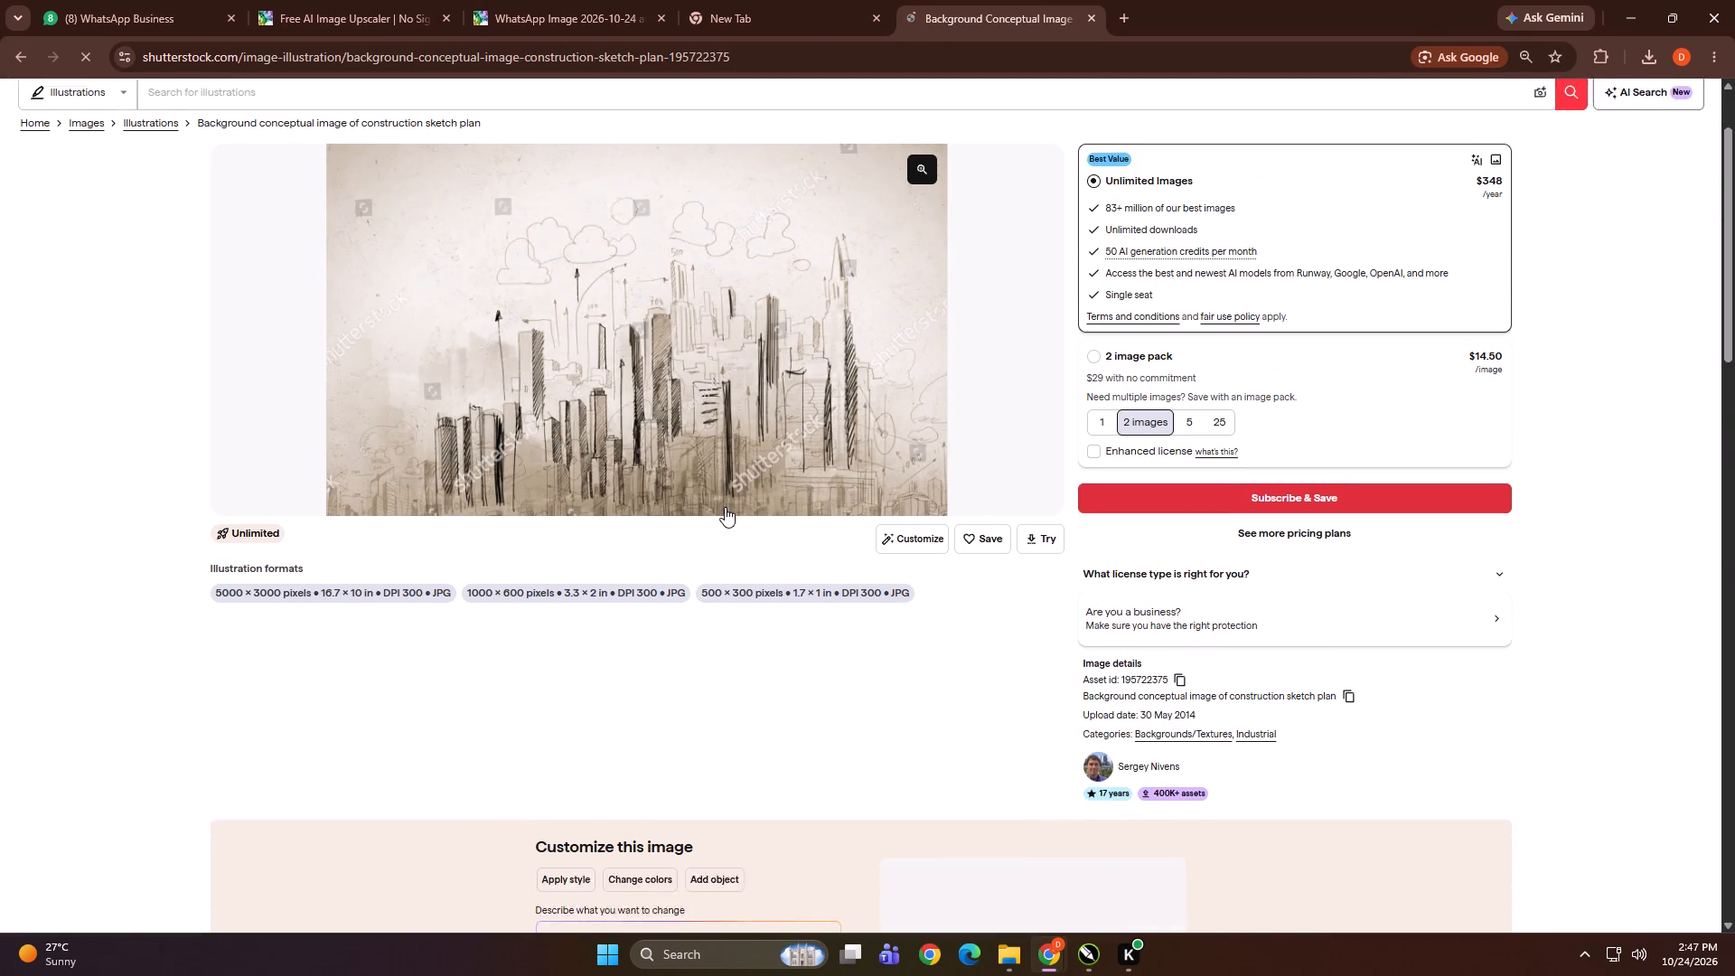
{"action": "scroll", "coordinate": [725, 507], "scroll_direction": "down", "scroll_amount": 11}
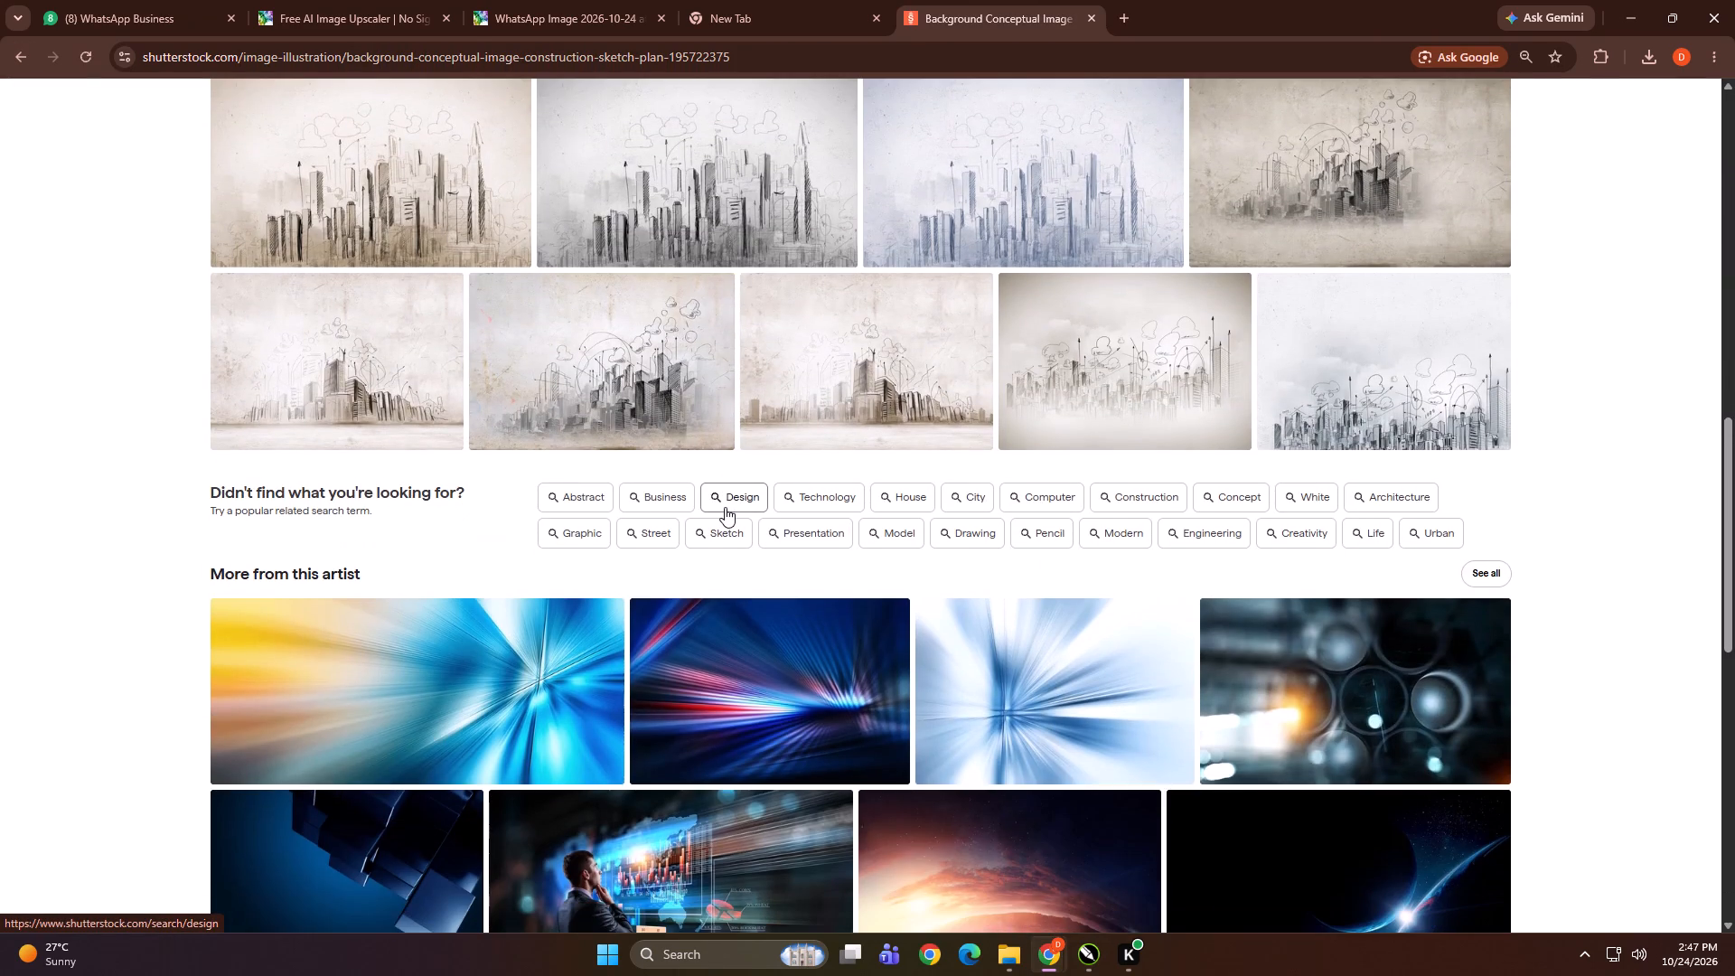
{"action": "scroll", "coordinate": [725, 507], "scroll_direction": "up", "scroll_amount": 15}
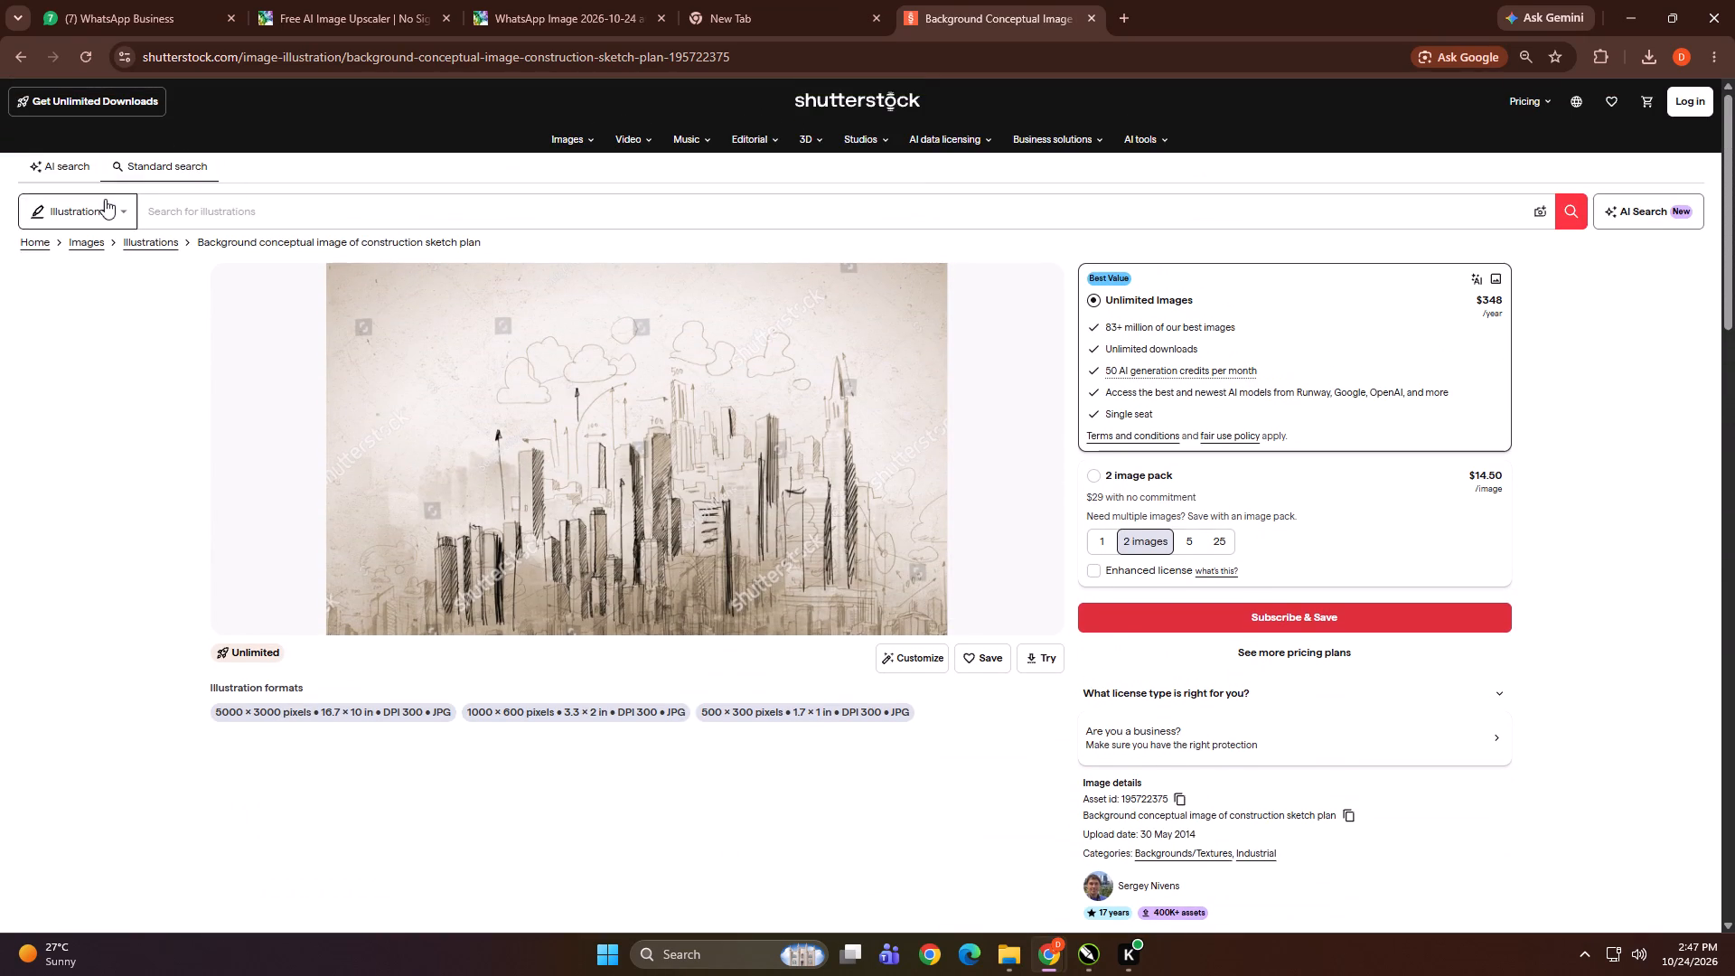
Select the full web address of the construction sketch plan image page.
{"action": "double_click", "coordinate": [262, 61]}
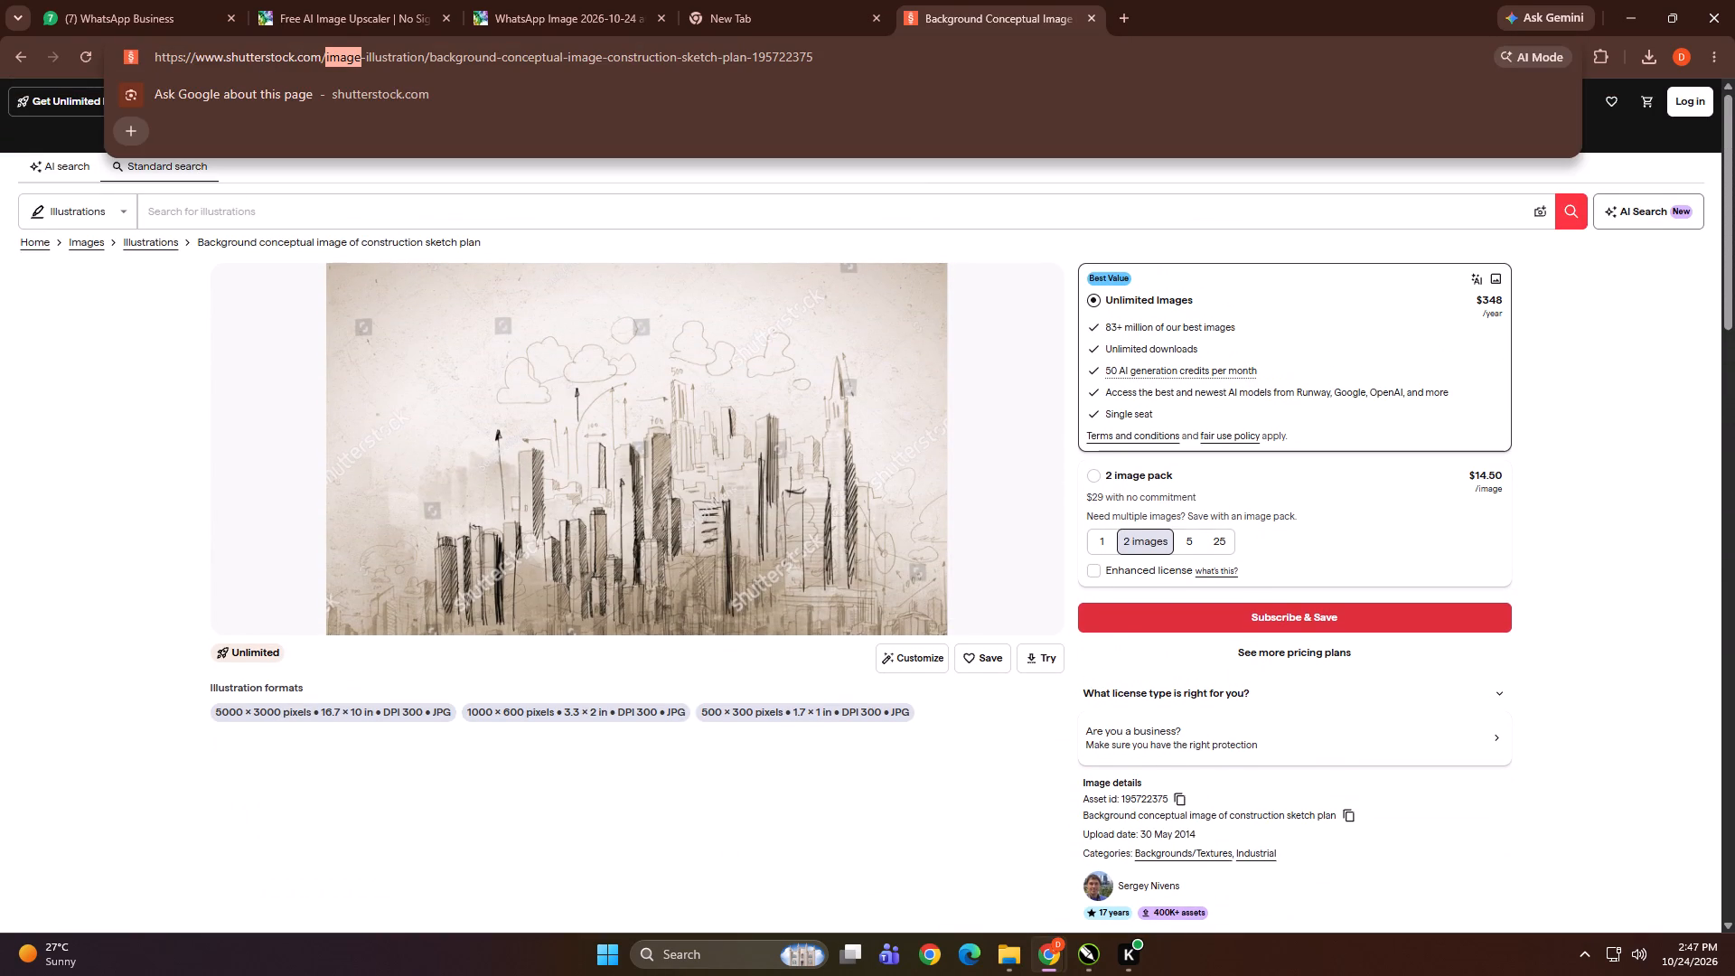
{"action": "key", "text": "ctrl+a"}
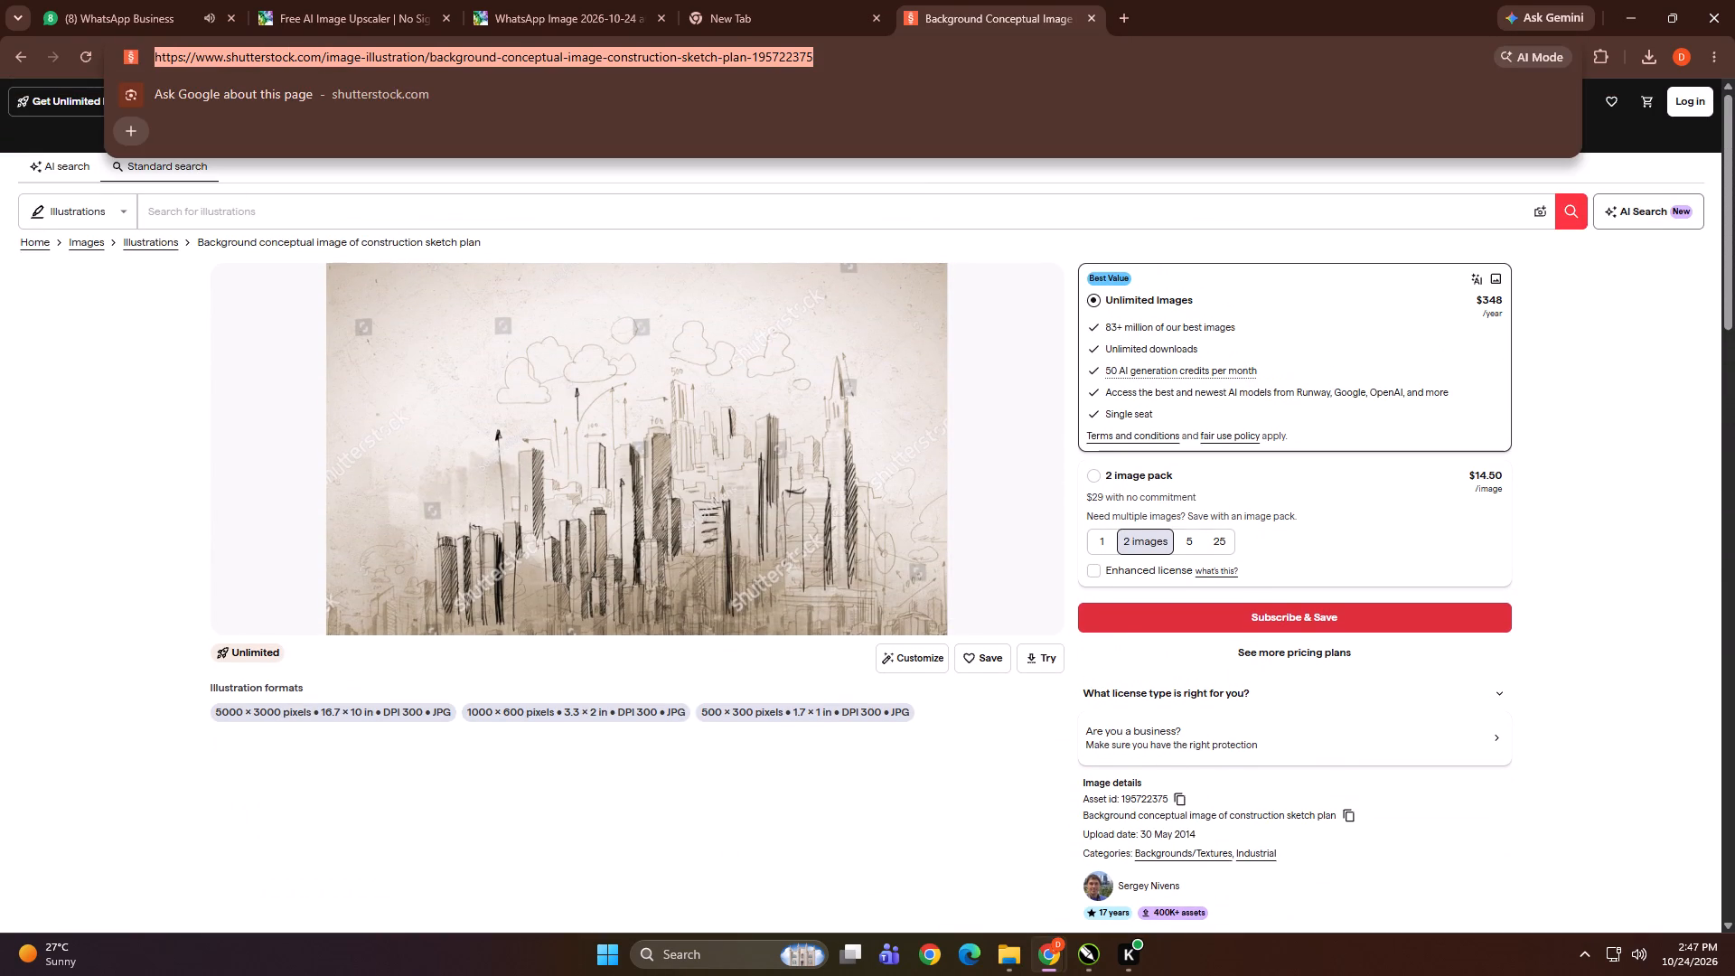
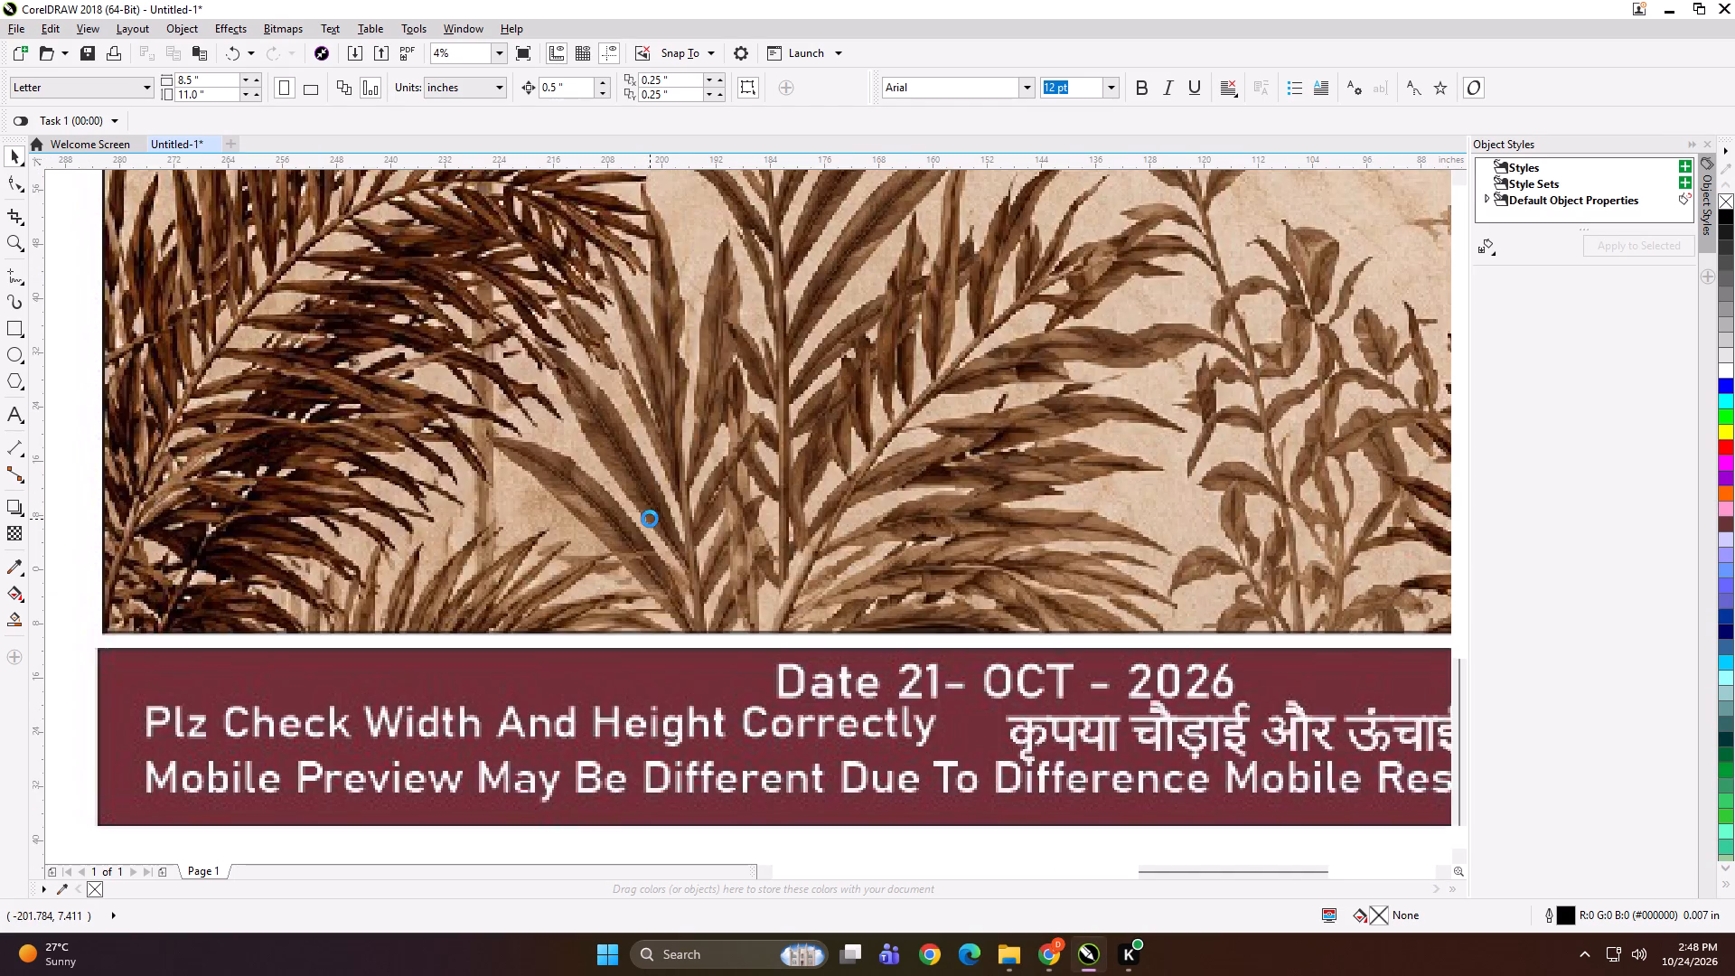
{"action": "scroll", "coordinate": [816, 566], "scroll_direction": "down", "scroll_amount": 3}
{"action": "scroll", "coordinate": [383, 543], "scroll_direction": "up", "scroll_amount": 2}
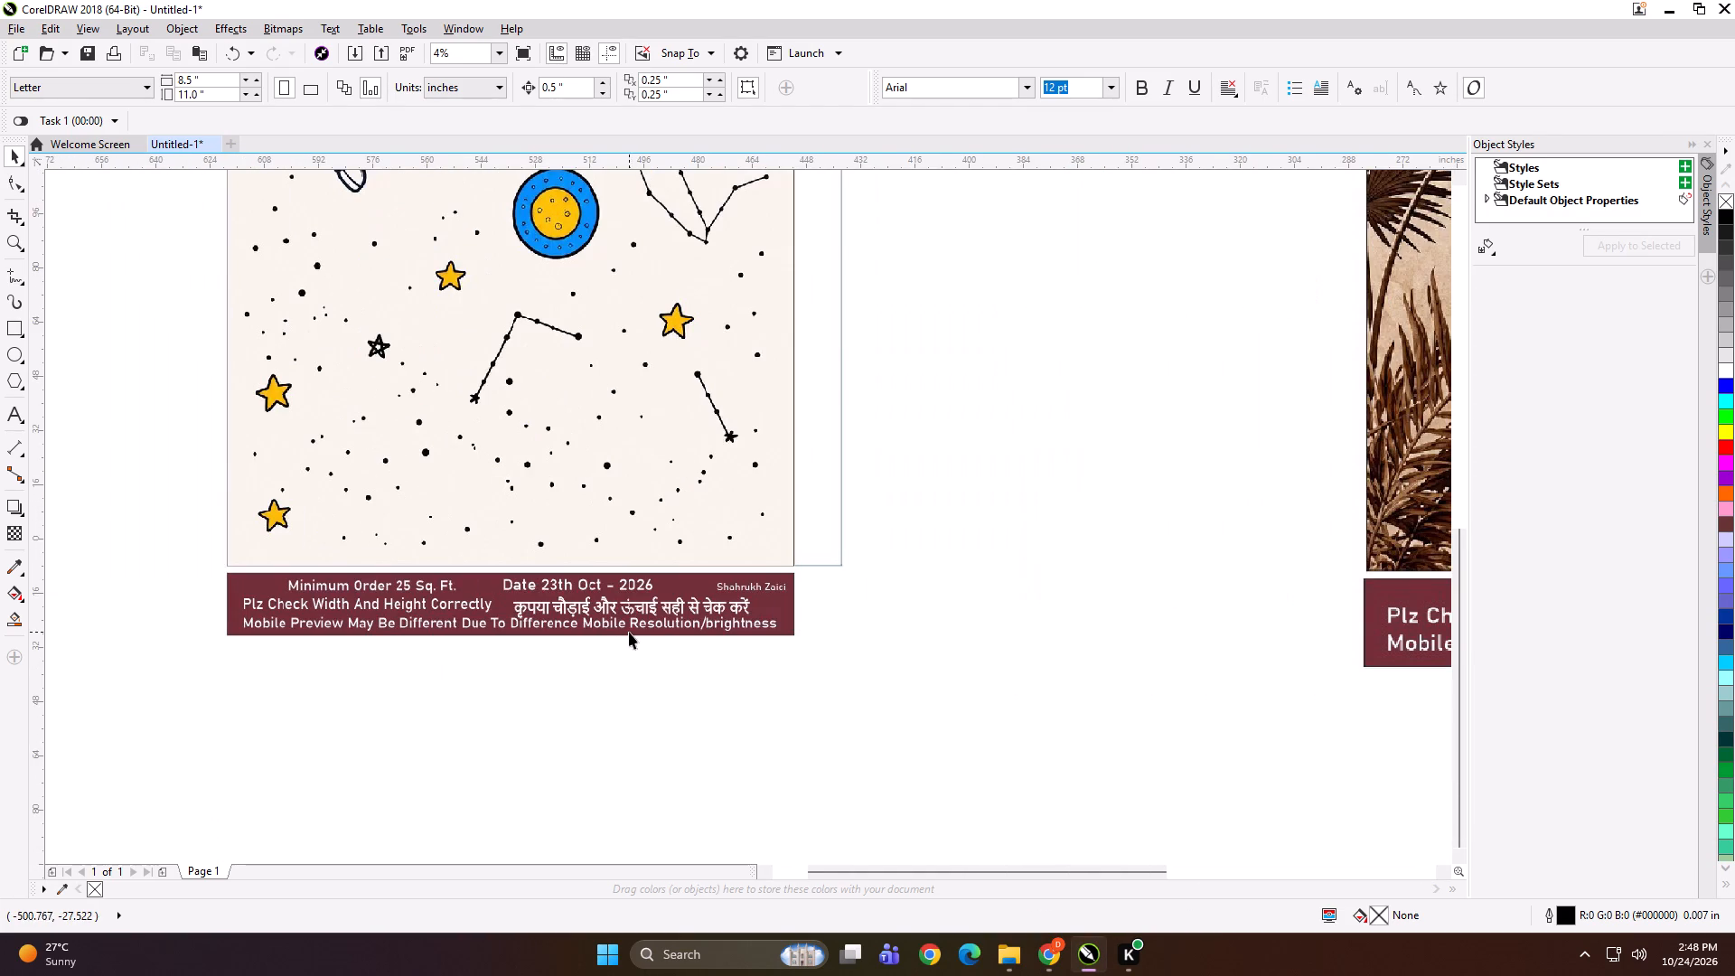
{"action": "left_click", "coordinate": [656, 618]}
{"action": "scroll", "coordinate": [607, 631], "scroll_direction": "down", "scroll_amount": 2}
Switch back to Chrome, to the Google AI Mode image results showing architectural office sketch artwork.
{"action": "key", "text": "alt+Tab"}
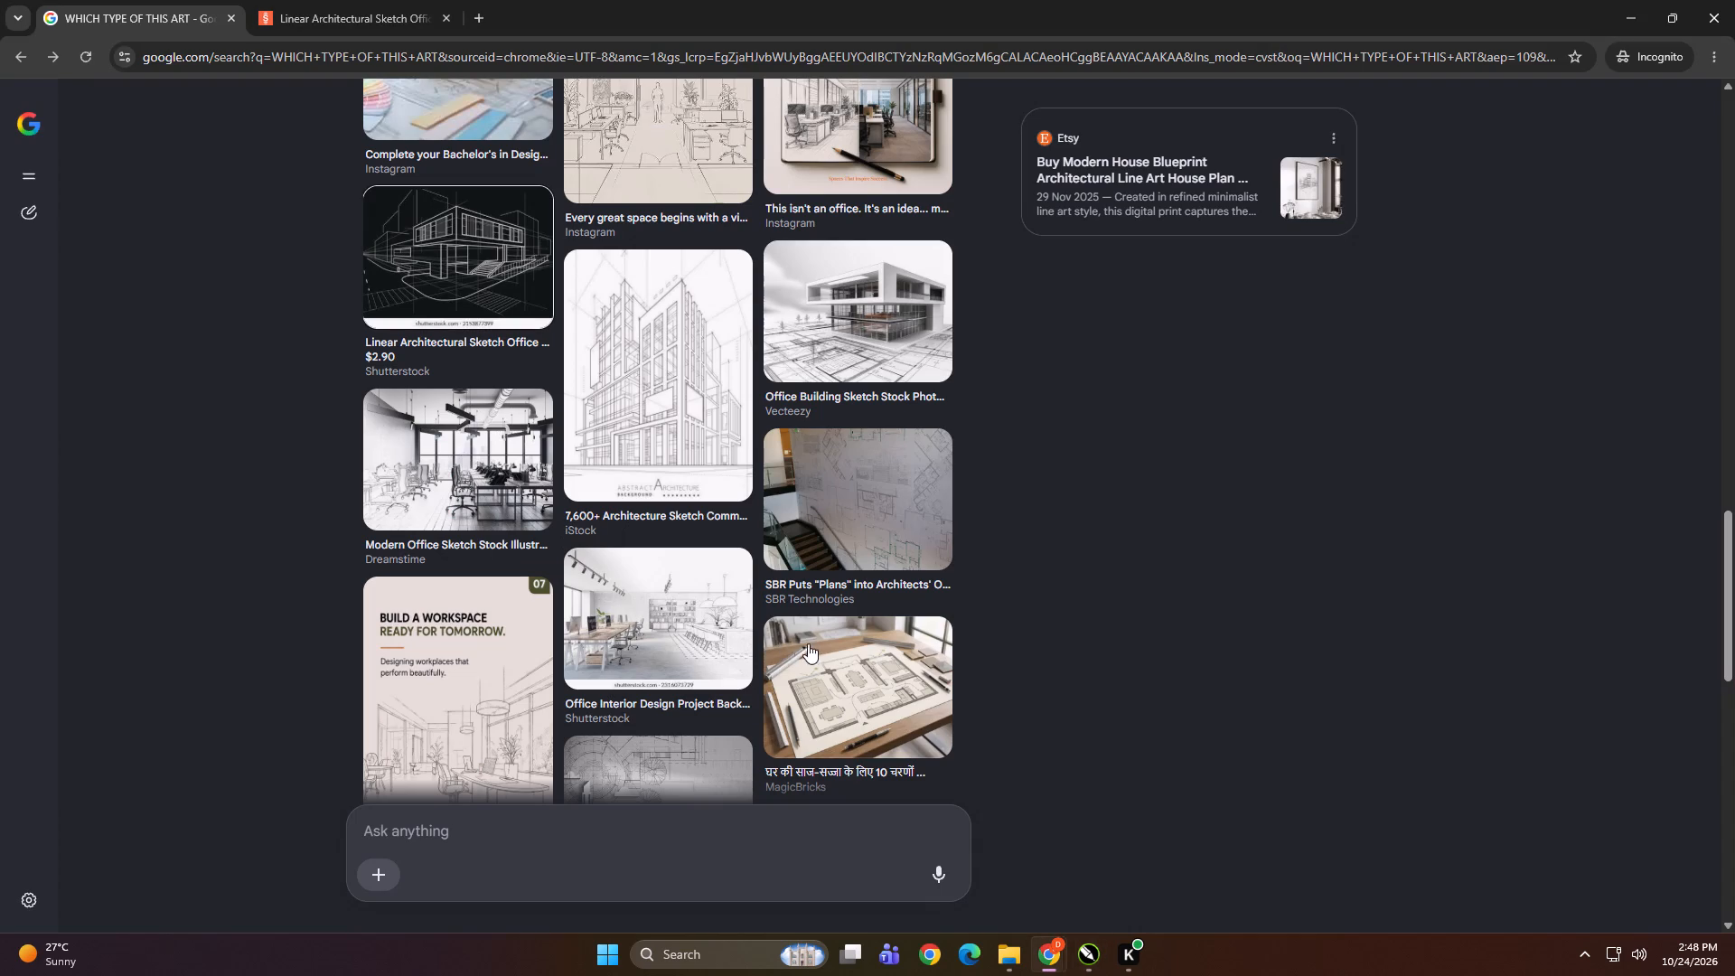
Open the PREVIEW-DAY CorelDRAW file from the PREVIEW folder inside Manoj.
{"action": "key", "text": "alt+Tab"}
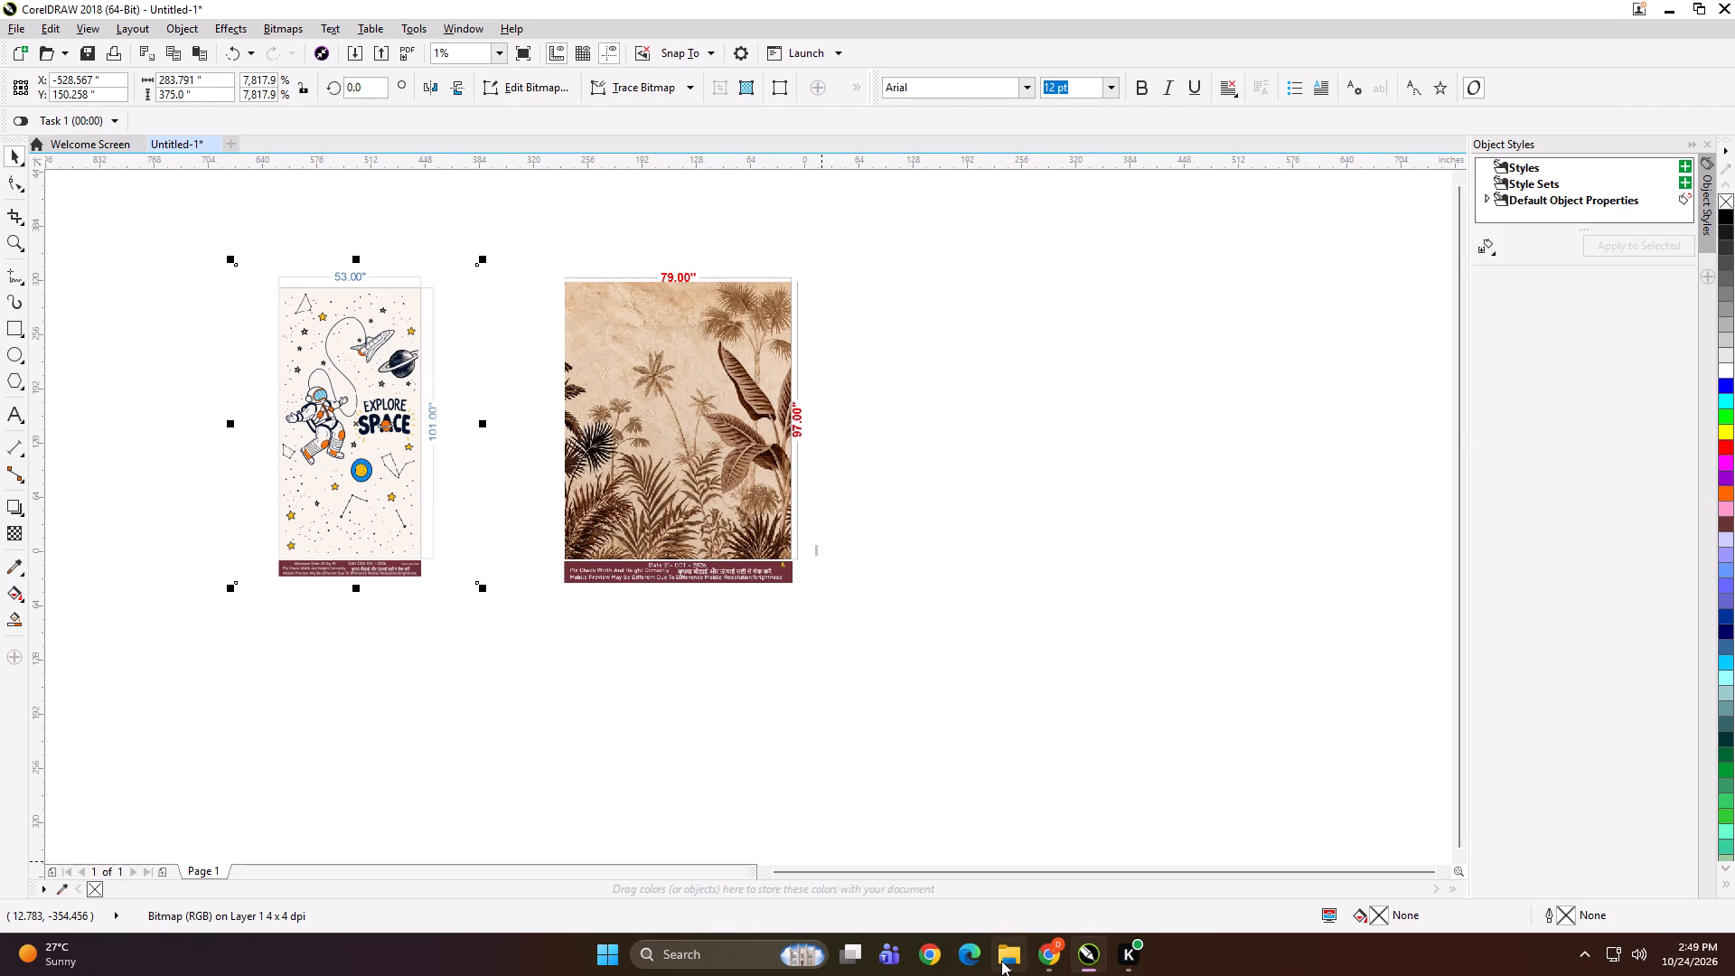
{"action": "left_click", "coordinate": [1001, 961]}
{"action": "left_click", "coordinate": [85, 413]}
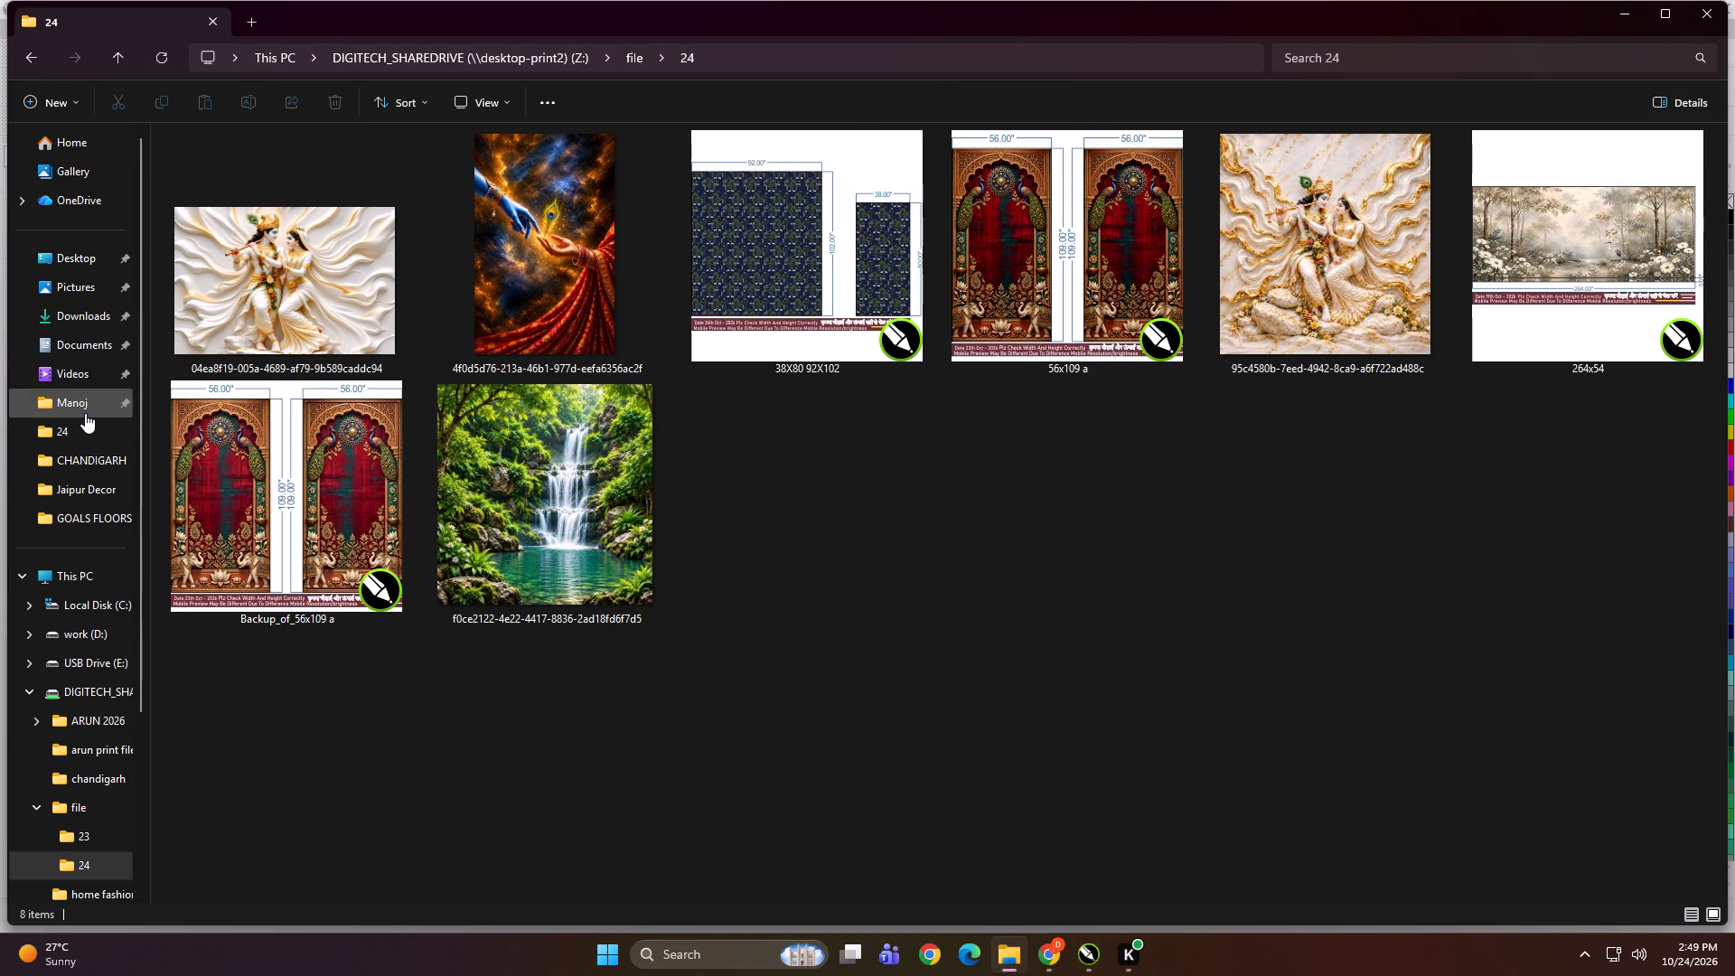
{"action": "double_click", "coordinate": [878, 177]}
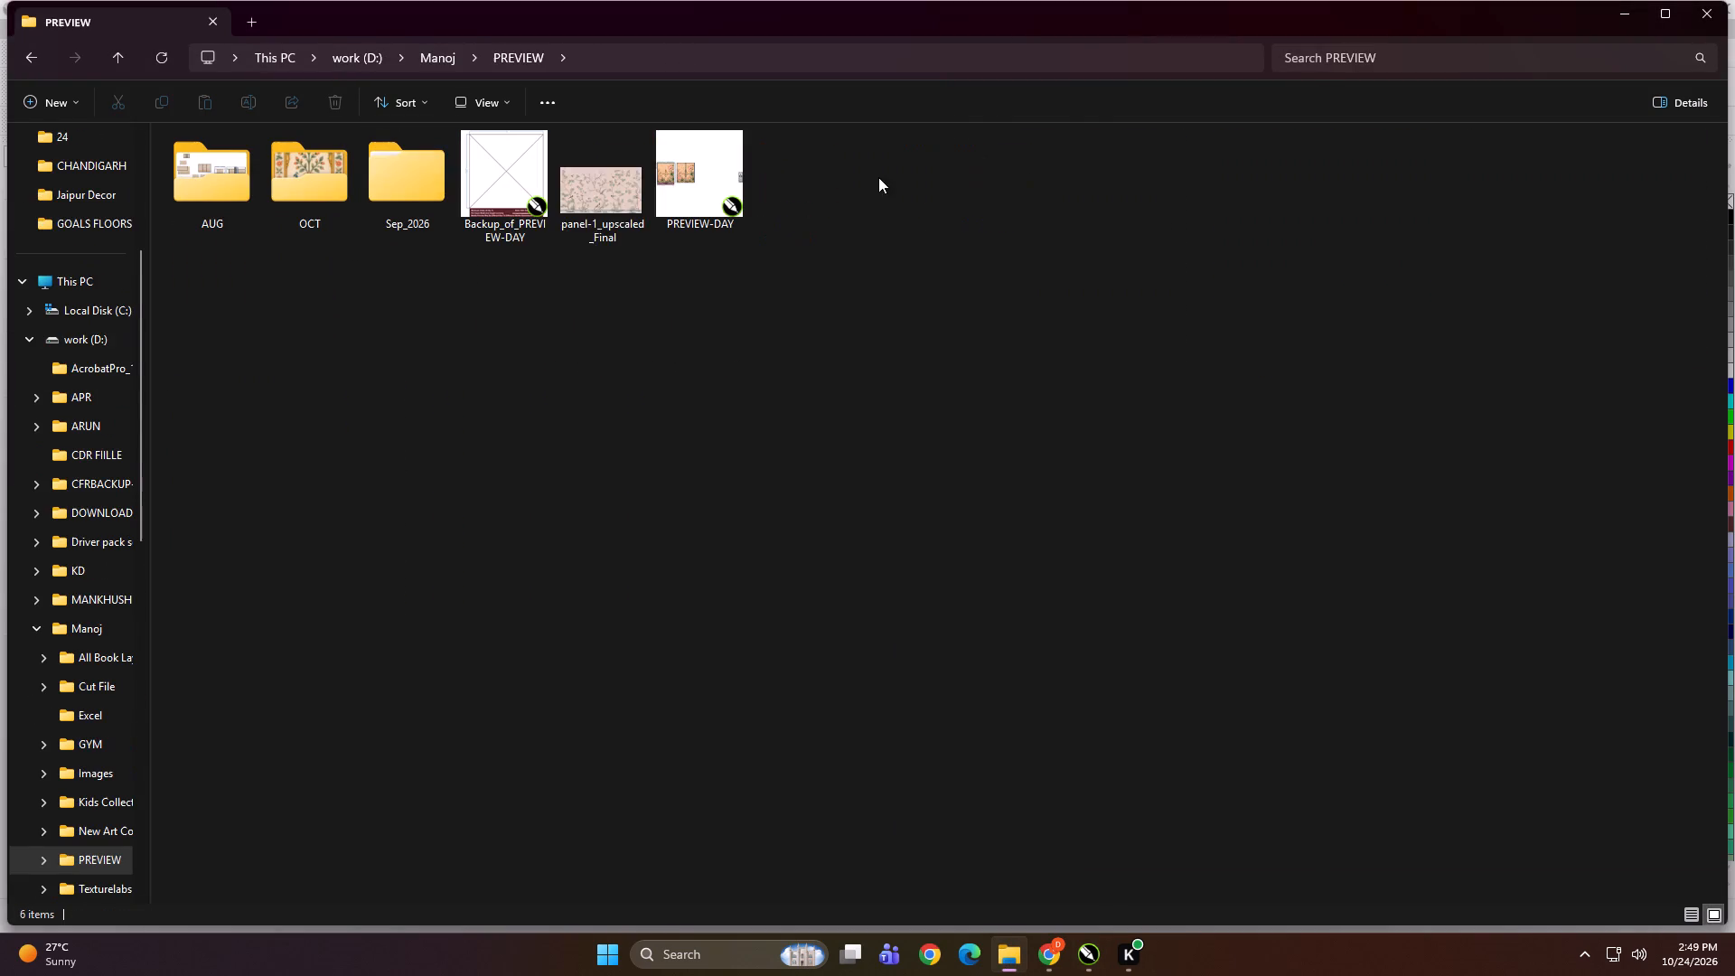
{"action": "left_click", "coordinate": [681, 183]}
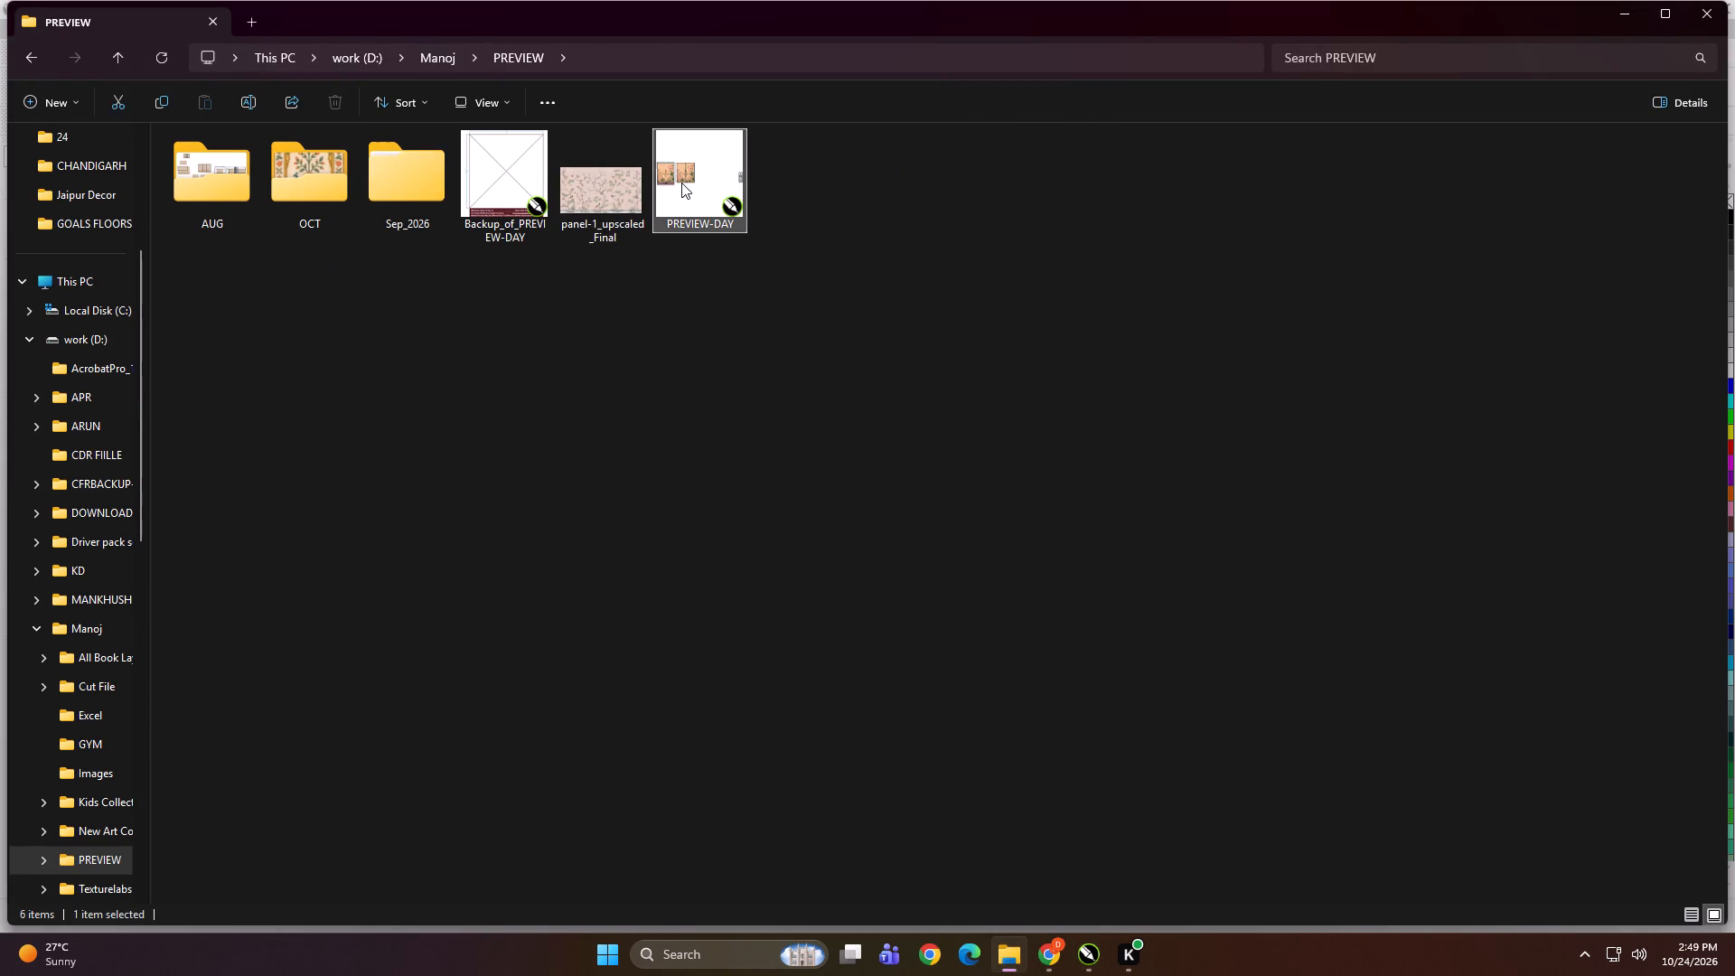
{"action": "key", "text": "Return"}
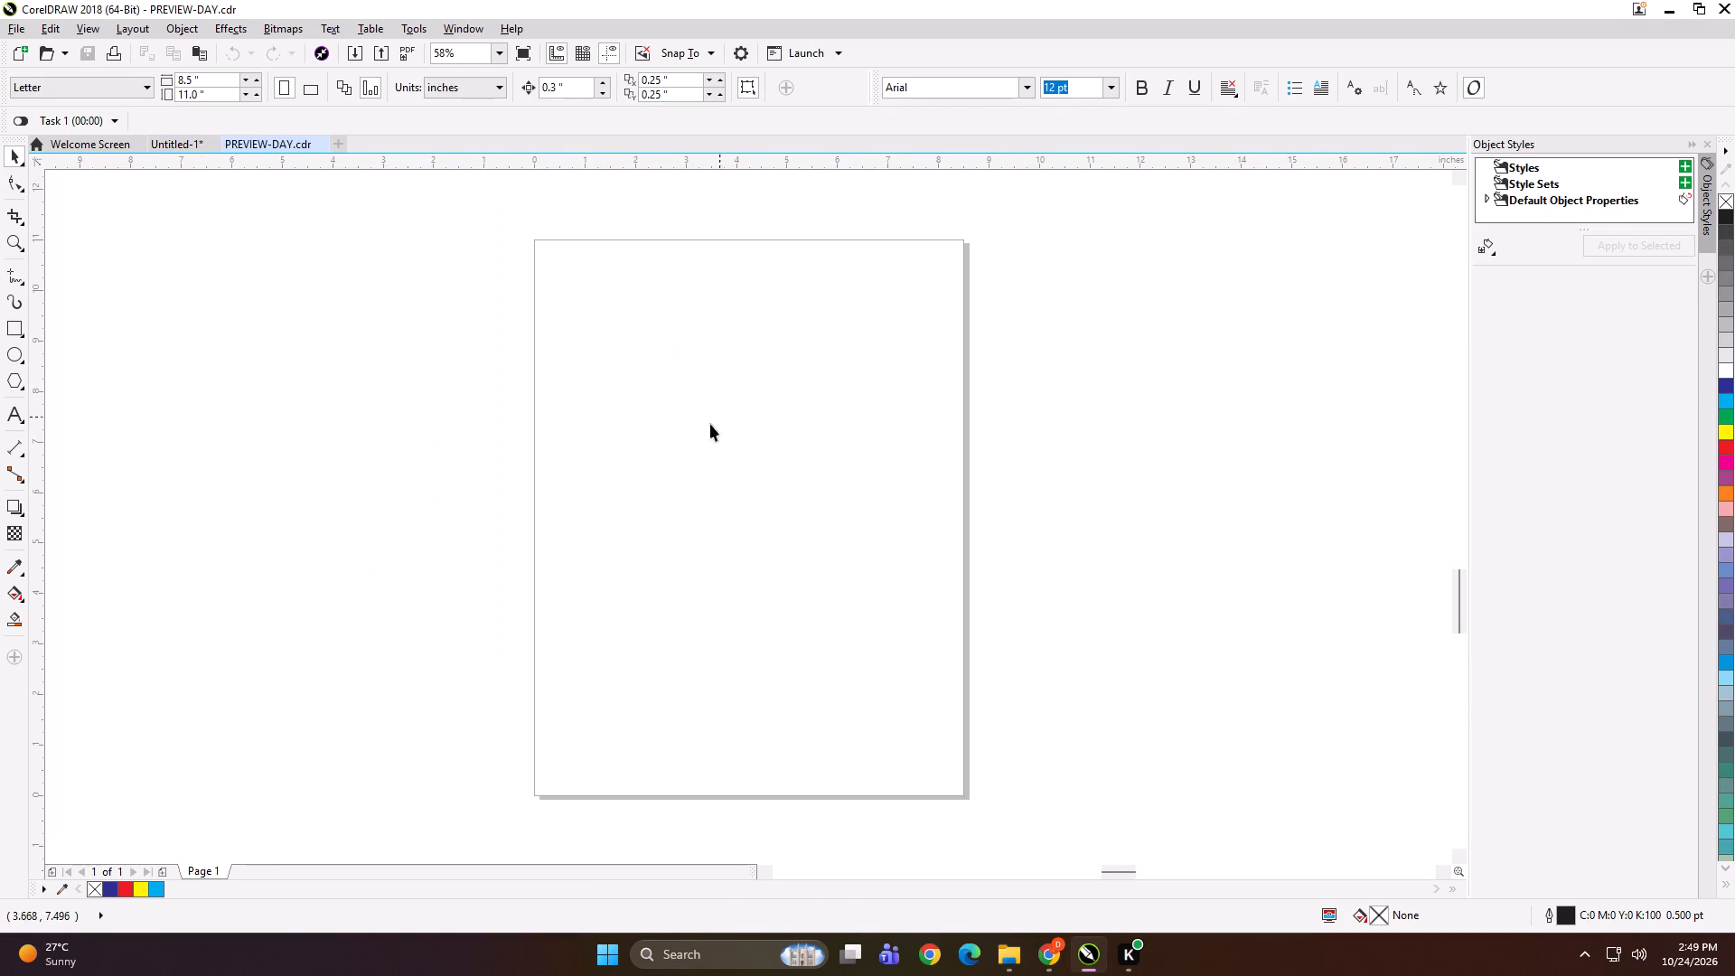
Copy the single-panel 103" lotus wallpaper layout together with its dimension lines and maroon footer strip.
{"action": "scroll", "coordinate": [680, 439], "scroll_direction": "down", "scroll_amount": 8}
{"action": "scroll", "coordinate": [978, 503], "scroll_direction": "up", "scroll_amount": 2}
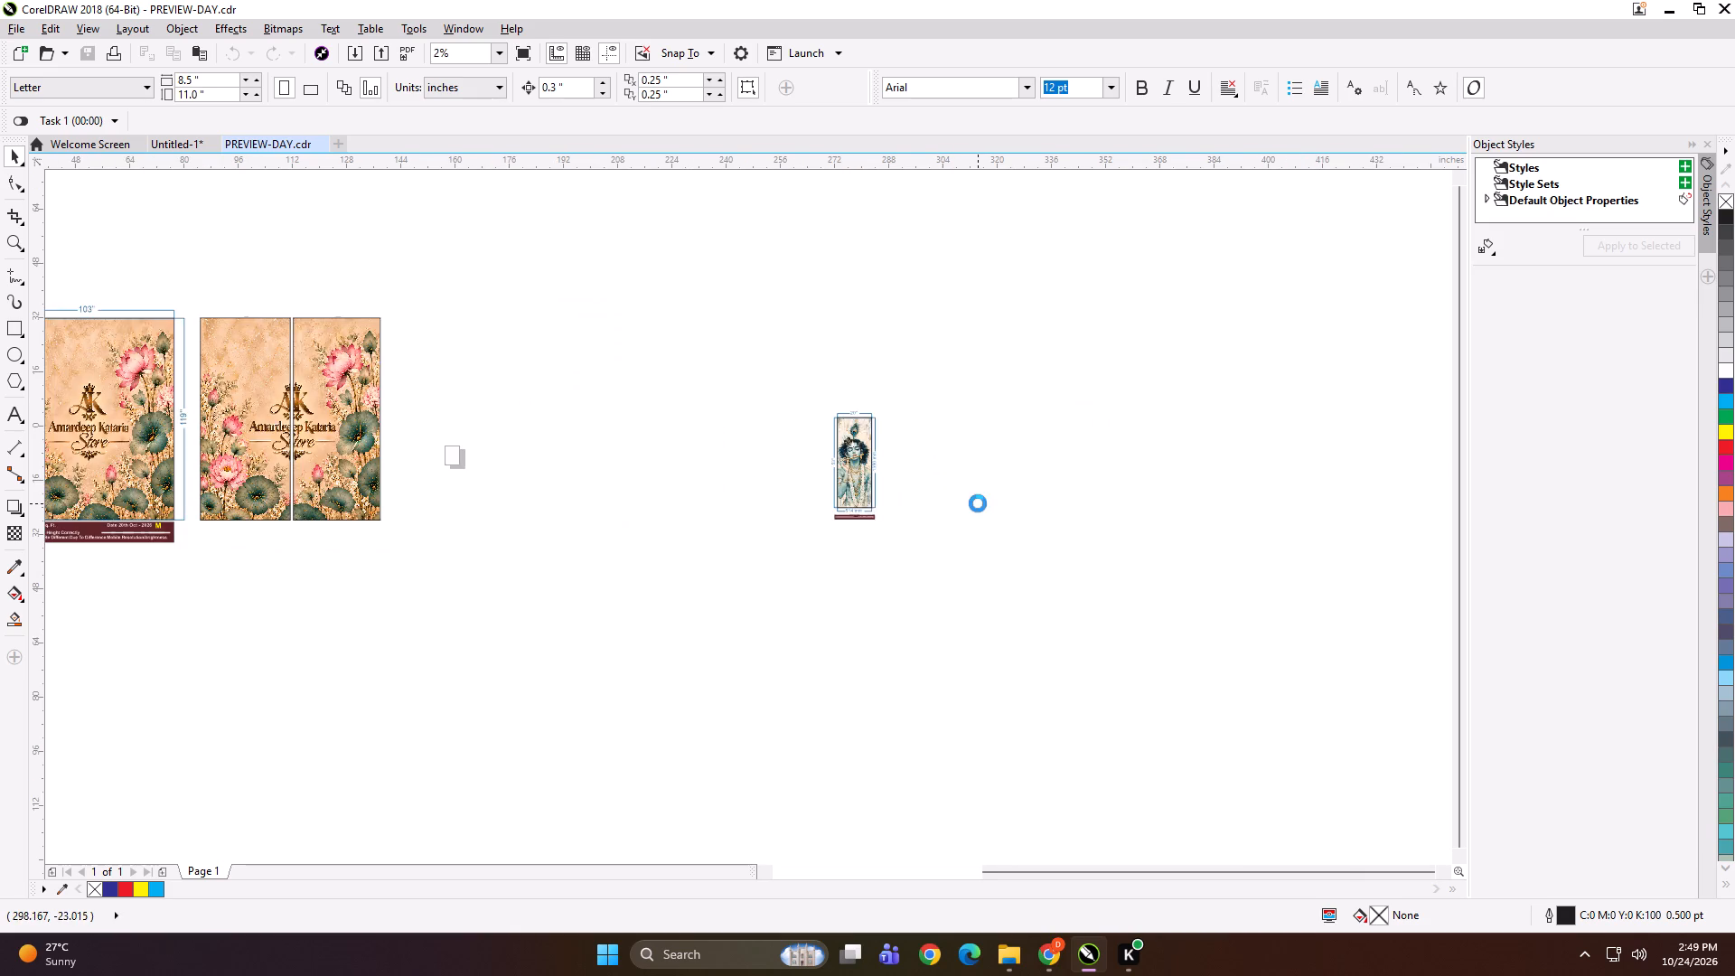
{"action": "middle_click_drag", "start_coordinate": [708, 437], "coordinate": [1489, 500]}
{"action": "middle_click_drag", "start_coordinate": [708, 427], "coordinate": [1401, 461]}
{"action": "middle_click", "coordinate": [1407, 459]}
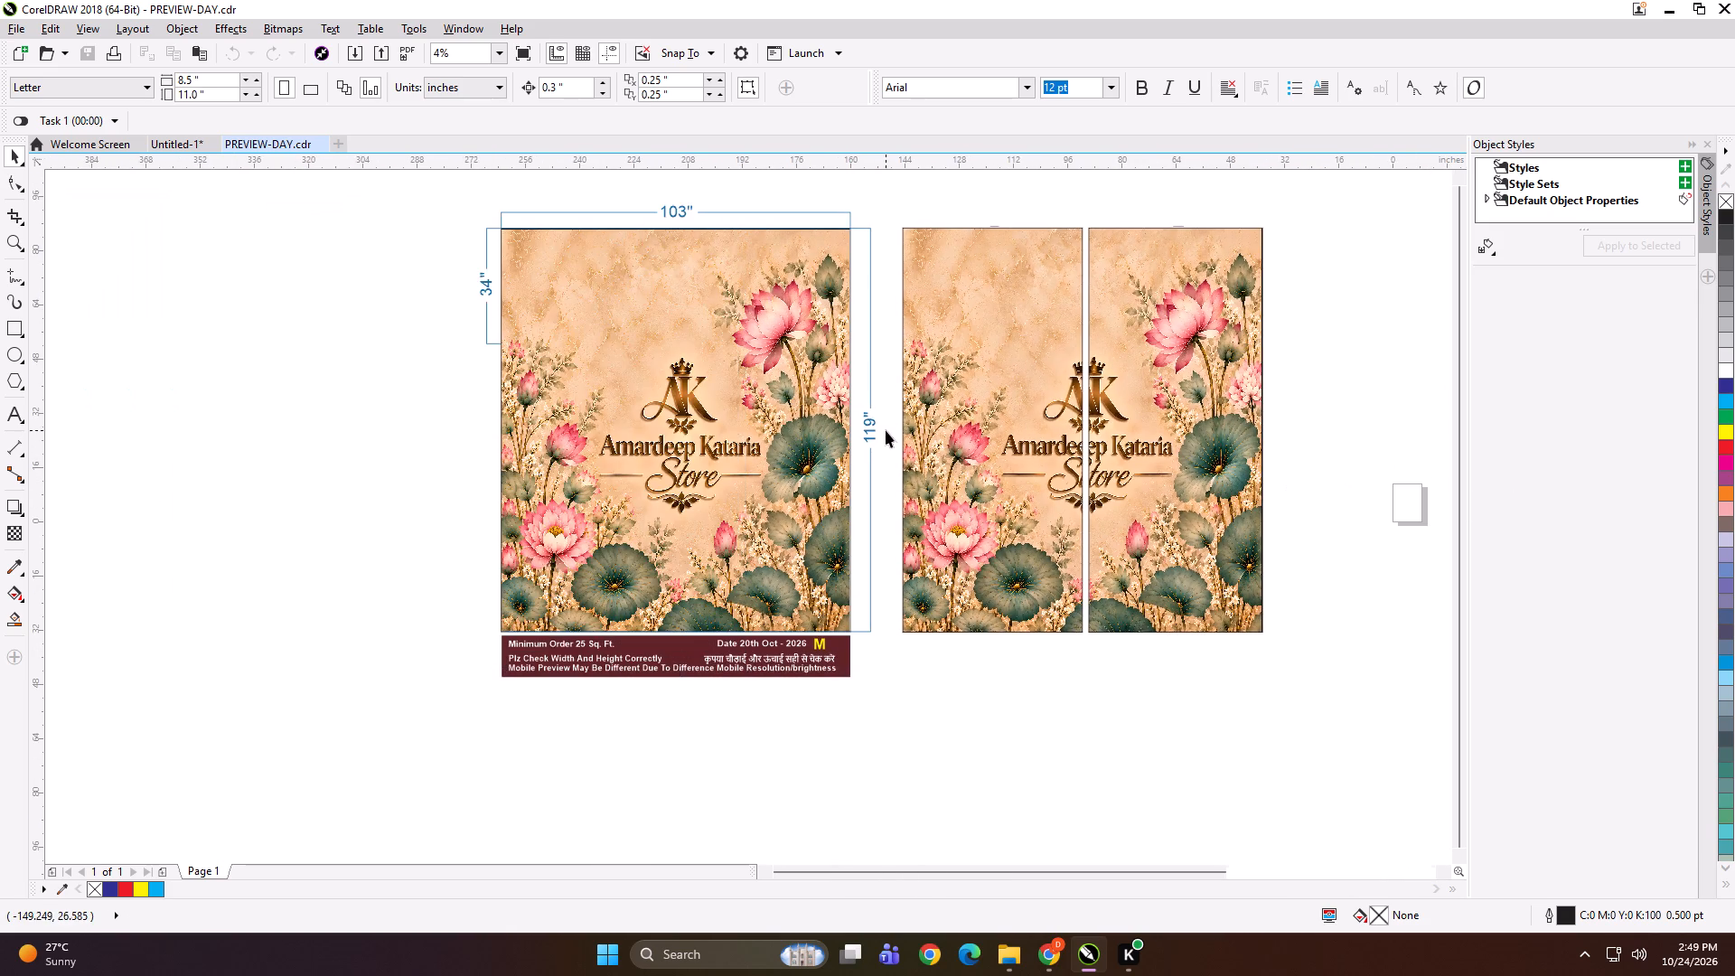
{"action": "scroll", "coordinate": [886, 430], "scroll_direction": "down", "scroll_amount": 1}
{"action": "left_click_drag", "start_coordinate": [644, 304], "coordinate": [900, 605]}
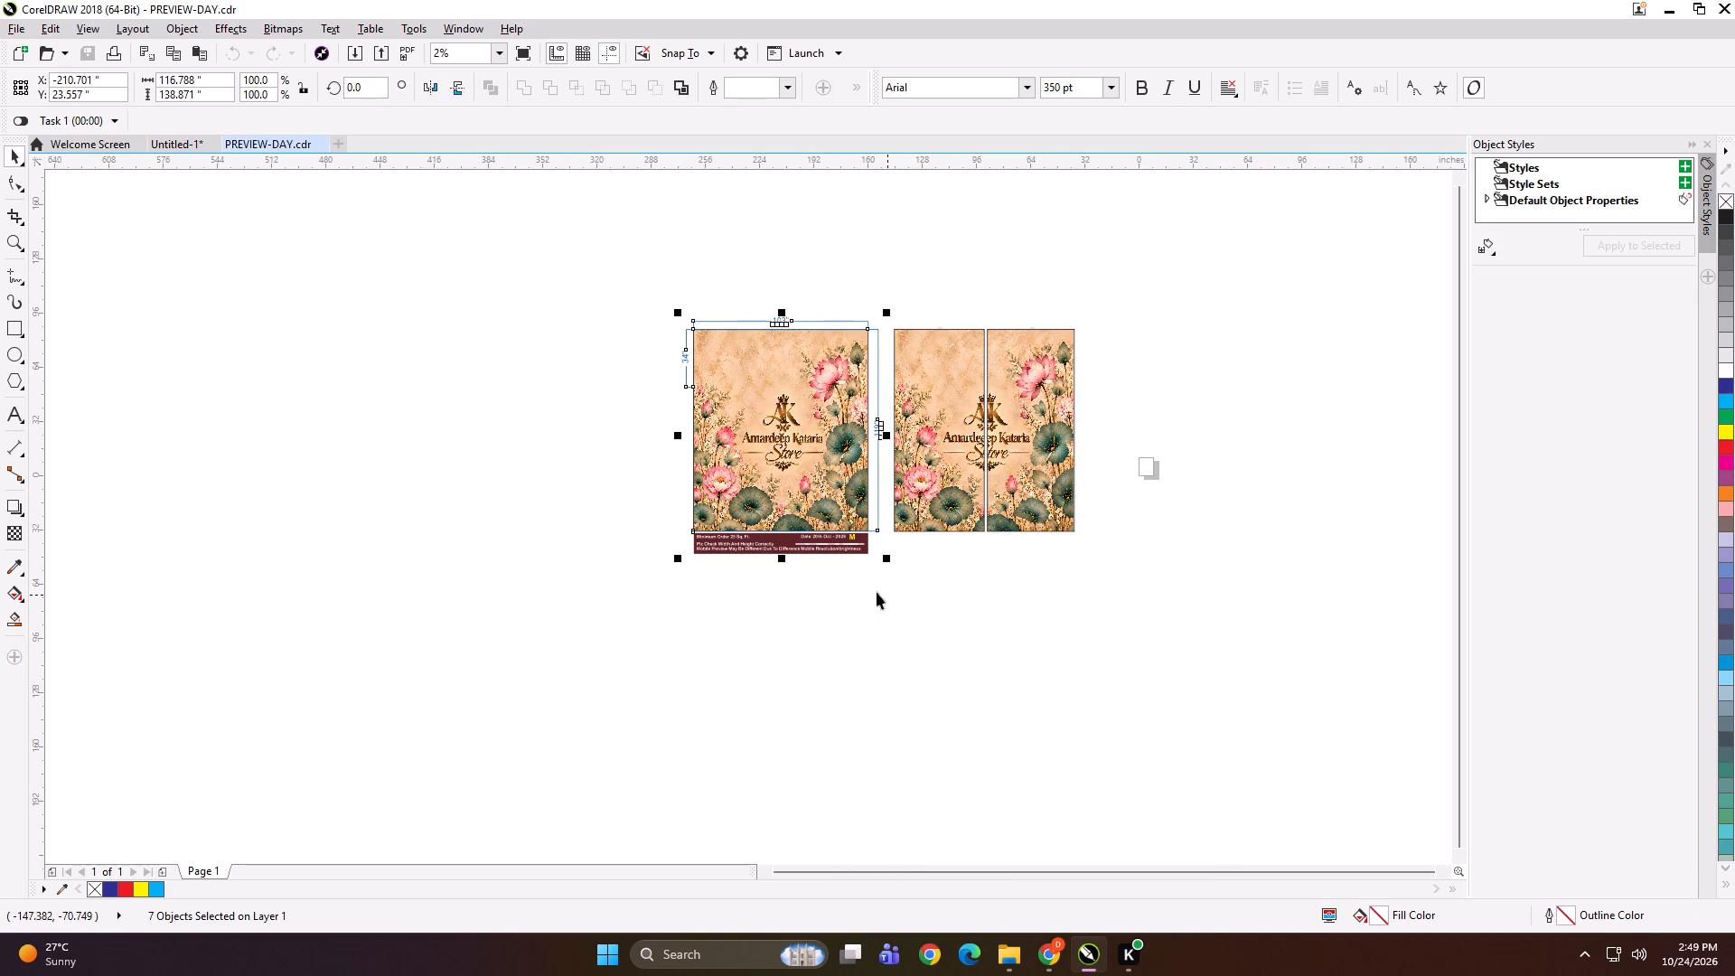
{"action": "key", "text": "ctrl+c"}
Create a new document with default settings, paste the lotus layout into it, and move it beside the page on the opposite side.
{"action": "key", "text": "ctrl+n"}
{"action": "key", "text": "Return"}
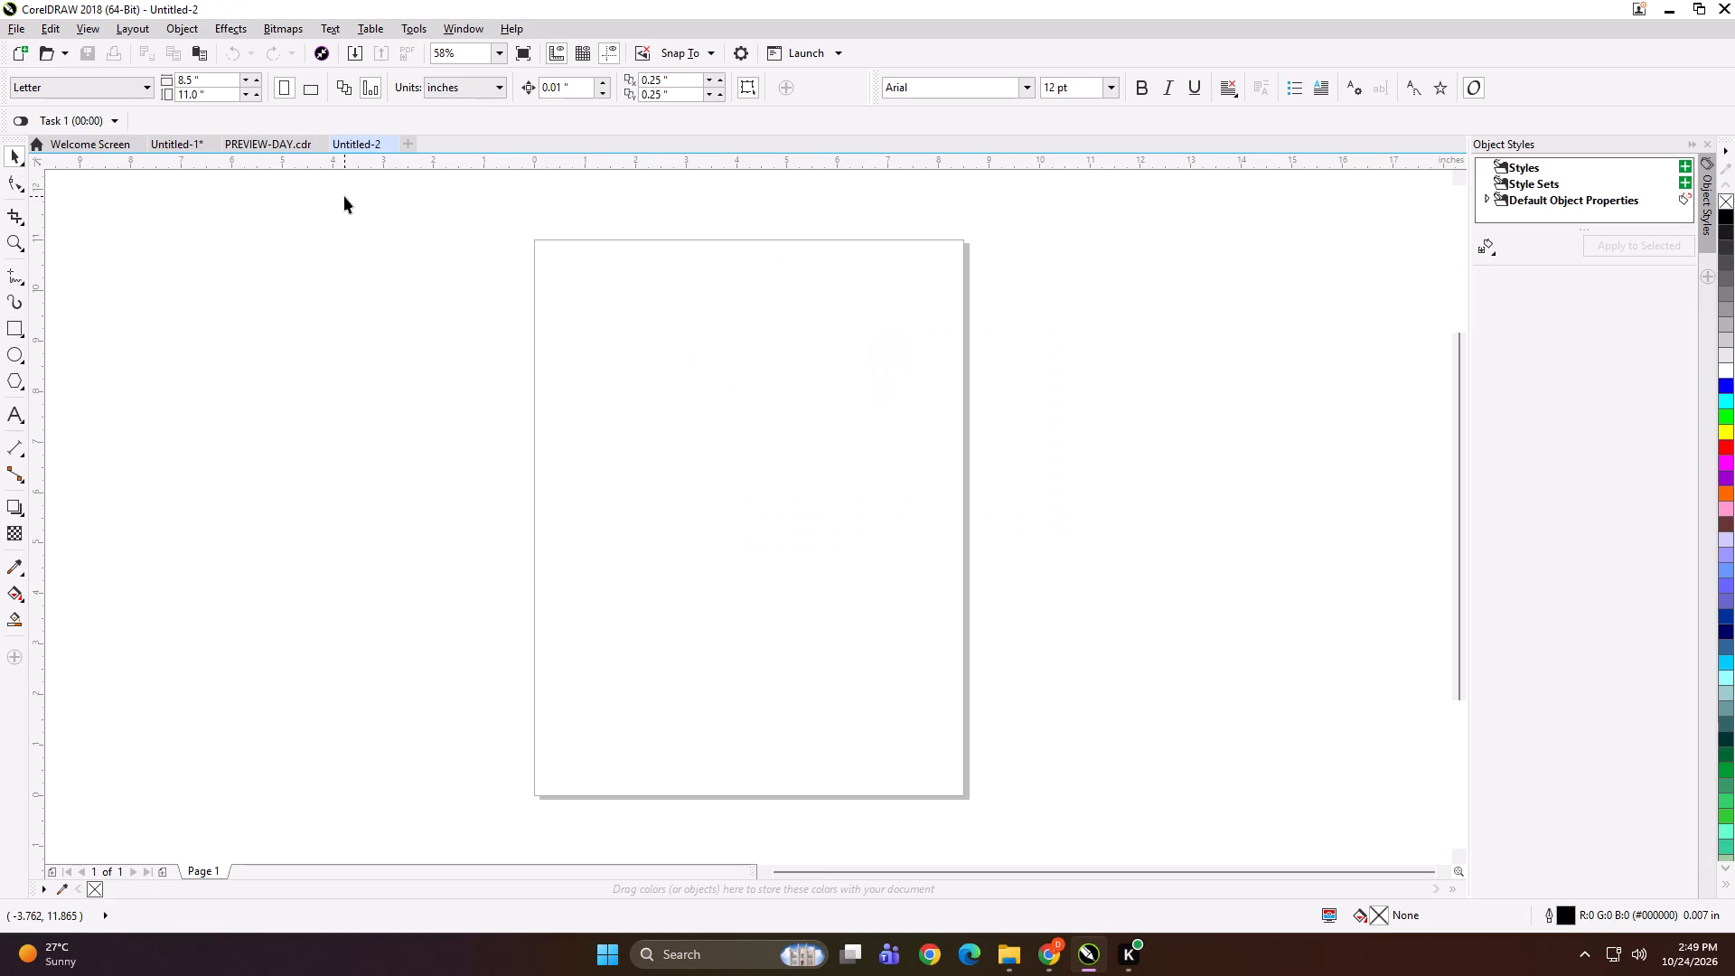
{"action": "key", "text": "ctrl+v"}
{"action": "scroll", "coordinate": [403, 590], "scroll_direction": "down", "scroll_amount": 5}
{"action": "left_click_drag", "start_coordinate": [184, 486], "coordinate": [204, 484]}
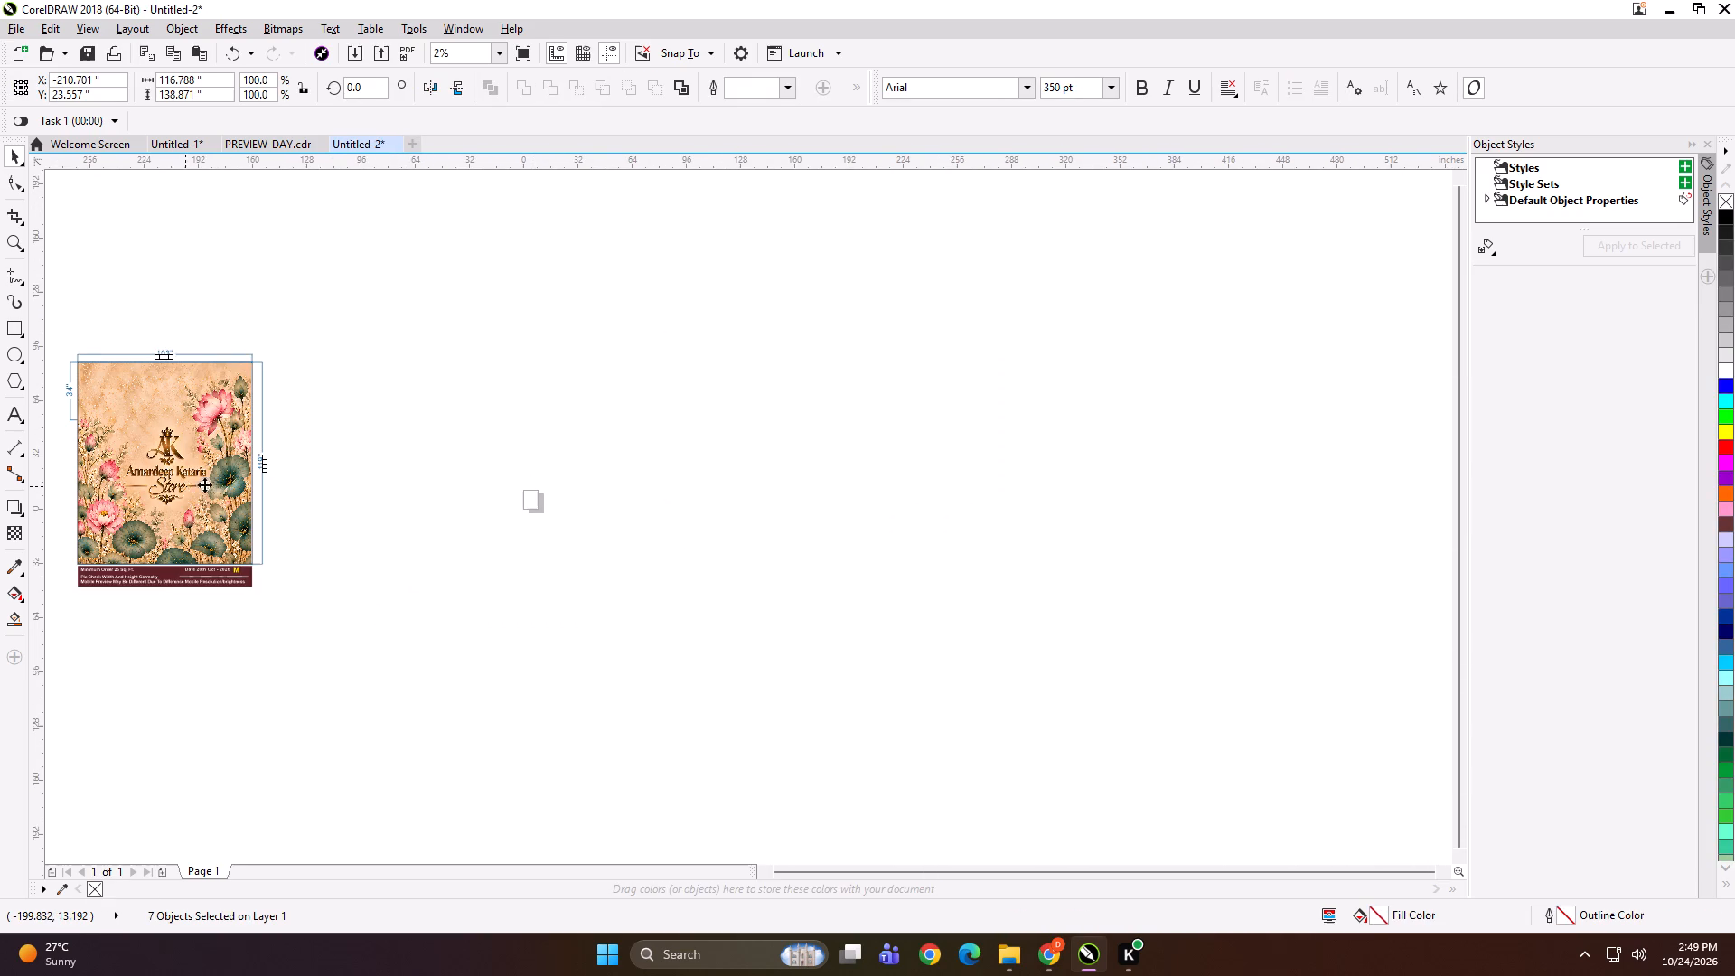
{"action": "left_click_drag", "start_coordinate": [204, 484], "coordinate": [727, 500]}
Delete the 34" dimension from the side of the pasted lotus layout.
{"action": "left_click_drag", "start_coordinate": [573, 292], "coordinate": [677, 519]}
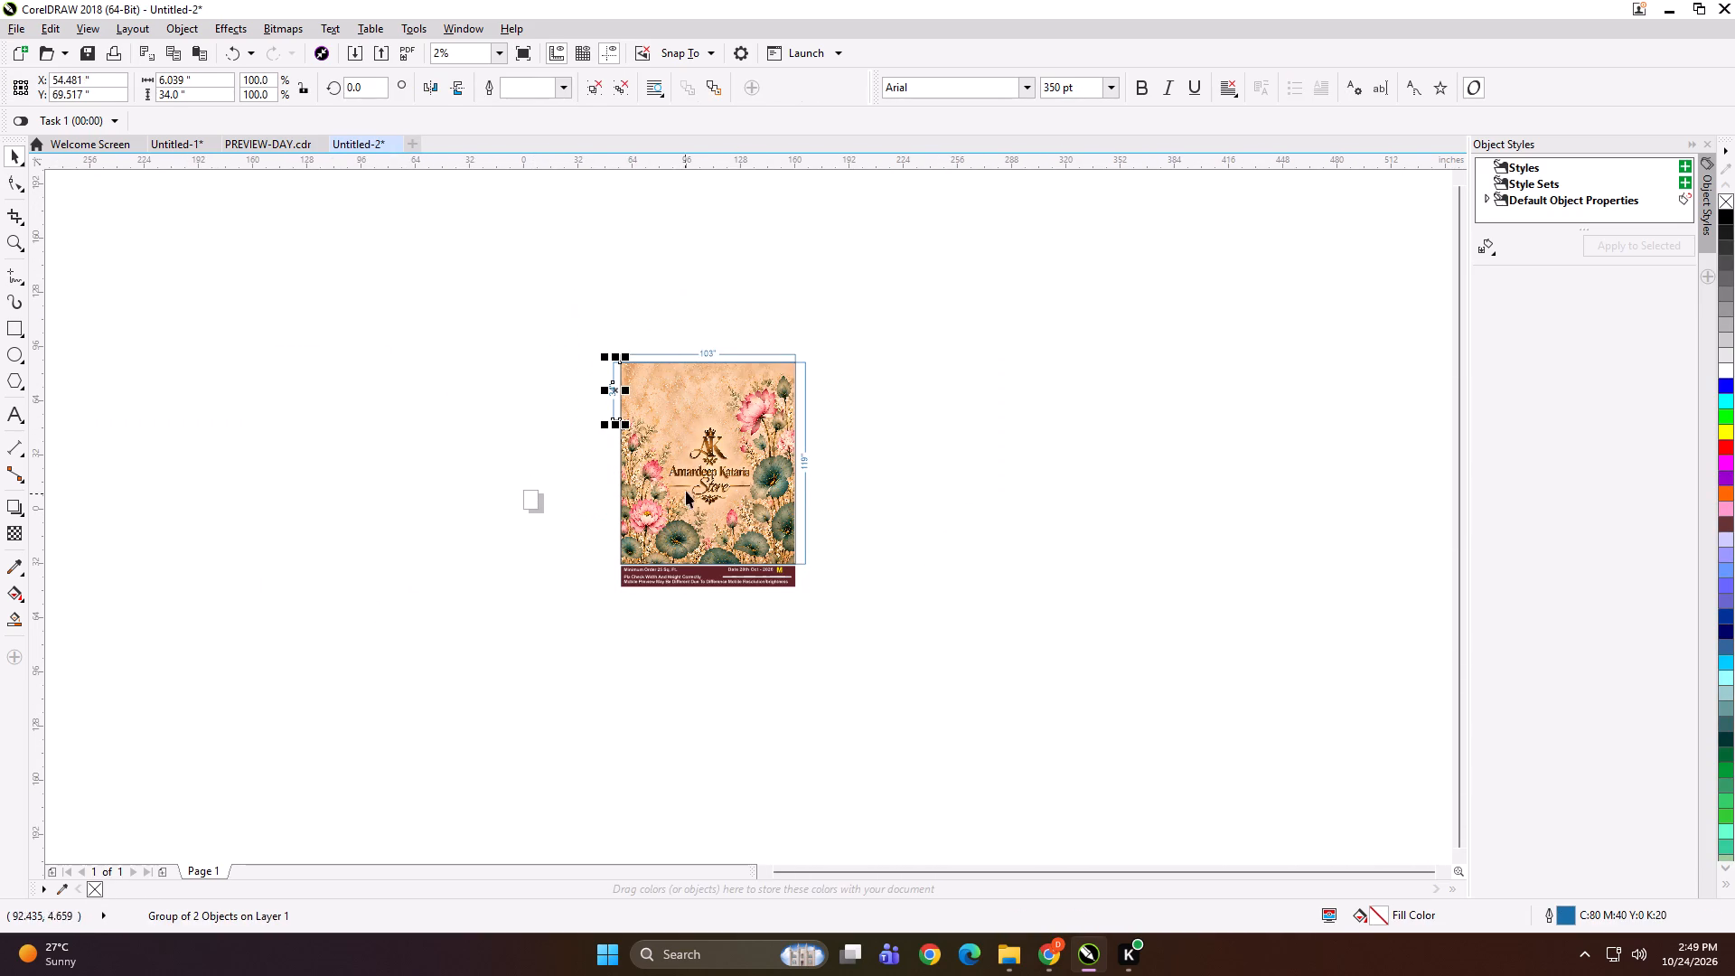
{"action": "key", "text": "Delete"}
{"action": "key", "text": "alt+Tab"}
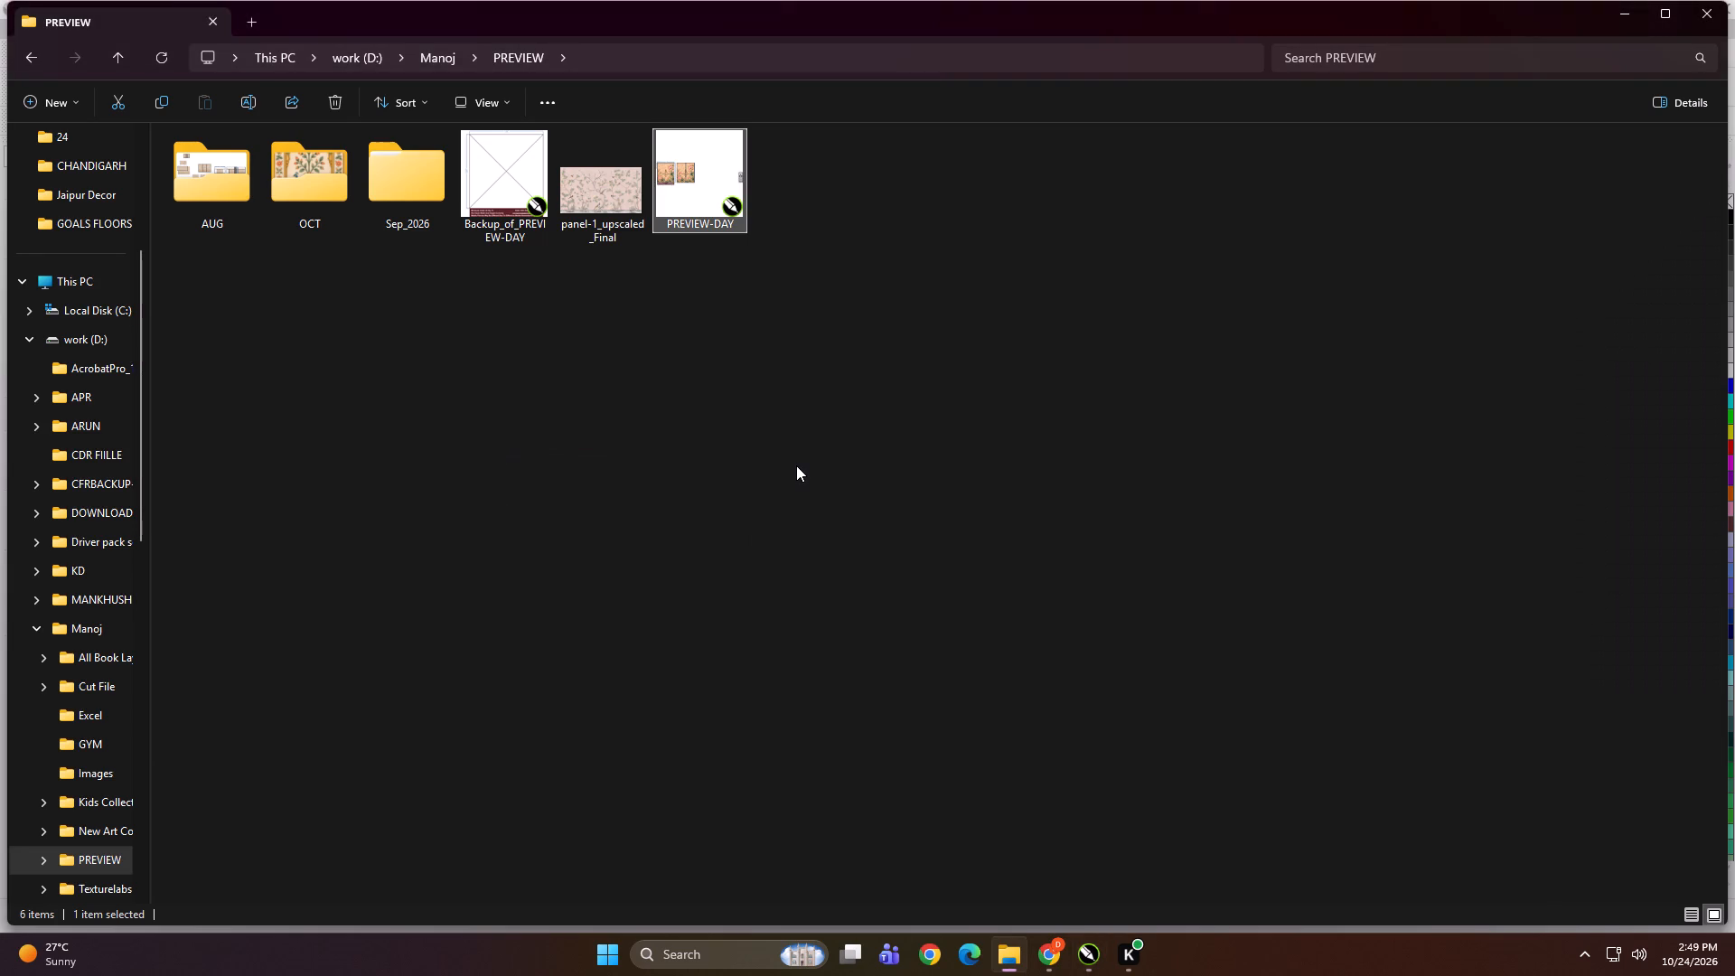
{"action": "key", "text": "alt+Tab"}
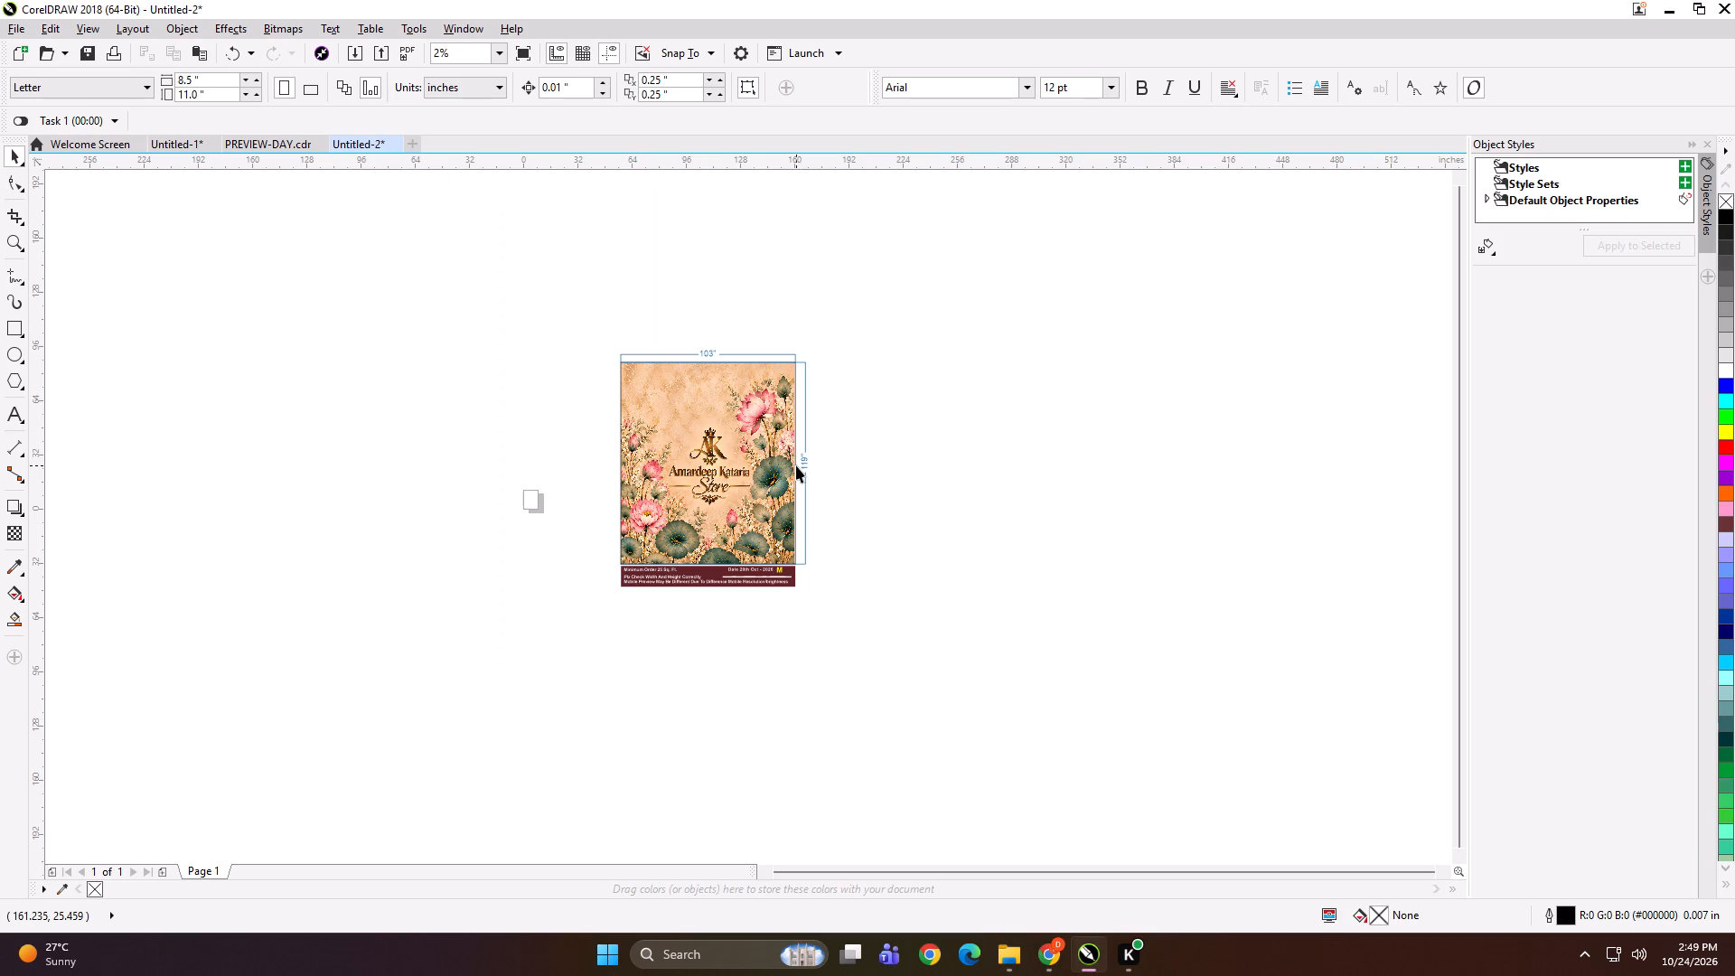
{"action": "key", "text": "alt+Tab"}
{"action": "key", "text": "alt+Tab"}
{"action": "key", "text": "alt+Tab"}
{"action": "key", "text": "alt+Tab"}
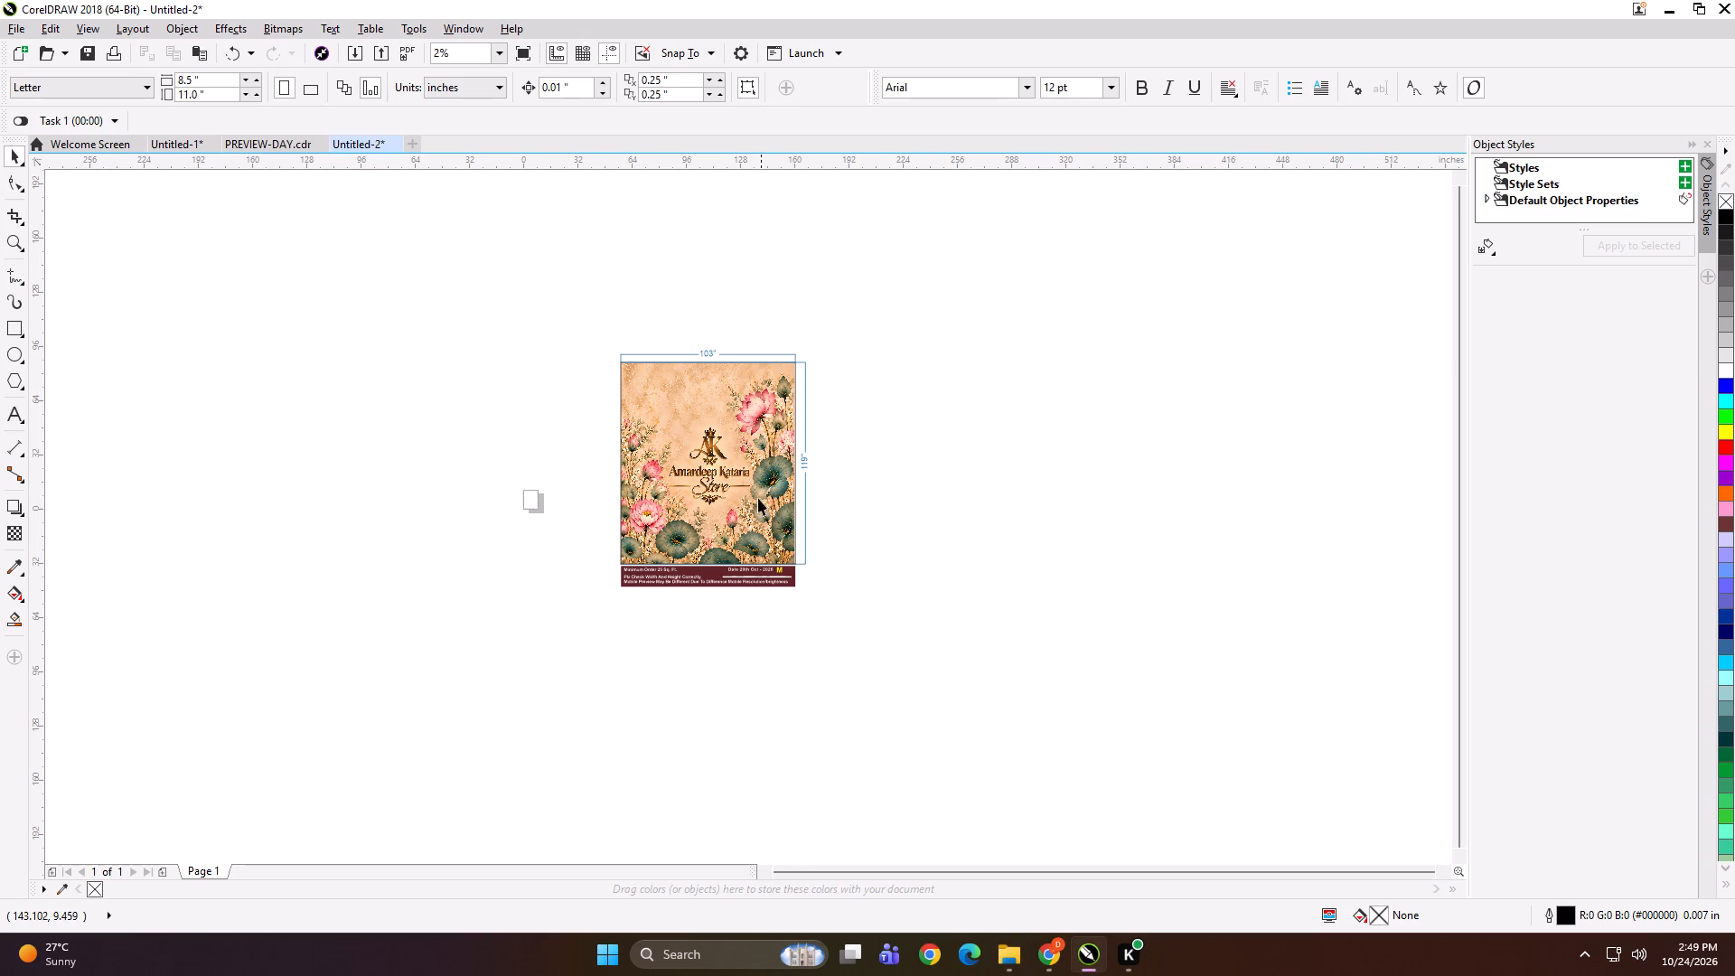
Delete the lotus artwork from the pasted layout, keeping its frame, remaining dimensions and footer strip as a template.
{"action": "left_click", "coordinate": [740, 506], "text": "alt"}
{"action": "key", "text": "Delete"}
{"action": "scroll", "coordinate": [708, 559], "scroll_direction": "up", "scroll_amount": 2}
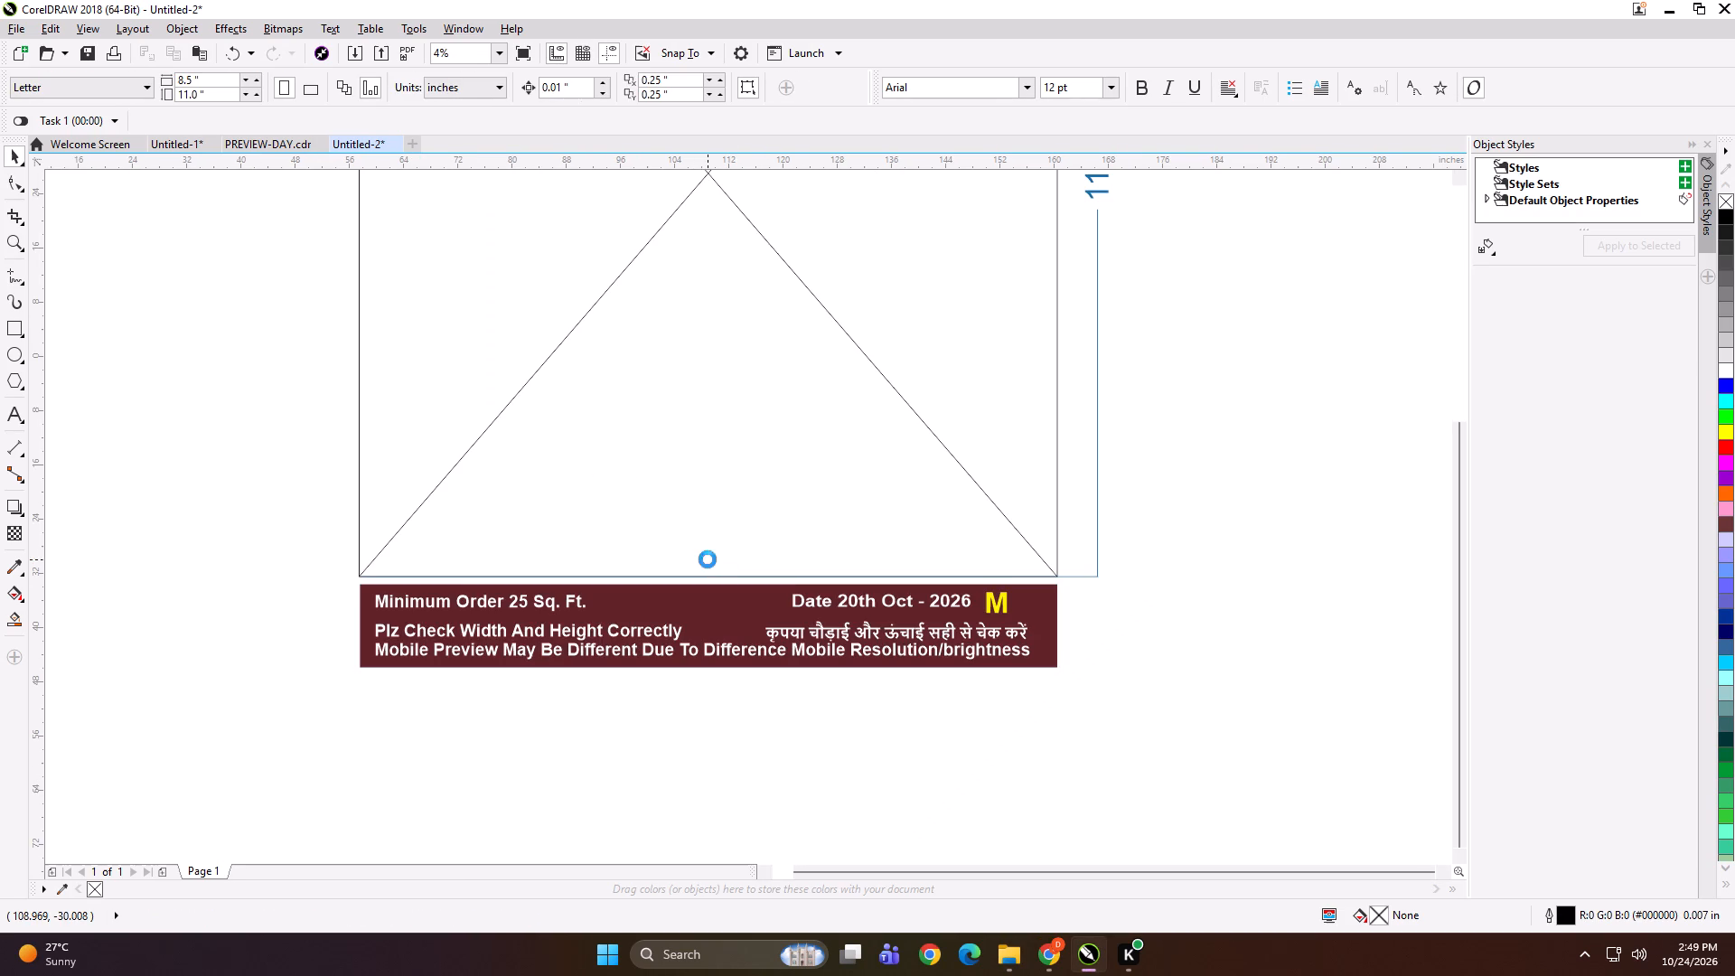
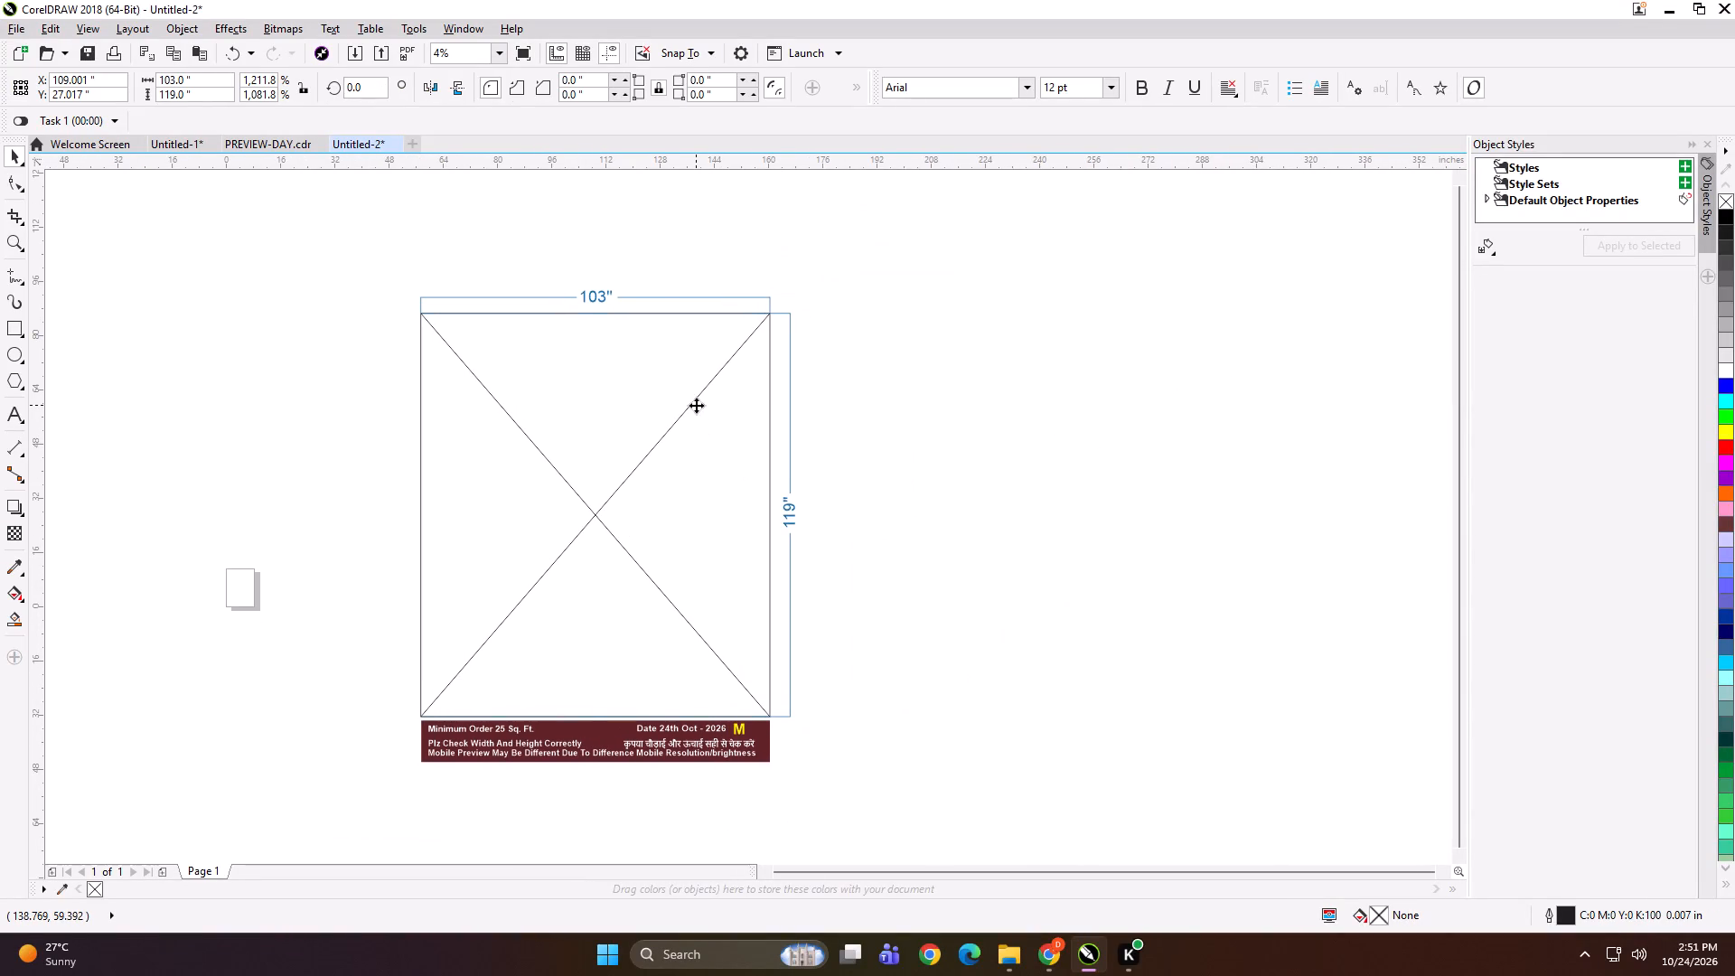
Resize the empty crossed frame of the pasted layout to 120" wide by 120" high.
{"action": "double_click", "coordinate": [174, 79], "text": "alt"}
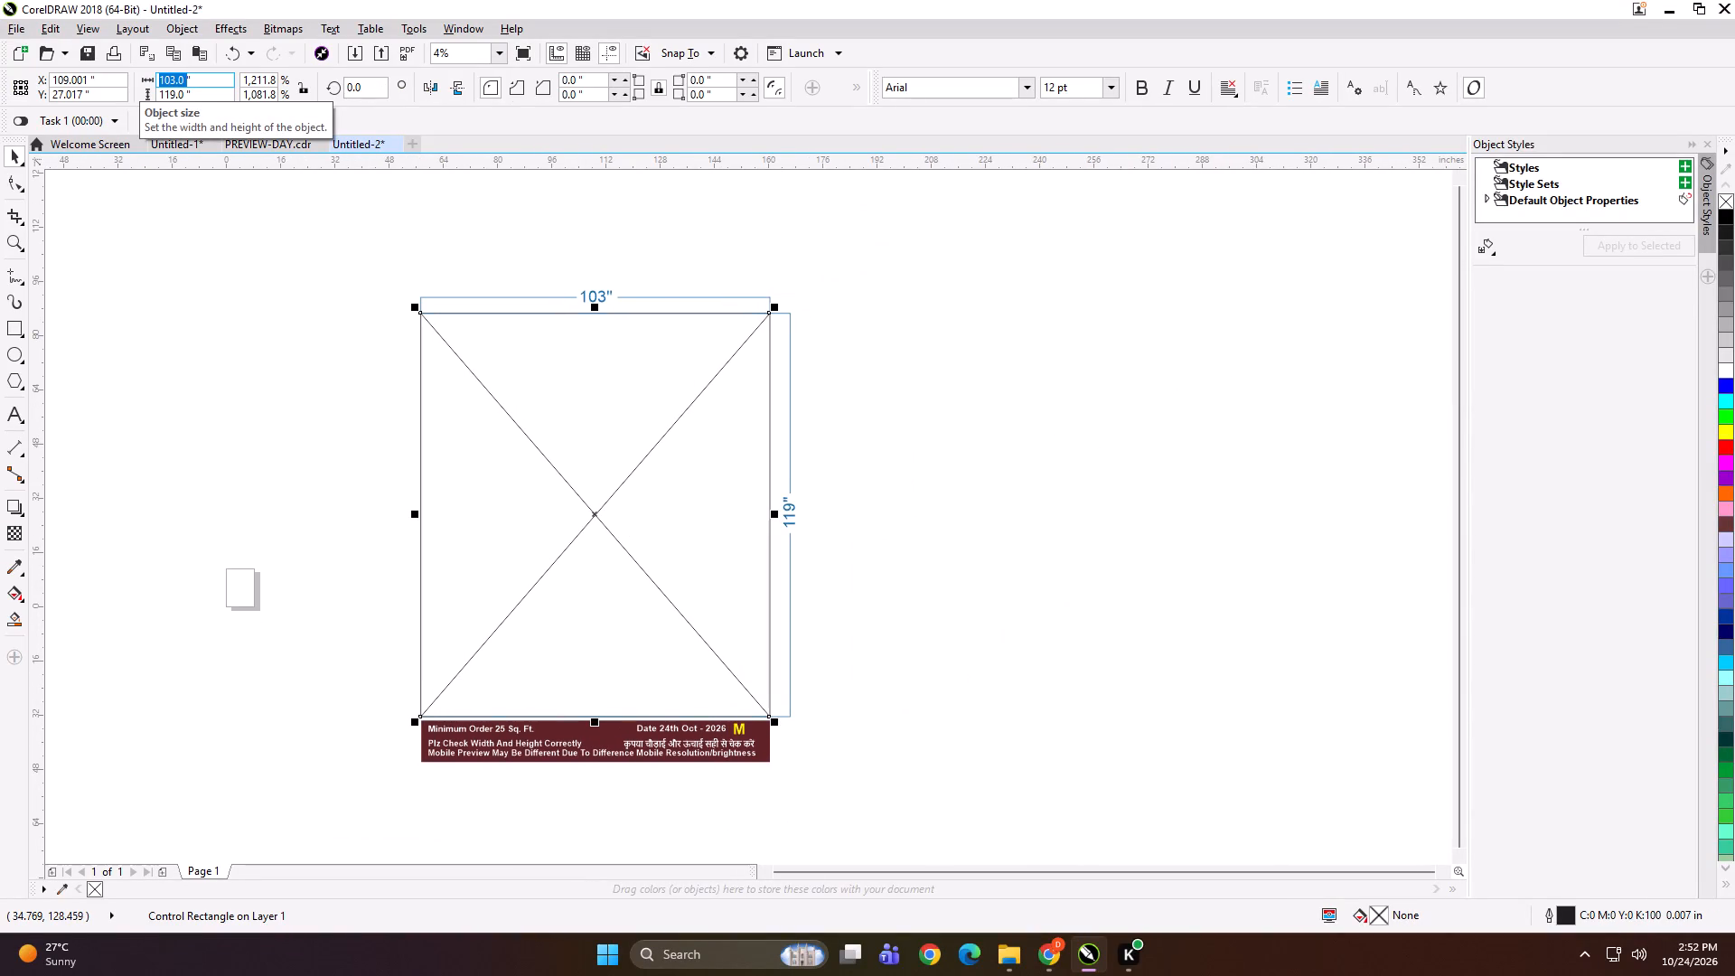
{"action": "type", "text": "120"}
{"action": "key", "text": "Tab"}
{"action": "type", "text": "120"}
{"action": "key", "text": "Return"}
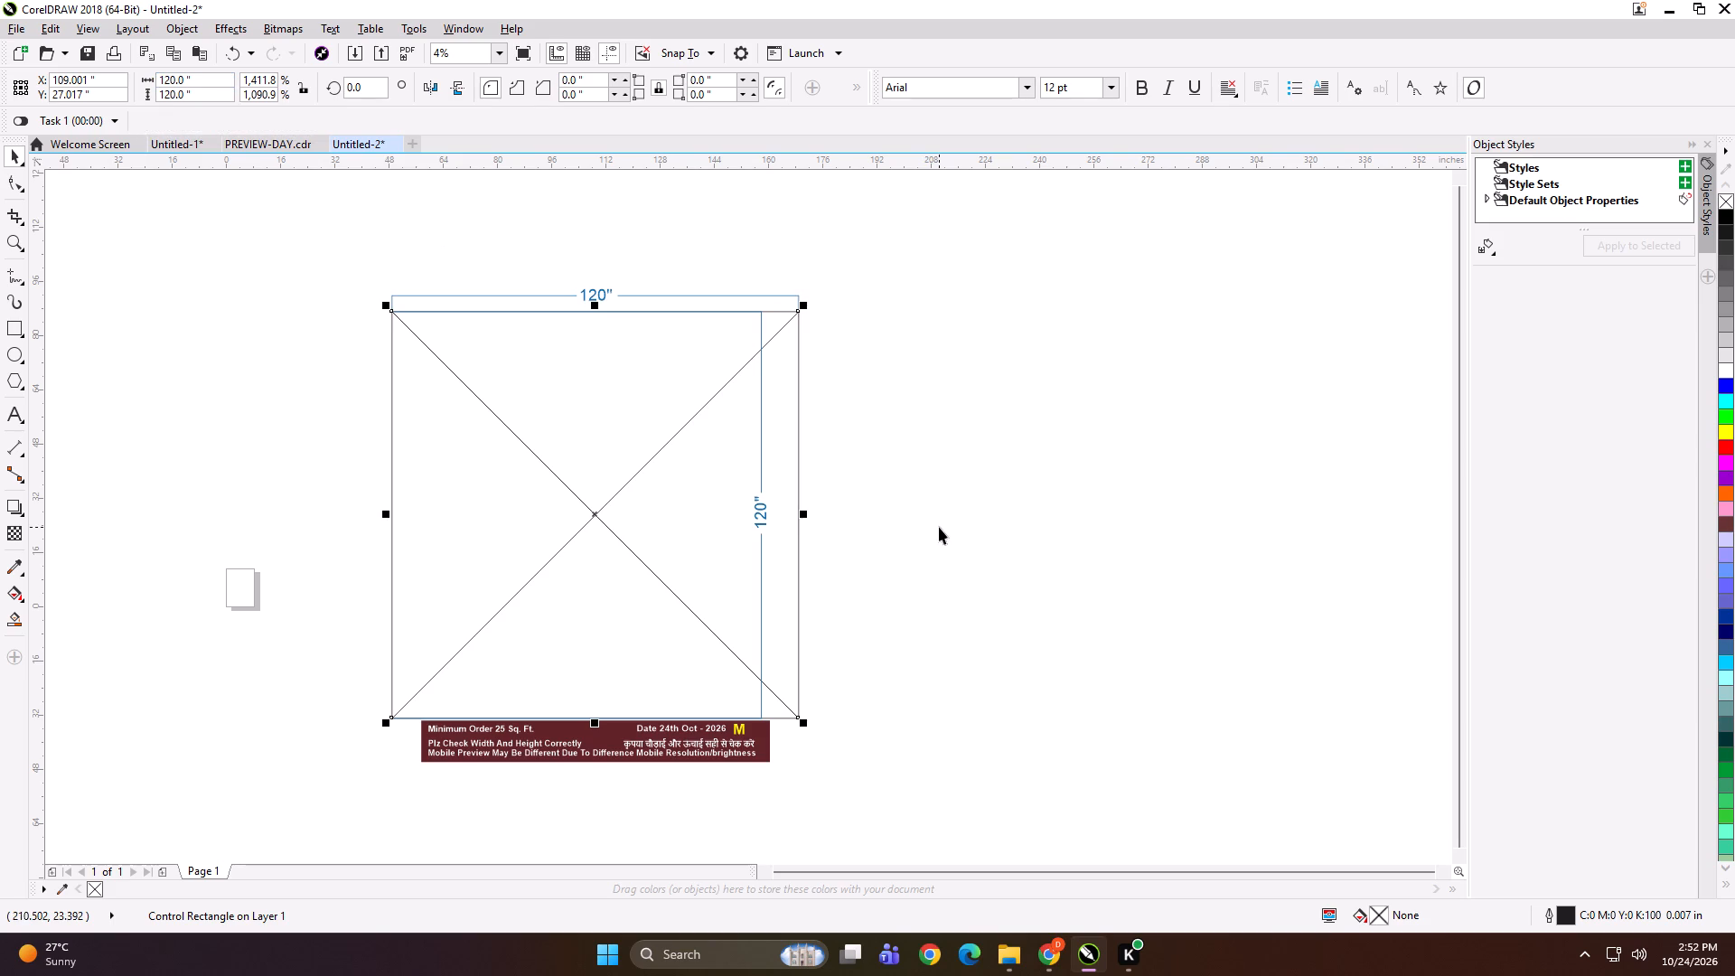
Move the vertical 120" dimension line out of the frame so it sits just outside the frame's side edge.
{"action": "left_click", "coordinate": [939, 527], "text": "alt"}
{"action": "left_click_drag", "start_coordinate": [718, 227], "coordinate": [899, 967], "text": "alt"}
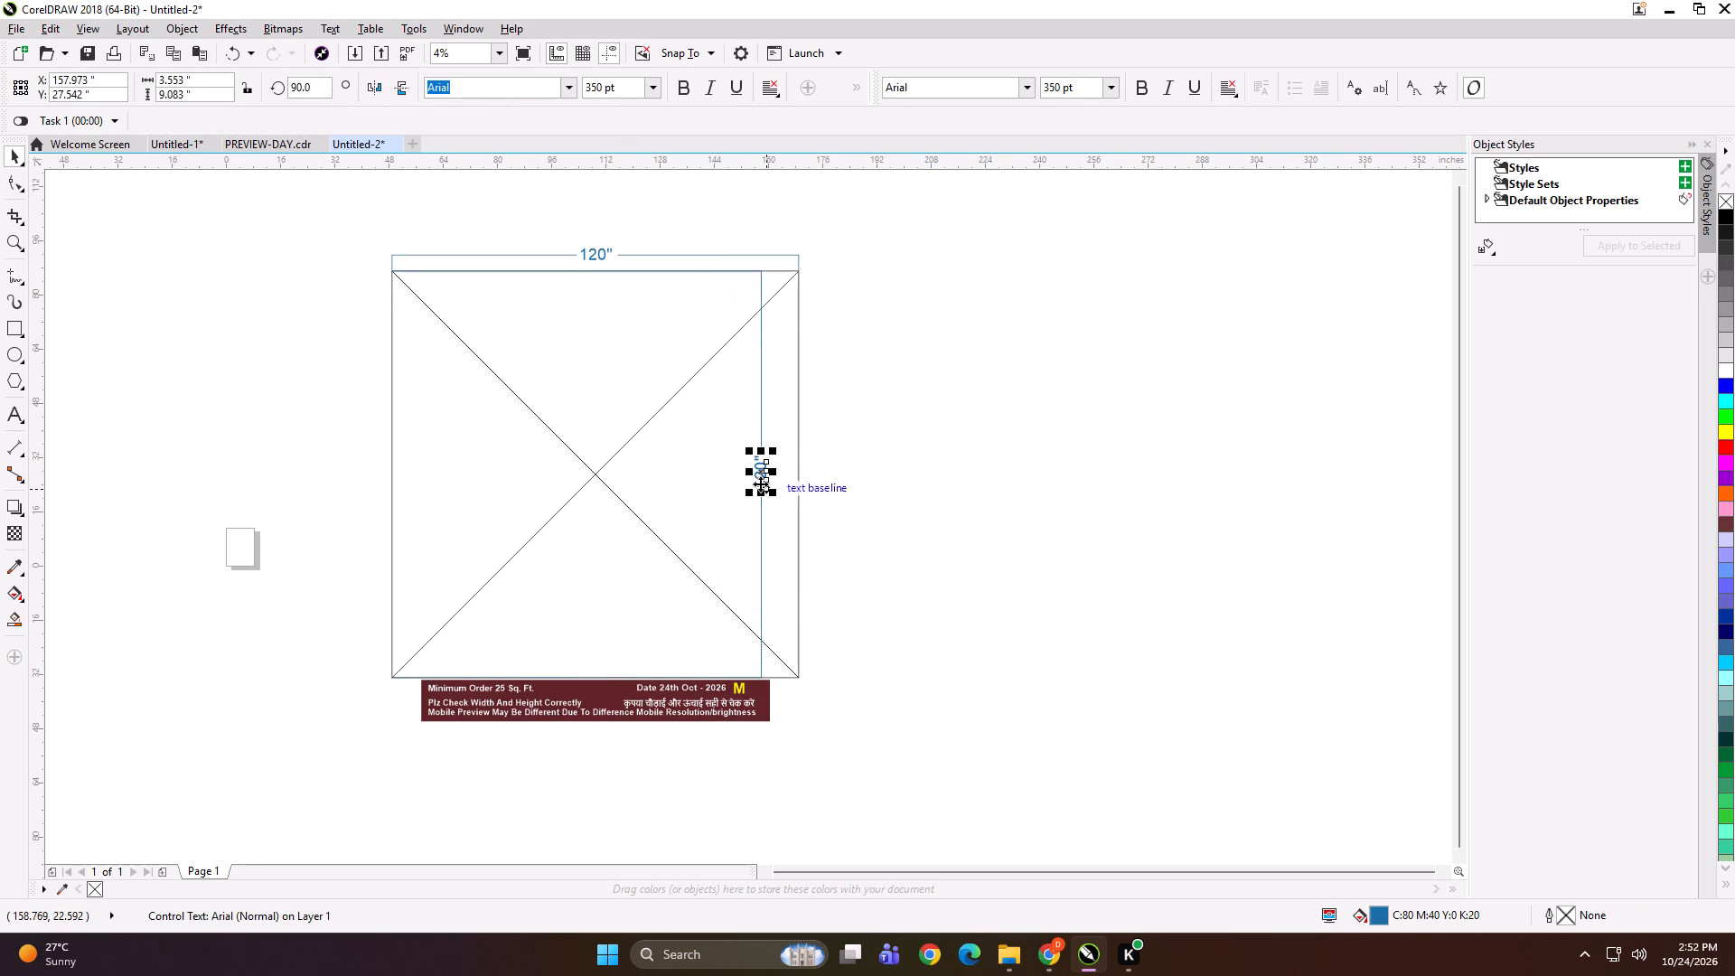
{"action": "left_click_drag", "start_coordinate": [746, 473], "coordinate": [856, 492], "text": "alt"}
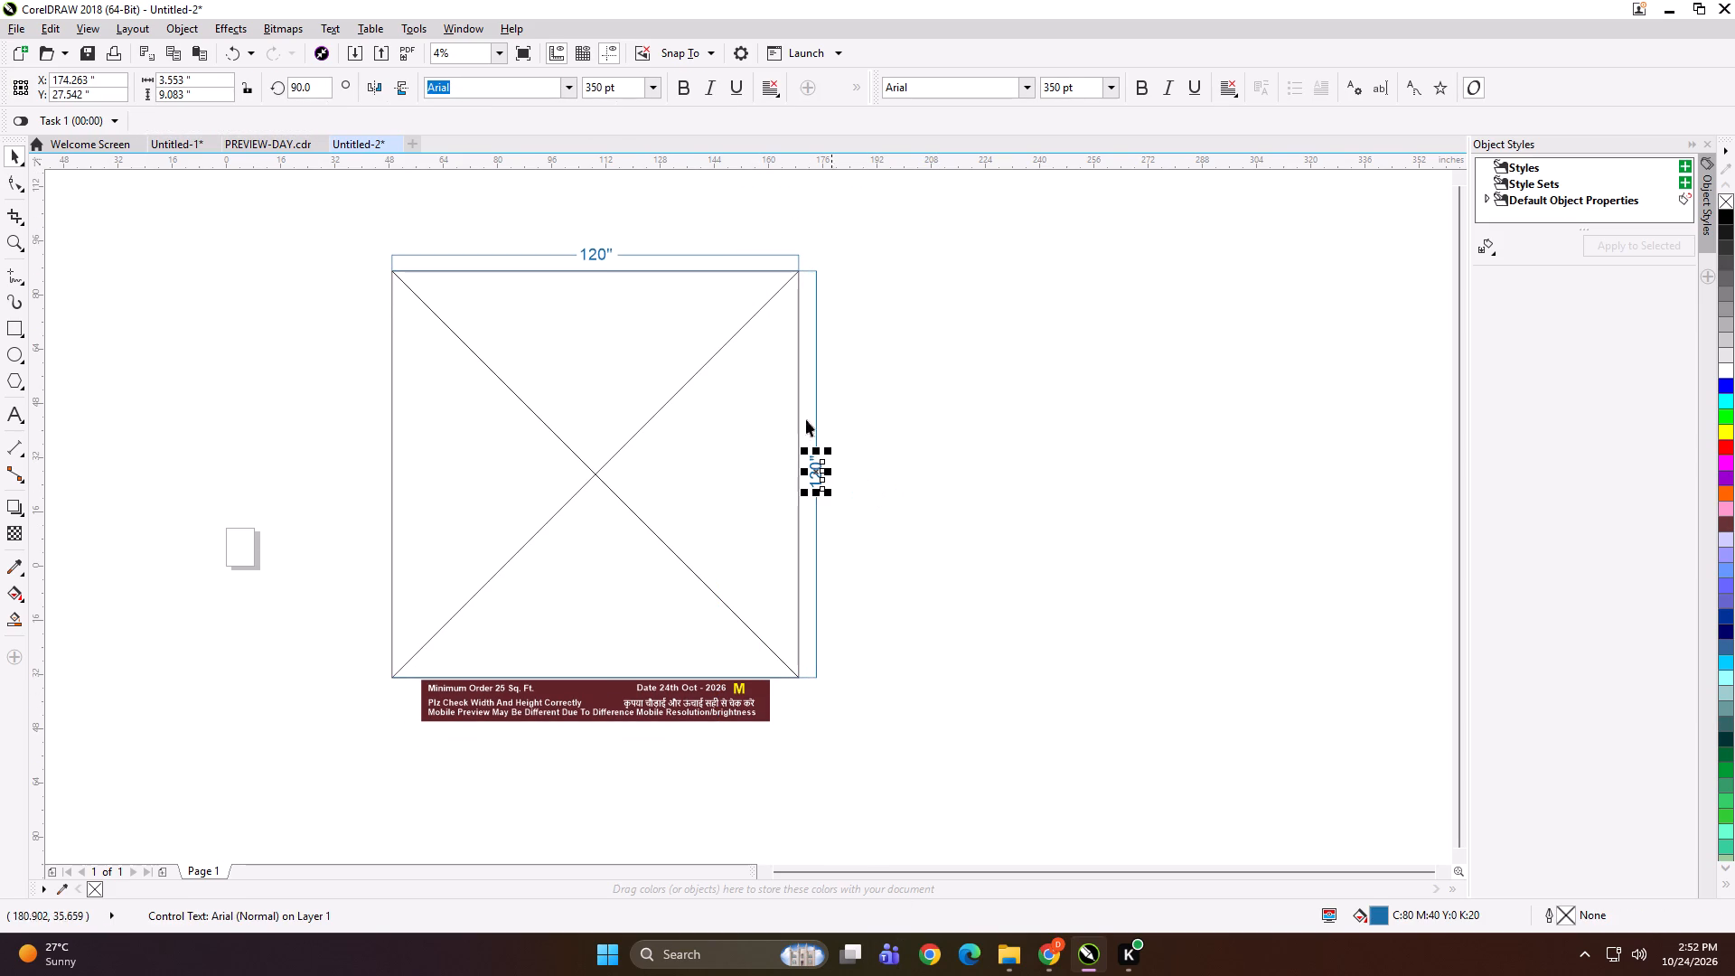
{"action": "left_click", "coordinate": [558, 211], "text": "alt"}
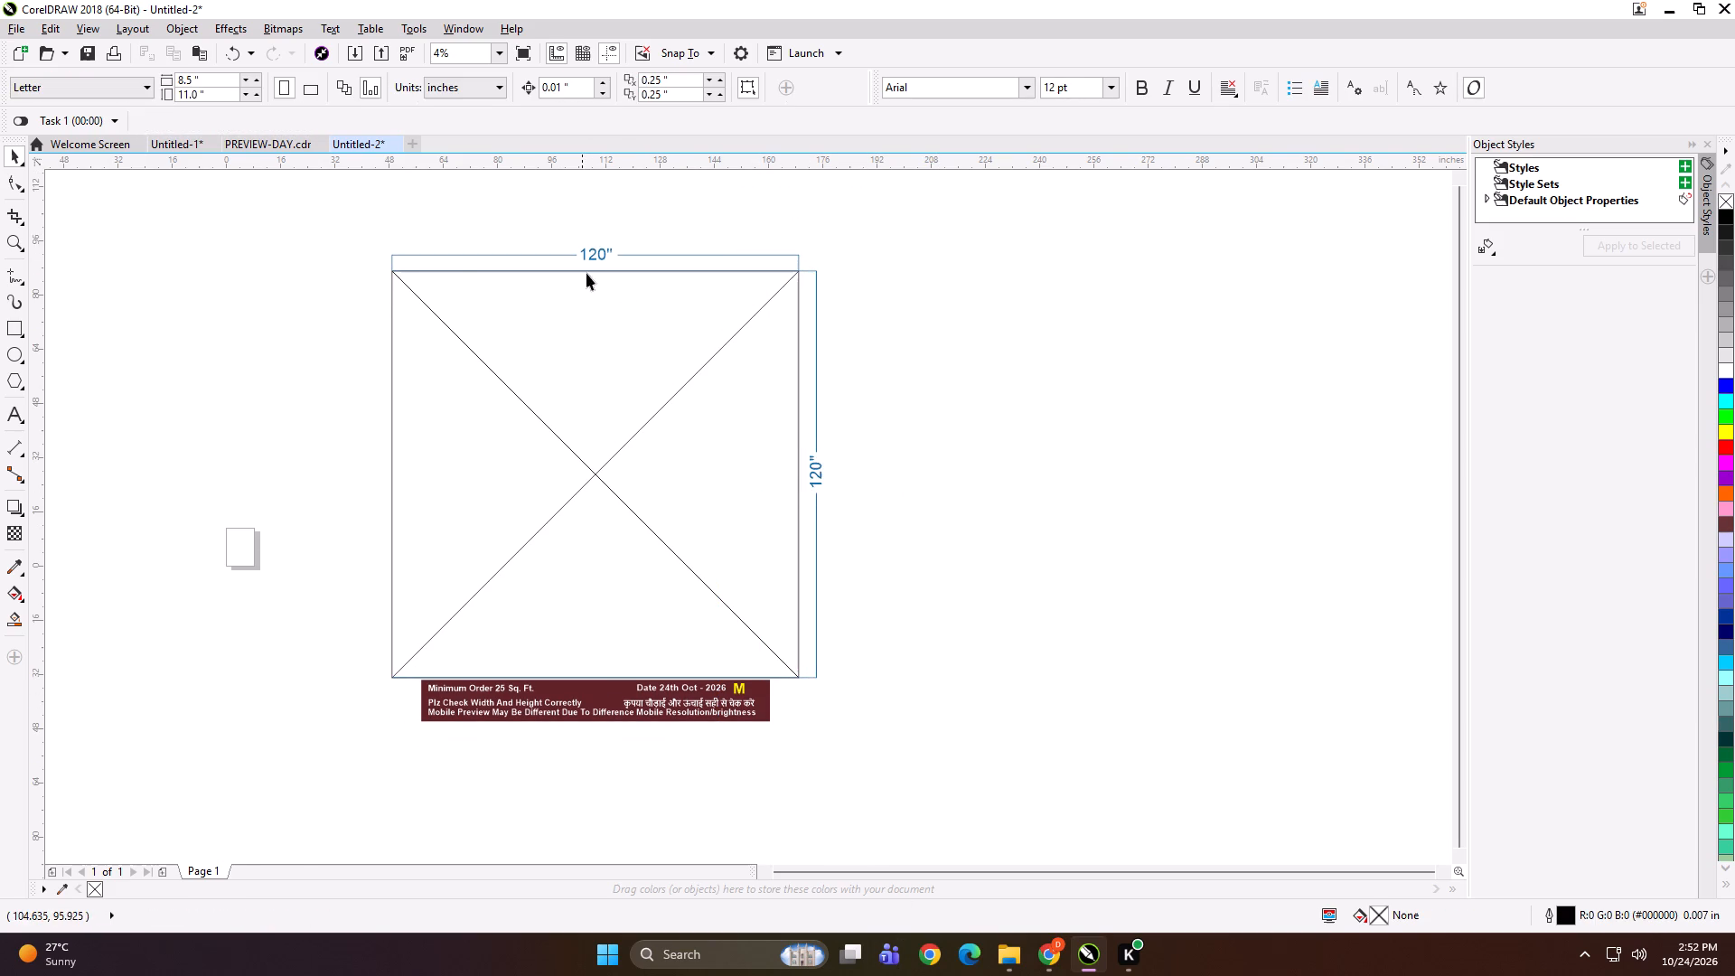
{"action": "left_click_drag", "start_coordinate": [304, 211], "coordinate": [1081, 396], "text": "alt"}
{"action": "left_click", "coordinate": [1066, 399], "text": "alt"}
Resize the grouped maroon footer strip beneath the enlarged frame.
{"action": "middle_click_drag", "start_coordinate": [727, 450], "coordinate": [1003, 468], "text": "alt"}
{"action": "left_click", "coordinate": [932, 713], "text": "alt"}
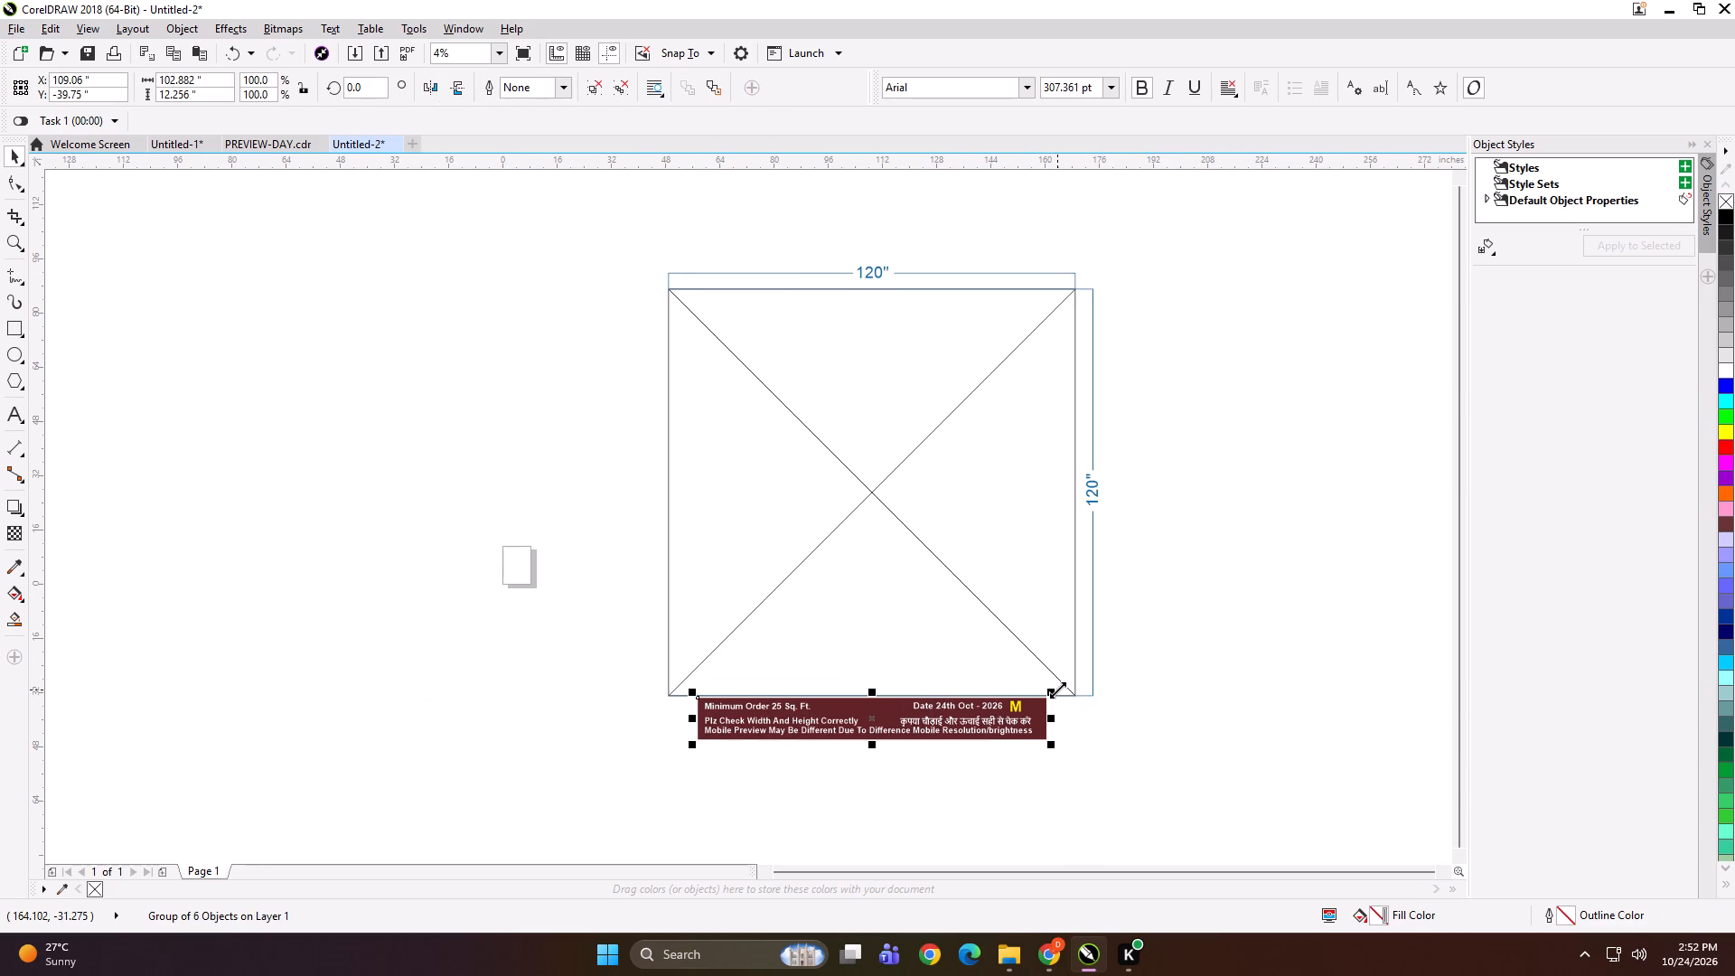
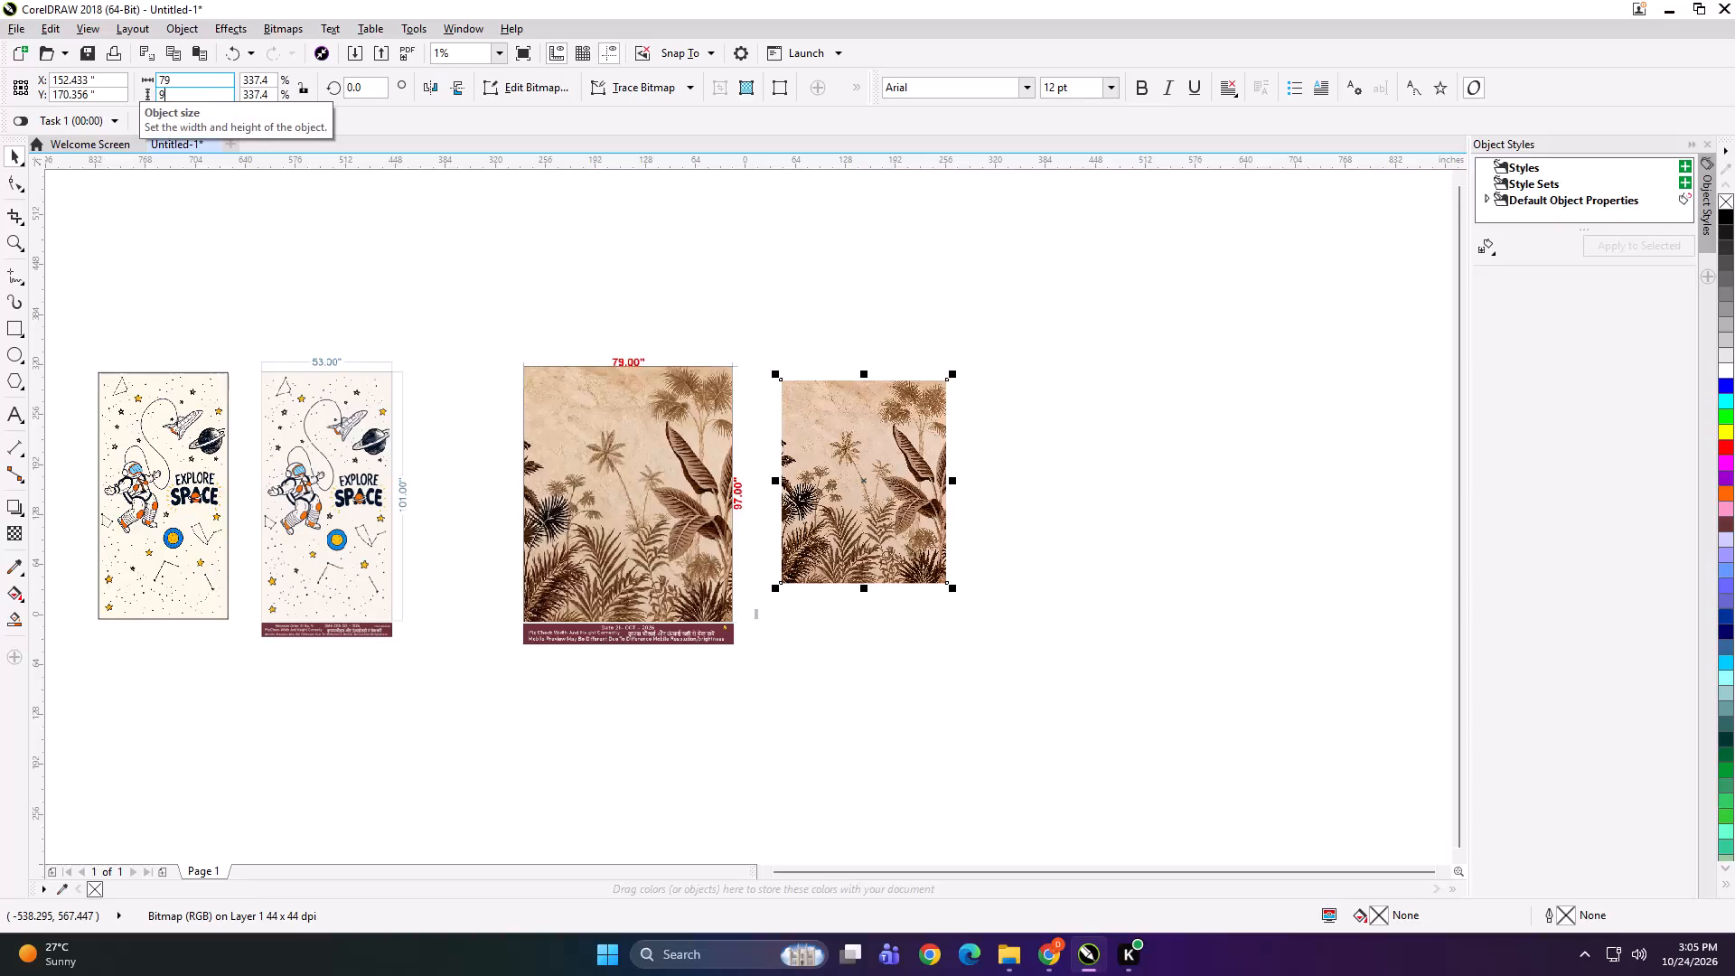
Resize the palm mural bitmap to 79" wide by 97" high.
{"action": "type", "text": "7"}
{"action": "key", "text": "Return"}
Scale the palm mural preview group down to about 124" by 154" and place it closer to the separate palm bitmap.
{"action": "left_click", "coordinate": [635, 482]}
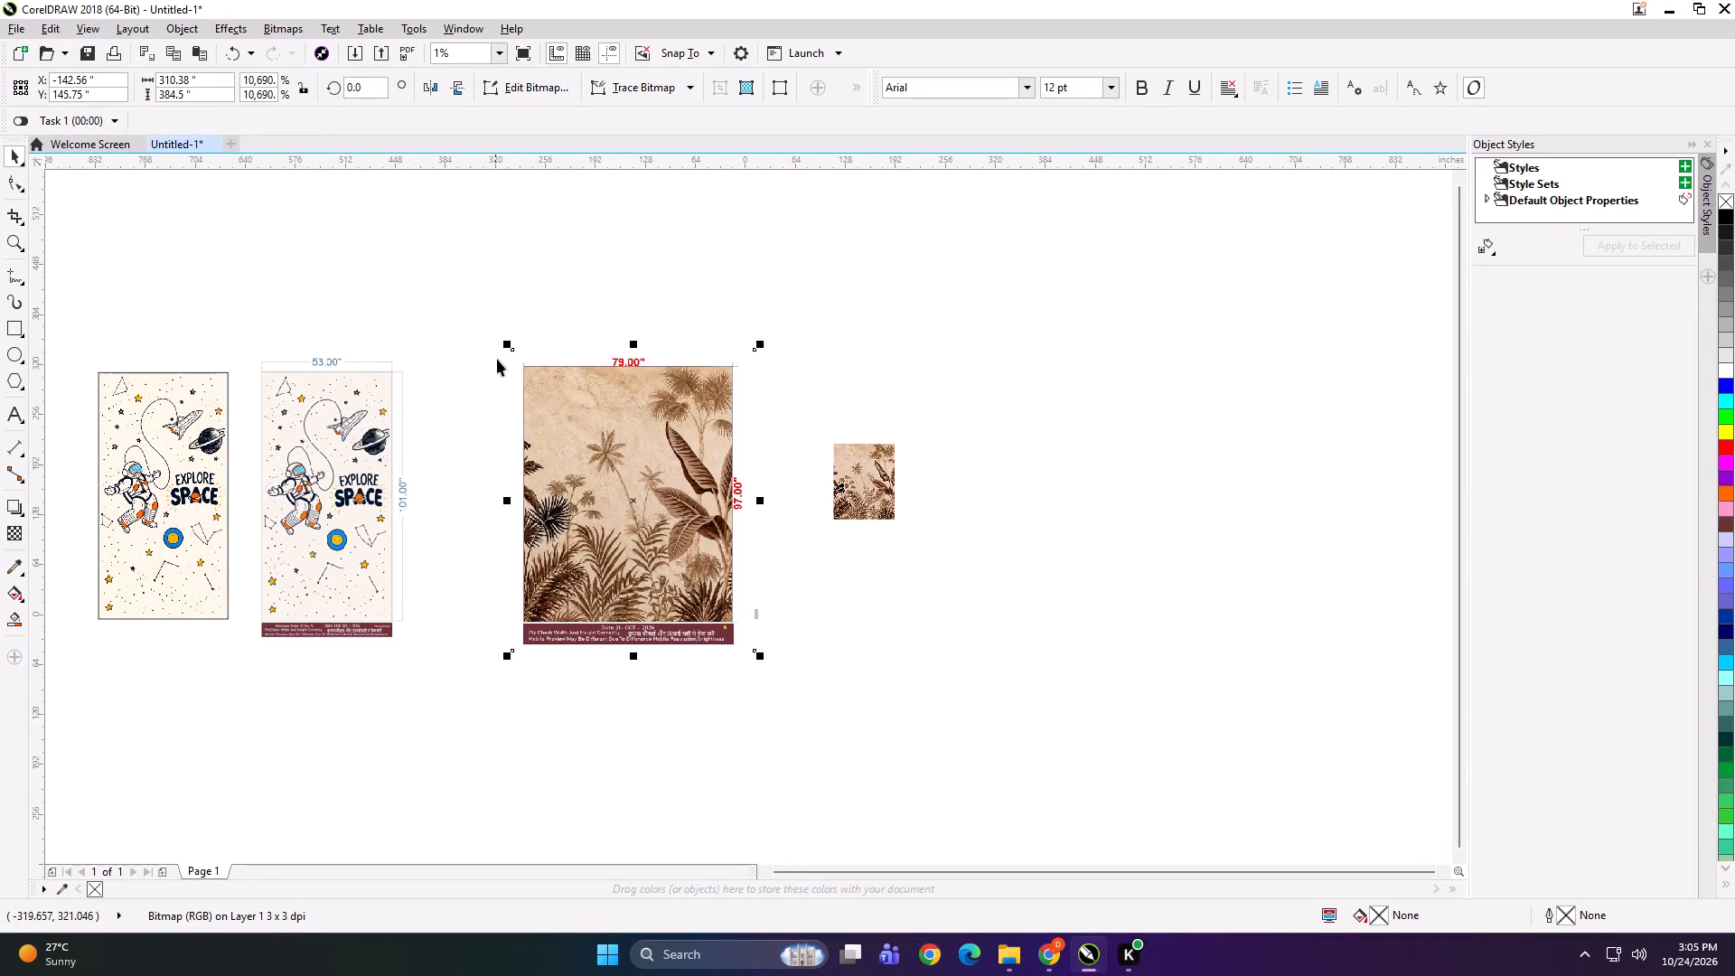
{"action": "left_click_drag", "start_coordinate": [510, 345], "coordinate": [571, 436], "text": "shift"}
{"action": "left_click_drag", "start_coordinate": [618, 466], "coordinate": [748, 454]}
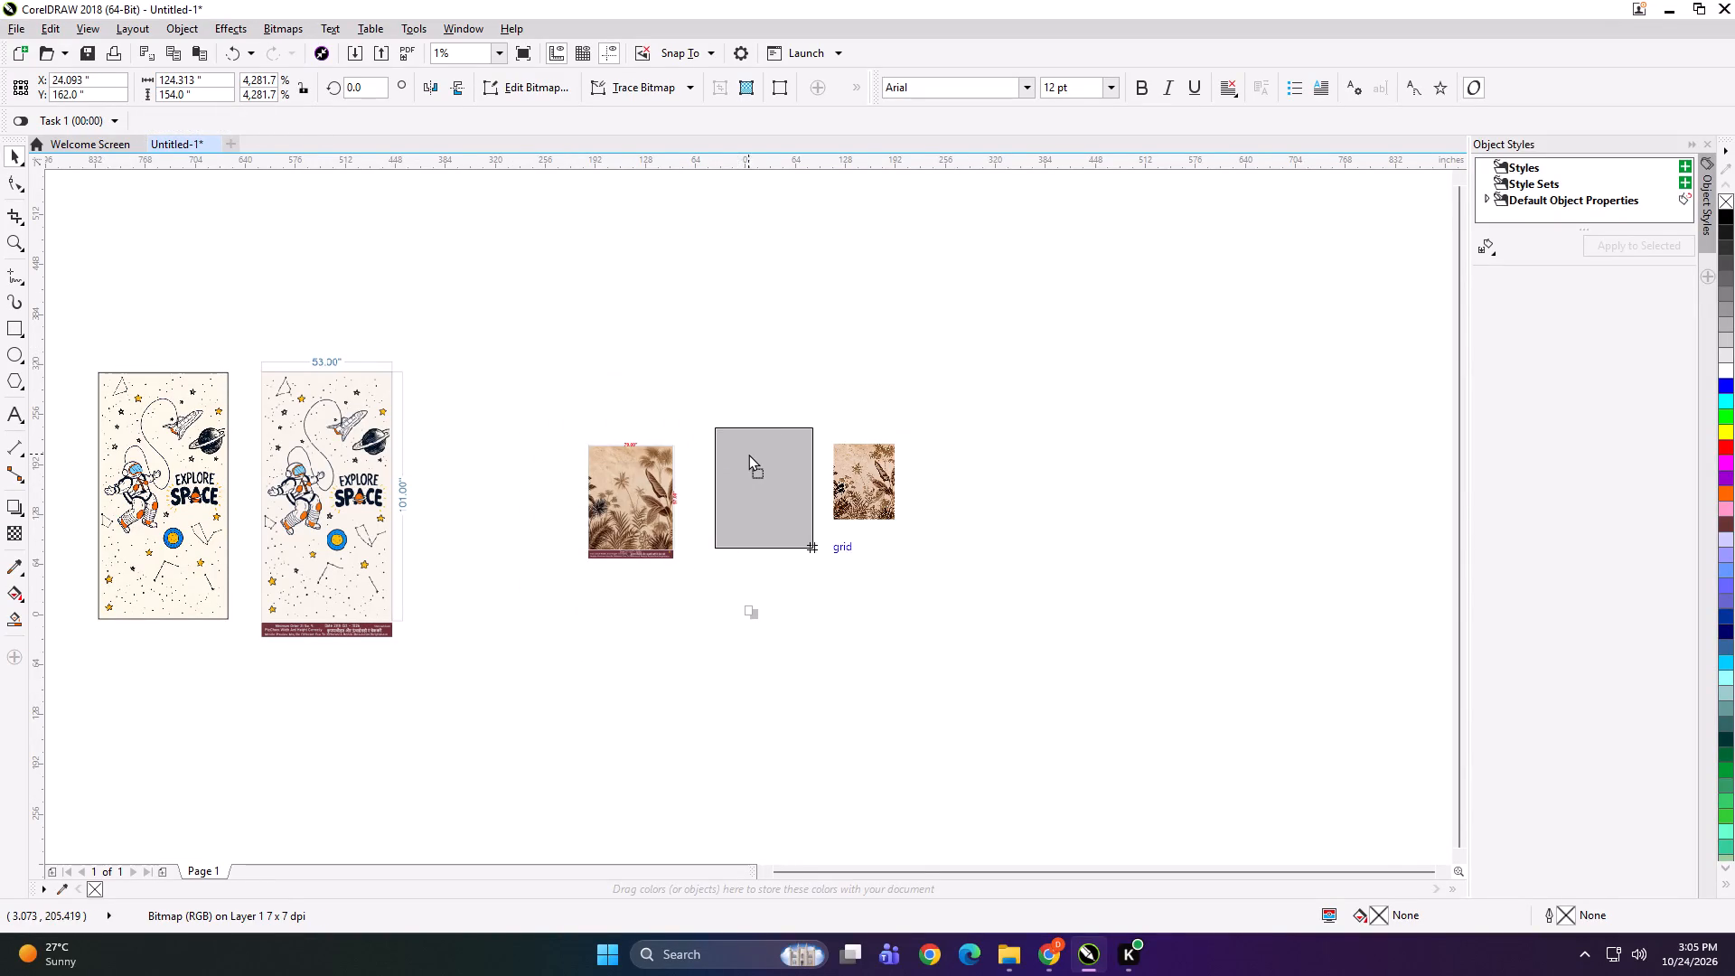
{"action": "left_click_drag", "start_coordinate": [748, 454], "coordinate": [752, 449]}
Create a rectangle over the separate 79" by 97" palm bitmap, set its width to 41", and align it to the bitmap's left edge.
{"action": "scroll", "coordinate": [839, 477], "scroll_direction": "up", "scroll_amount": 1}
{"action": "scroll", "coordinate": [579, 439], "scroll_direction": "down", "scroll_amount": 1}
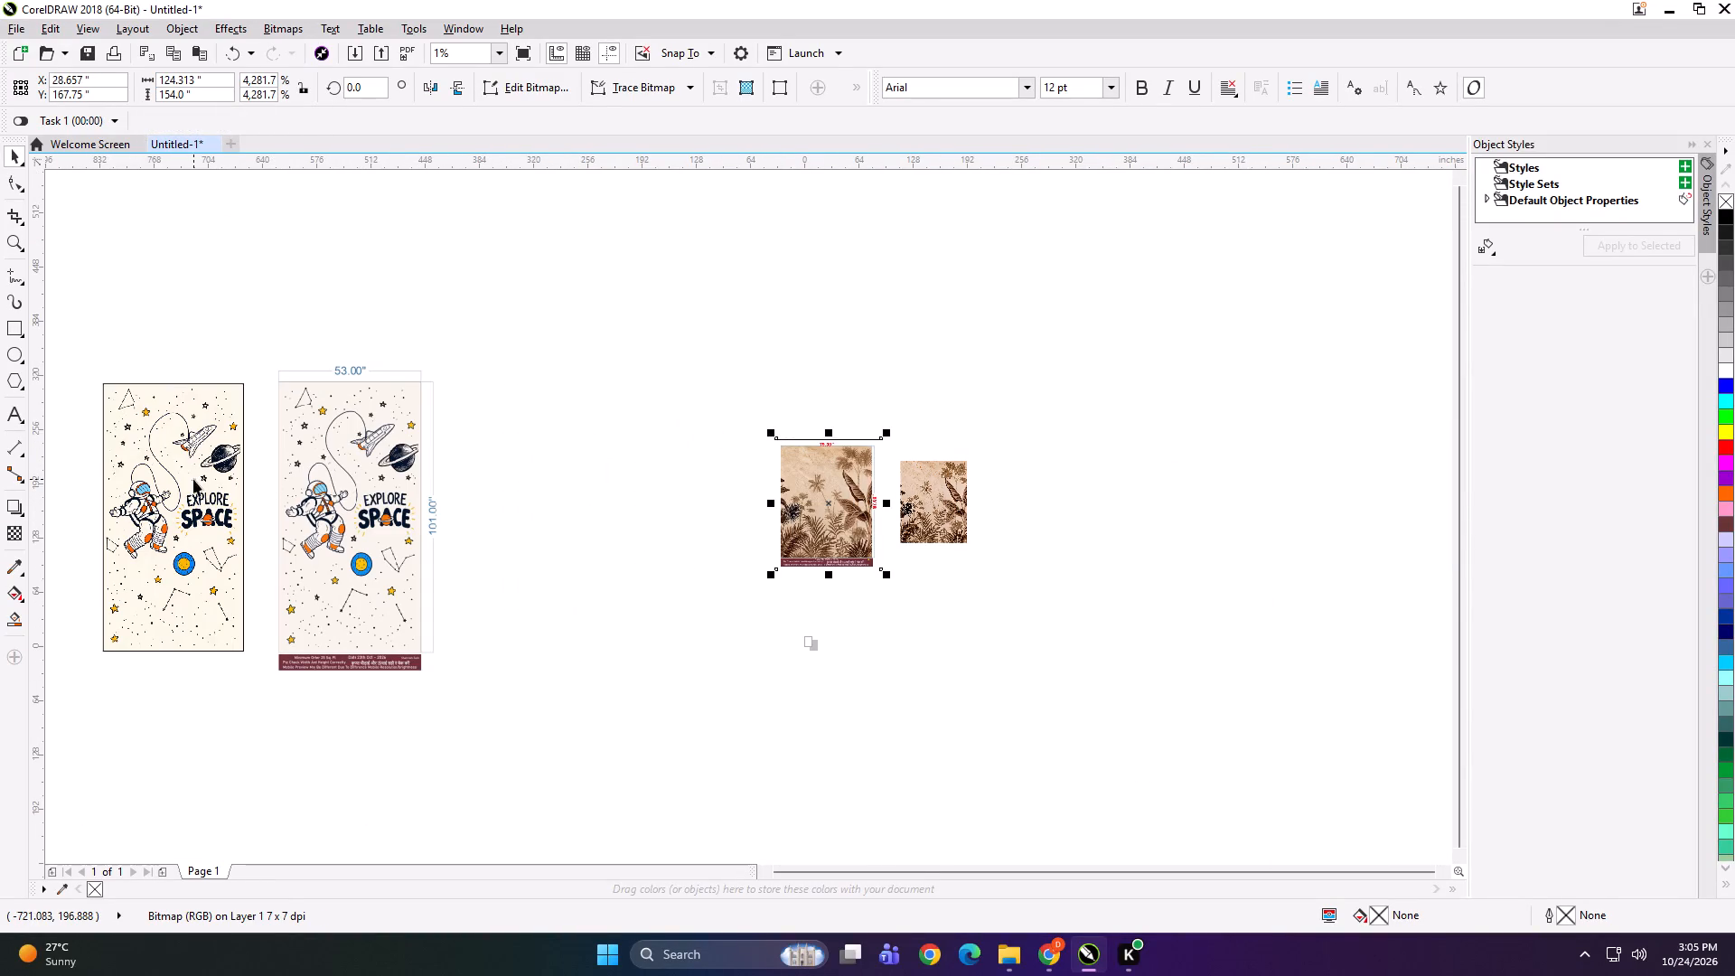
{"action": "left_click", "coordinate": [193, 479]}
{"action": "scroll", "coordinate": [962, 503], "scroll_direction": "up", "scroll_amount": 1}
{"action": "left_click", "coordinate": [1045, 479]}
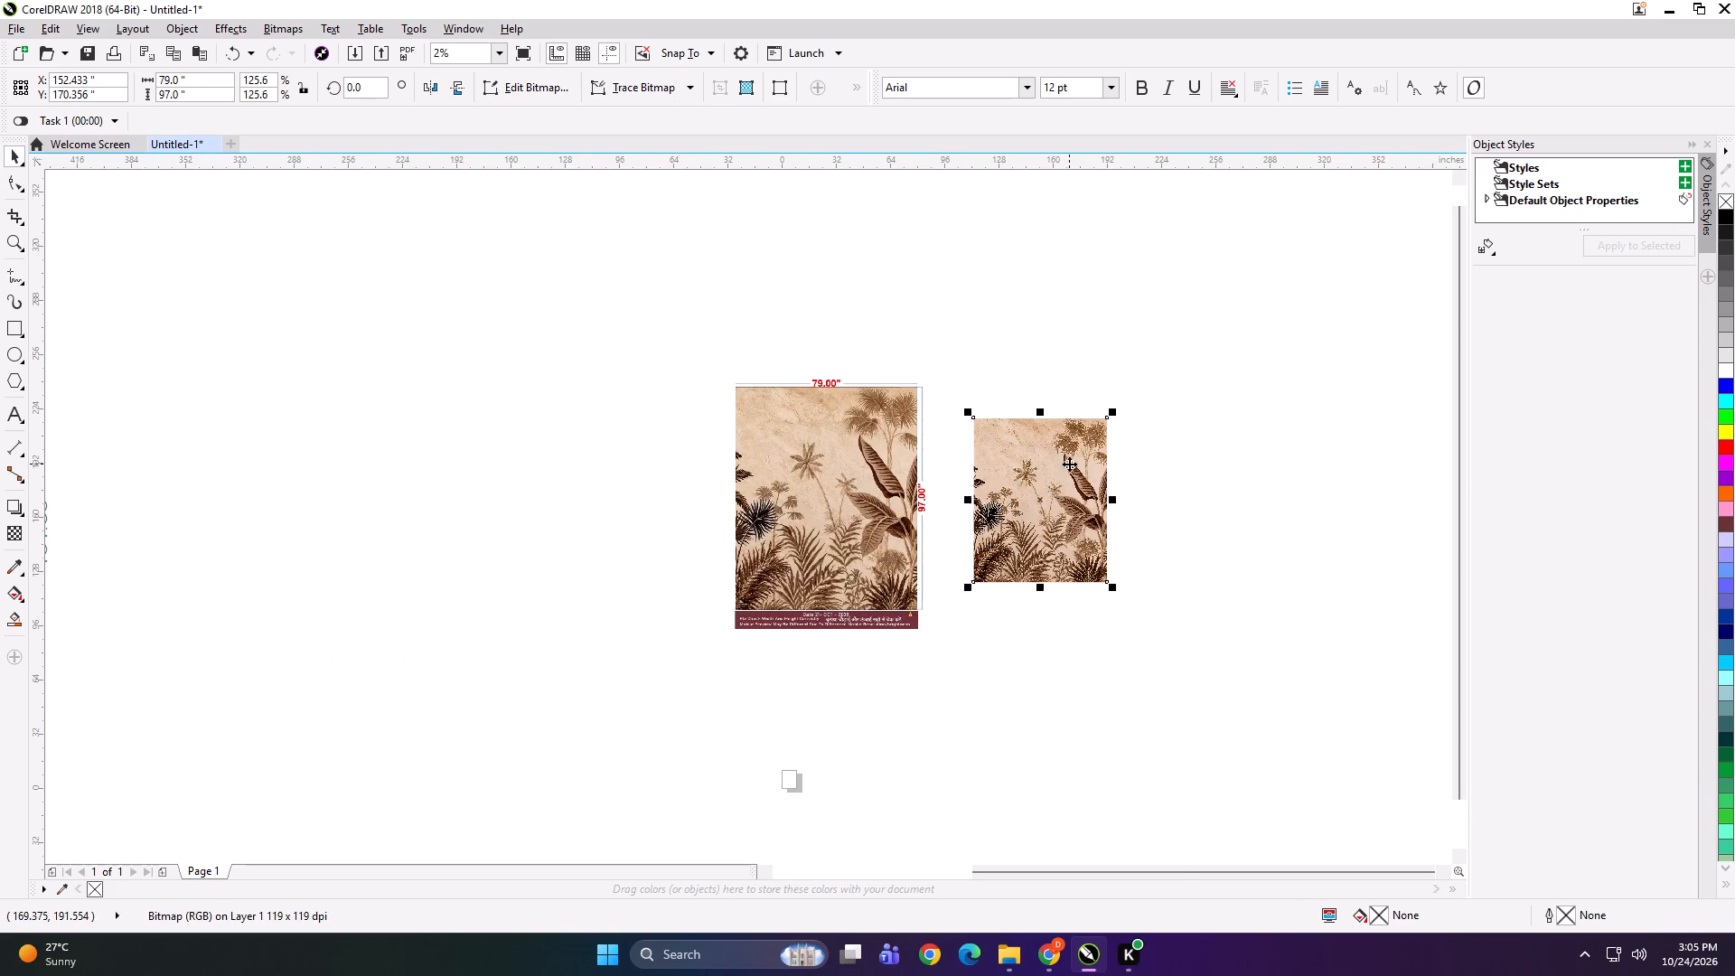
{"action": "scroll", "coordinate": [1069, 464], "scroll_direction": "up", "scroll_amount": 1}
{"action": "double_click", "coordinate": [14, 321], "text": "shift"}
{"action": "key", "text": "shift+space"}
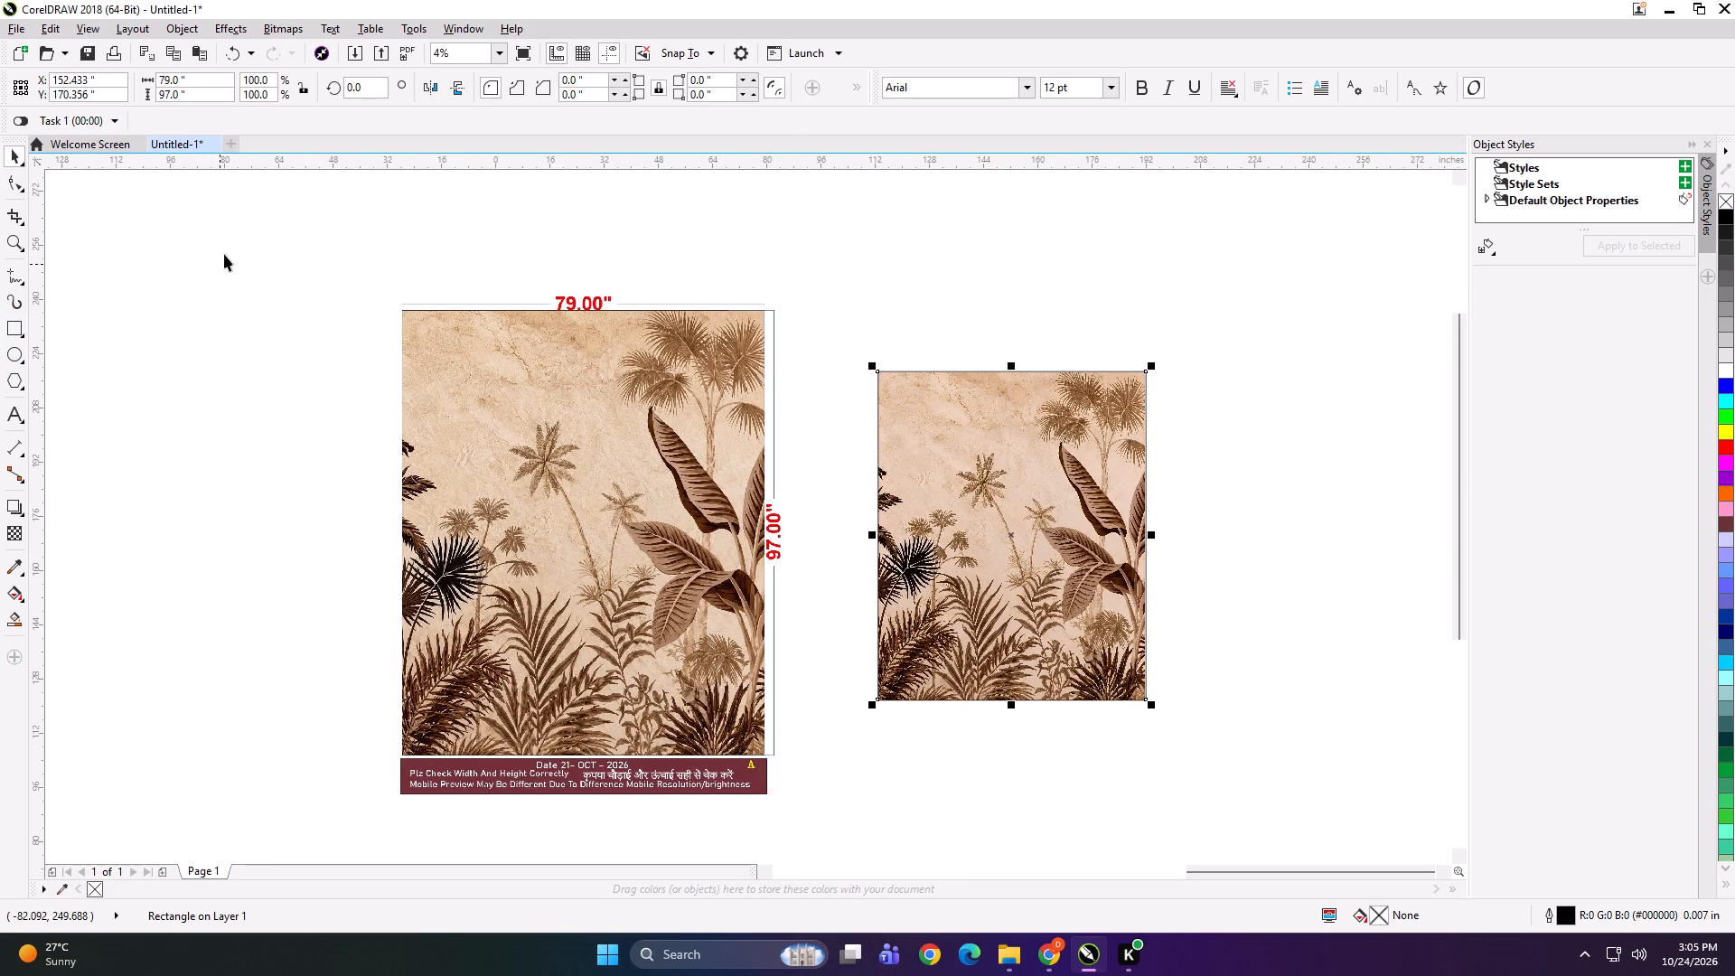
{"action": "left_click", "coordinate": [202, 82]}
{"action": "key", "text": "ctrl+a"}
{"action": "type", "text": "41"}
{"action": "key", "text": "Return"}
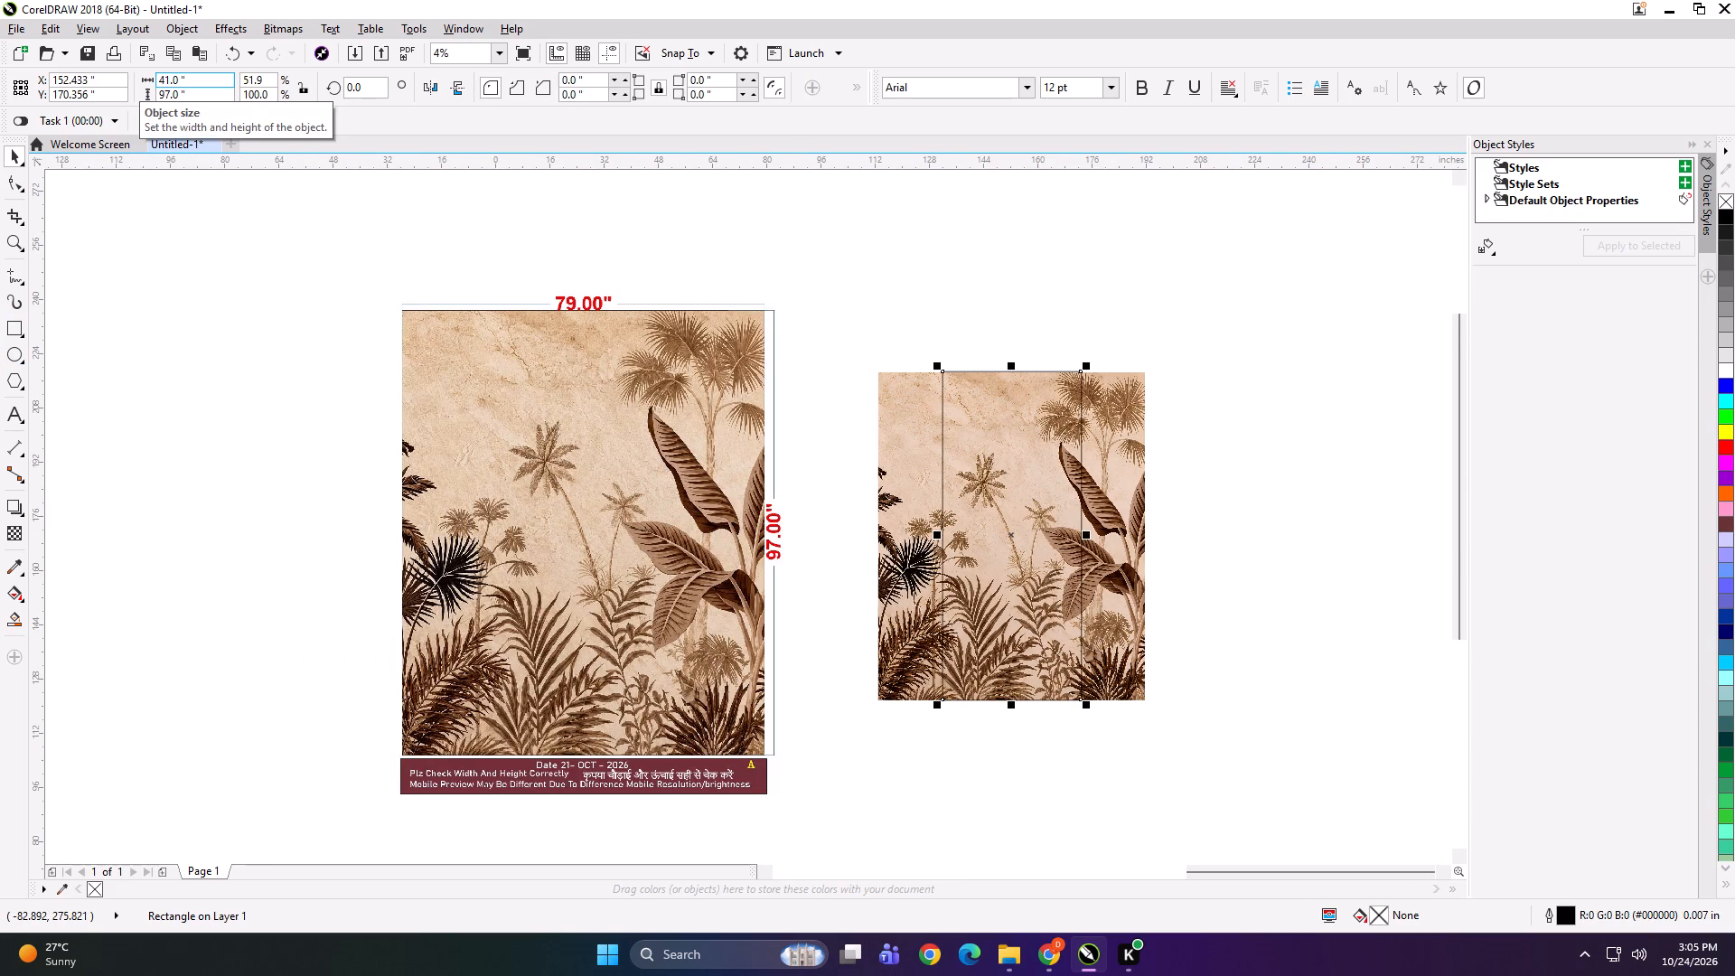
{"action": "left_click", "coordinate": [920, 469], "text": "shift"}
{"action": "key", "text": "l"}
{"action": "left_click", "coordinate": [952, 305]}
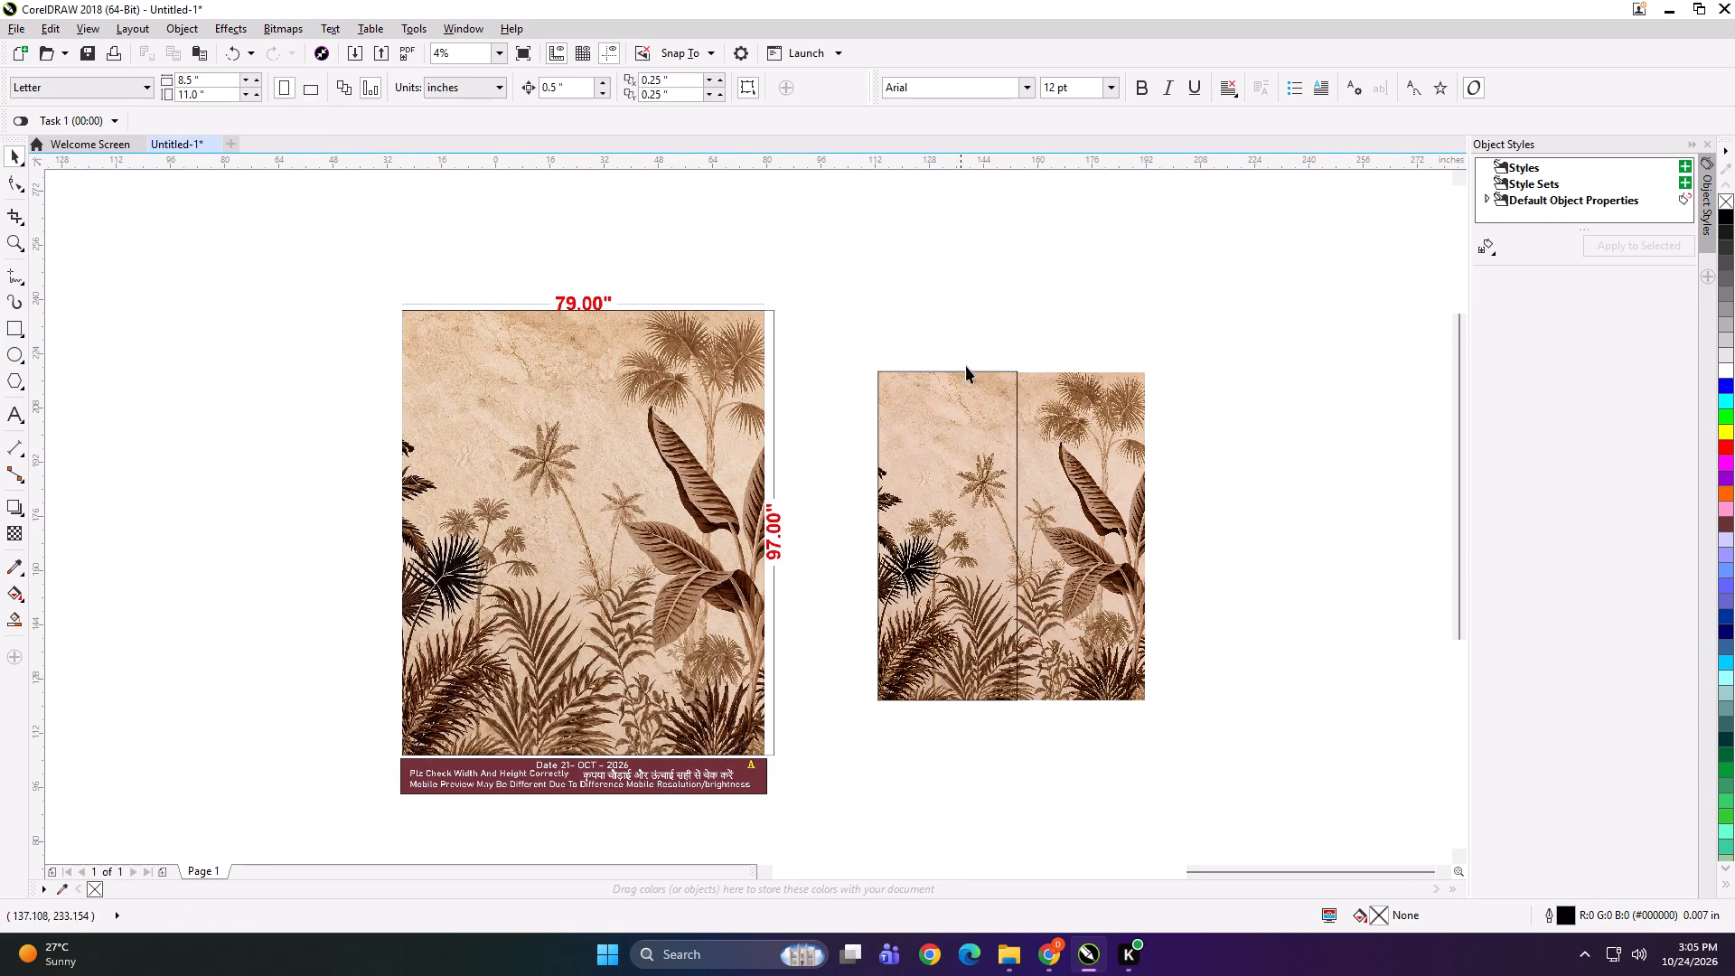
Mirror a copy of the 41" rectangle over the rest of the palm bitmap and narrow it to about 38.5" to fit the outer edge.
{"action": "left_click", "coordinate": [989, 470]}
{"action": "left_click_drag", "start_coordinate": [870, 537], "coordinate": [1189, 514]}
{"action": "right_click", "coordinate": [1186, 514], "text": "ctrl"}
{"action": "scroll", "coordinate": [1153, 523], "scroll_direction": "up", "scroll_amount": 1}
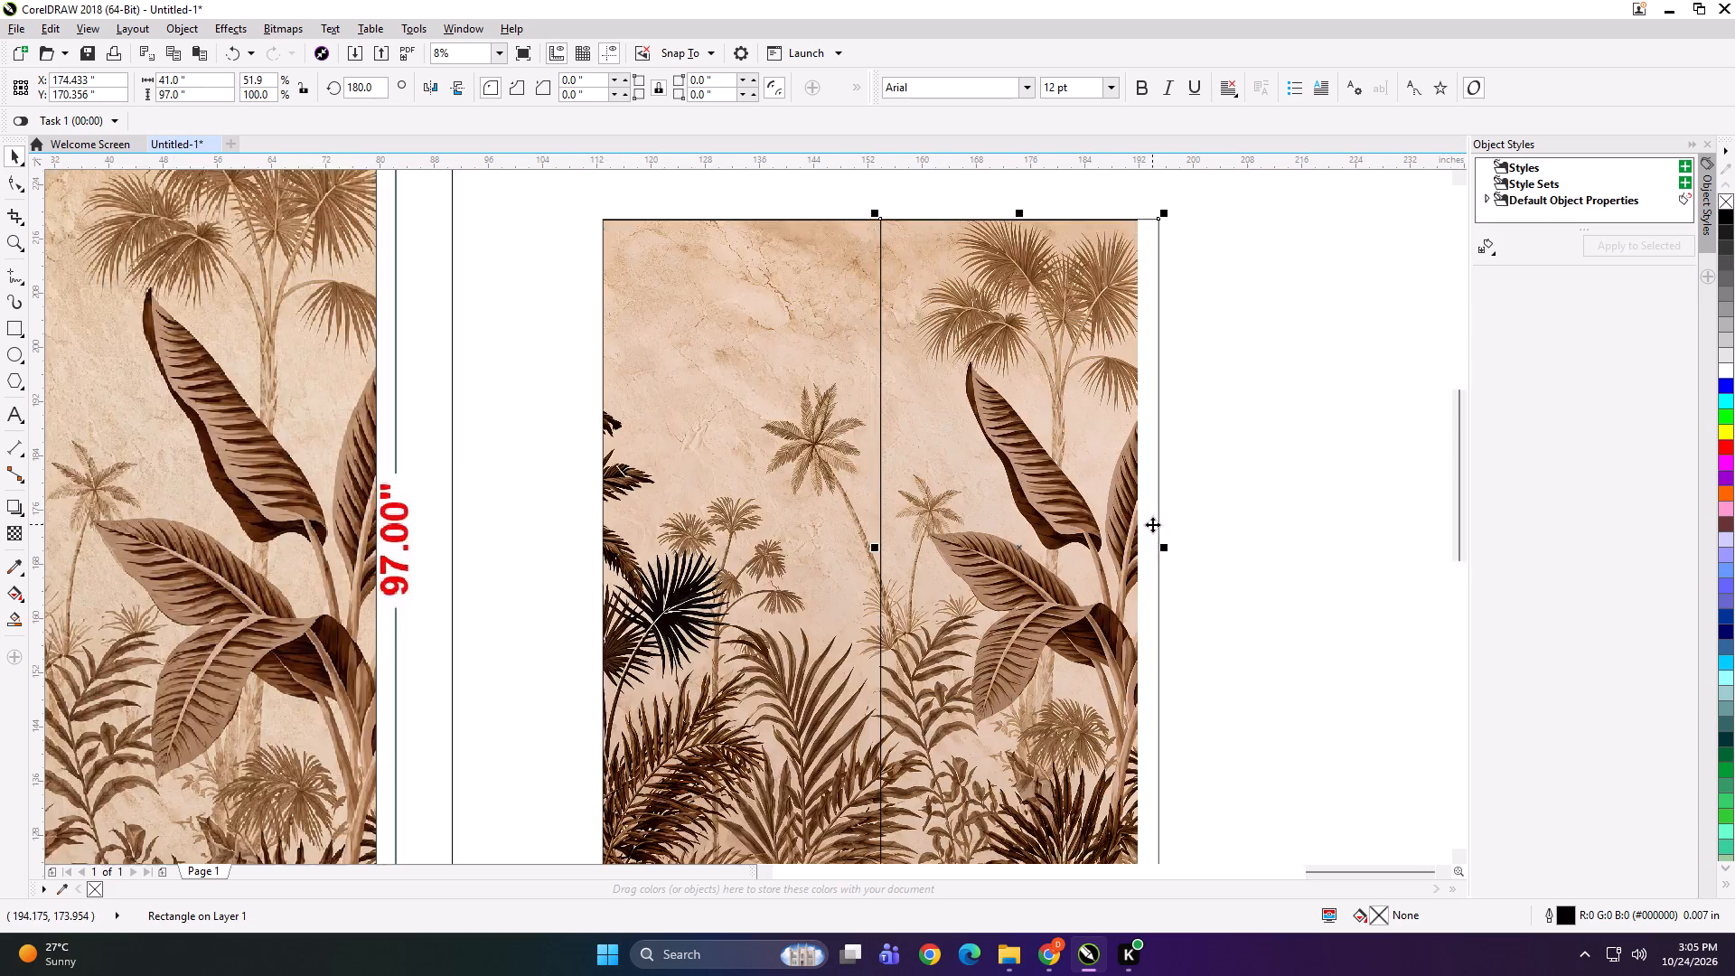
{"action": "scroll", "coordinate": [1152, 524], "scroll_direction": "up", "scroll_amount": 1}
{"action": "key", "text": "Left"}
{"action": "left_click_drag", "start_coordinate": [1168, 570], "coordinate": [1135, 570]}
{"action": "scroll", "coordinate": [1128, 506], "scroll_direction": "down", "scroll_amount": 3}
Group the two rectangles, PowerClip the palm bitmap into them, and ungroup the result into two separate panels.
{"action": "left_click", "coordinate": [1014, 502], "text": "shift"}
{"action": "key", "text": "ctrl+g"}
{"action": "left_click", "coordinate": [1018, 394]}
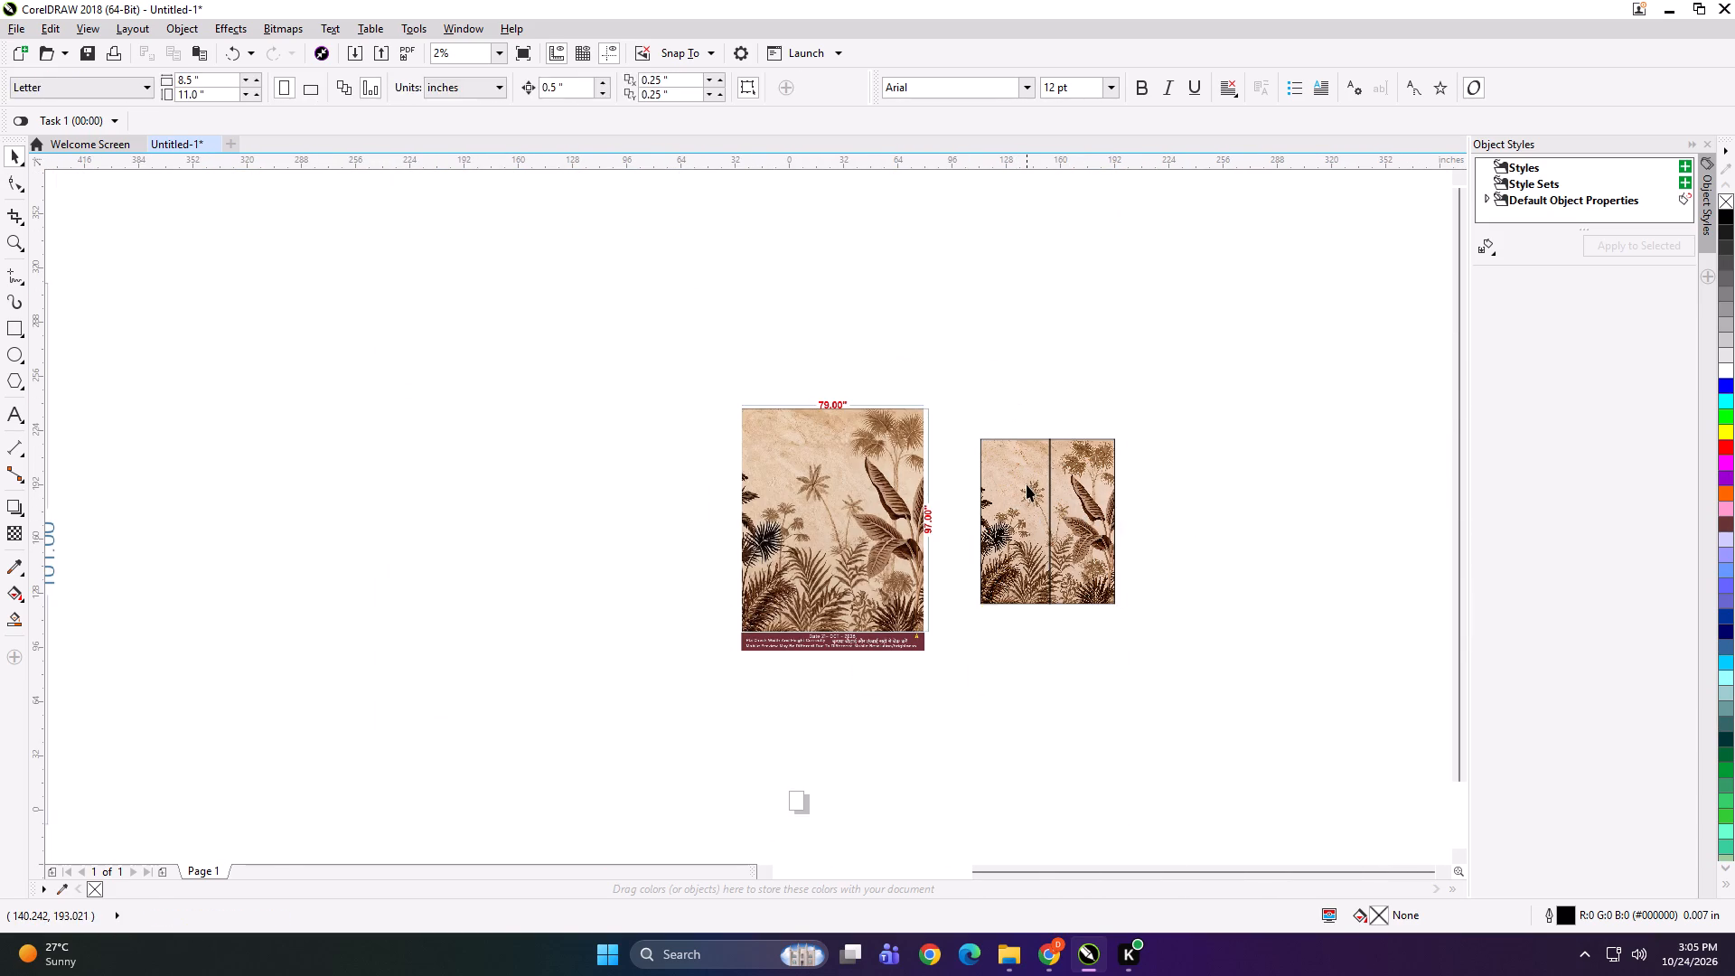
{"action": "left_click", "coordinate": [1027, 484], "text": "alt"}
{"action": "key", "text": "shift+Return"}
{"action": "left_click", "coordinate": [1027, 485]}
{"action": "key", "text": "ctrl+u"}
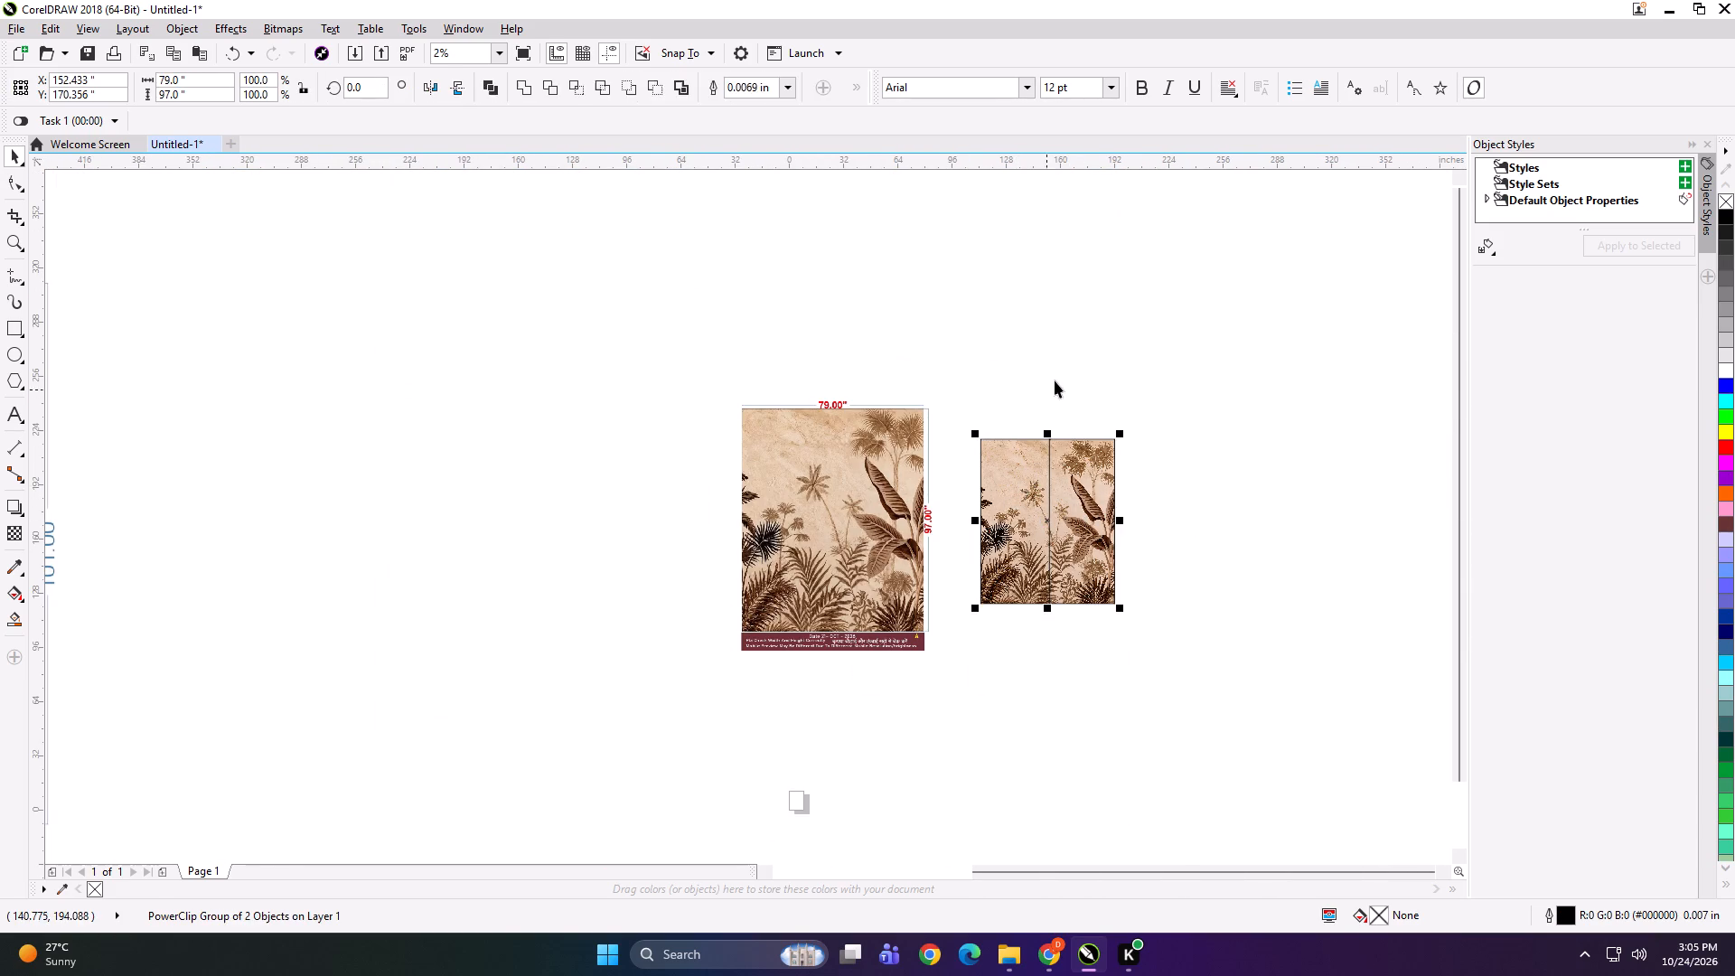
{"action": "left_click", "coordinate": [1055, 380]}
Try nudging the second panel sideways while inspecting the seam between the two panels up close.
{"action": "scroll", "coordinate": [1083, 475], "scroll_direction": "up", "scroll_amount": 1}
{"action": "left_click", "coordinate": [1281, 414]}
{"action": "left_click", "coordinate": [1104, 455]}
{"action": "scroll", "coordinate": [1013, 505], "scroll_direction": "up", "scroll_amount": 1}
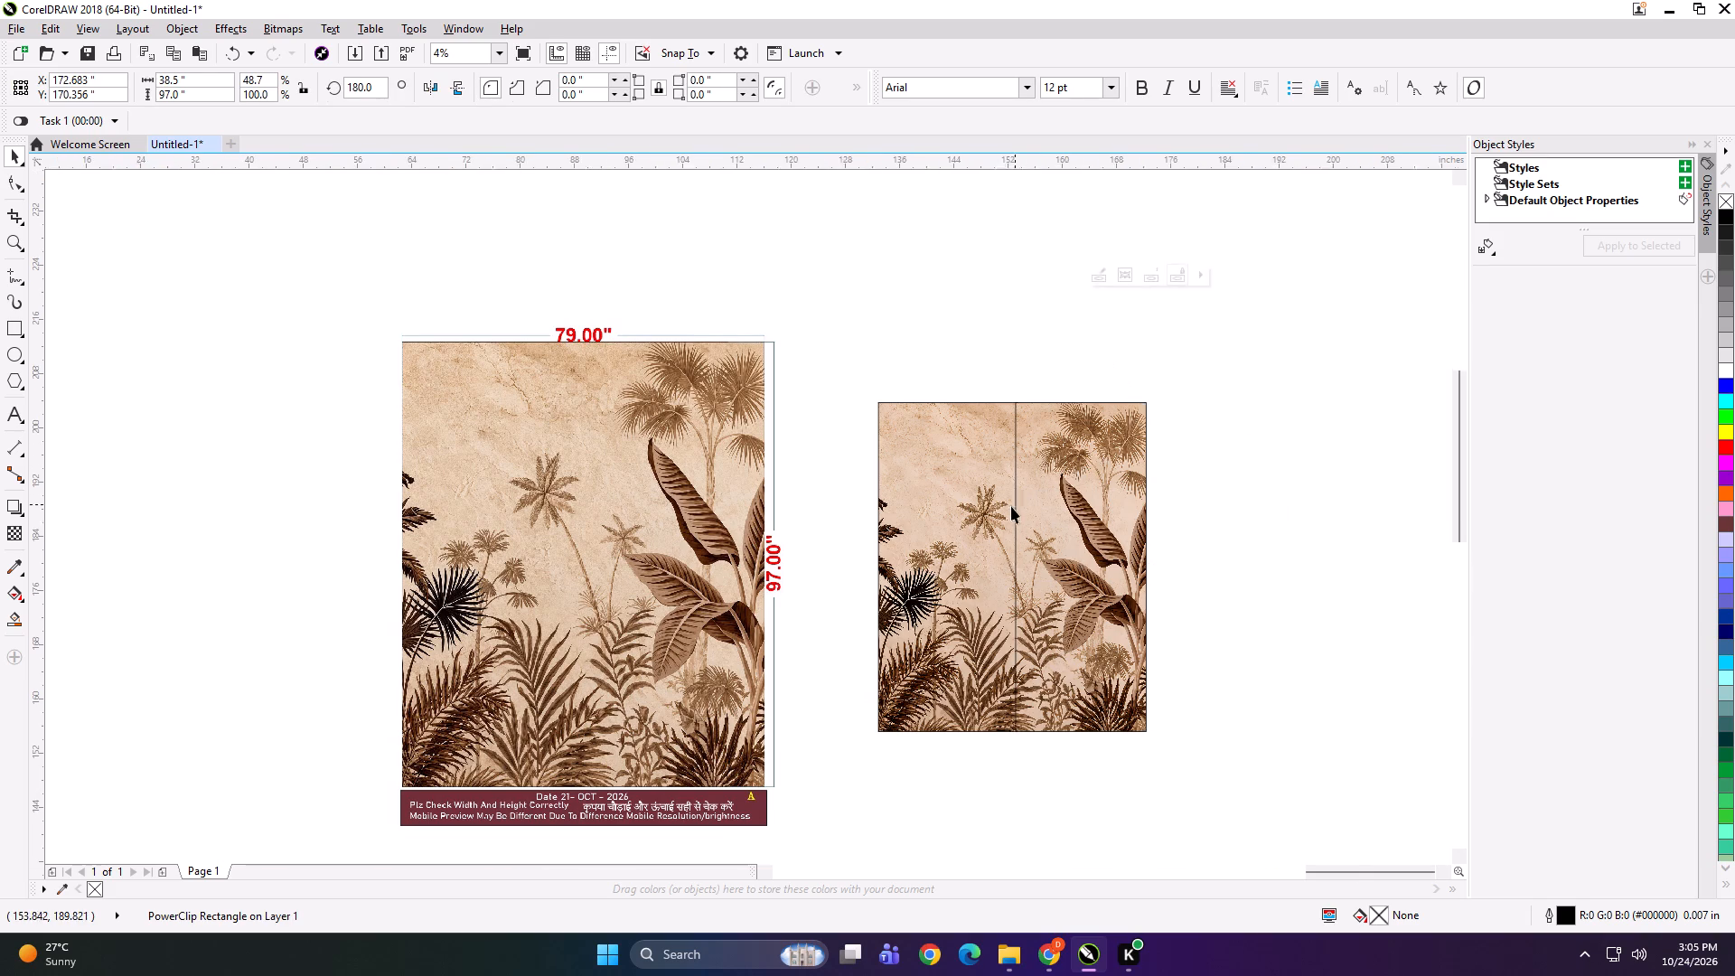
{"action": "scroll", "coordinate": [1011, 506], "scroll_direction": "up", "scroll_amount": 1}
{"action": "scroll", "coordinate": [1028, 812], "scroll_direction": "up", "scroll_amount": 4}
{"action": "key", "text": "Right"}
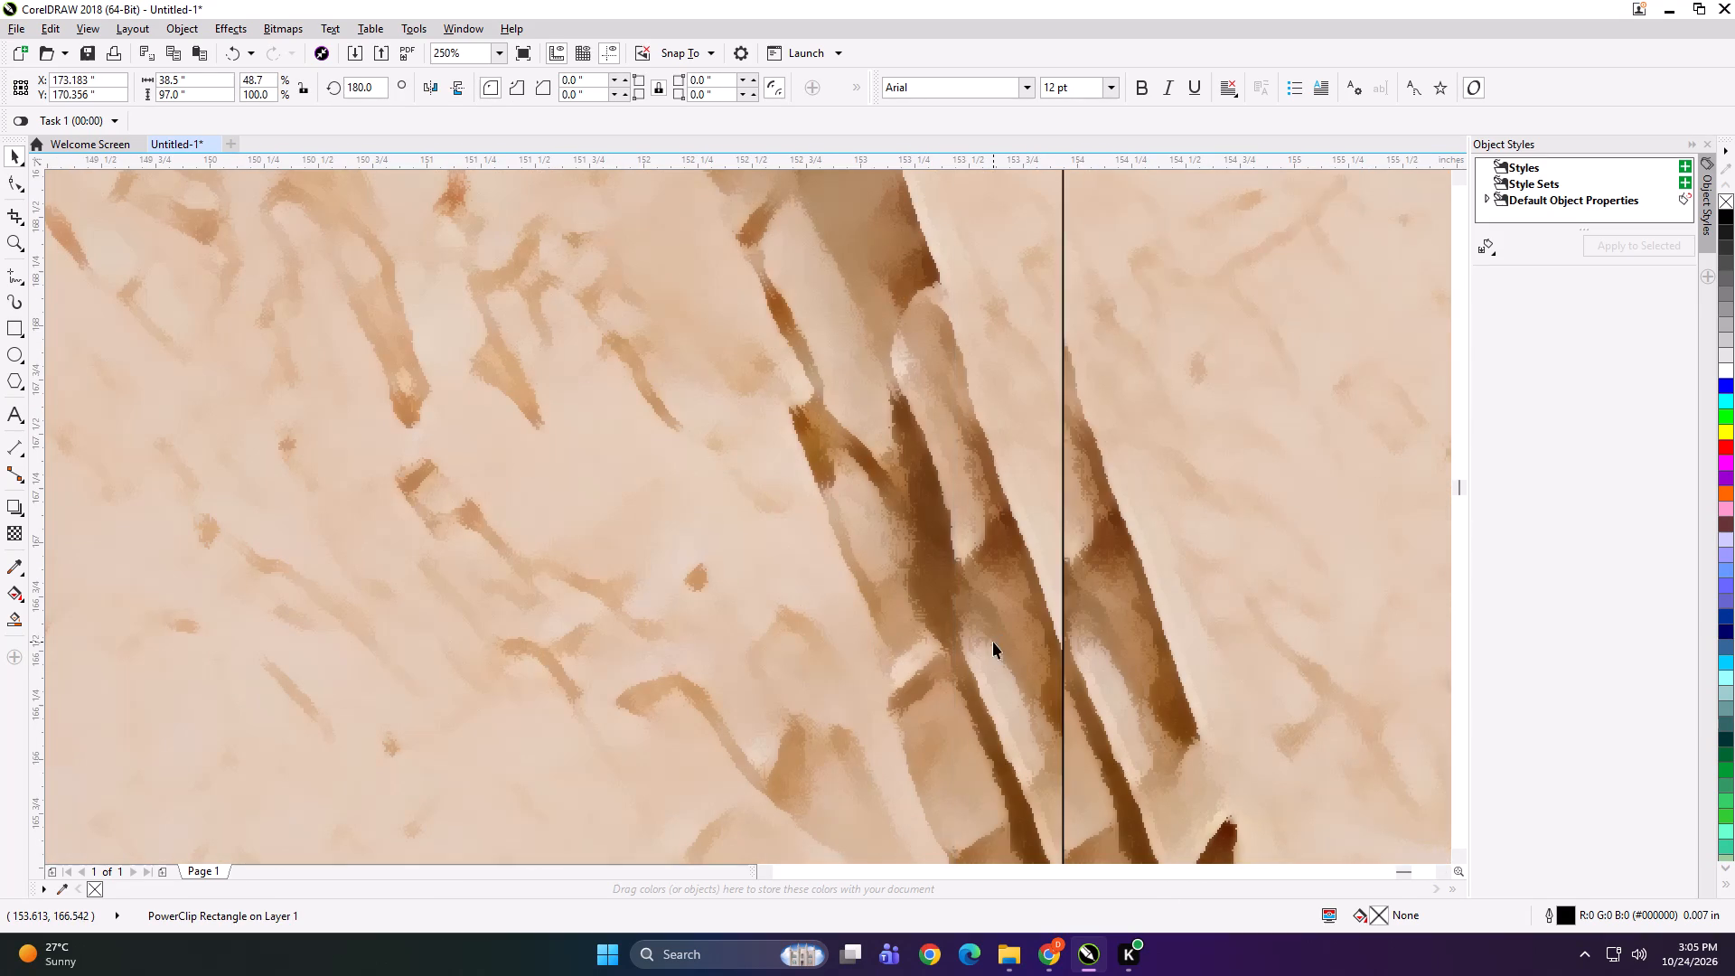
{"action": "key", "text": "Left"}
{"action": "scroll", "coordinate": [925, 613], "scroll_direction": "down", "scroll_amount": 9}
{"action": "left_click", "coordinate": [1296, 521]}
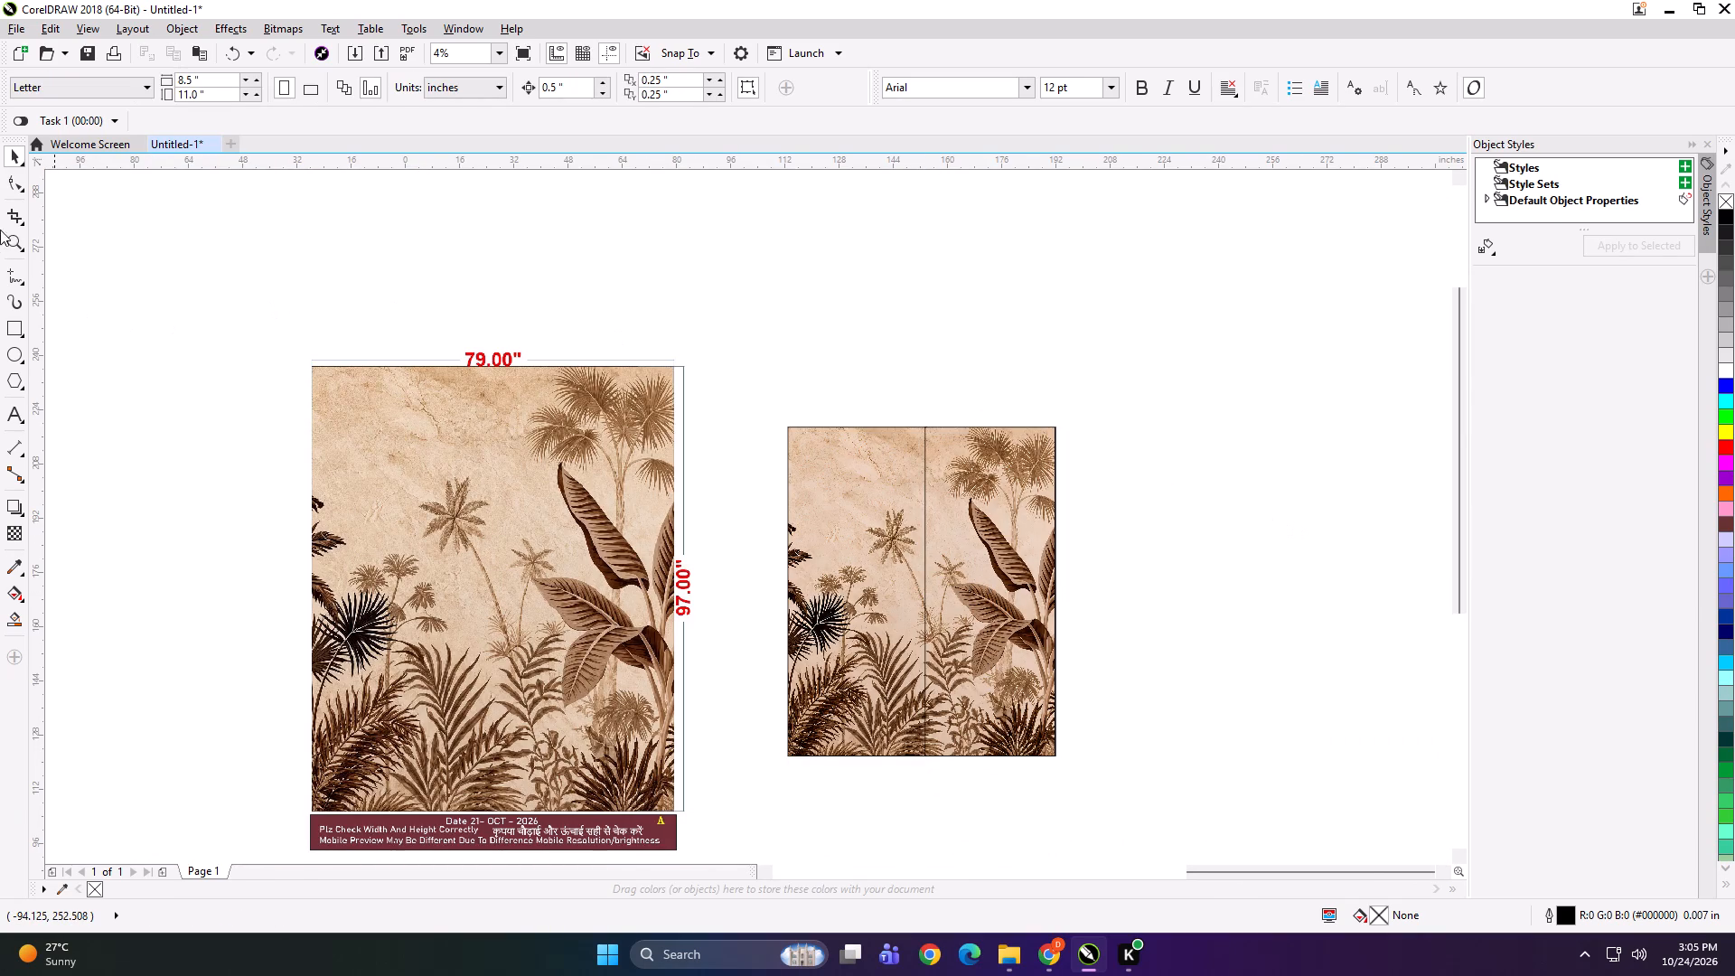
Add the text label "79*97 PANEL 1" at the top edge of the first panel and copy it.
{"action": "left_click", "coordinate": [19, 418]}
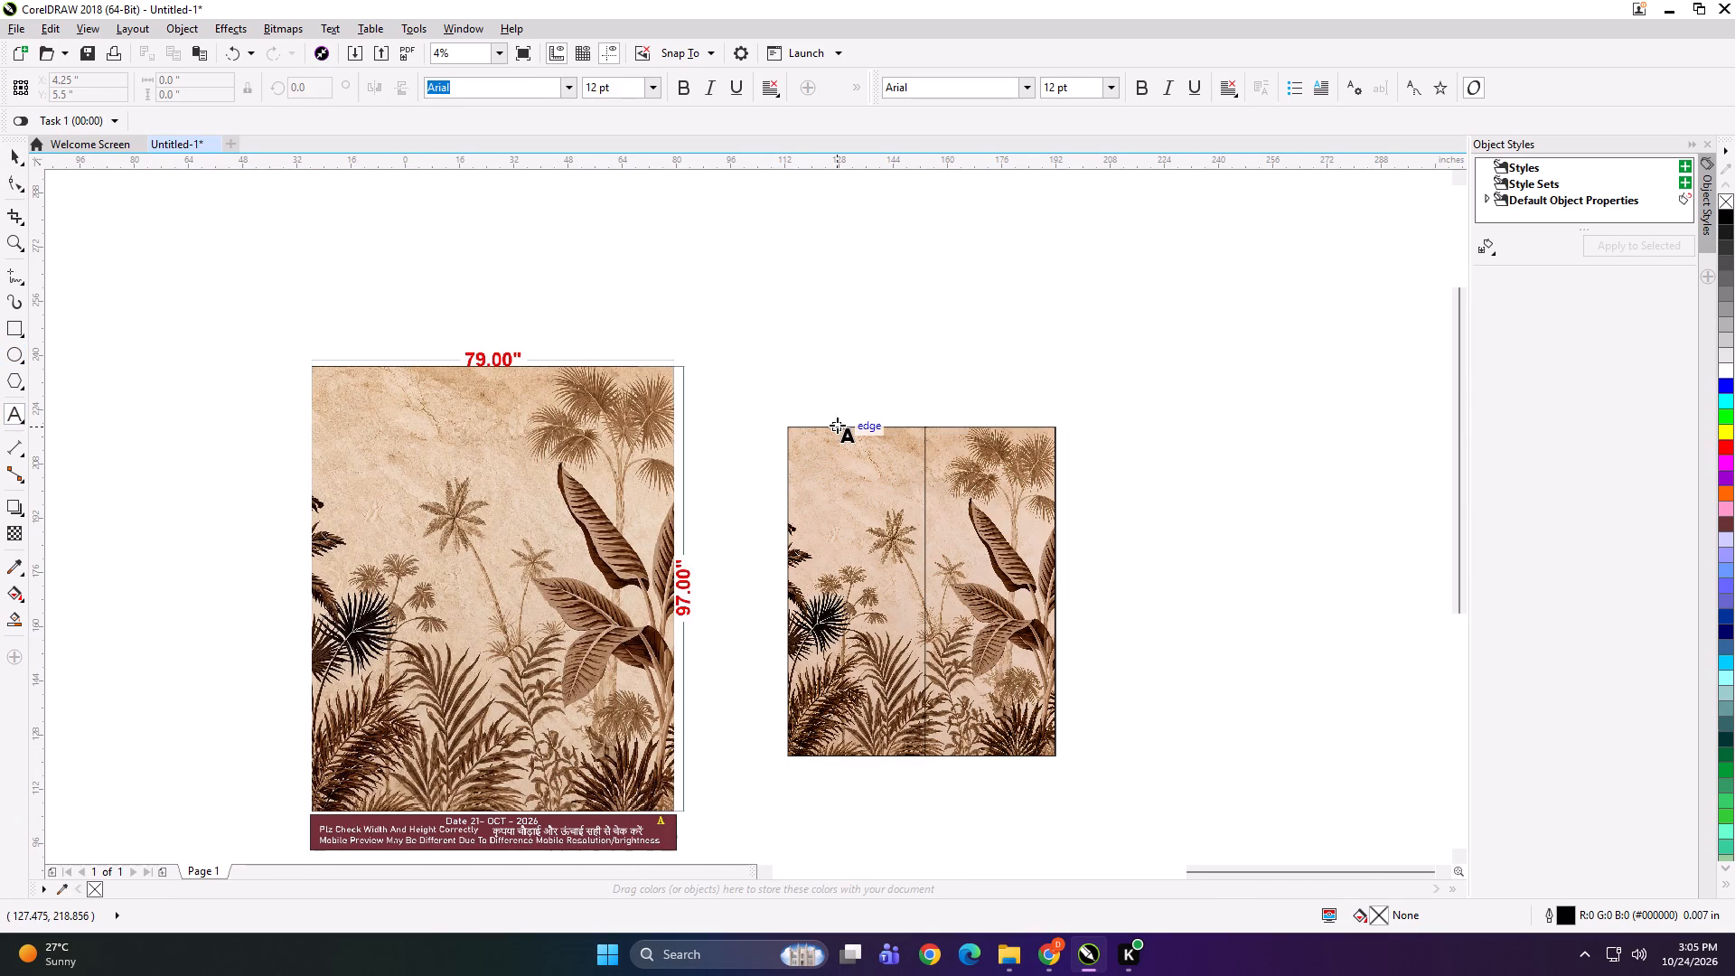
{"action": "left_click", "coordinate": [837, 425]}
{"action": "type", "text": "79"}
{"action": "key", "text": "asterisk"}
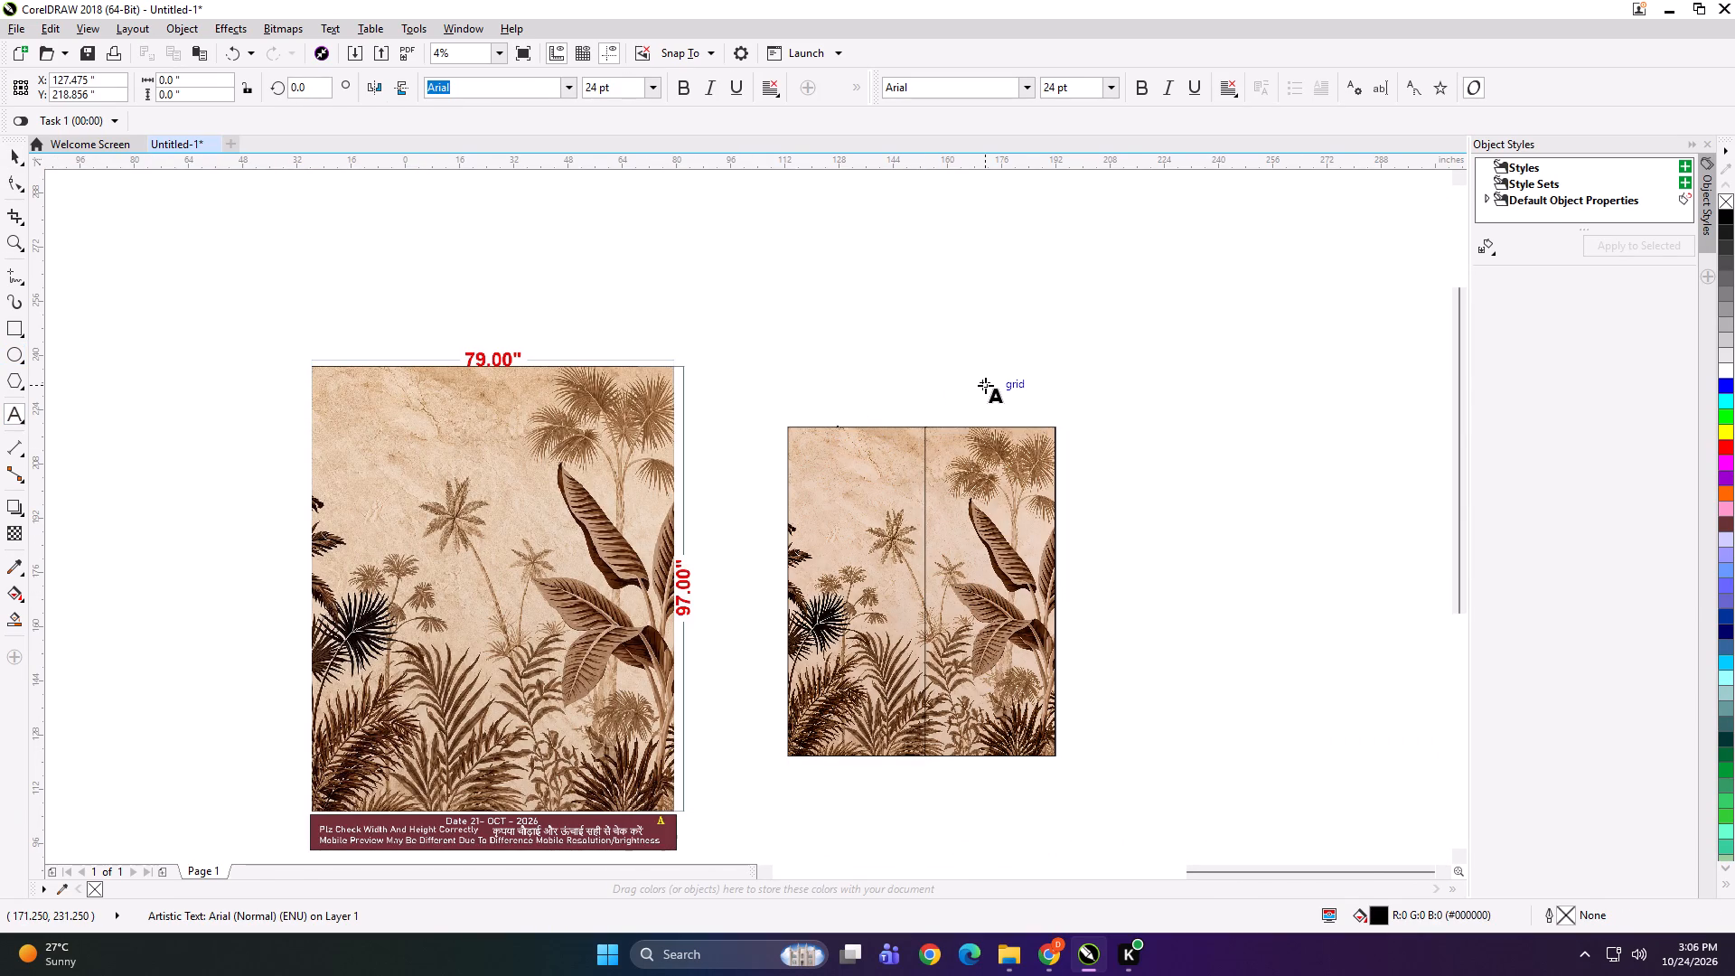
{"action": "type", "text": "97 PANEL 1"}
{"action": "key", "text": "ctrl+a"}
{"action": "key", "text": "ctrl+c"}
{"action": "scroll", "coordinate": [874, 416], "scroll_direction": "up", "scroll_amount": 3}
{"action": "scroll", "coordinate": [653, 483], "scroll_direction": "up", "scroll_amount": 2}
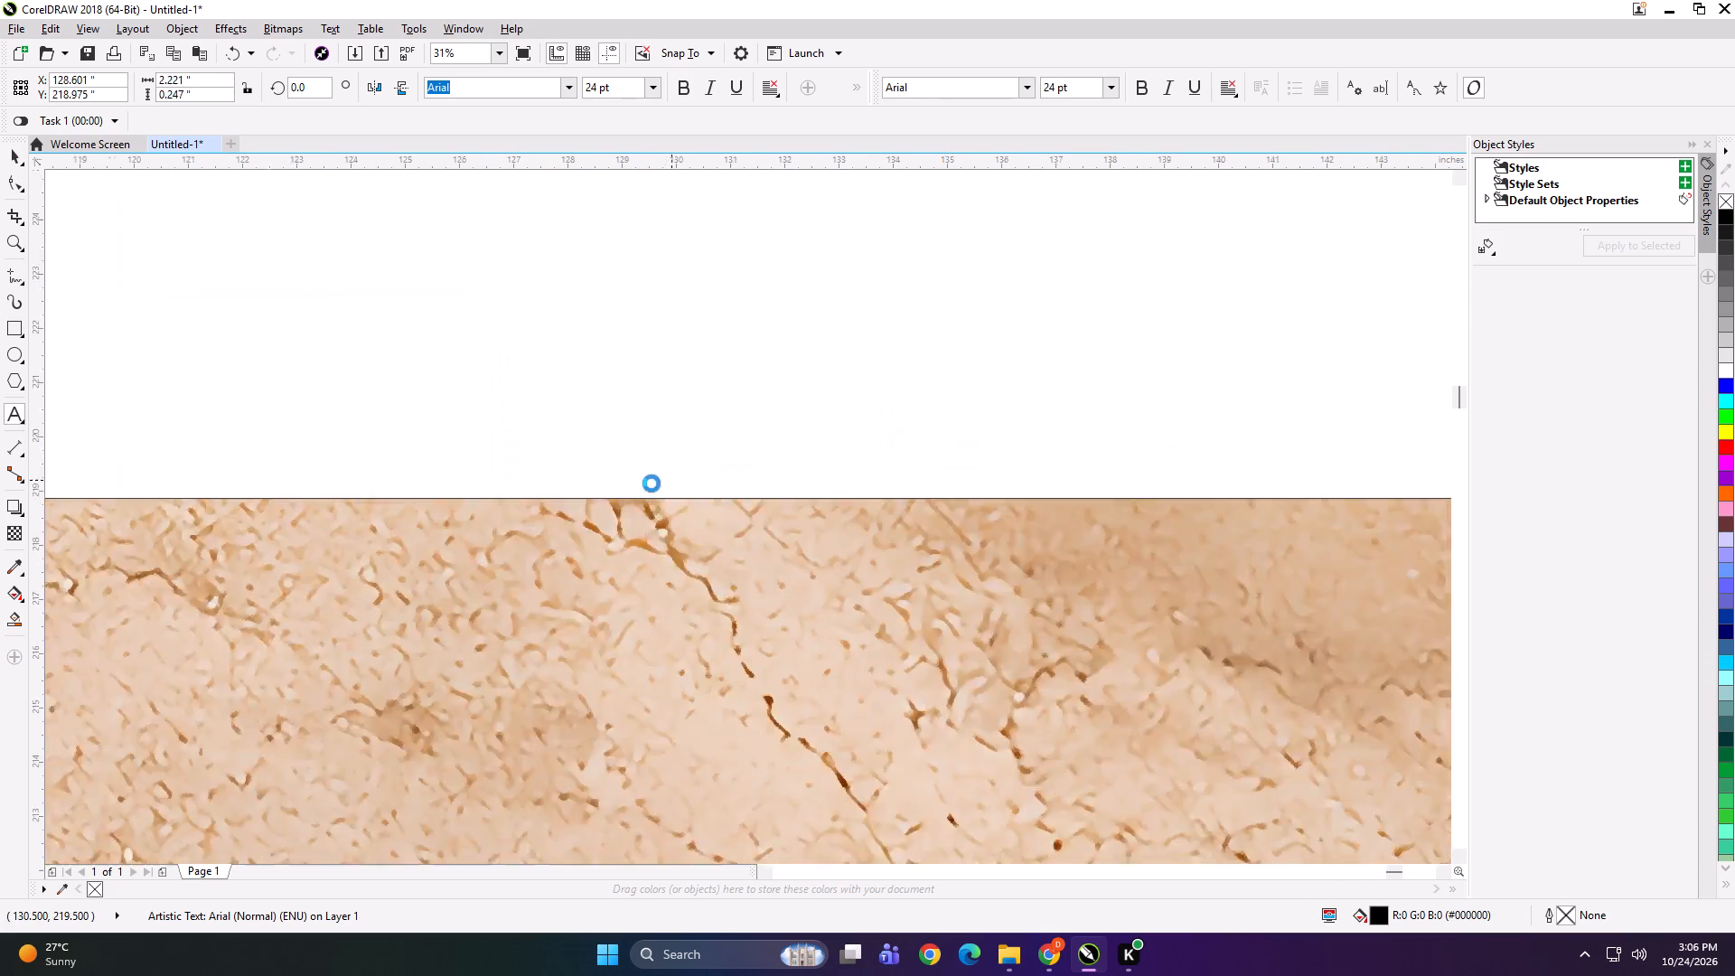
{"action": "scroll", "coordinate": [652, 483], "scroll_direction": "up", "scroll_amount": 1}
{"action": "key", "text": "ctrl+a"}
{"action": "key", "text": "ctrl+c"}
{"action": "scroll", "coordinate": [553, 431], "scroll_direction": "down", "scroll_amount": 5}
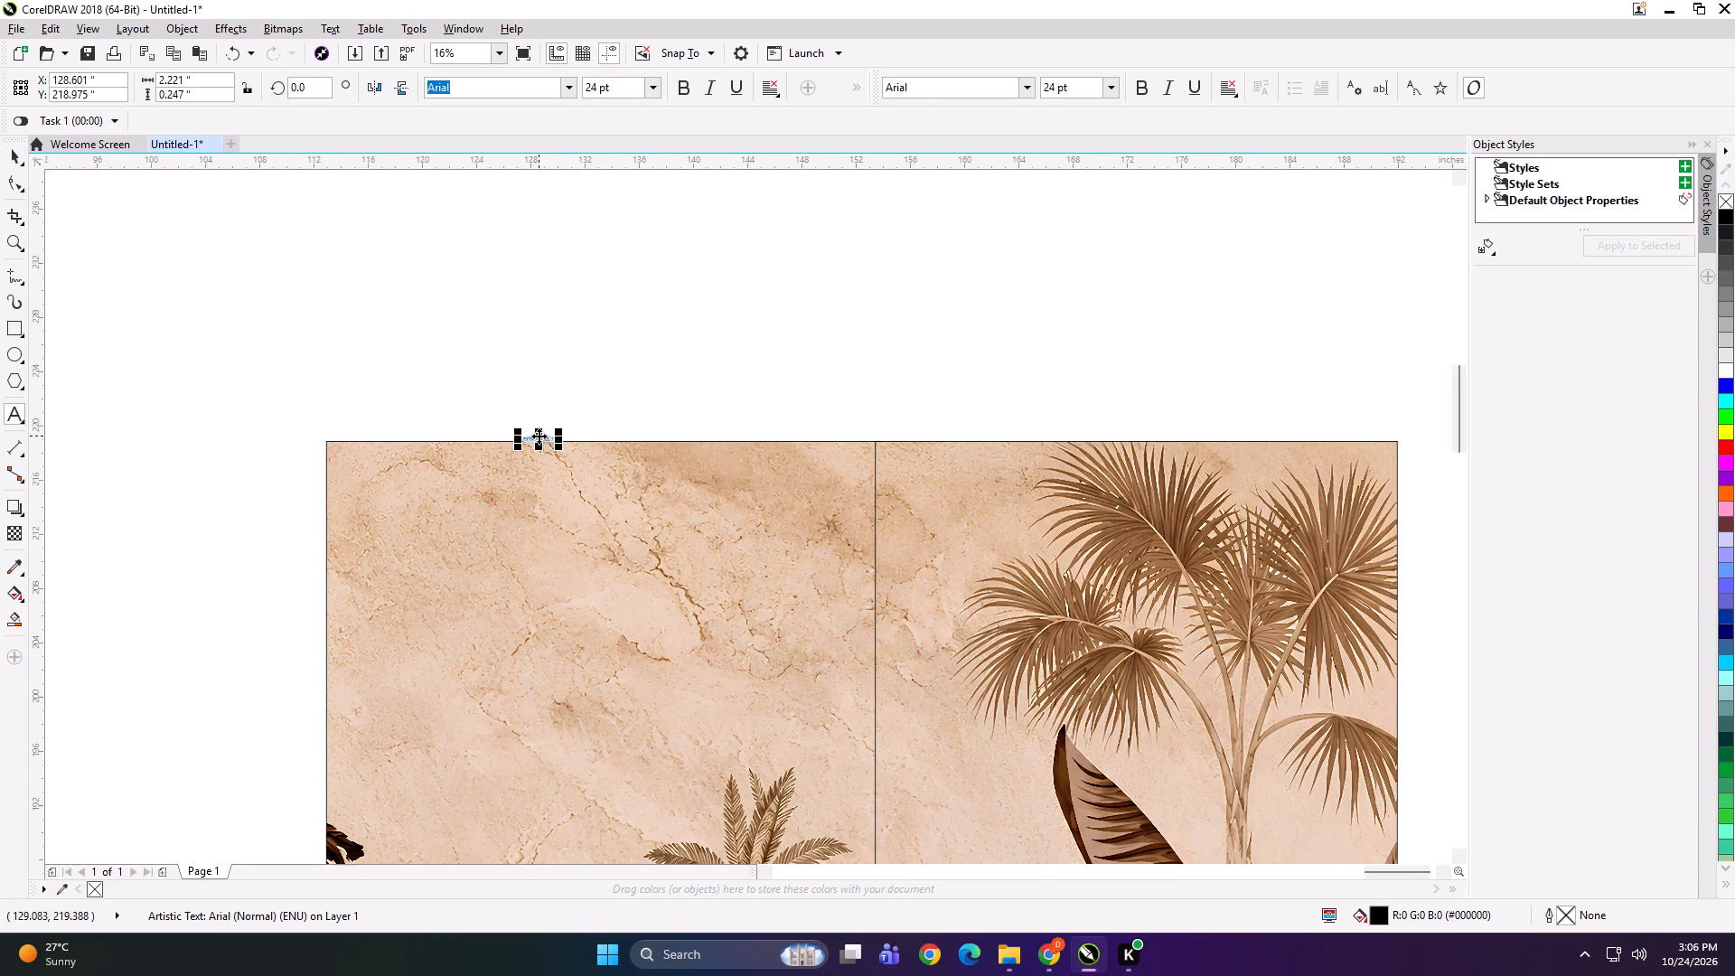
Paste the label along the second panel's top edge and change its number so it reads PANEL 2.
{"action": "left_click", "coordinate": [933, 441]}
{"action": "scroll", "coordinate": [932, 440], "scroll_direction": "up", "scroll_amount": 4}
{"action": "key", "text": "ctrl+v"}
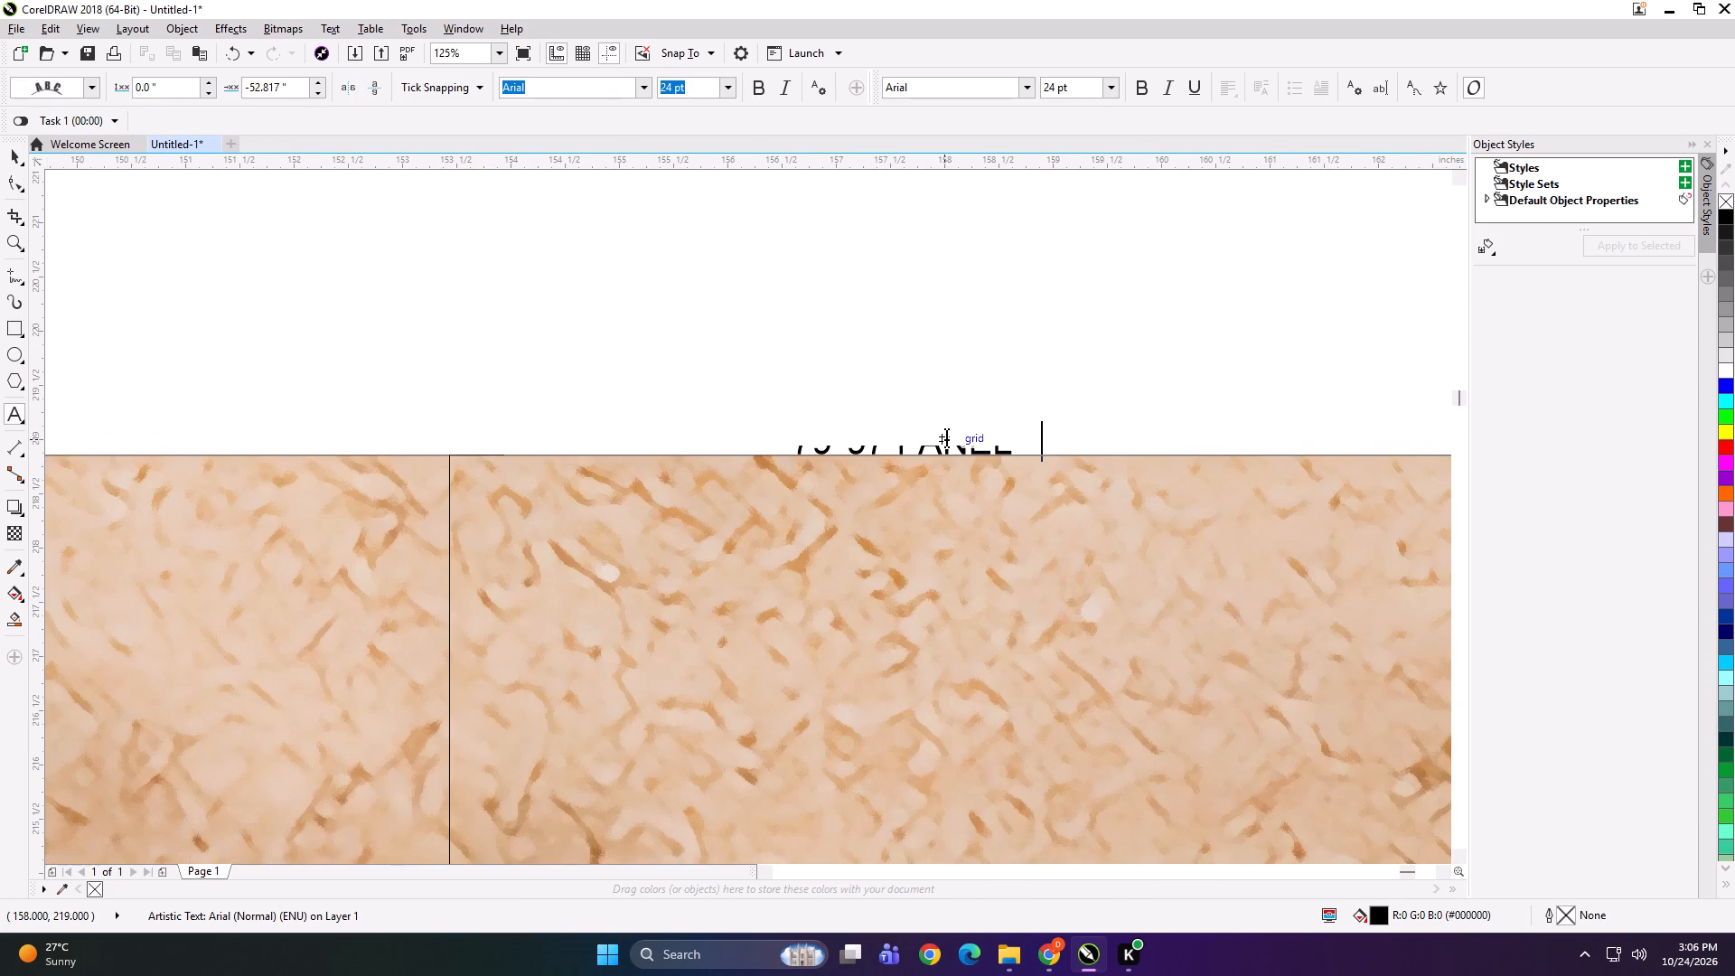
{"action": "key", "text": "BackSpace"}
{"action": "key", "text": "2"}
{"action": "left_click", "coordinate": [19, 145]}
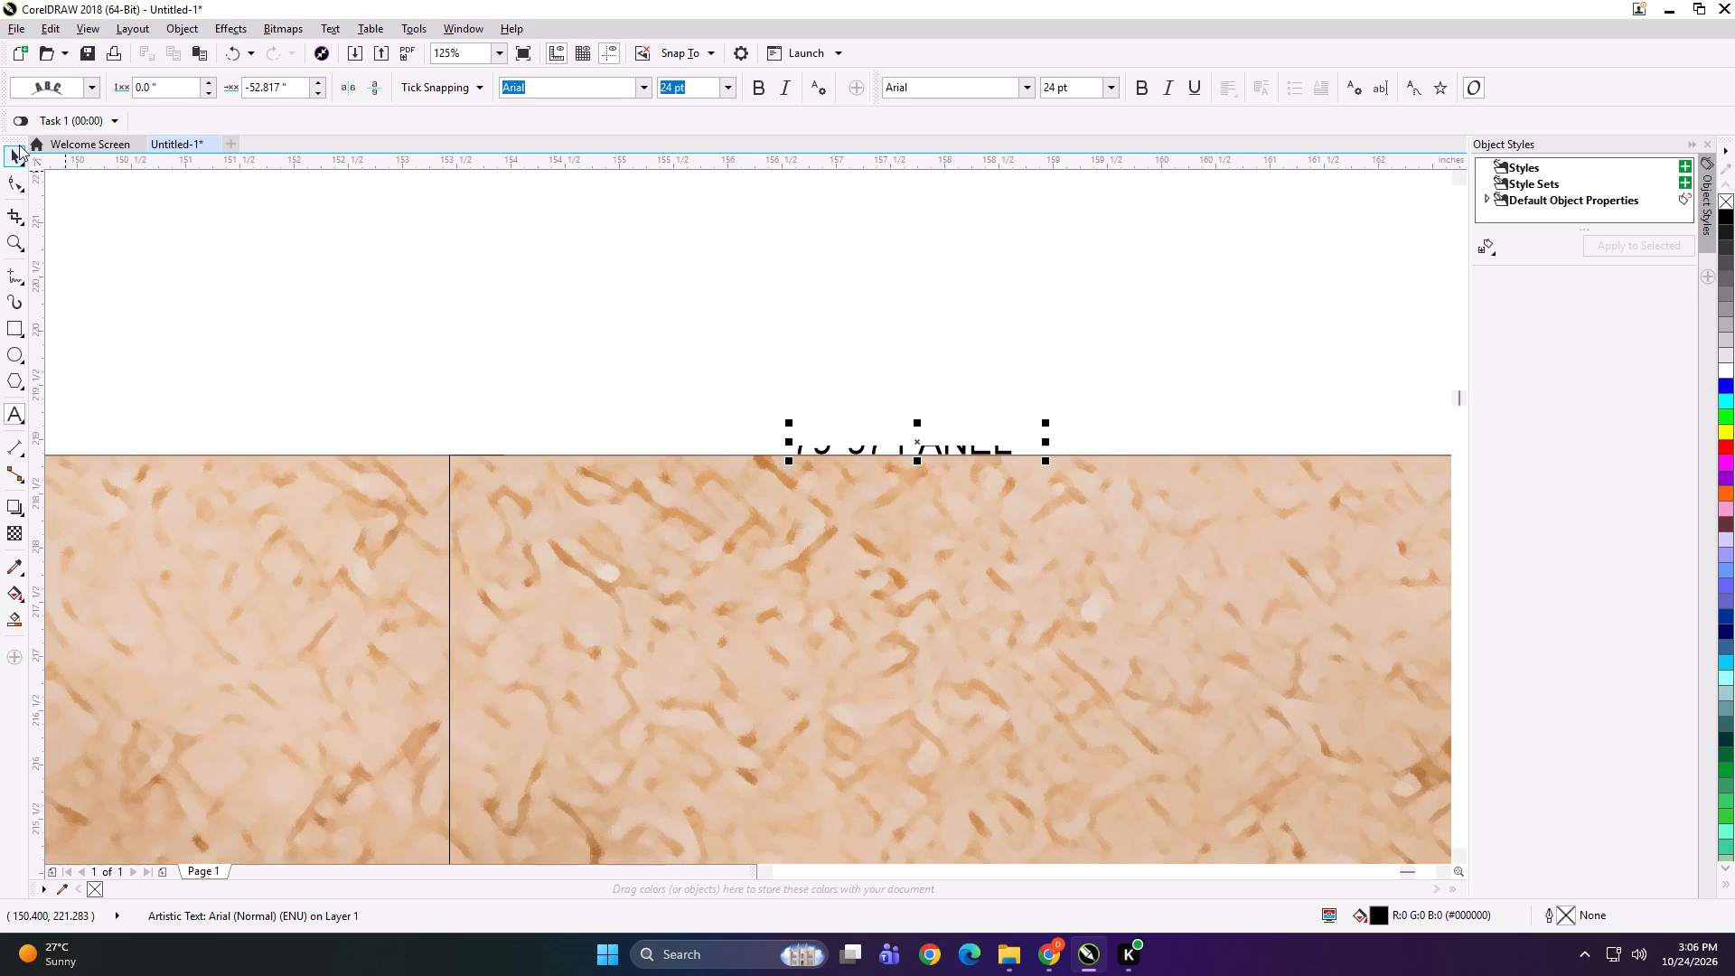
{"action": "left_click", "coordinate": [790, 319]}
Group each of the two palm panels with its own text label.
{"action": "scroll", "coordinate": [993, 295], "scroll_direction": "down", "scroll_amount": 3}
{"action": "left_click_drag", "start_coordinate": [910, 269], "coordinate": [1086, 397]}
{"action": "left_click", "coordinate": [1089, 404], "text": "shift"}
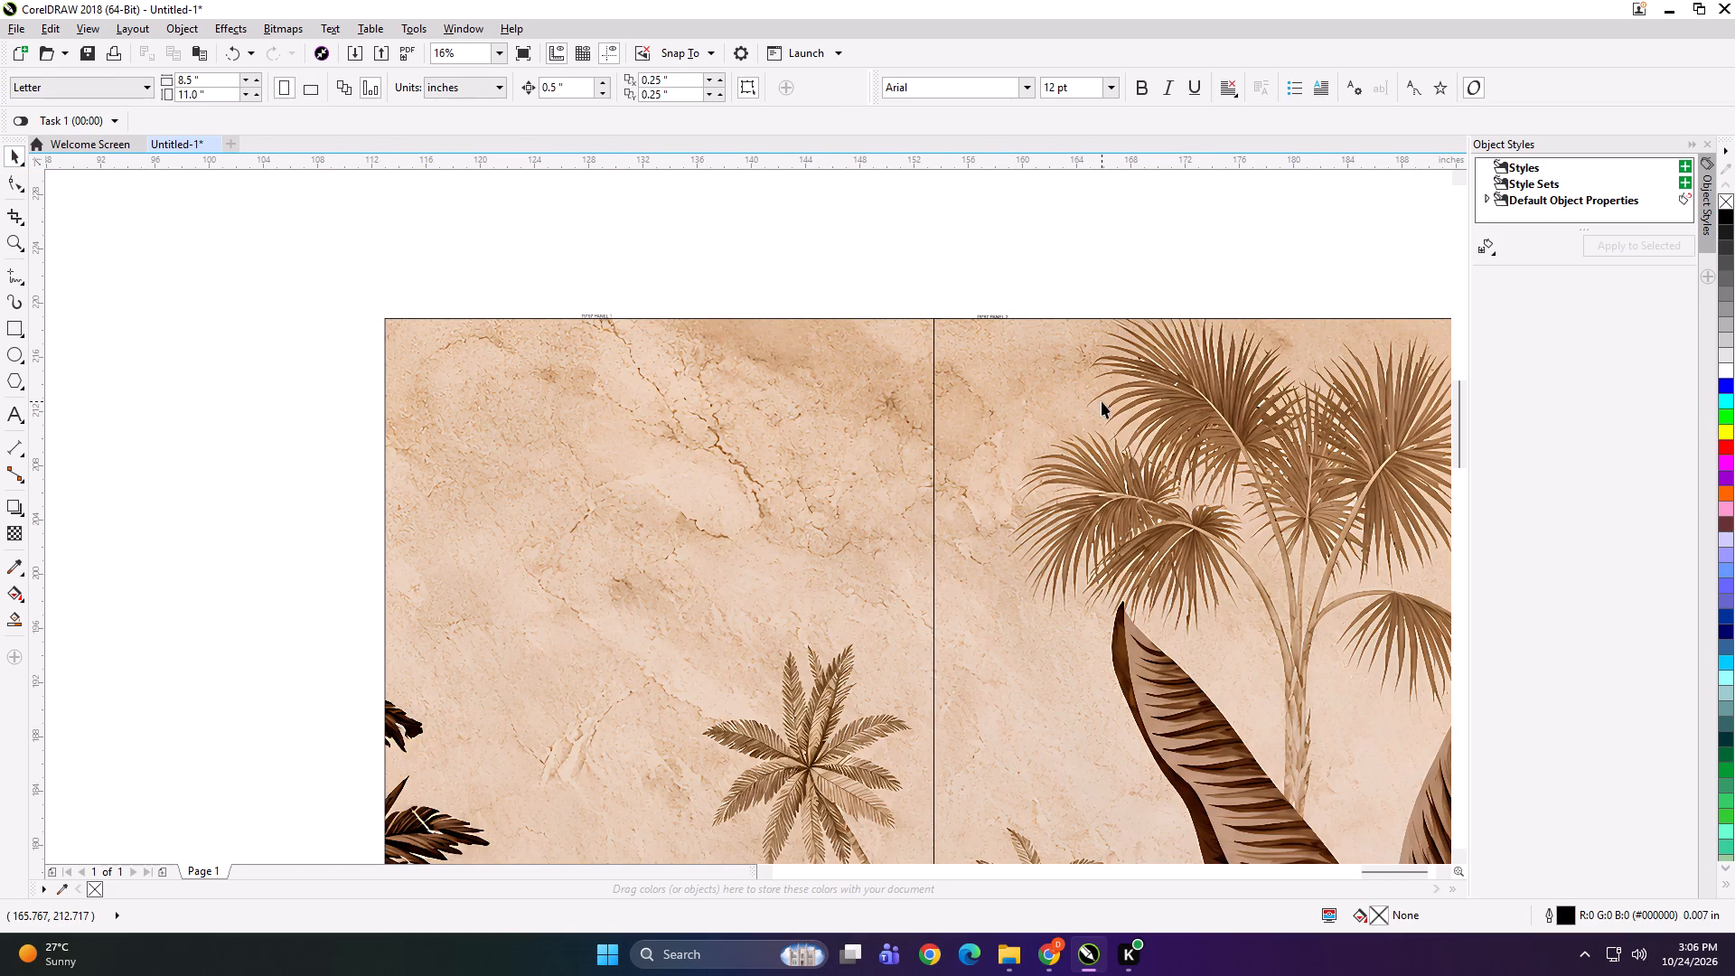
{"action": "left_click", "coordinate": [1102, 401]}
{"action": "key", "text": "ctrl+g"}
{"action": "scroll", "coordinate": [894, 383], "scroll_direction": "down", "scroll_amount": 2}
{"action": "left_click_drag", "start_coordinate": [867, 313], "coordinate": [781, 461]}
{"action": "left_click", "coordinate": [816, 445], "text": "shift"}
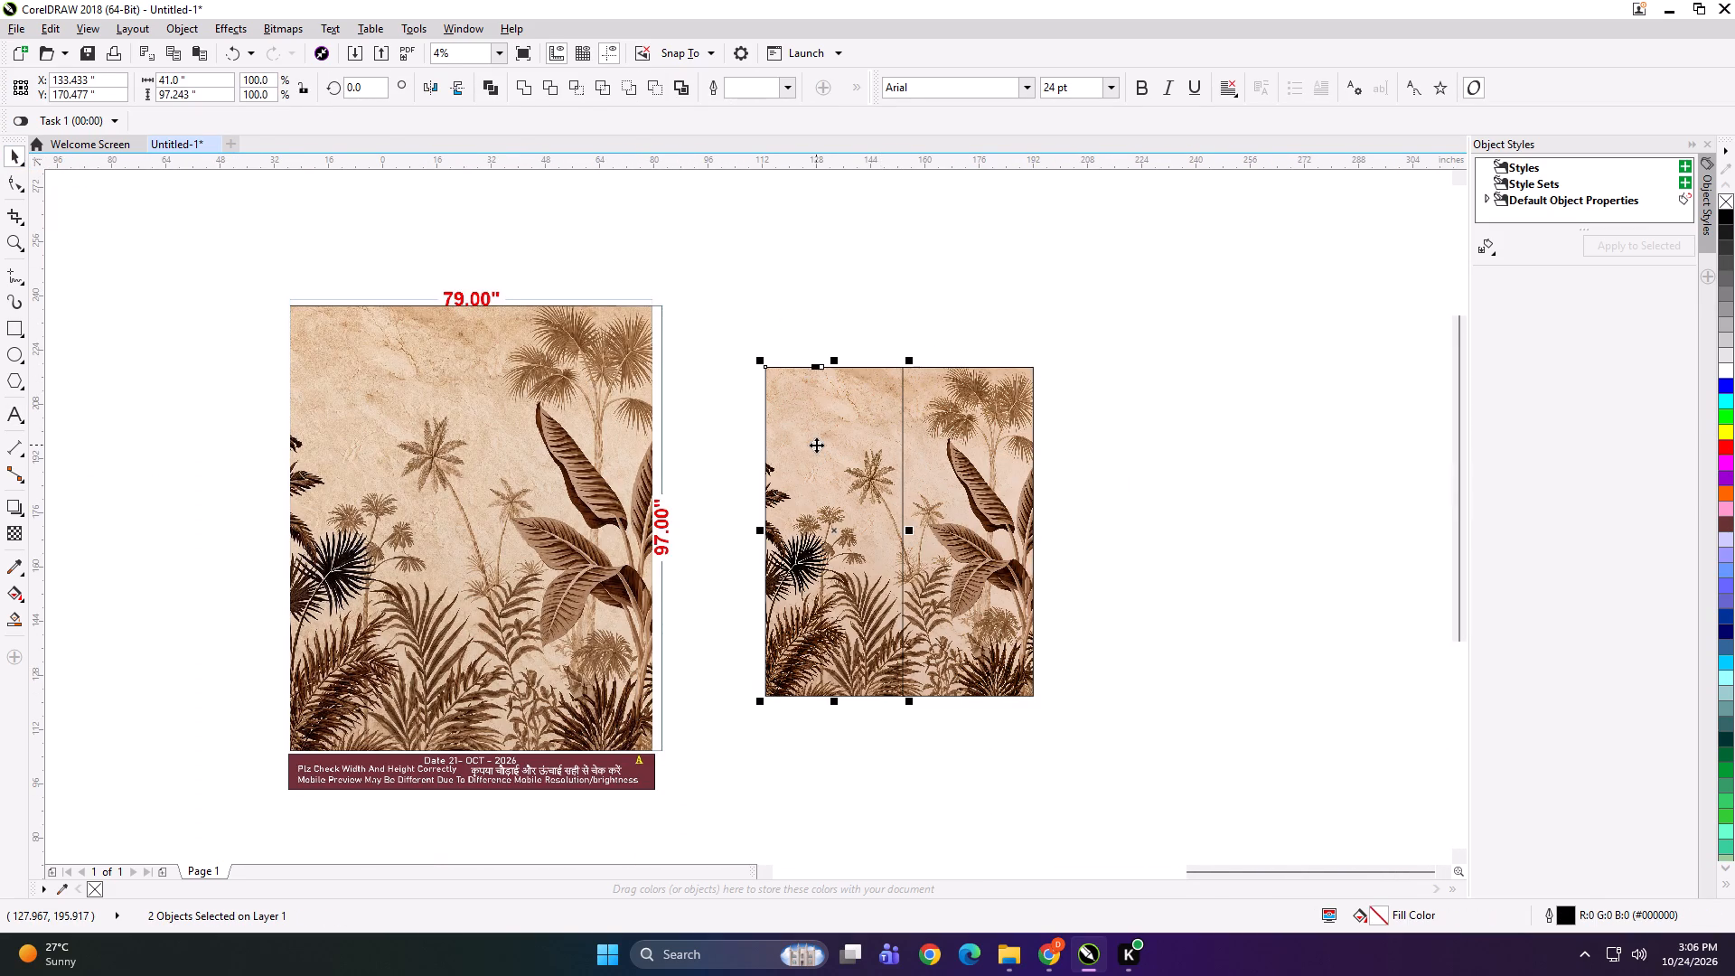
{"action": "key", "text": "ctrl+g"}
Export the first panel as a TIFF named "41x97 A CANVAS PAPER" in the CHANDIGARH WALLPAPER HUB folder.
{"action": "key", "text": "ctrl+e"}
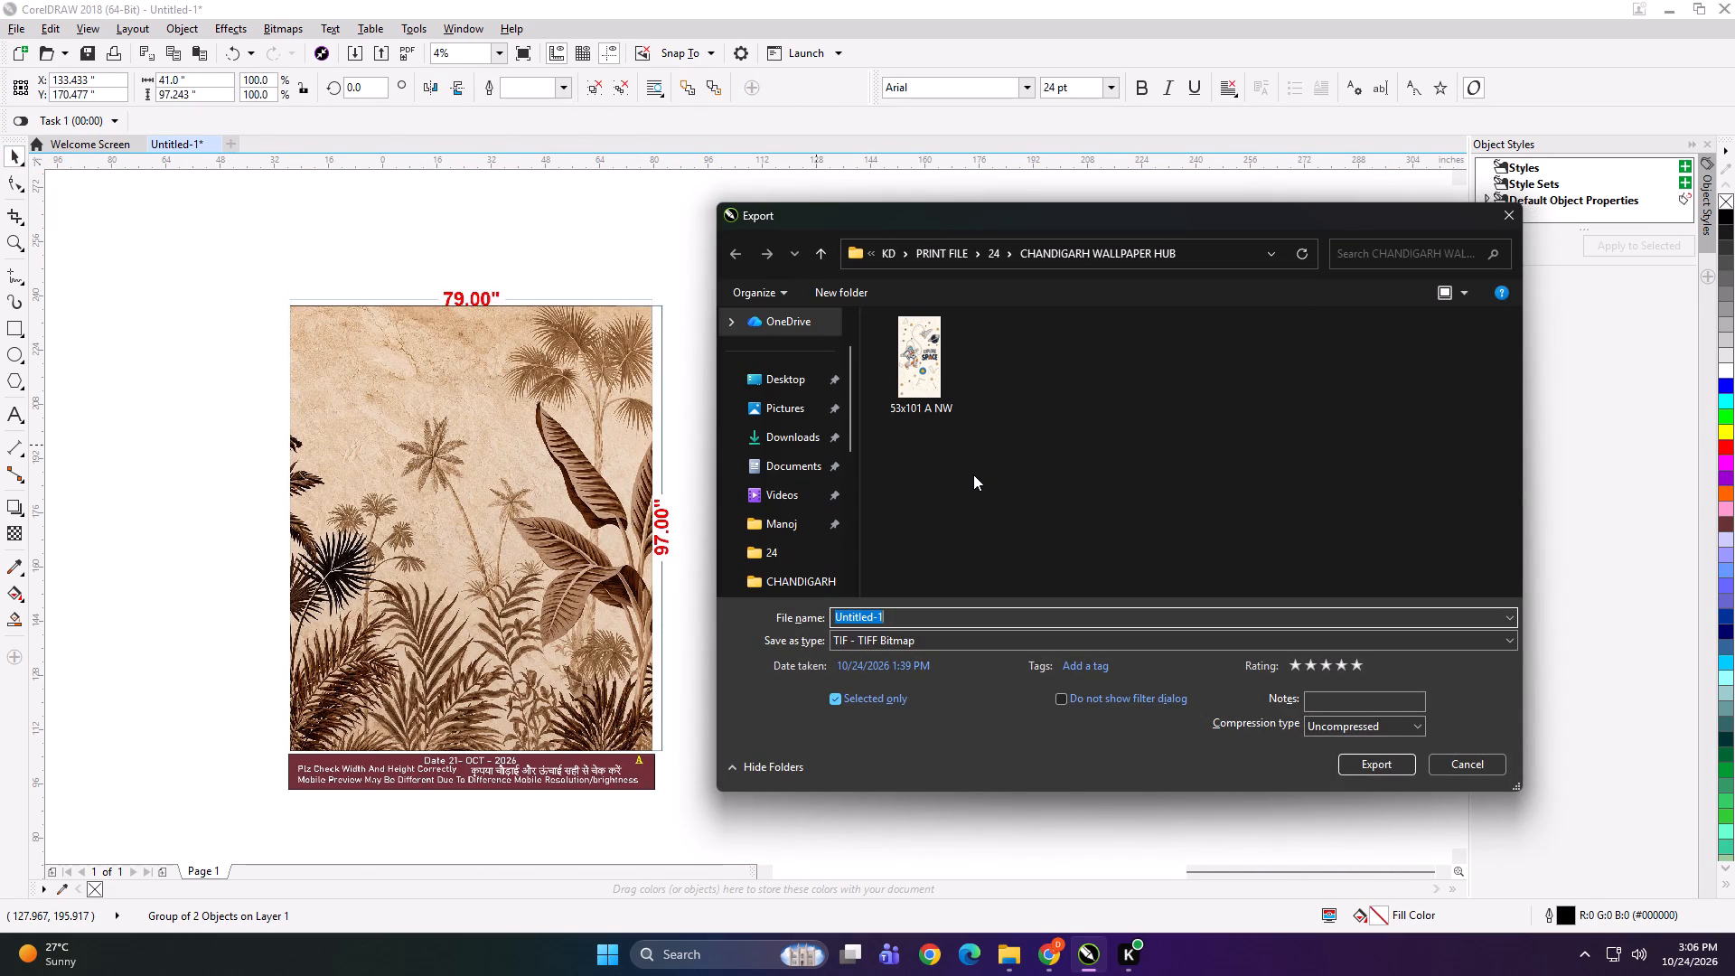
{"action": "type", "text": "41x97 A CANVAS"}
{"action": "key", "text": "space"}
{"action": "type", "text": "PAPER"}
{"action": "key", "text": "Return"}
{"action": "key", "text": "Return"}
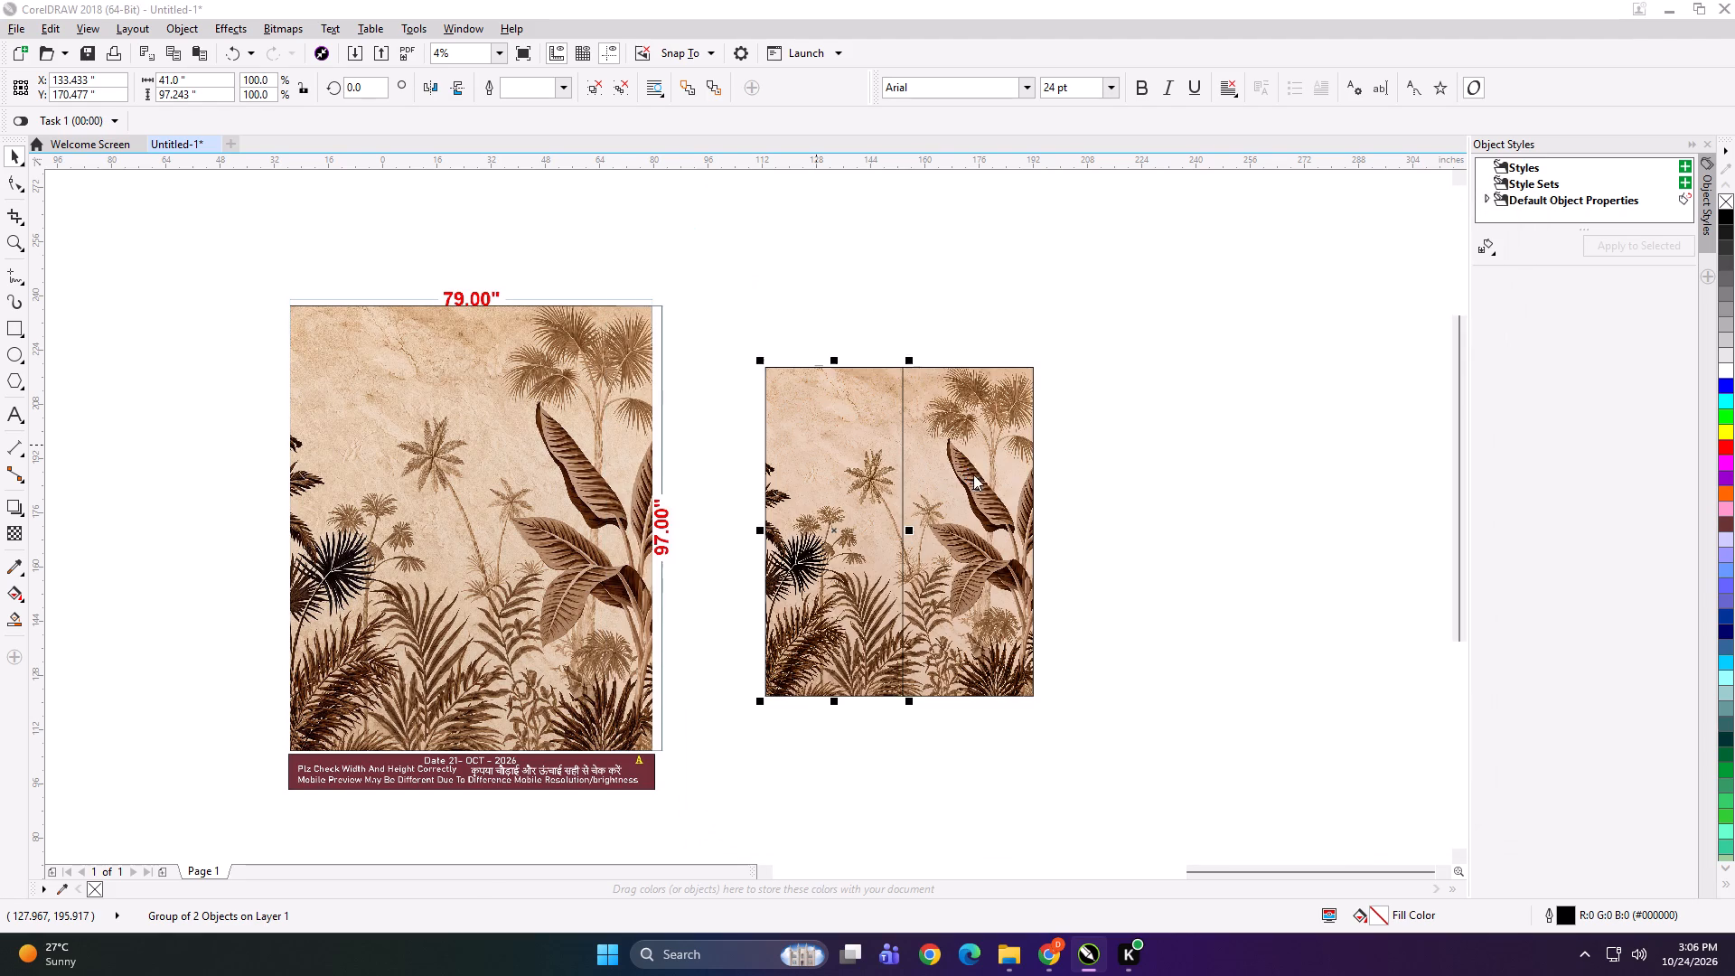
Export the second panel as a TIFF named "39.5x97 B CANVAS PAPER" in the CHANDIGARH WALLPAPER HUB folder.
{"action": "left_click", "coordinate": [973, 474]}
{"action": "key", "text": "ctrl+e"}
{"action": "key", "text": "ctrl+e"}
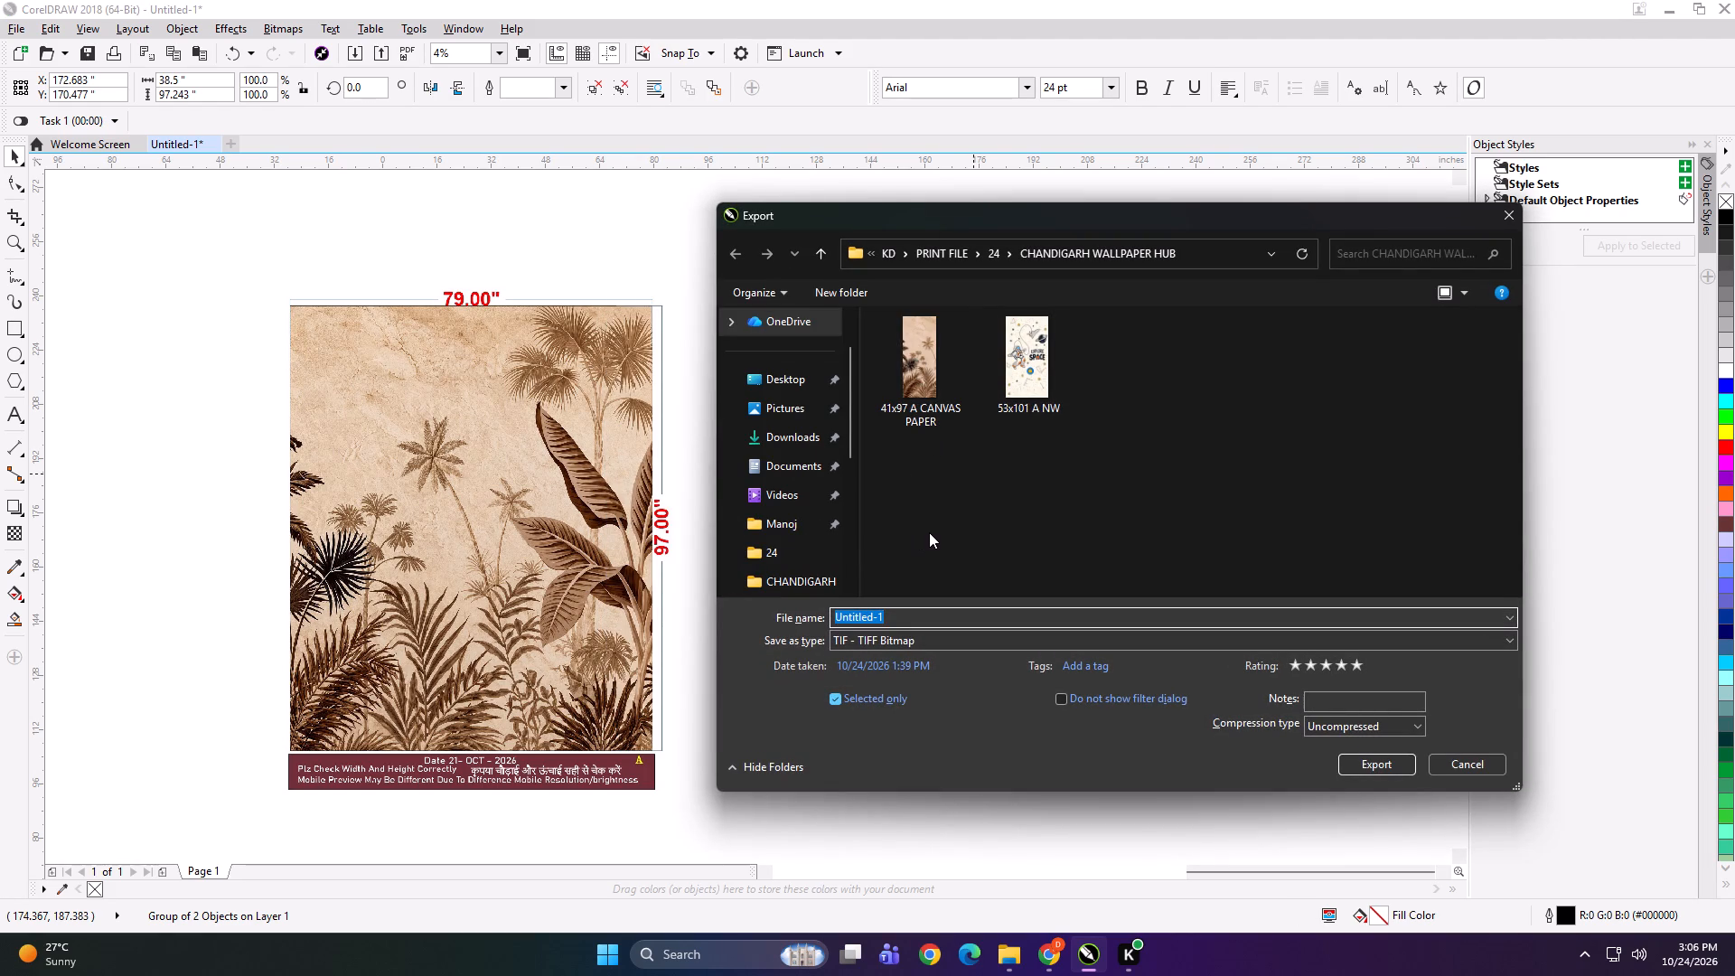
{"action": "type", "text": "39.5x"}
{"action": "type", "text": "97 B CANVAS PAPE"}
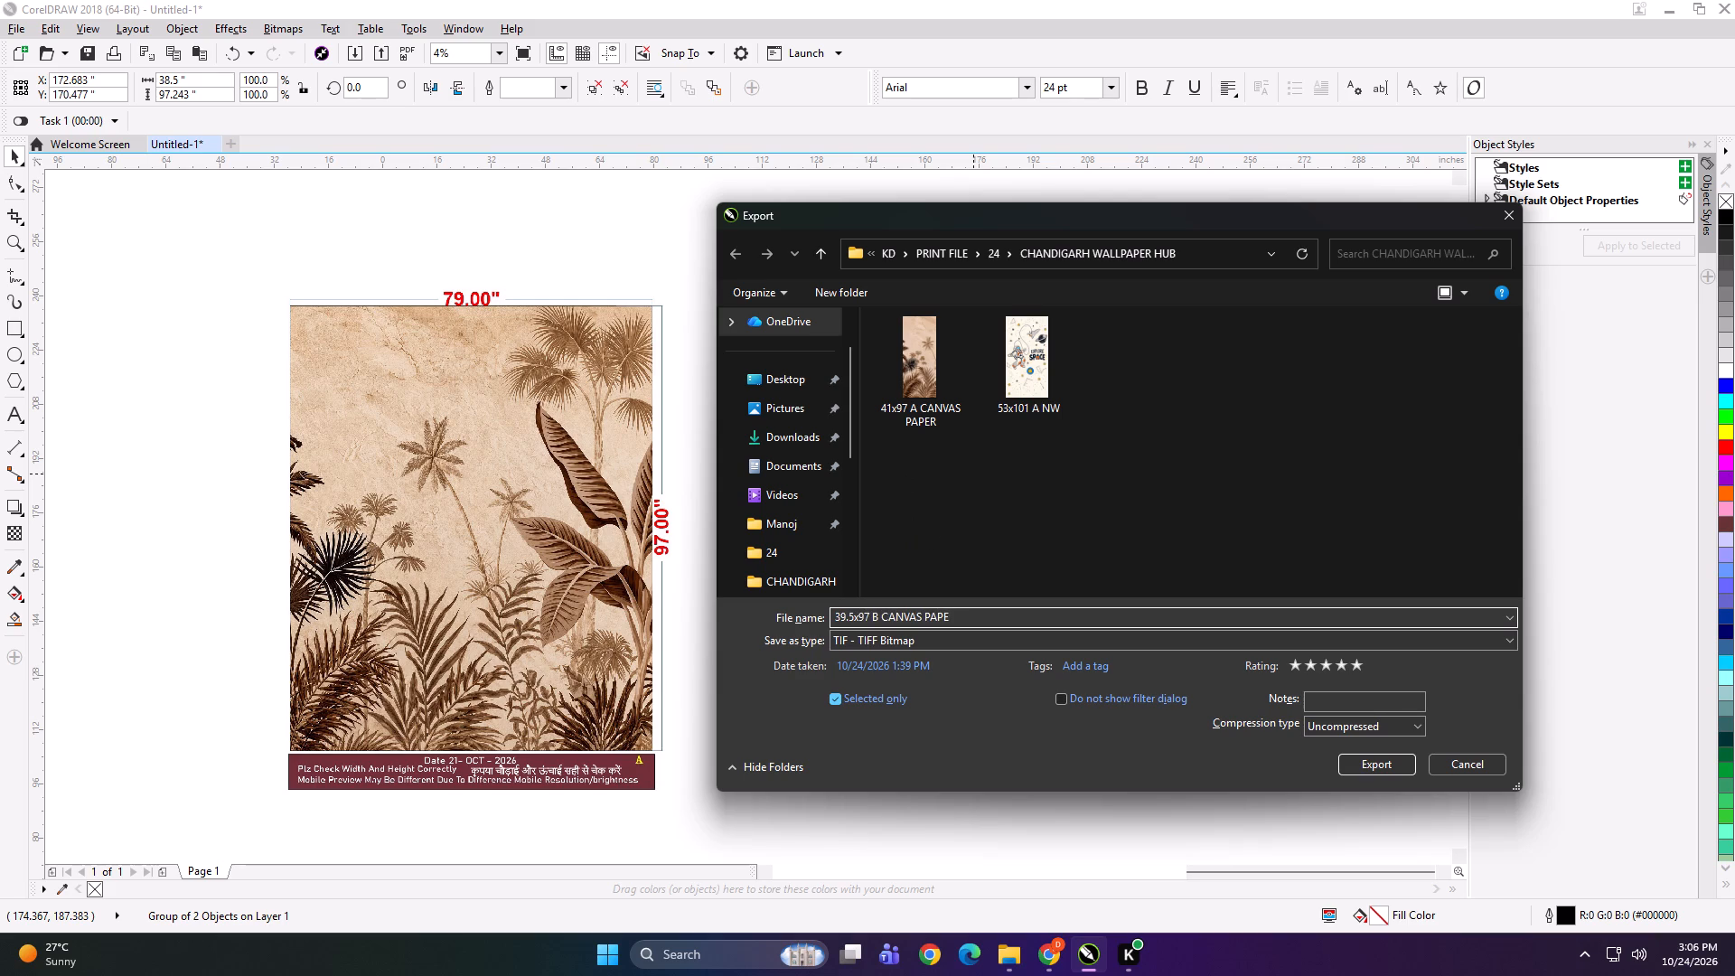
{"action": "key", "text": "r"}
{"action": "key", "text": "Return"}
{"action": "key", "text": "Return"}
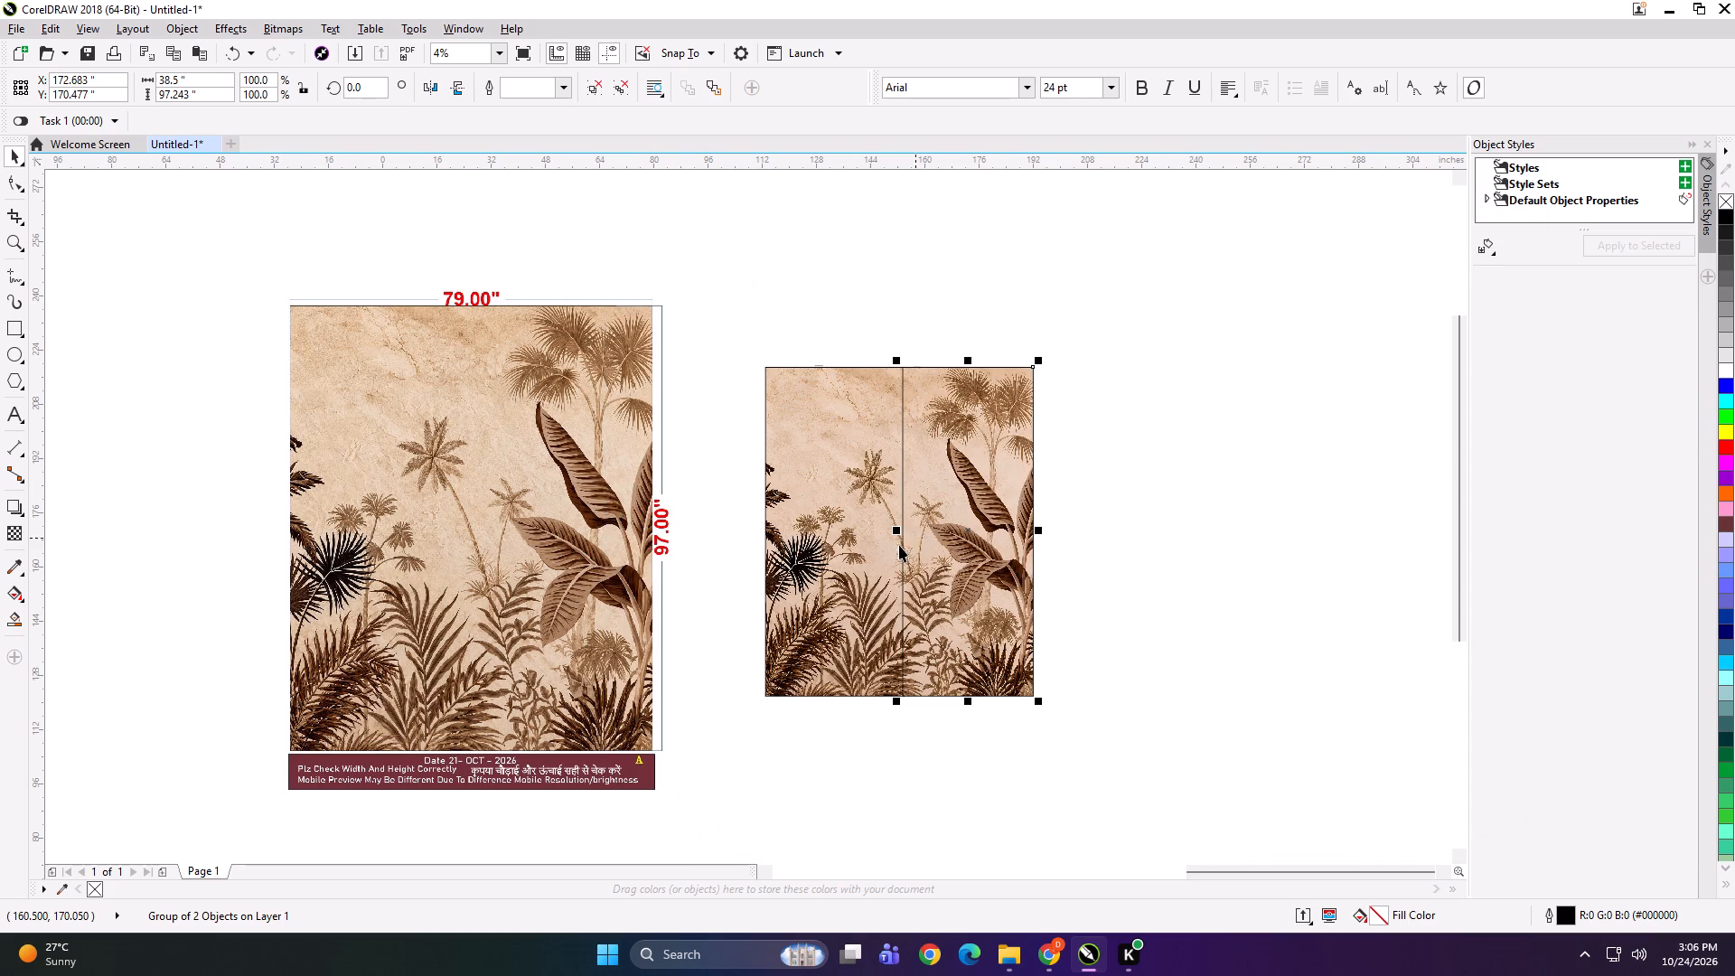
Move the second panel 5" to the right, leaving a gap between the two panels.
{"action": "key", "text": "Right"}
{"action": "key", "text": "Right"}
{"action": "key", "text": "Right"}
{"action": "key", "text": "Right"}
{"action": "key", "text": "Right"}
{"action": "key", "text": "Right"}
{"action": "key", "text": "Right"}
{"action": "key", "text": "Right"}
{"action": "key", "text": "Right"}
{"action": "key", "text": "Right"}
Enlarge both panels to roughly the height of the palm preview beside them and group them with the preview.
{"action": "scroll", "coordinate": [913, 486], "scroll_direction": "down", "scroll_amount": 1}
{"action": "left_click_drag", "start_coordinate": [1065, 351], "coordinate": [756, 709]}
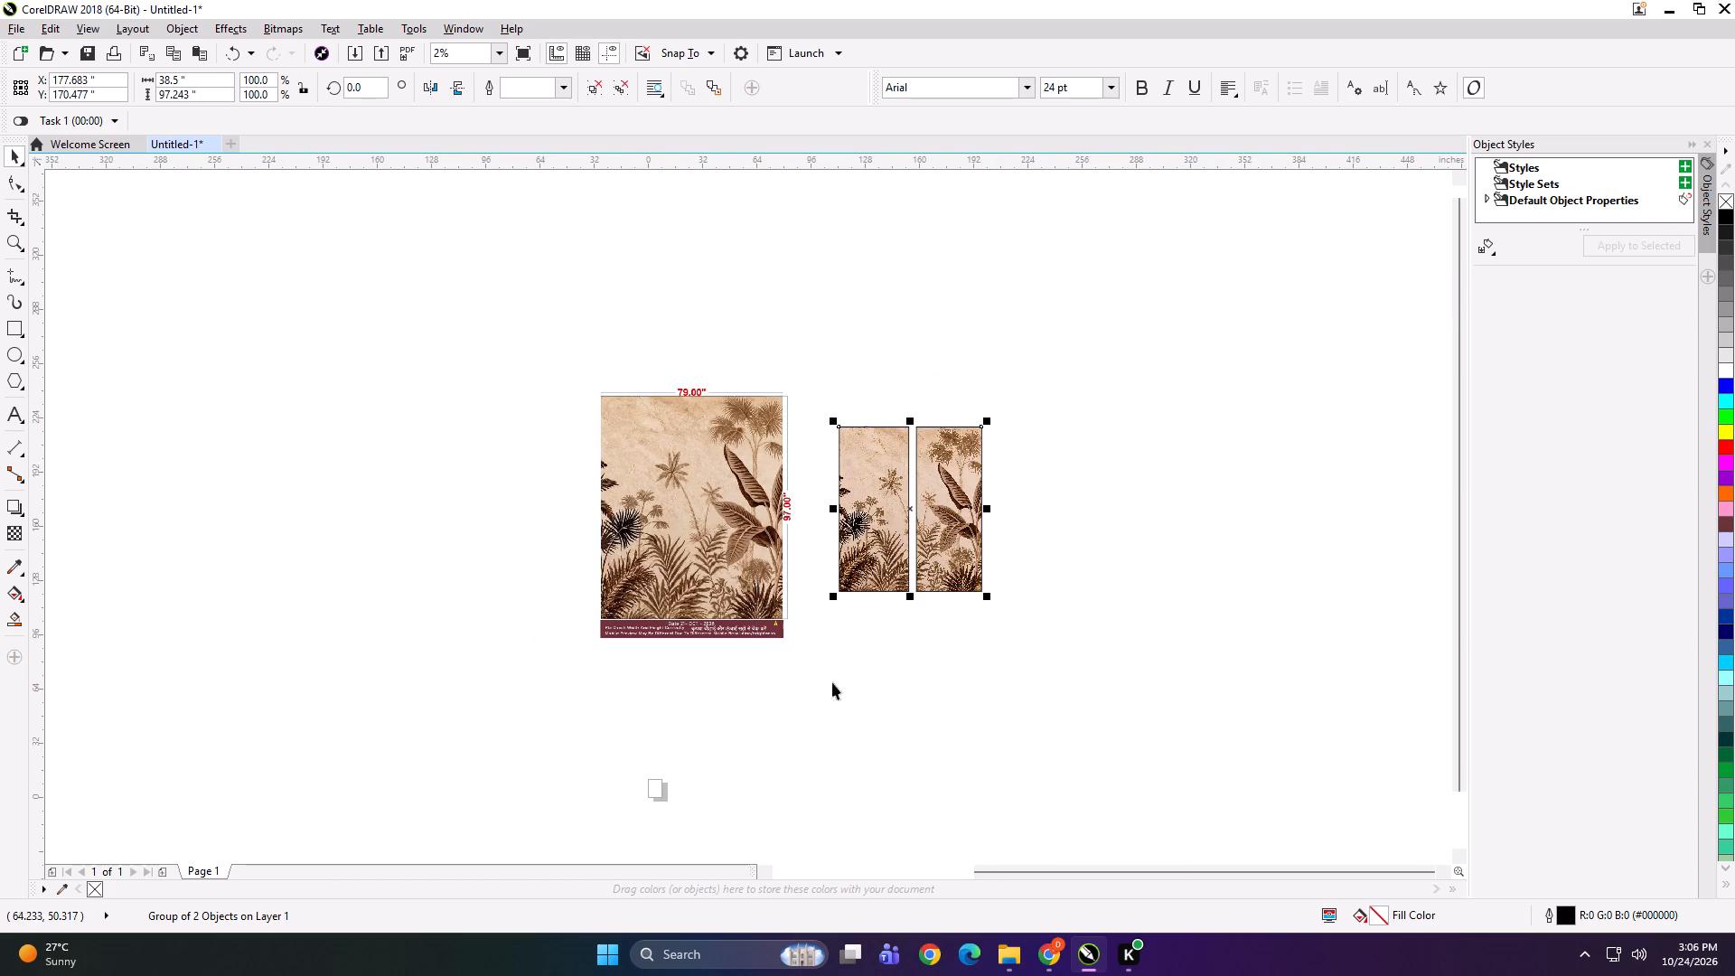
{"action": "left_click_drag", "start_coordinate": [987, 596], "coordinate": [1020, 629], "text": "shift"}
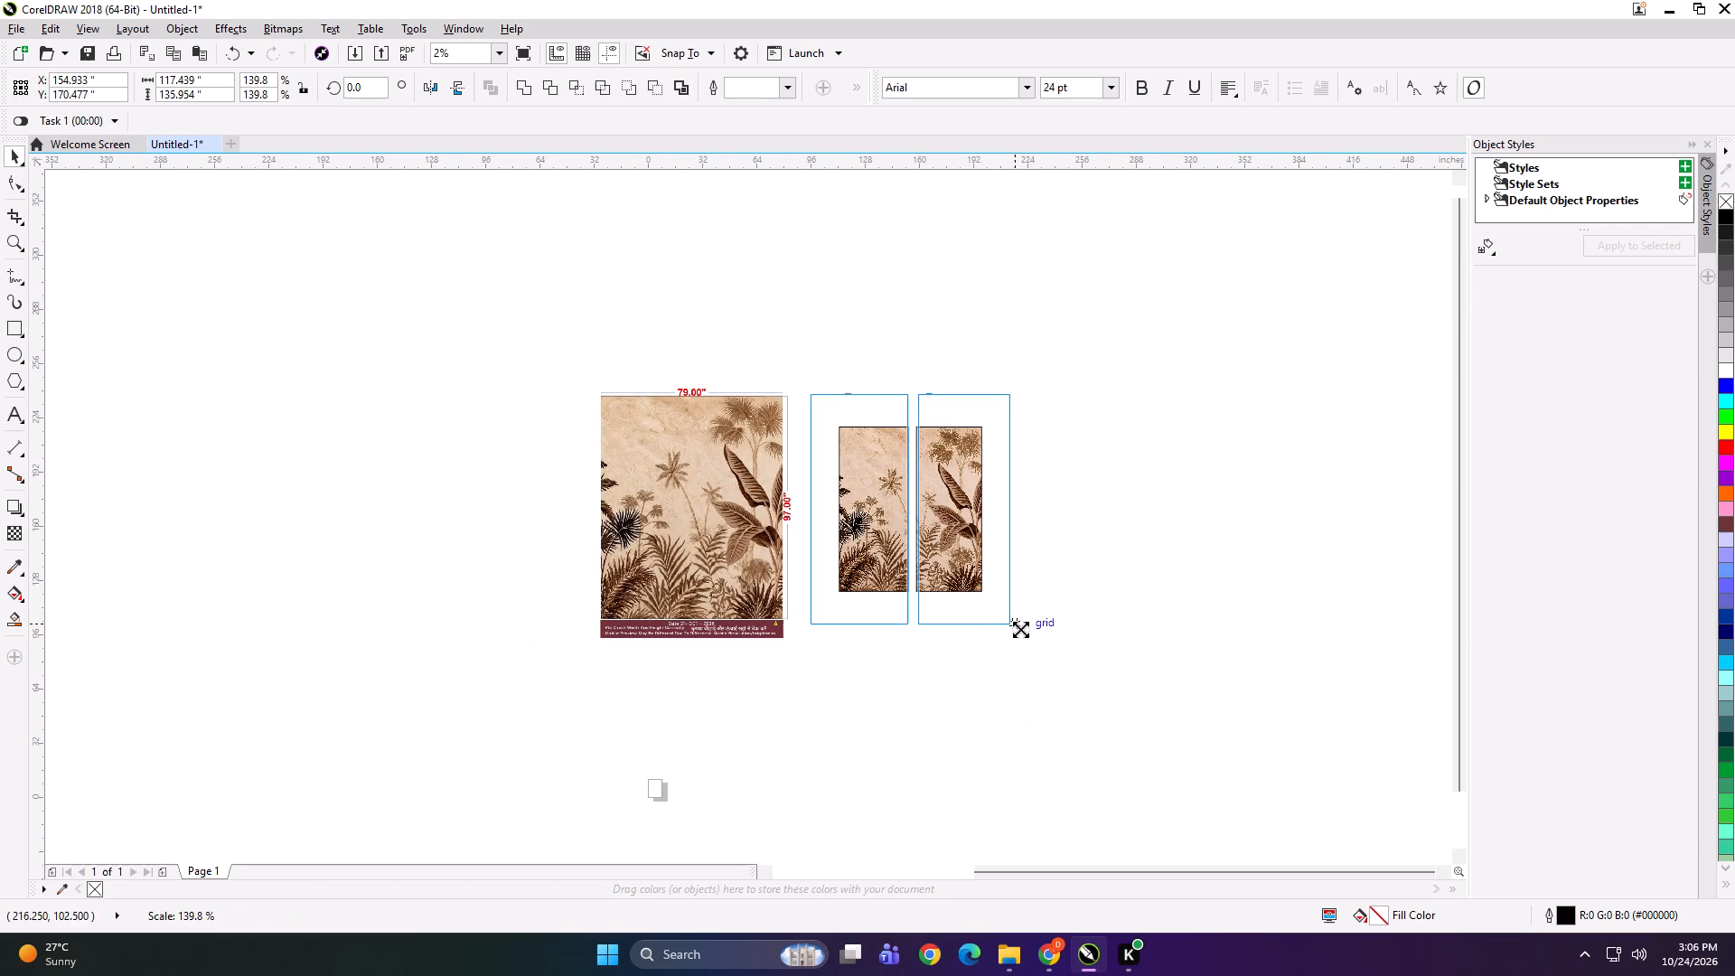
{"action": "left_click_drag", "start_coordinate": [1020, 629], "coordinate": [1024, 632], "text": "shift"}
{"action": "left_click_drag", "start_coordinate": [860, 459], "coordinate": [864, 468]}
{"action": "left_click", "coordinate": [747, 487], "text": "shift"}
{"action": "key", "text": "ctrl+g"}
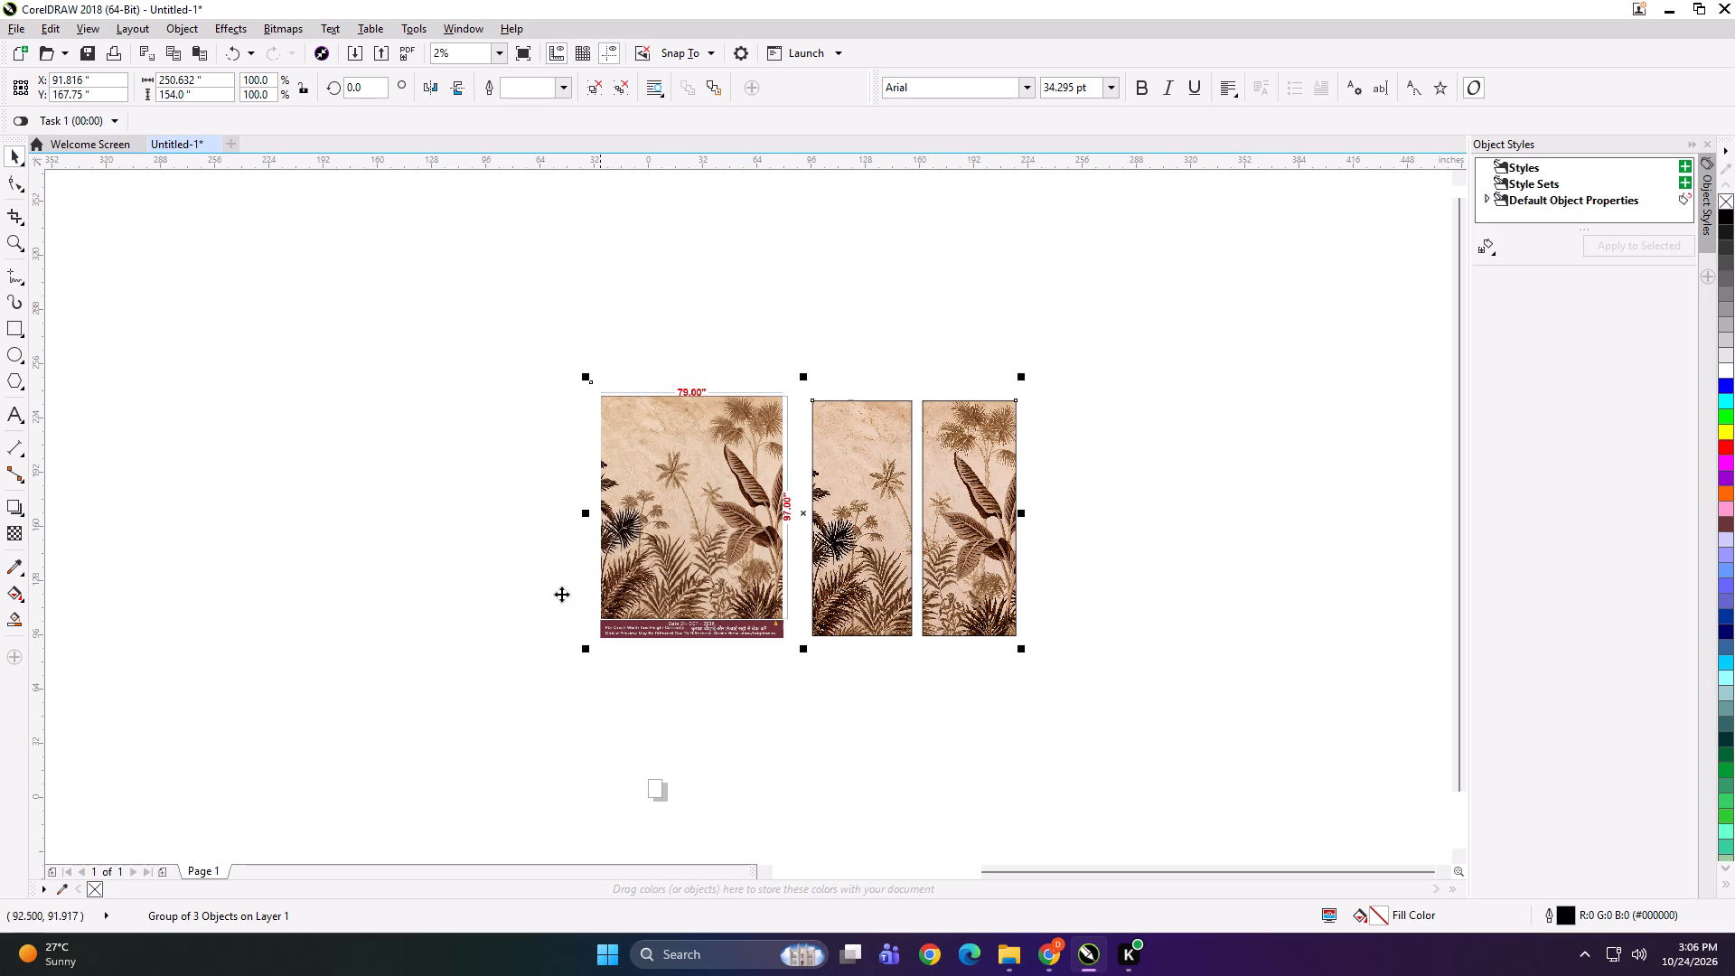
Capture a screen snip of the palm mural preview together with its two panels.
{"action": "key", "text": "shift+F2"}
{"action": "left_click", "coordinate": [167, 393]}
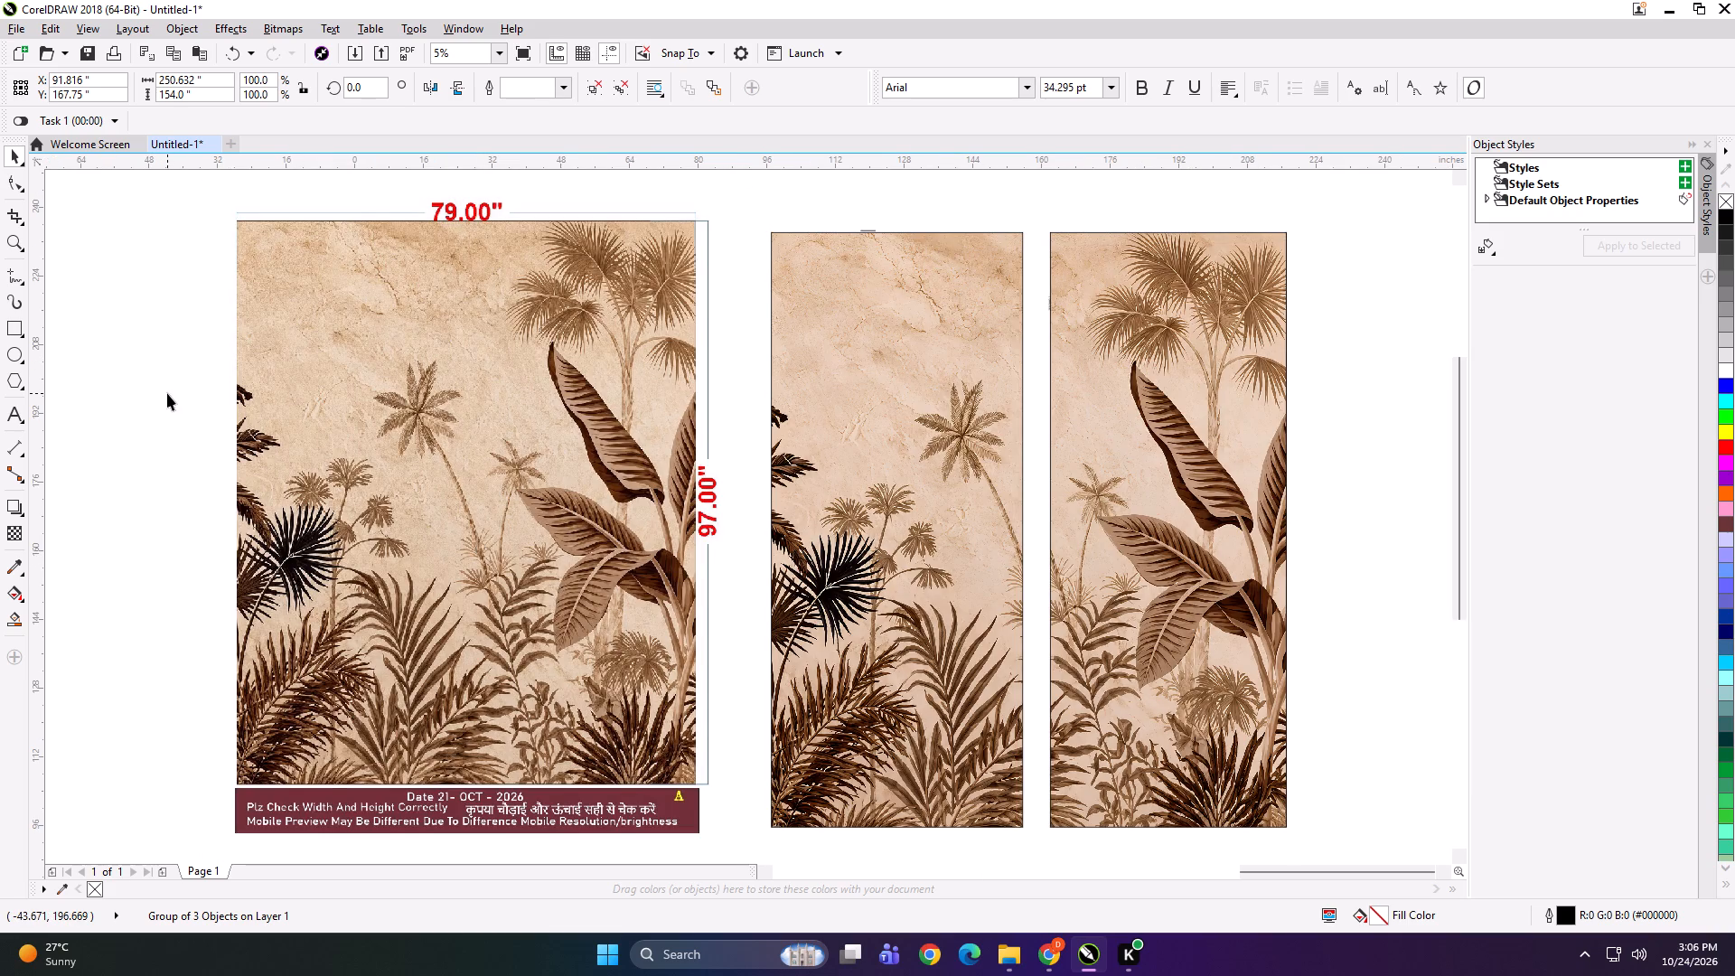
{"action": "key", "text": "shift+super+s"}
{"action": "left_click_drag", "start_coordinate": [138, 186], "coordinate": [1184, 645]}
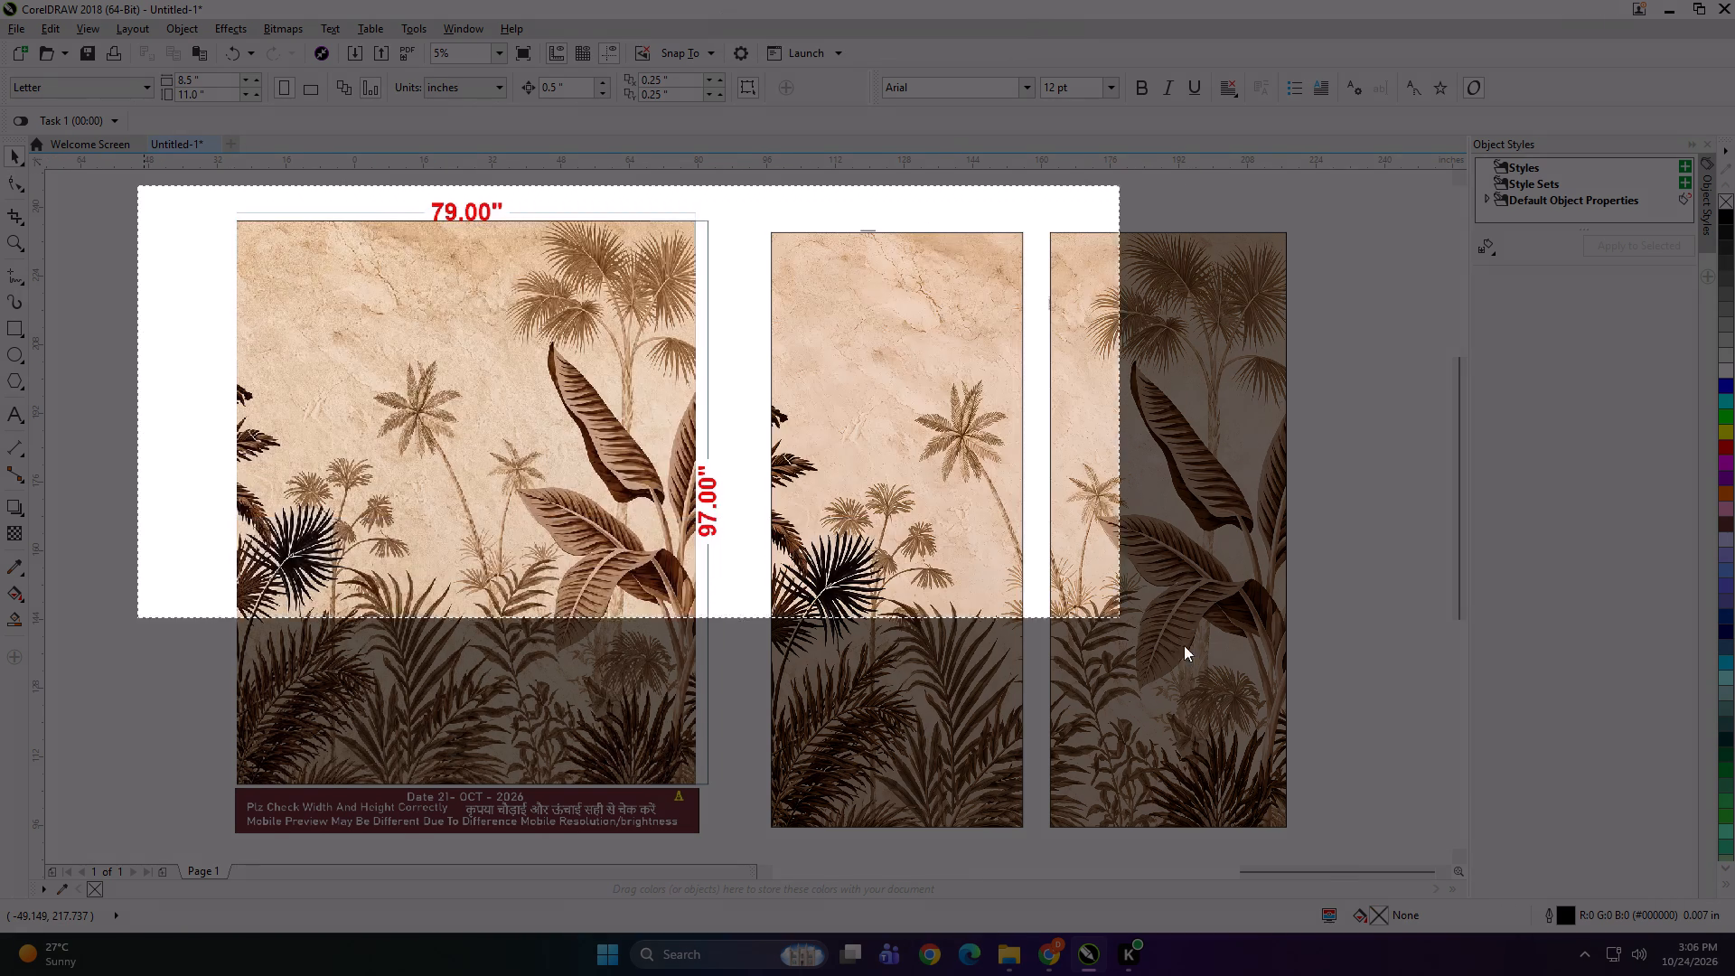
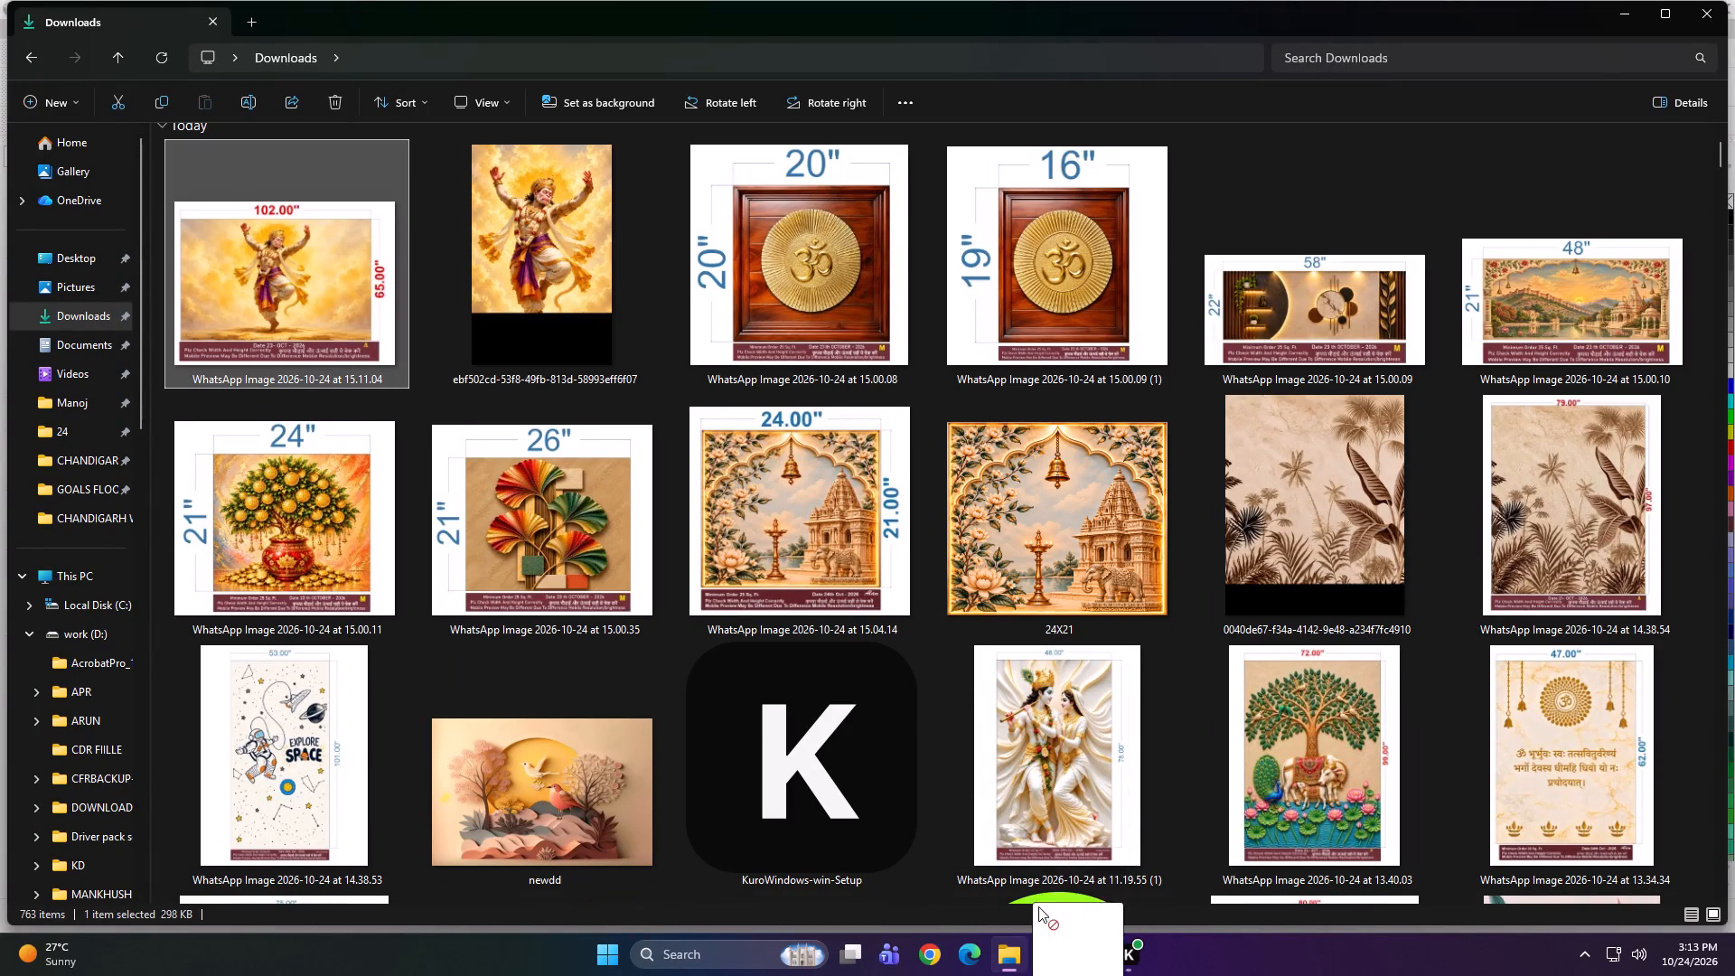
Bring the 102" by 65" Hanuman preview from Downloads into the CorelDRAW document and place it, 85" high, beside the Hanuman artwork.
{"action": "left_click_drag", "start_coordinate": [1038, 906], "coordinate": [727, 355]}
{"action": "left_click_drag", "start_coordinate": [741, 367], "coordinate": [959, 504]}
{"action": "left_click_drag", "start_coordinate": [727, 359], "coordinate": [920, 505]}
{"action": "left_click_drag", "start_coordinate": [894, 509], "coordinate": [906, 513]}
{"action": "left_click_drag", "start_coordinate": [541, 491], "coordinate": [415, 508]}
{"action": "left_click_drag", "start_coordinate": [862, 489], "coordinate": [864, 517]}
{"action": "left_click_drag", "start_coordinate": [849, 516], "coordinate": [867, 481]}
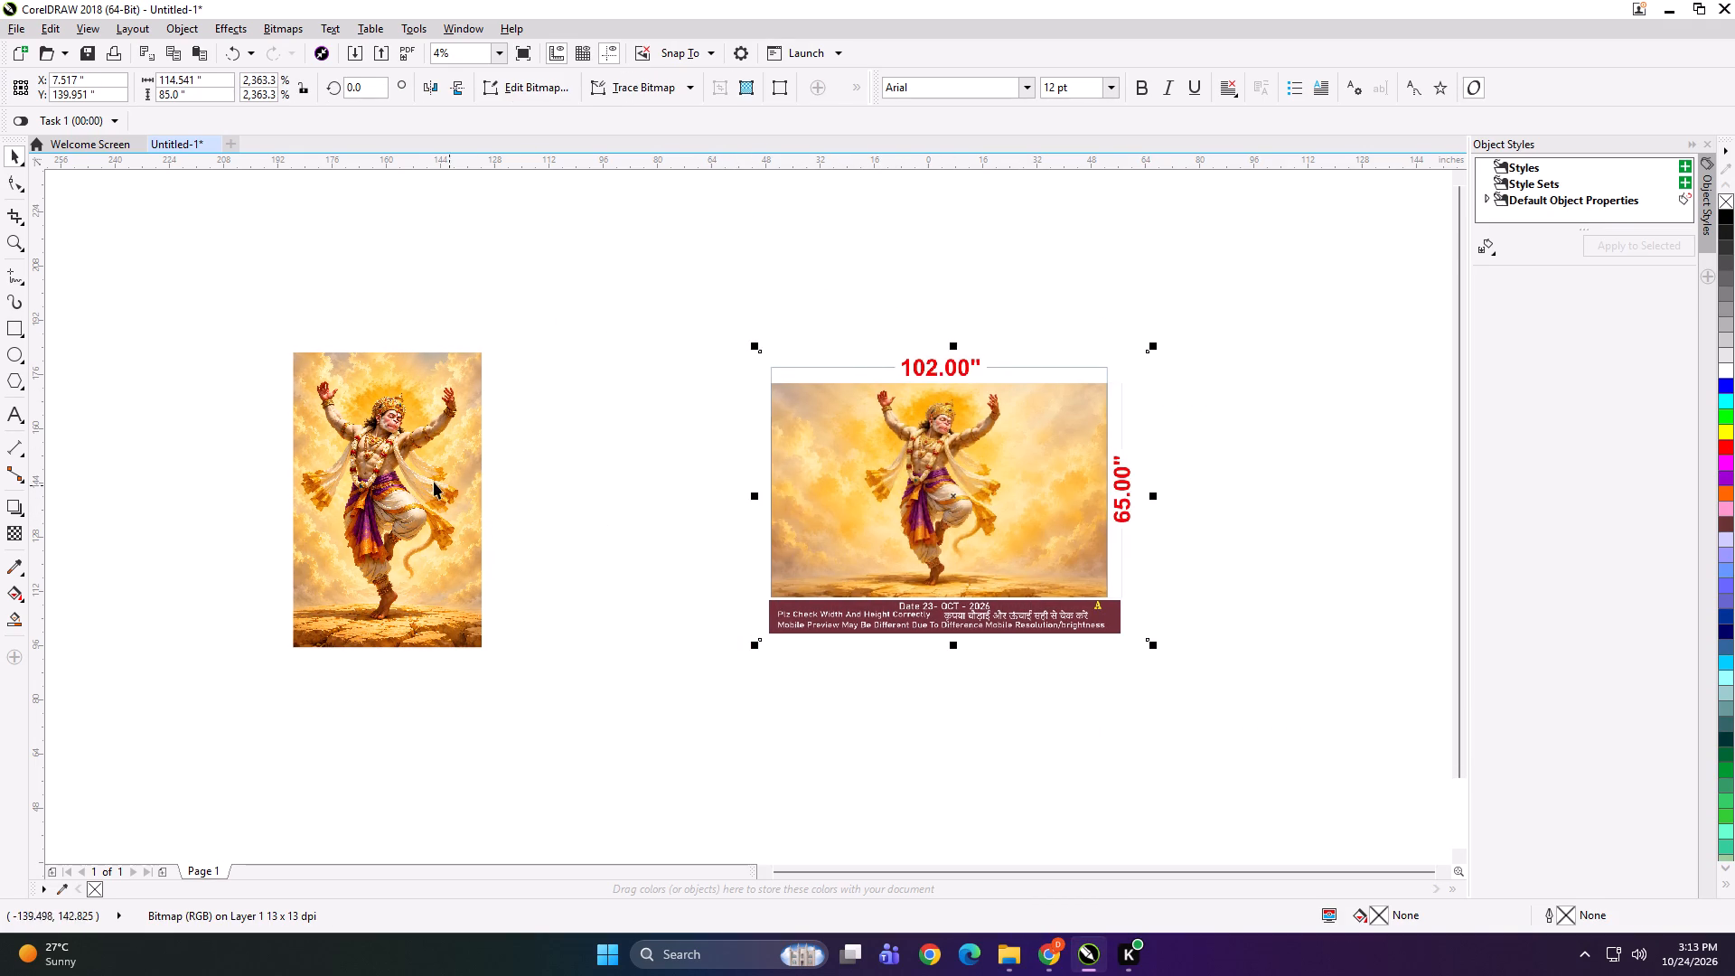
Resize the Hanuman artwork to 65" wide by 102" high.
{"action": "left_click", "coordinate": [434, 482]}
{"action": "left_click", "coordinate": [213, 79]}
{"action": "key", "text": "ctrl+a"}
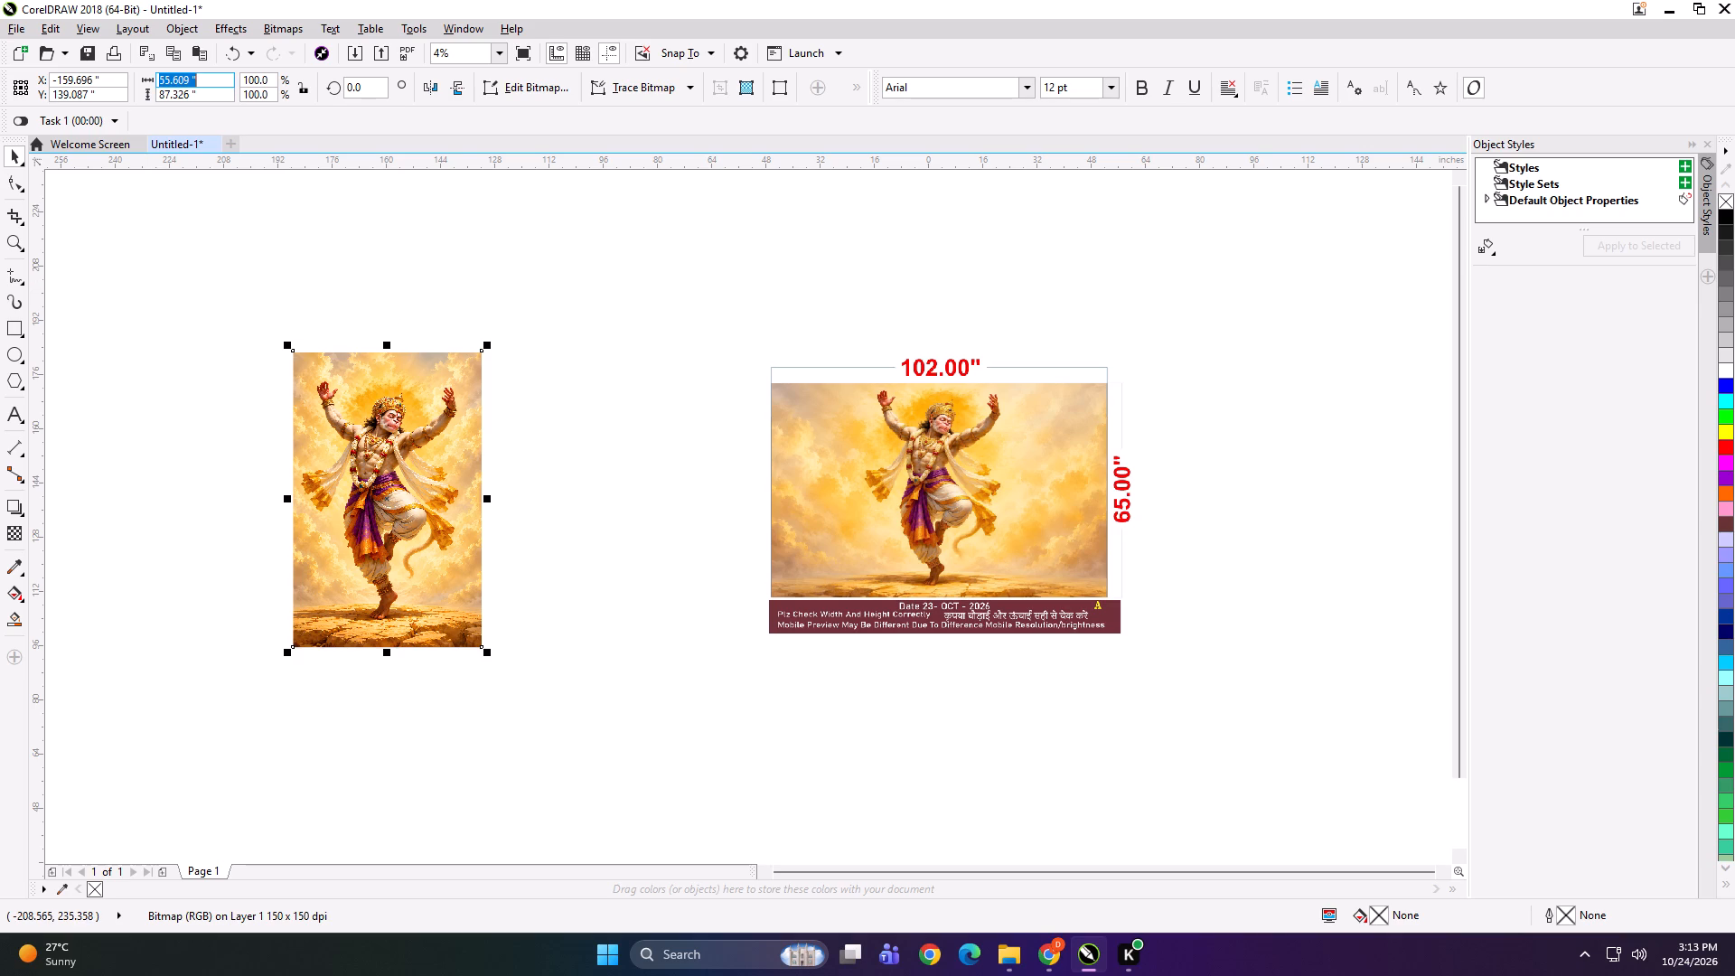
{"action": "type", "text": "65"}
{"action": "key", "text": "Tab"}
{"action": "type", "text": "102"}
{"action": "key", "text": "Return"}
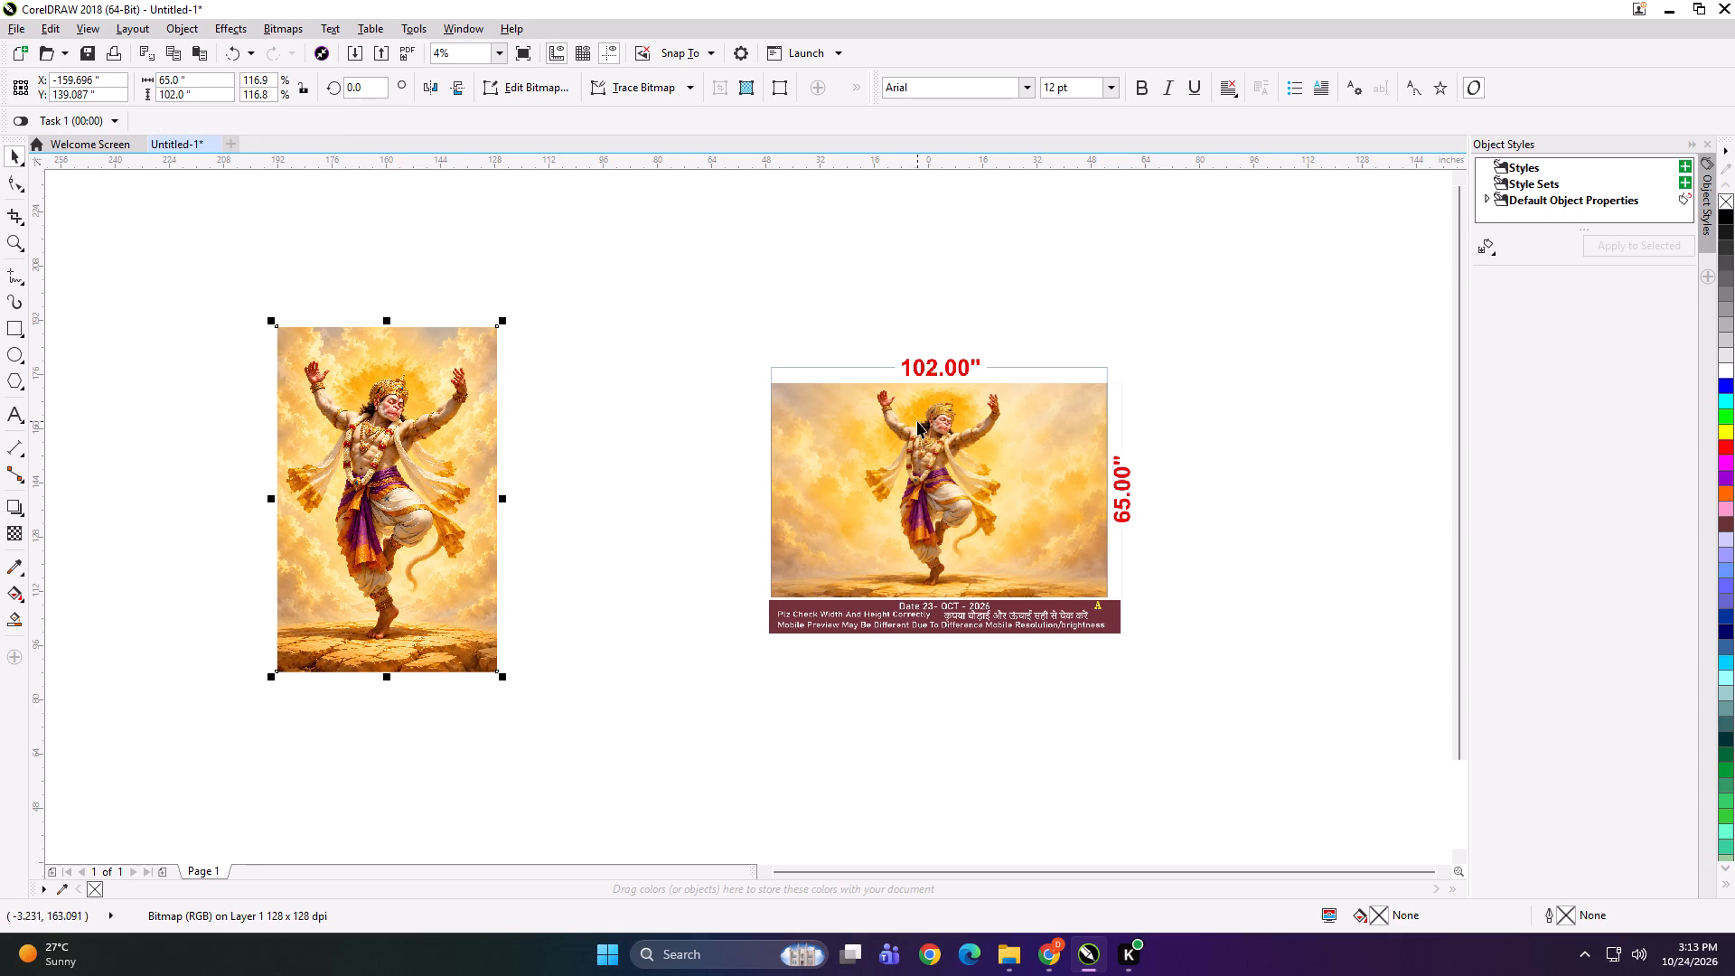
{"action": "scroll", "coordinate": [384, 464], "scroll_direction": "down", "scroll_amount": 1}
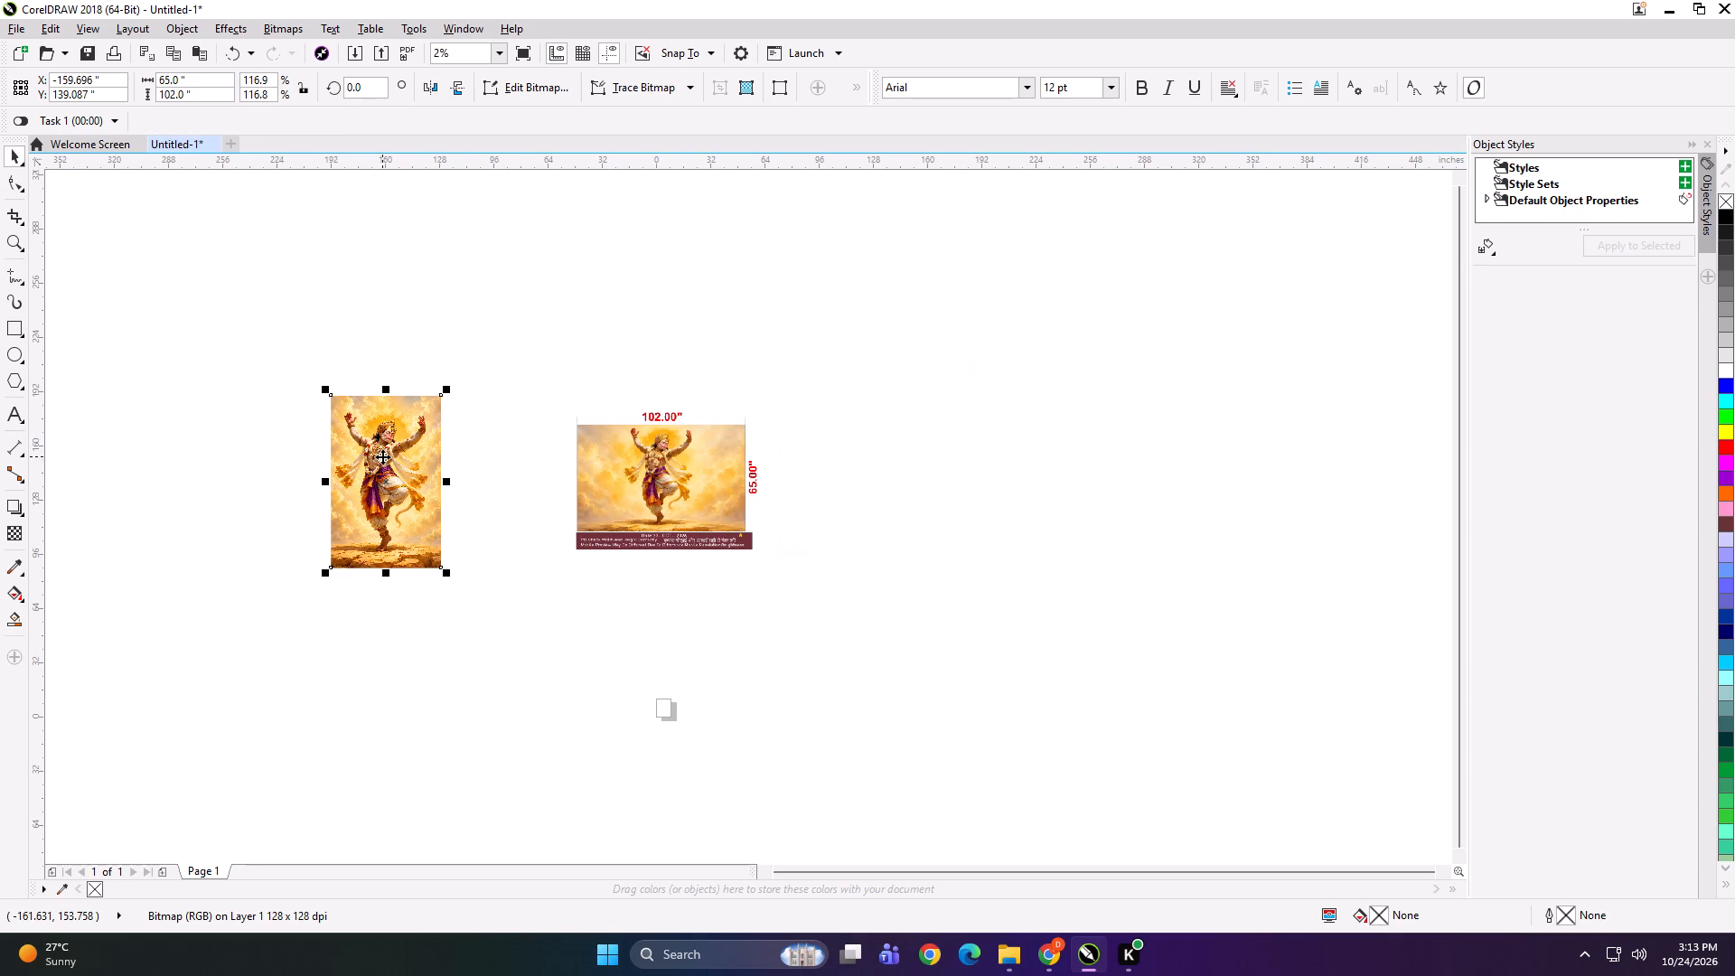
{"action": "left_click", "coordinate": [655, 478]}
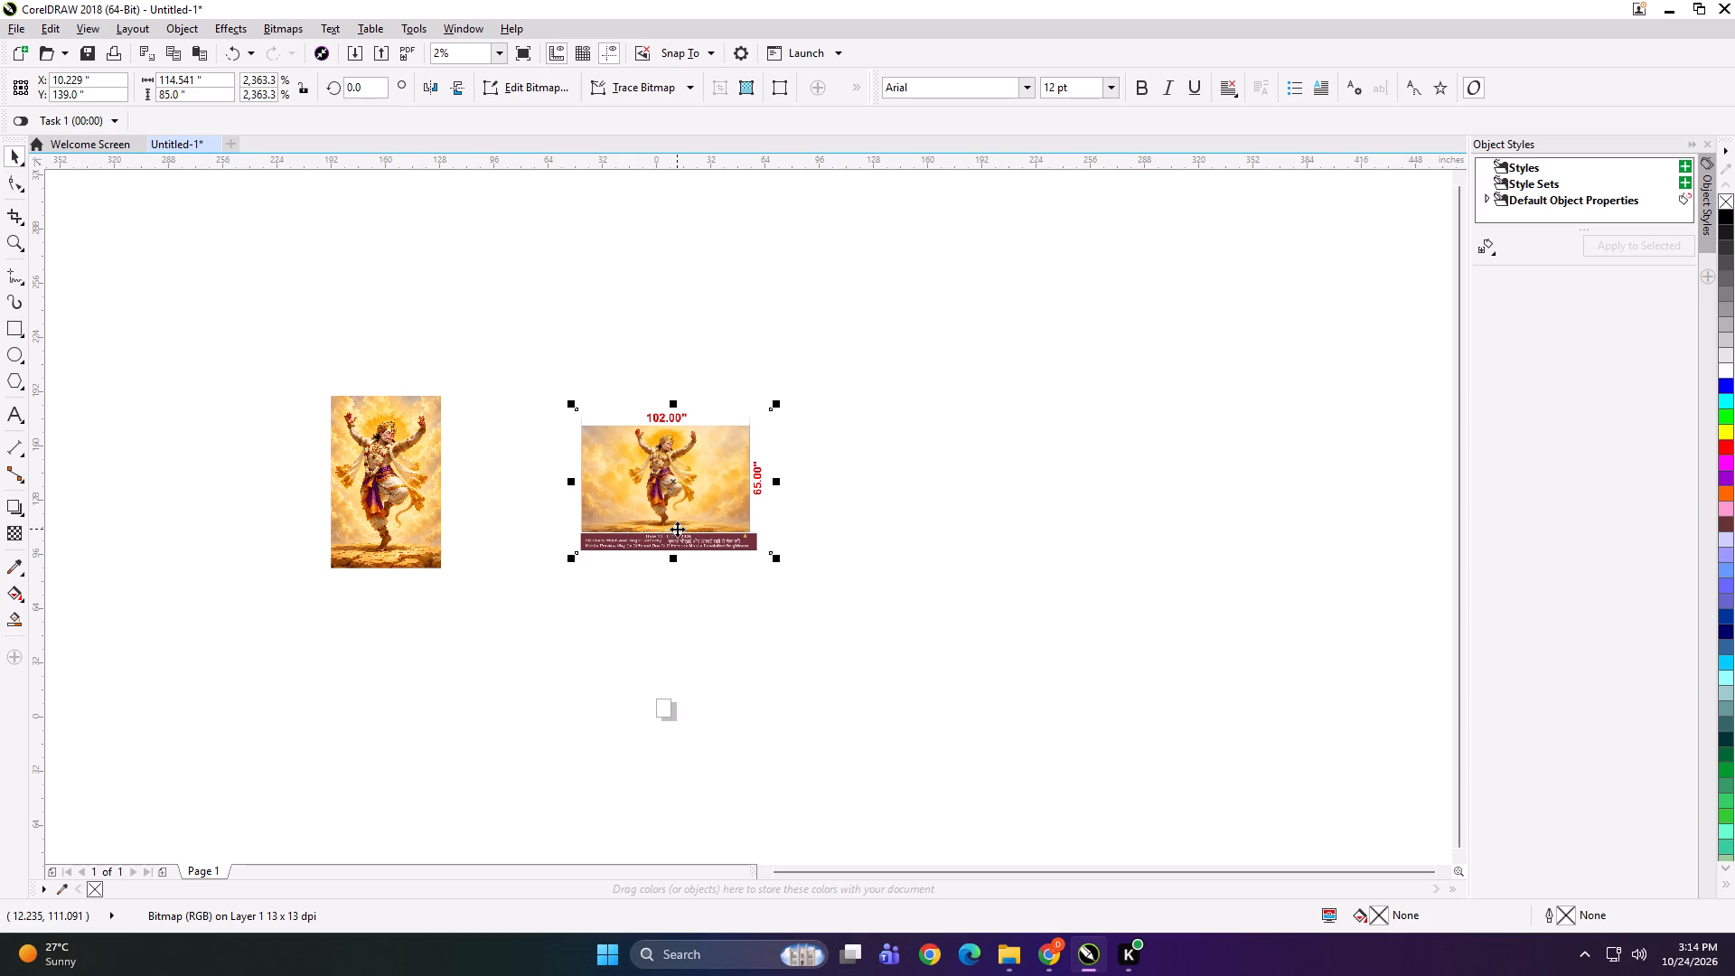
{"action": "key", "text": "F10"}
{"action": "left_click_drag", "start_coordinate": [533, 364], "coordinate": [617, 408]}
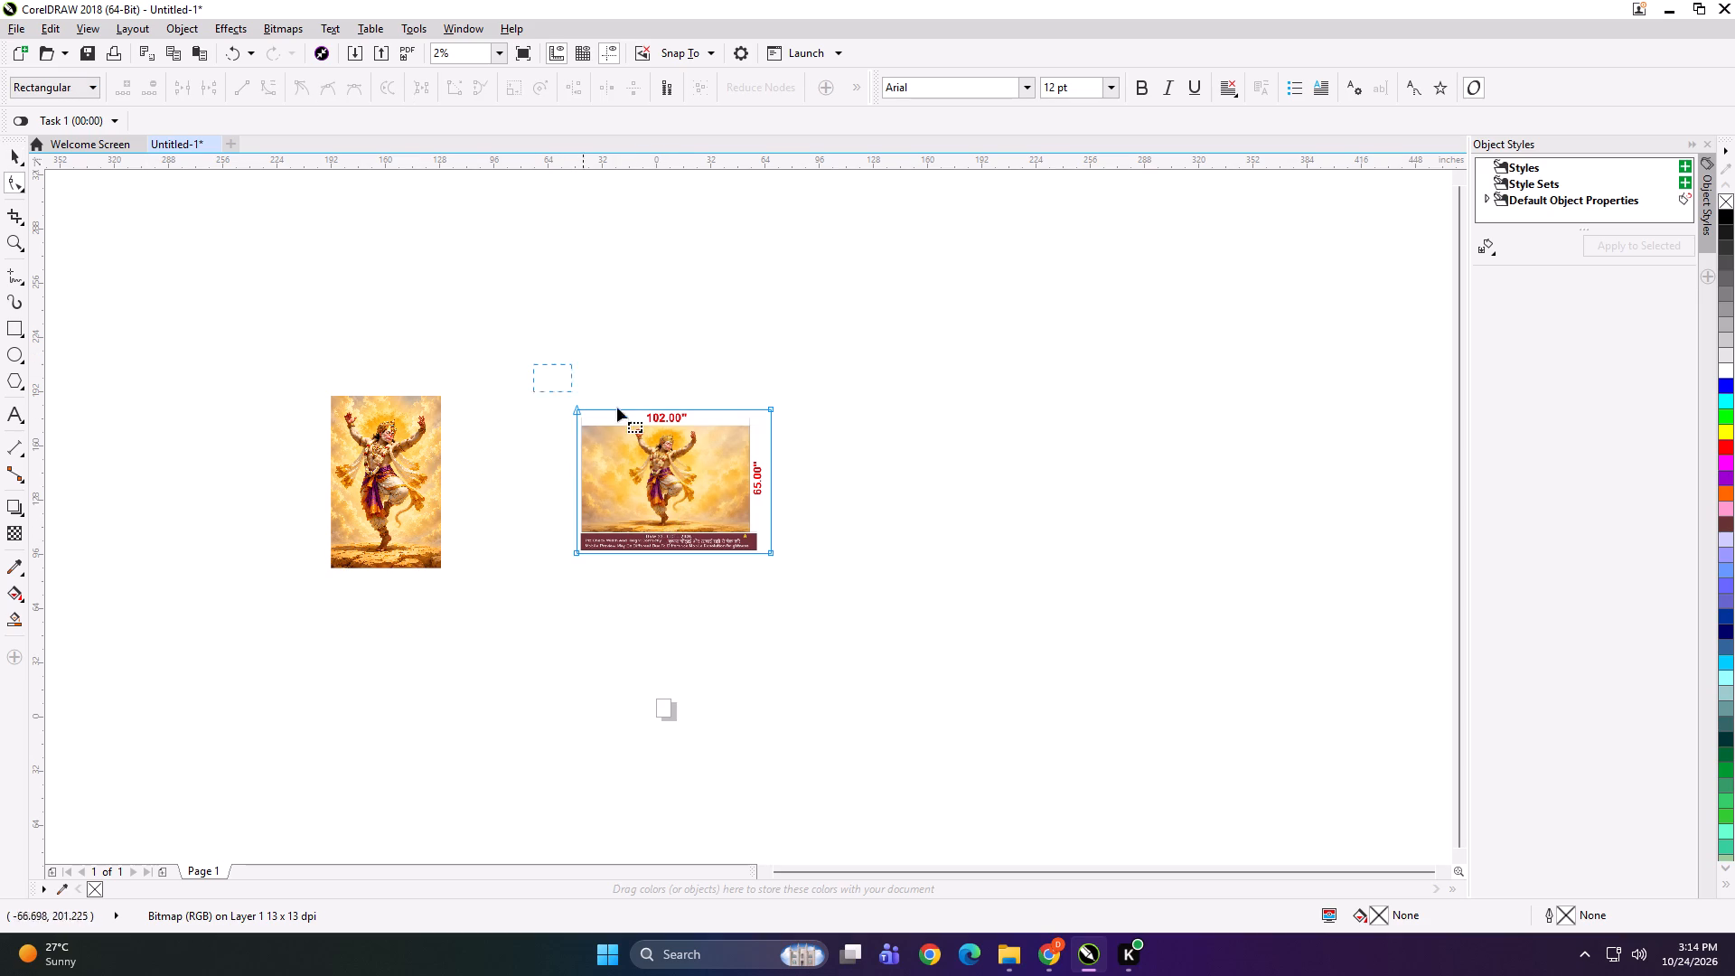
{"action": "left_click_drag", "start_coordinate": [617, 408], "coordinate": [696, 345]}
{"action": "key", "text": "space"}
Duplicate the resized Hanuman artwork to the far side of the preview and frame the copy with a rectangle of the same size.
{"action": "left_click_drag", "start_coordinate": [408, 447], "coordinate": [928, 483]}
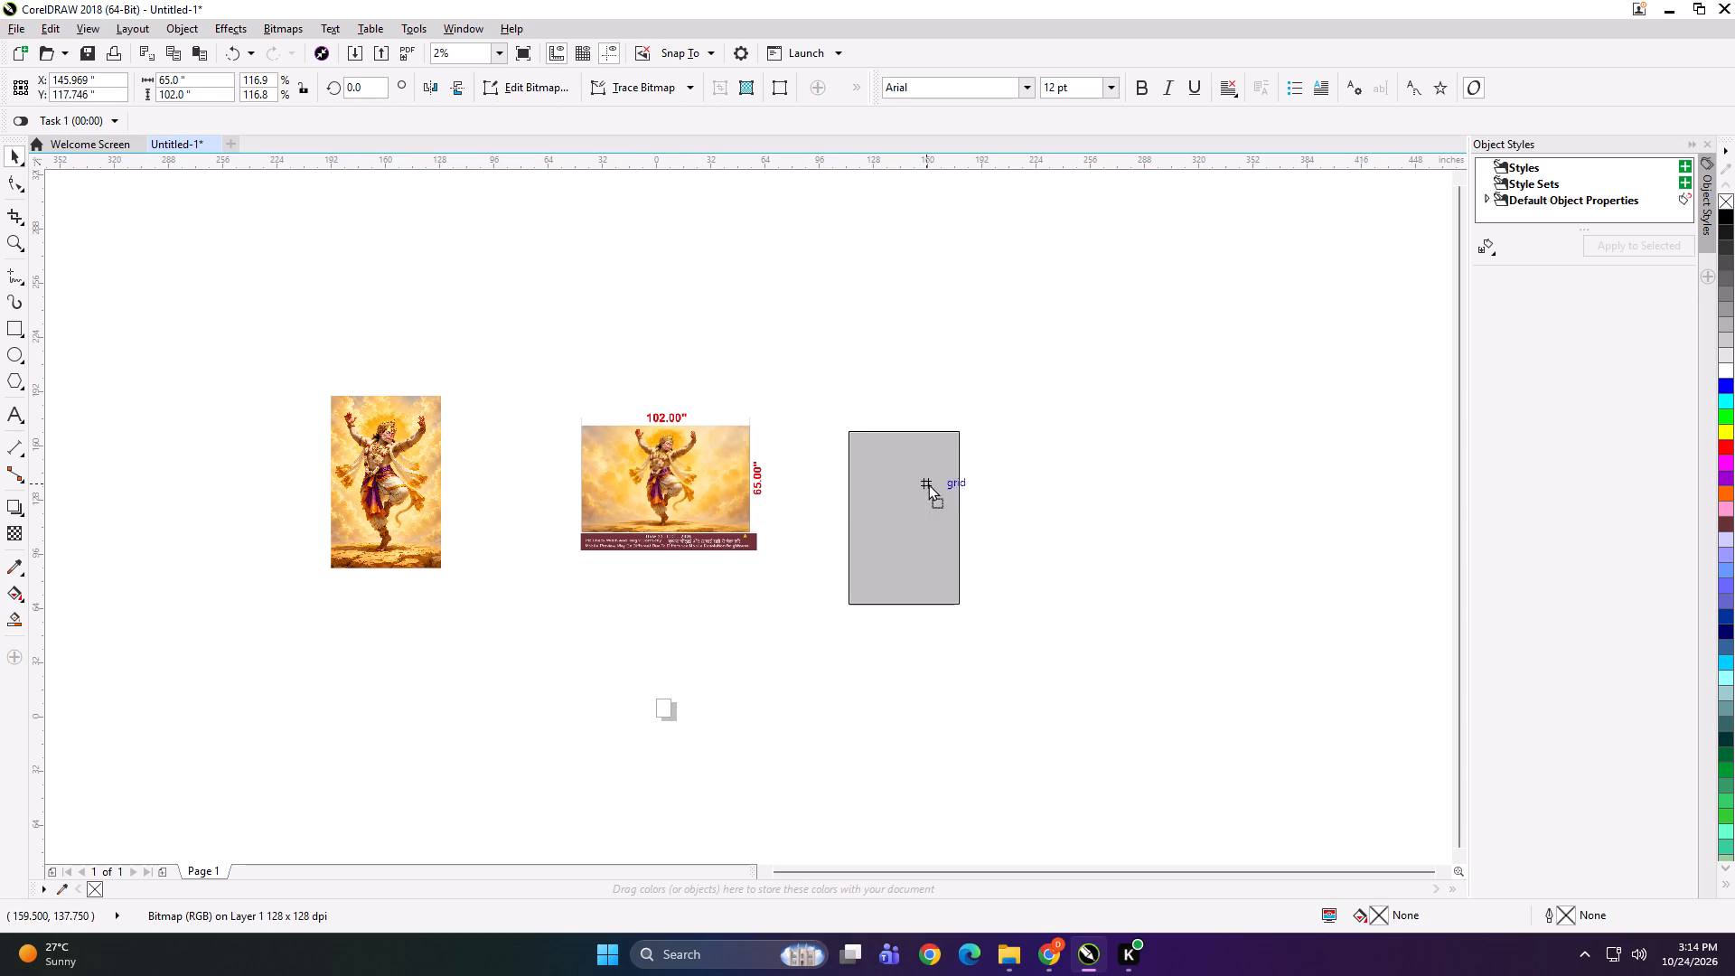
{"action": "left_click_drag", "start_coordinate": [928, 483], "coordinate": [928, 482]}
{"action": "right_click", "coordinate": [928, 483]}
{"action": "double_click", "coordinate": [14, 332], "text": "shift"}
{"action": "key", "text": "space"}
{"action": "left_click", "coordinate": [861, 415]}
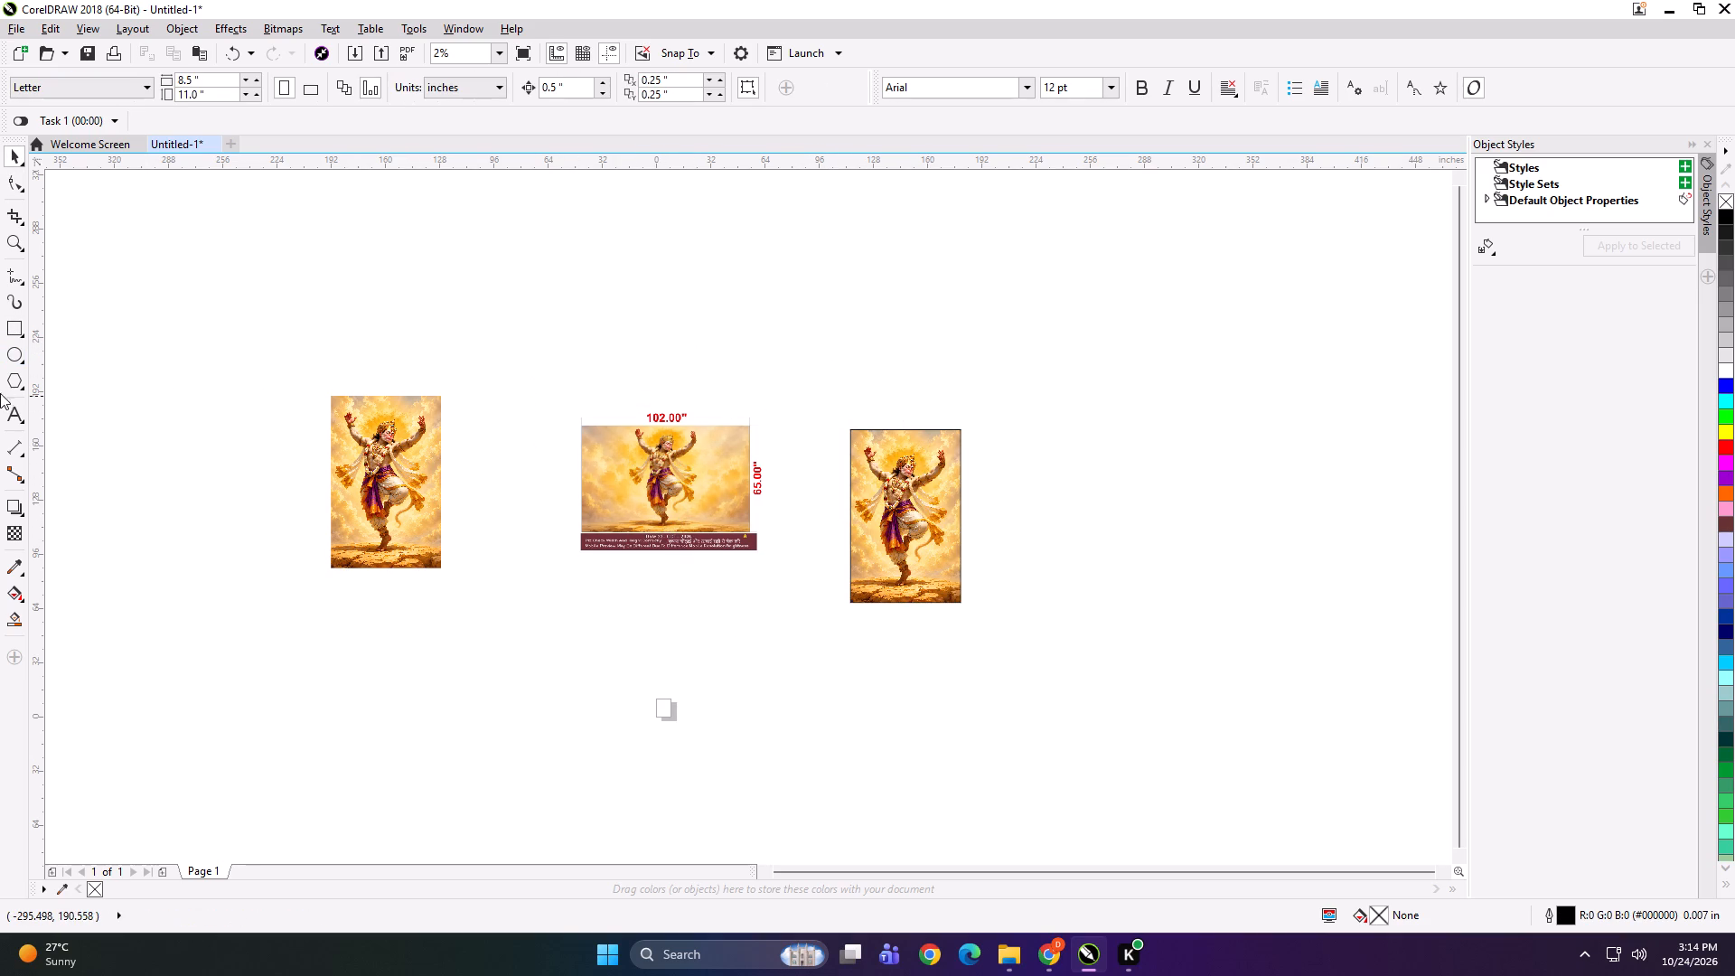
Add dimension lines for the framed copy's width, above it, and its height, along its right side.
{"action": "left_click", "coordinate": [10, 440]}
{"action": "left_click_drag", "start_coordinate": [850, 457], "coordinate": [888, 457], "text": "shift"}
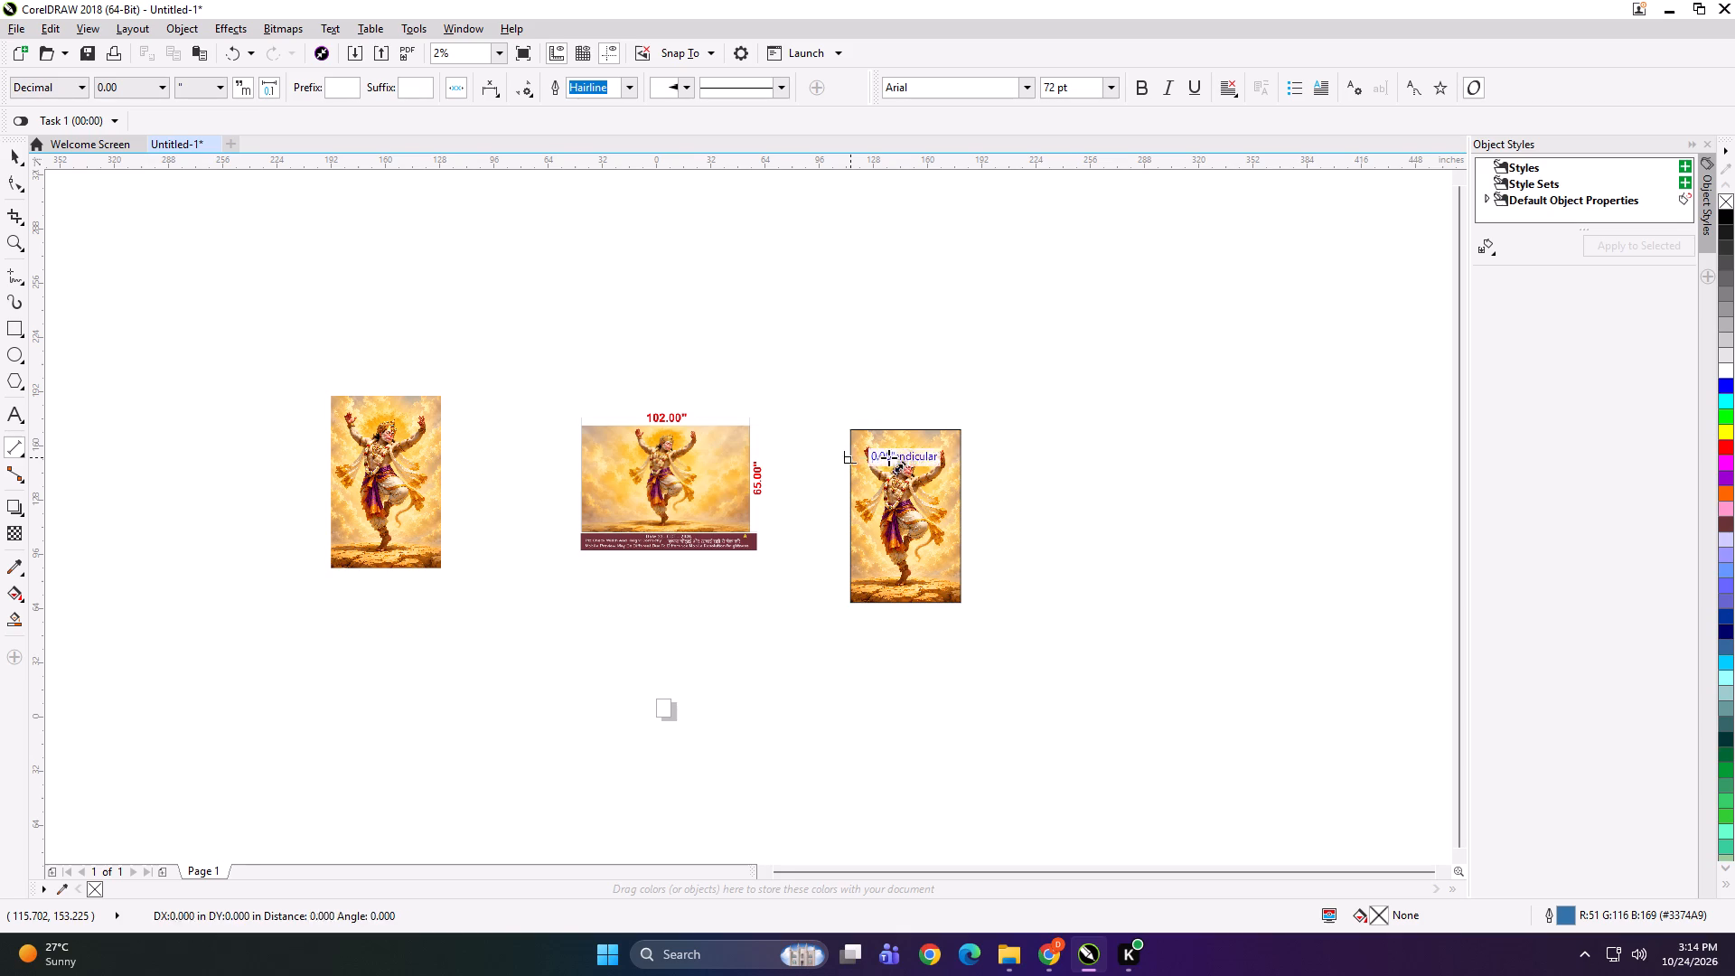
{"action": "left_click_drag", "start_coordinate": [888, 457], "coordinate": [968, 459], "text": "shift"}
{"action": "left_click", "coordinate": [939, 410]}
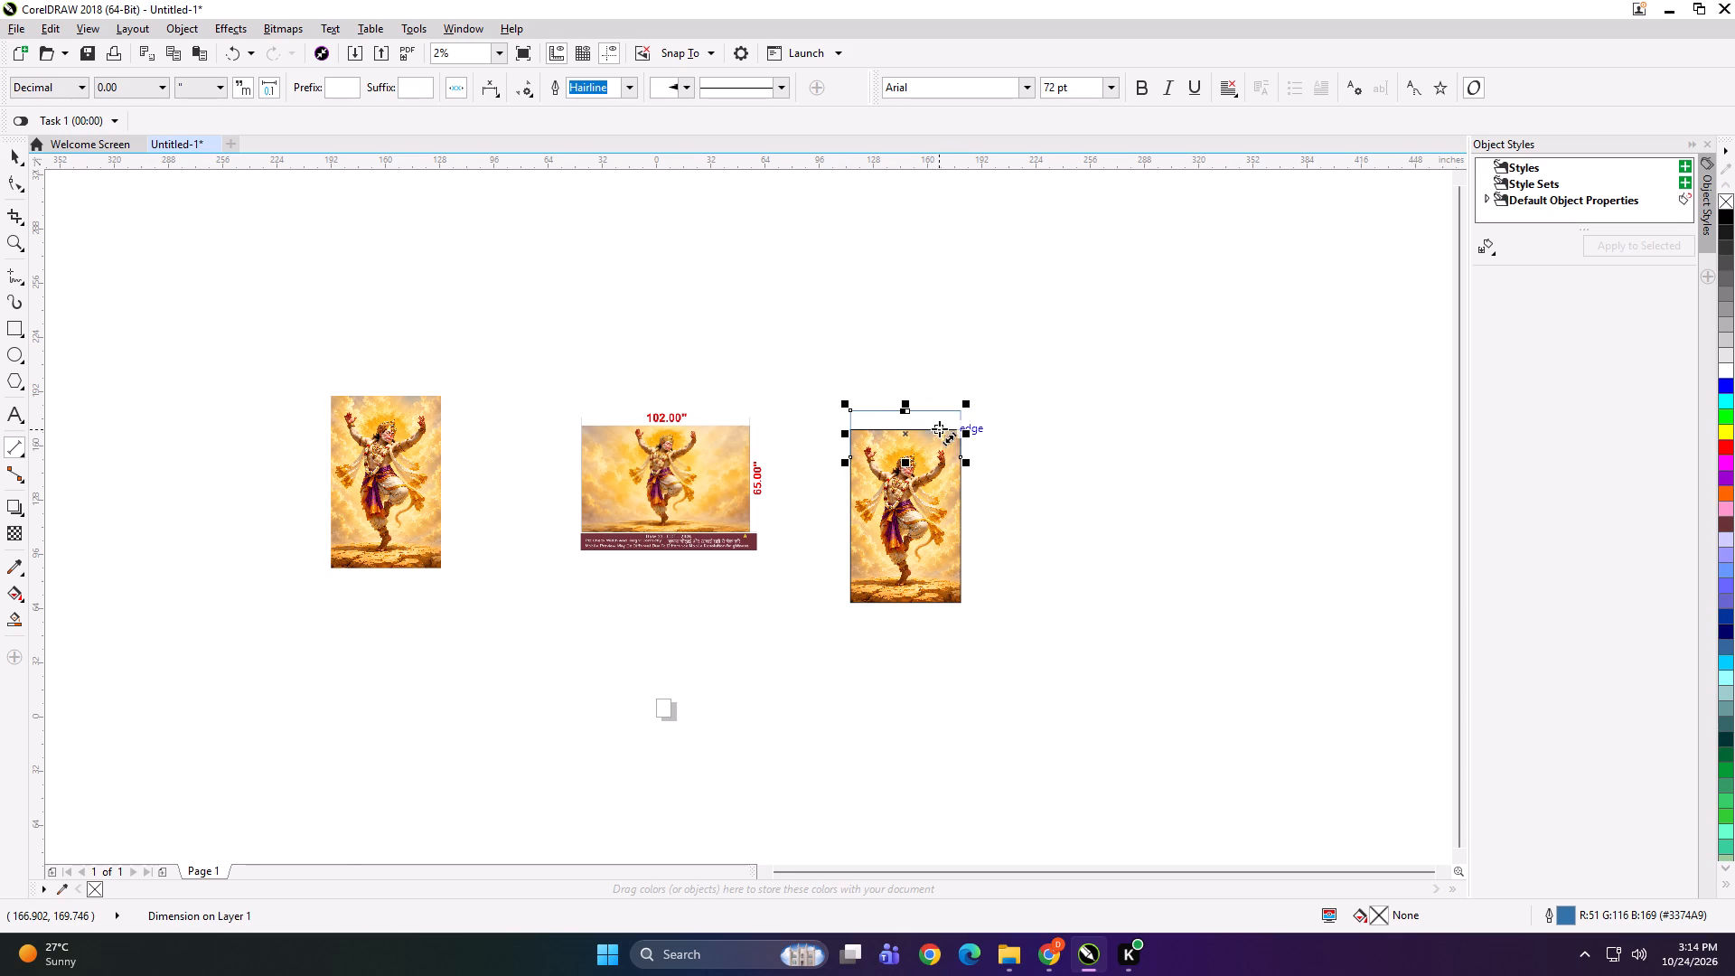
{"action": "left_click_drag", "start_coordinate": [939, 428], "coordinate": [934, 601], "text": "shift"}
{"action": "key", "text": "space"}
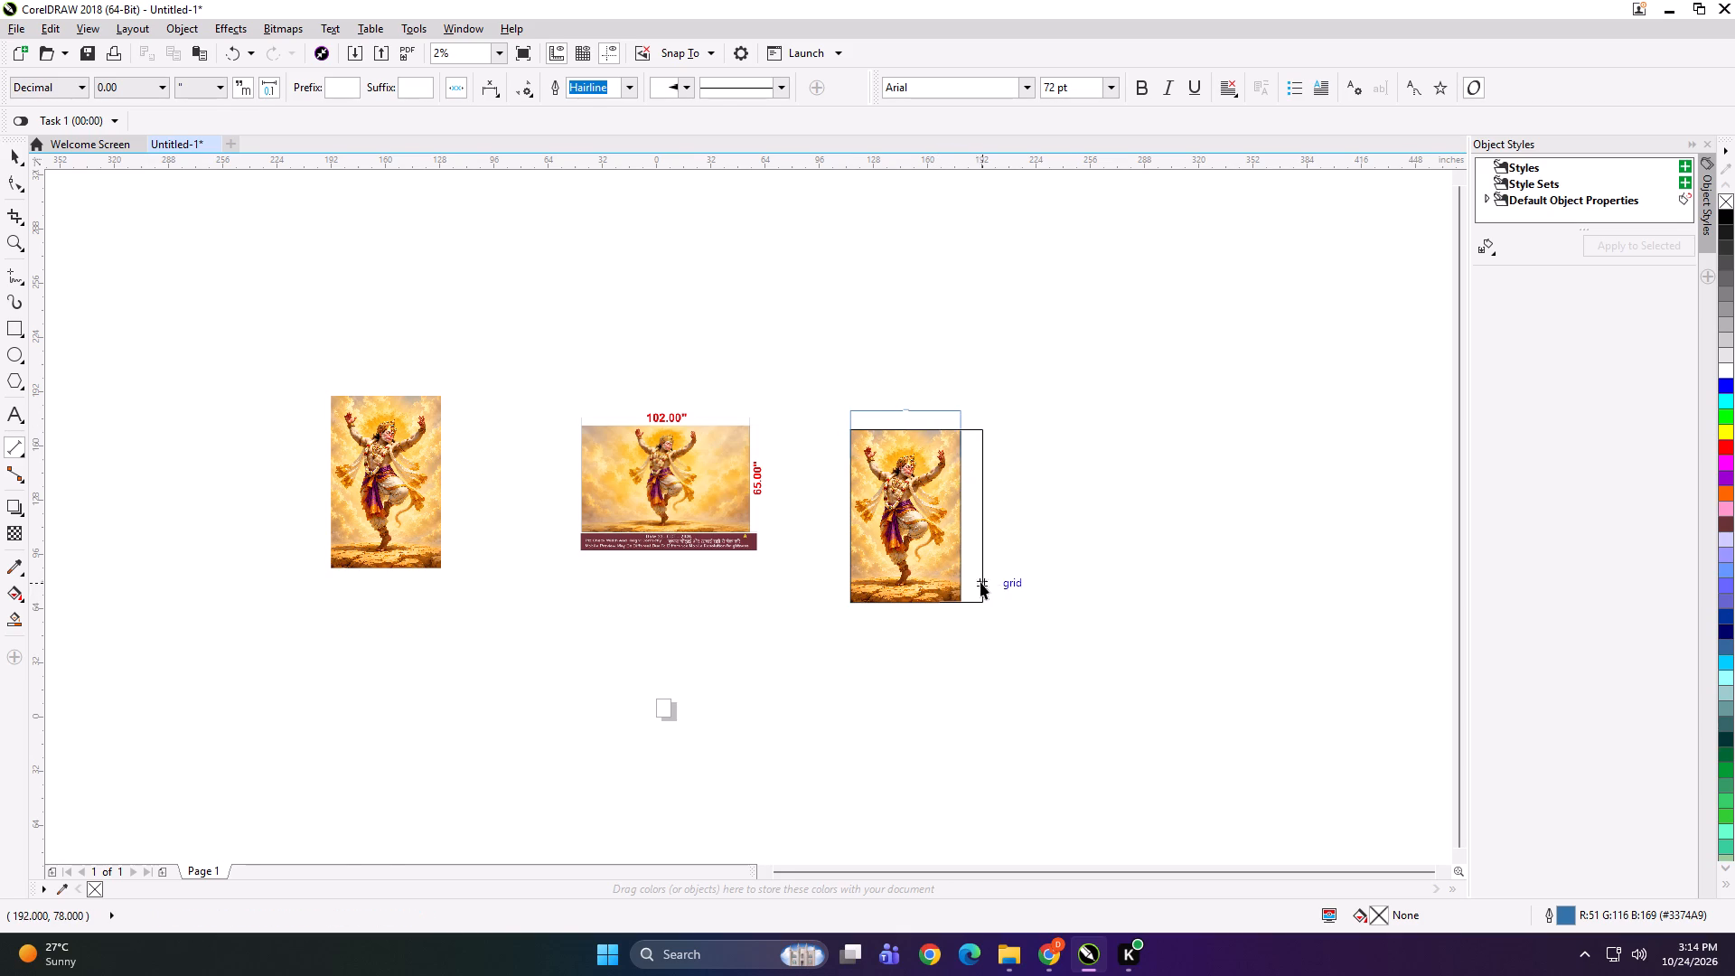
{"action": "left_click", "coordinate": [980, 582]}
{"action": "key", "text": "space"}
{"action": "left_click_drag", "start_coordinate": [945, 427], "coordinate": [942, 569]}
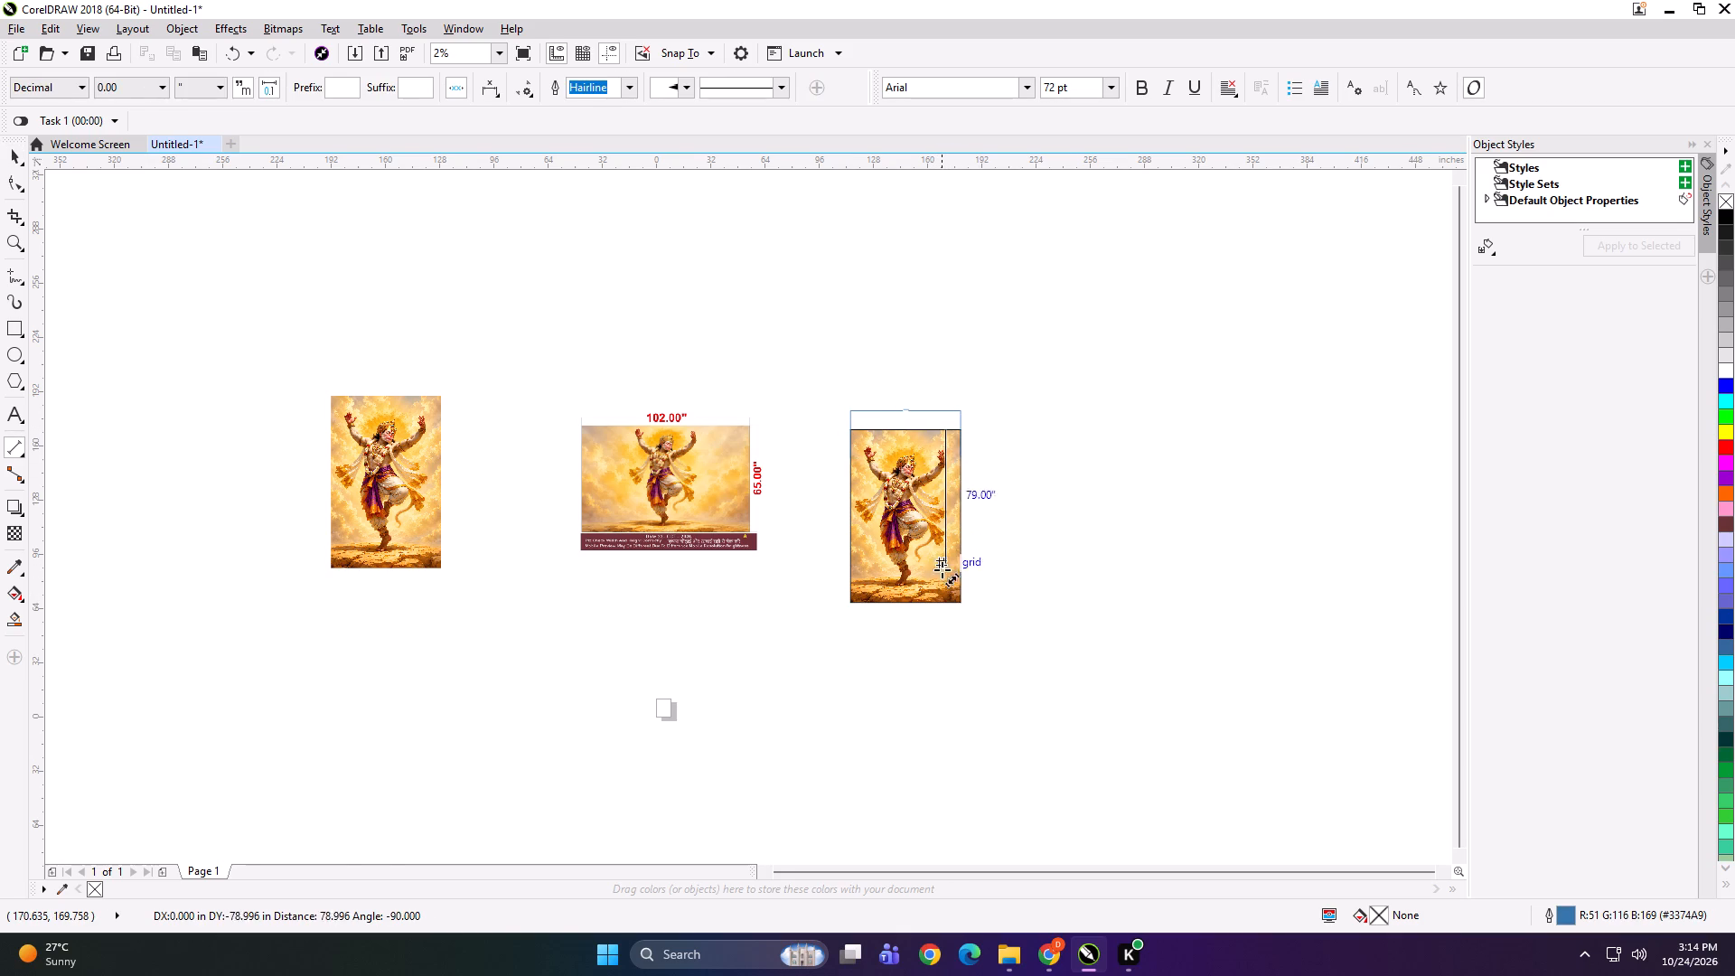
{"action": "left_click_drag", "start_coordinate": [942, 569], "coordinate": [942, 602]}
{"action": "left_click", "coordinate": [982, 578]}
{"action": "key", "text": "space"}
Set the text of both dimensions to 500 pt.
{"action": "left_click_drag", "start_coordinate": [894, 376], "coordinate": [966, 504]}
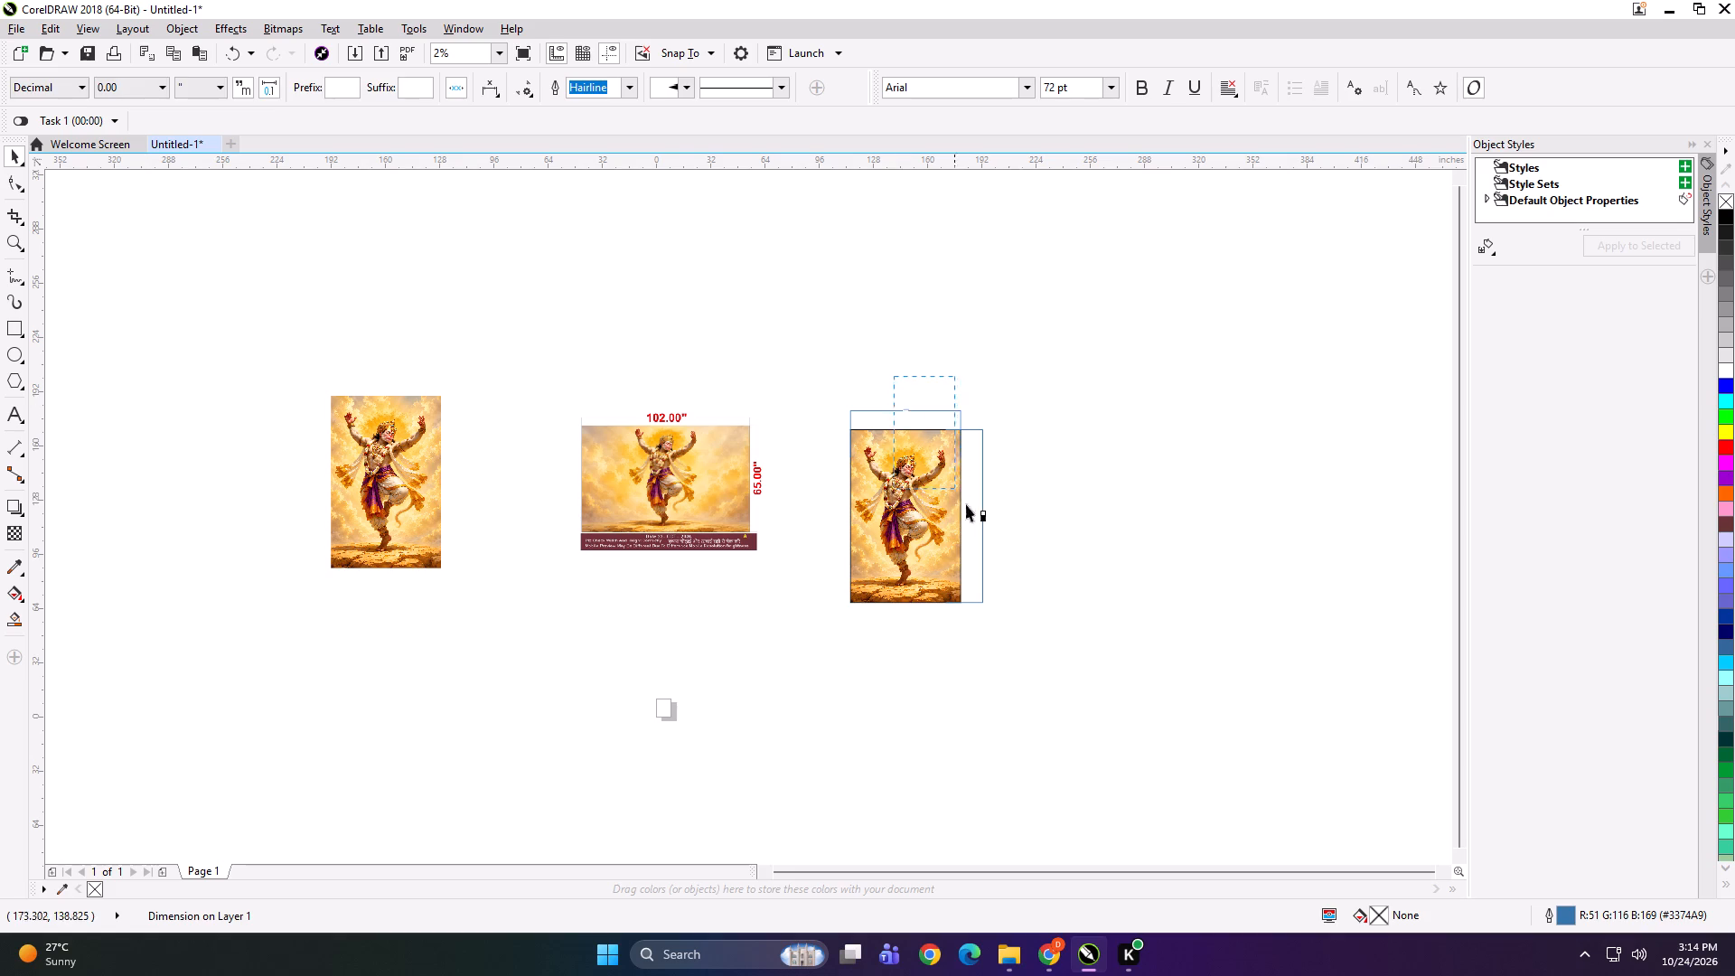
{"action": "left_click_drag", "start_coordinate": [966, 504], "coordinate": [1017, 559]}
{"action": "left_click", "coordinate": [616, 89]}
{"action": "key", "text": "ctrl+a"}
{"action": "type", "text": "5800"}
{"action": "key", "text": "ctrl+a"}
{"action": "type", "text": "500"}
{"action": "key", "text": "Return"}
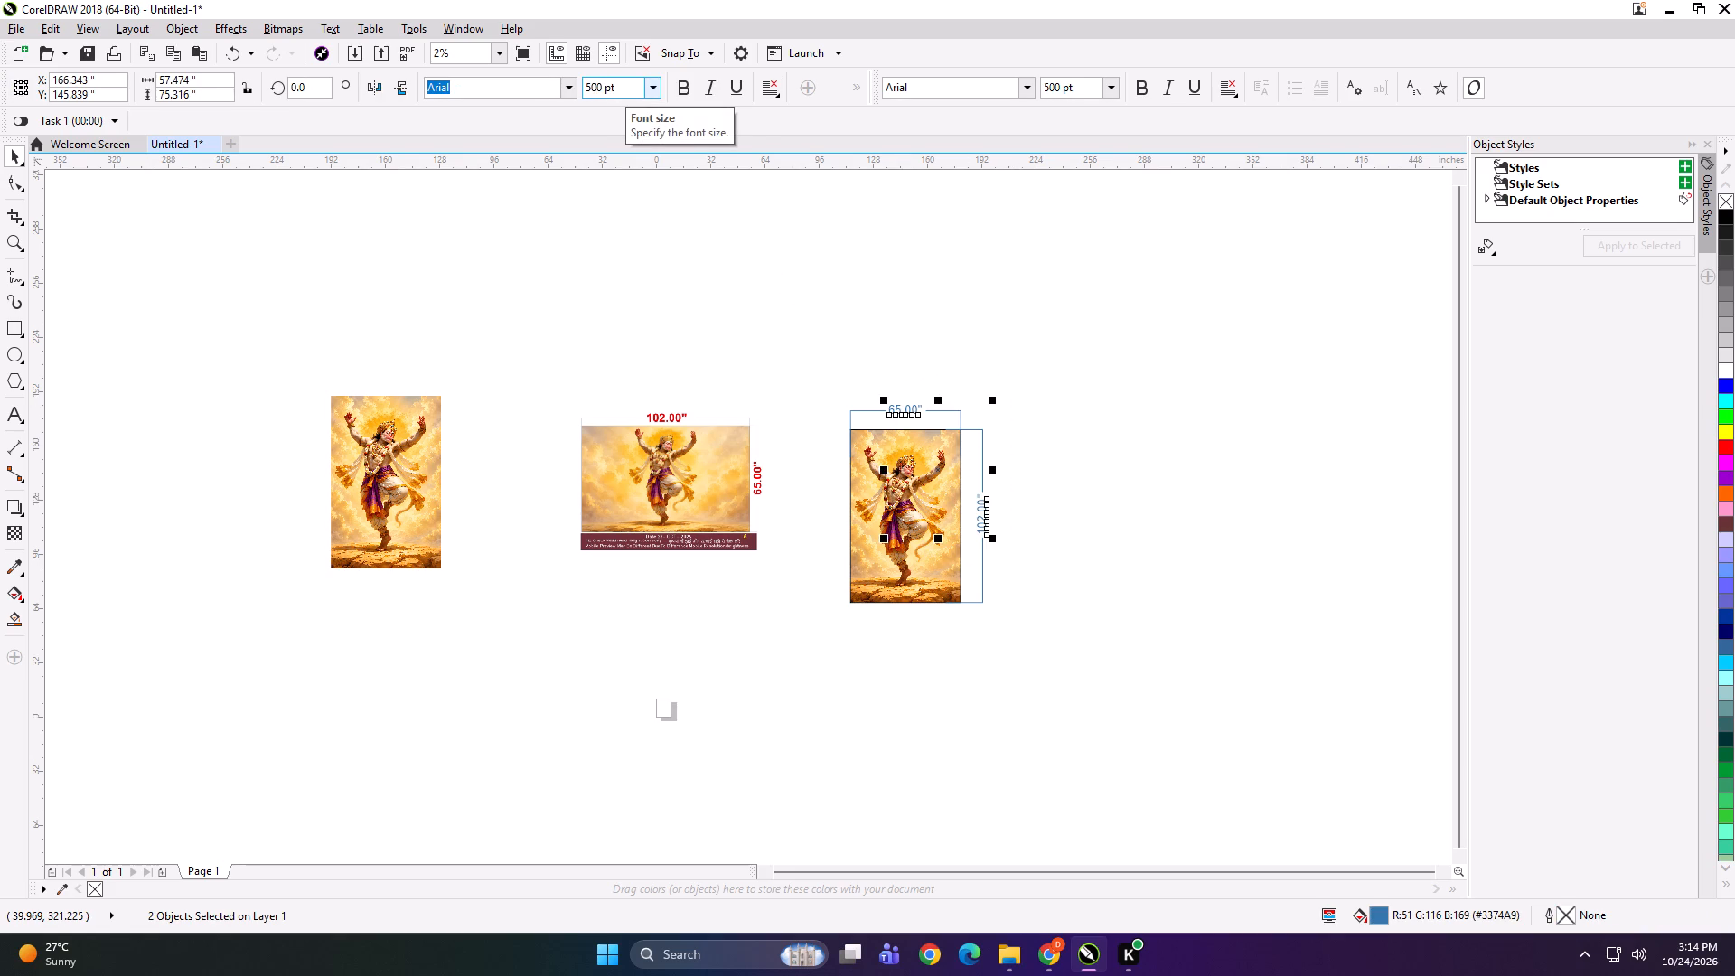
Move the width and height dimensions closer to the edges of the framed copy.
{"action": "left_click", "coordinate": [963, 420]}
{"action": "scroll", "coordinate": [984, 544], "scroll_direction": "up", "scroll_amount": 1}
{"action": "left_click_drag", "start_coordinate": [978, 491], "coordinate": [953, 489]}
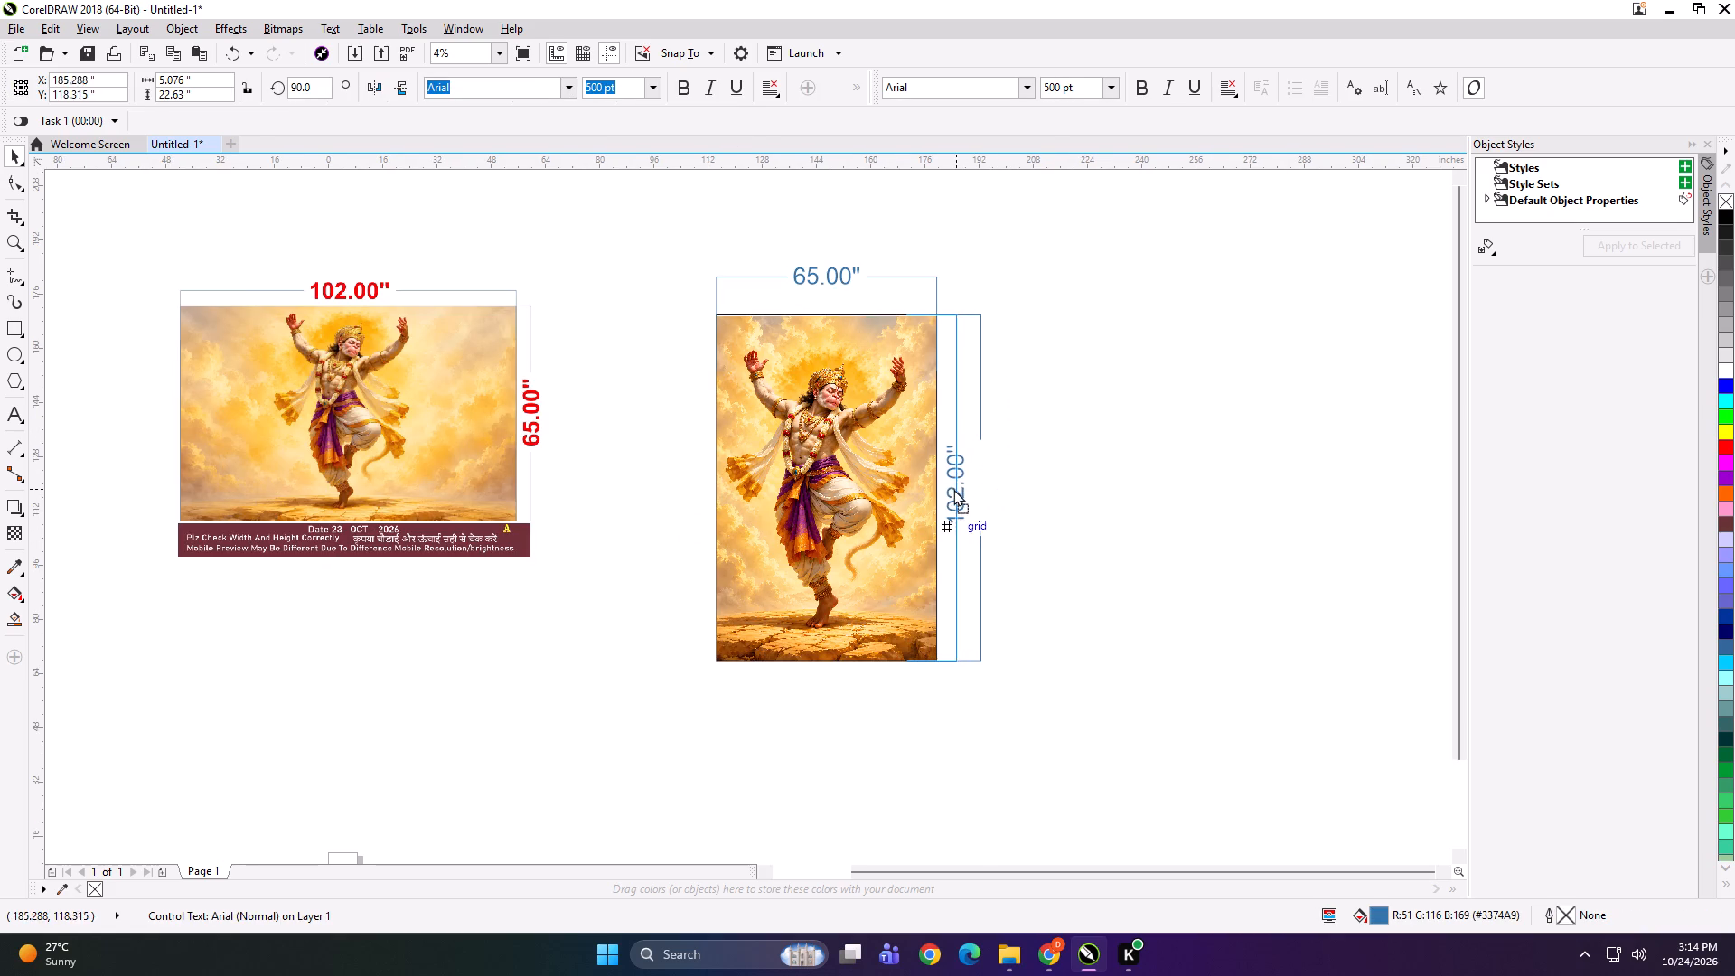
{"action": "left_click_drag", "start_coordinate": [953, 489], "coordinate": [952, 489]}
{"action": "left_click_drag", "start_coordinate": [809, 271], "coordinate": [823, 294]}
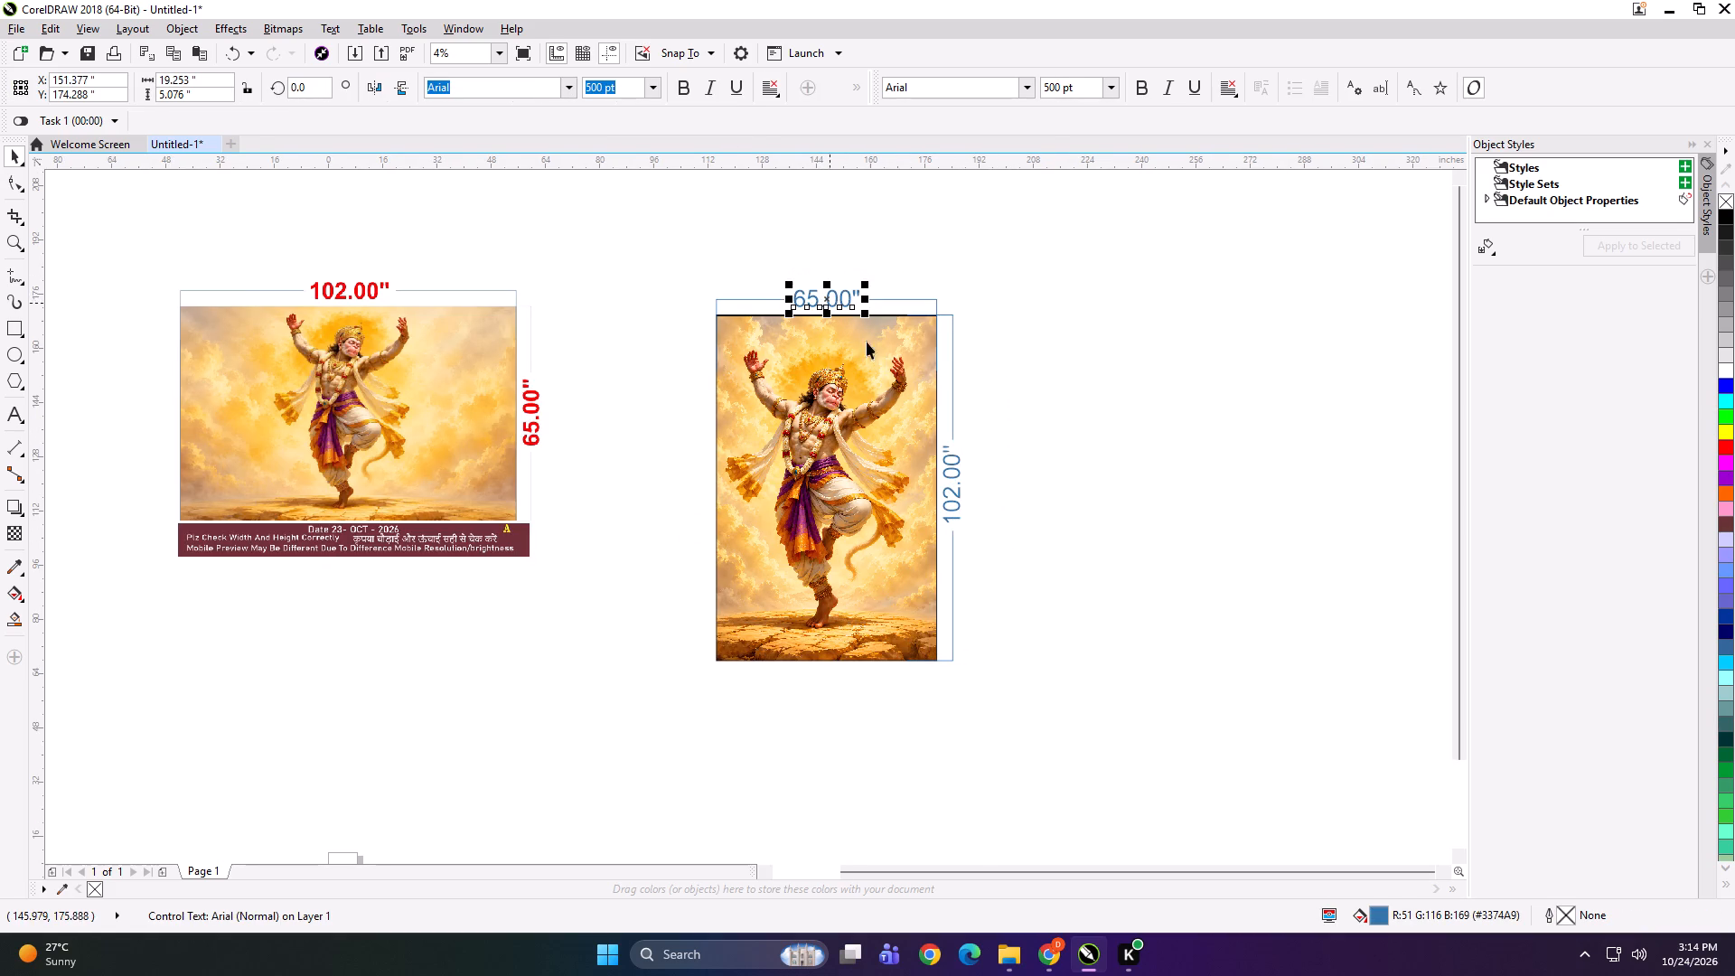
Make the text of both dimensions bold.
{"action": "left_click_drag", "start_coordinate": [993, 412], "coordinate": [928, 540], "text": "shift"}
{"action": "left_click", "coordinate": [682, 88]}
{"action": "left_click", "coordinate": [823, 233]}
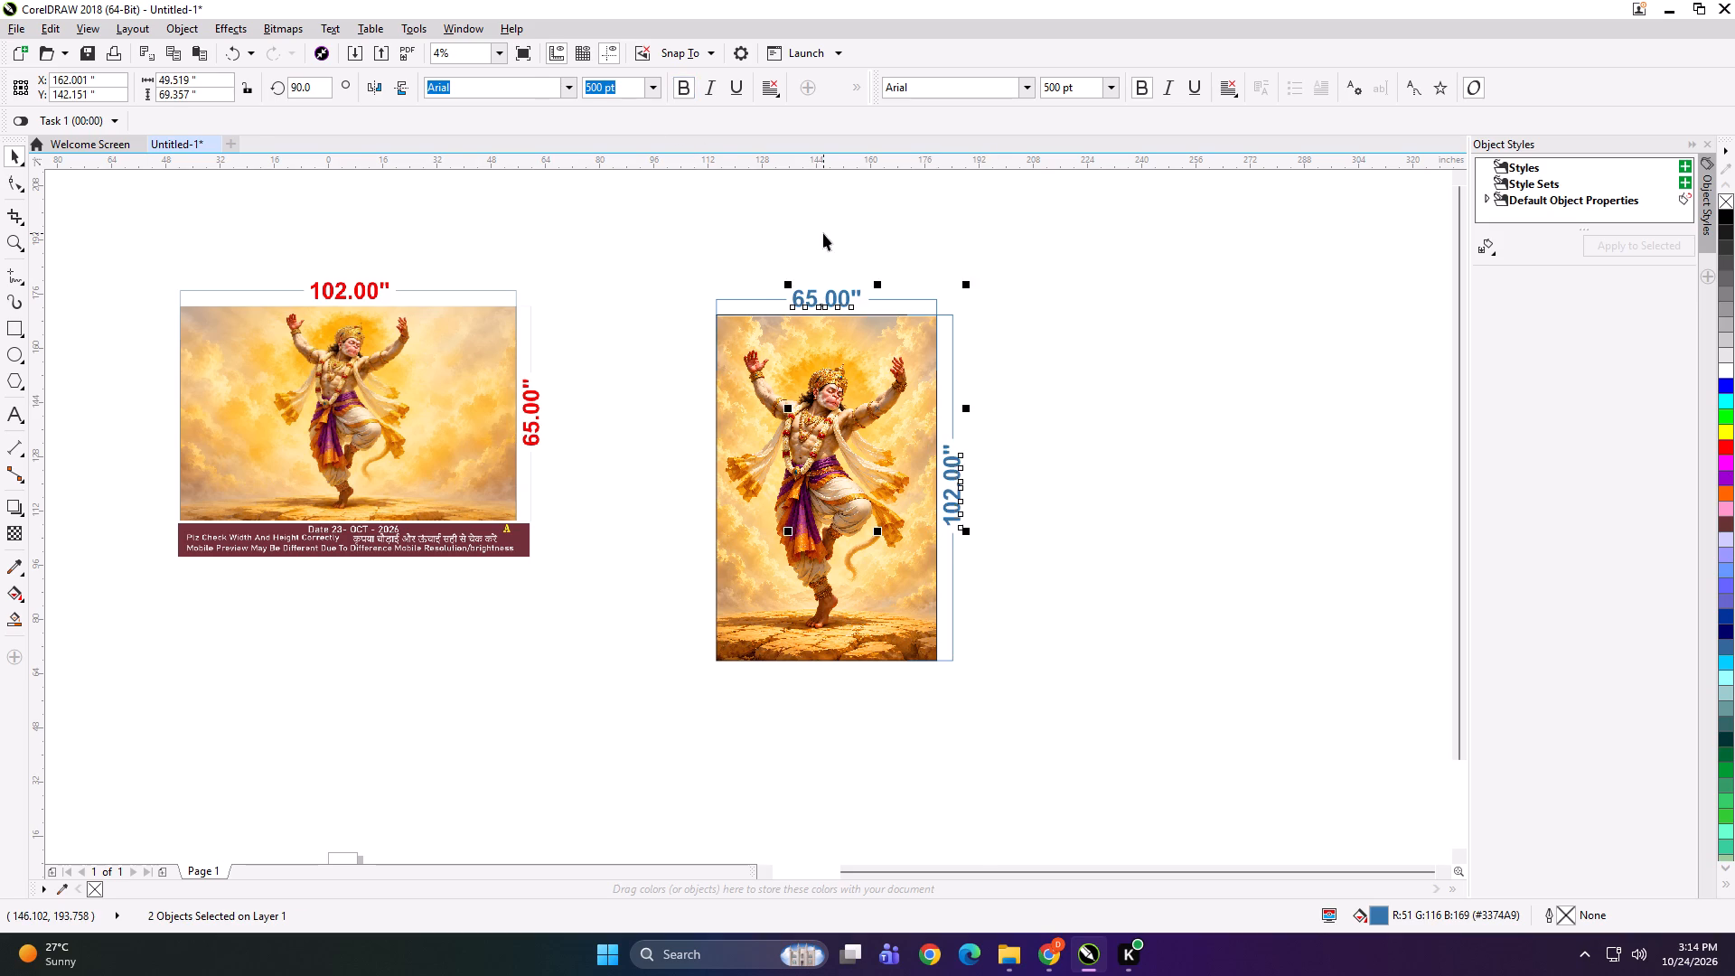
Crop the Hanuman preview with the Shape tool to its maroon notice strip, leaving a piece about 13" high.
{"action": "scroll", "coordinate": [926, 380], "scroll_direction": "down", "scroll_amount": 1}
{"action": "left_click", "coordinate": [647, 415]}
{"action": "key", "text": "F10"}
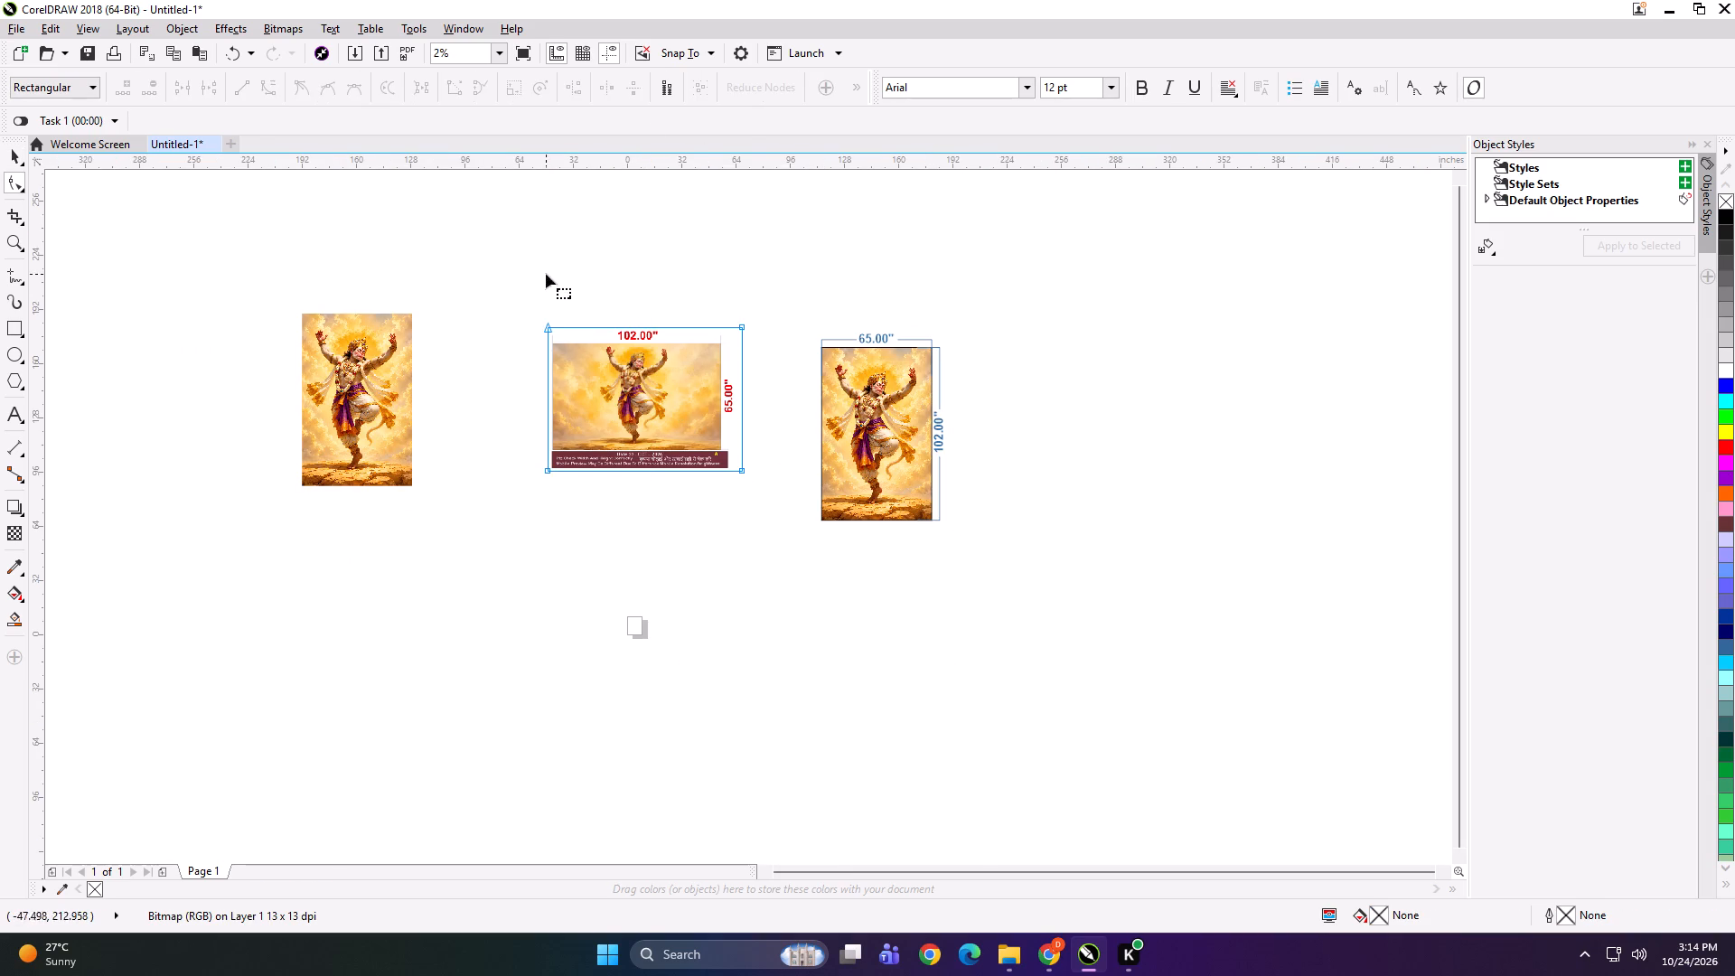
{"action": "left_click_drag", "start_coordinate": [497, 297], "coordinate": [624, 361]}
{"action": "left_click_drag", "start_coordinate": [741, 325], "coordinate": [738, 436], "text": "shift"}
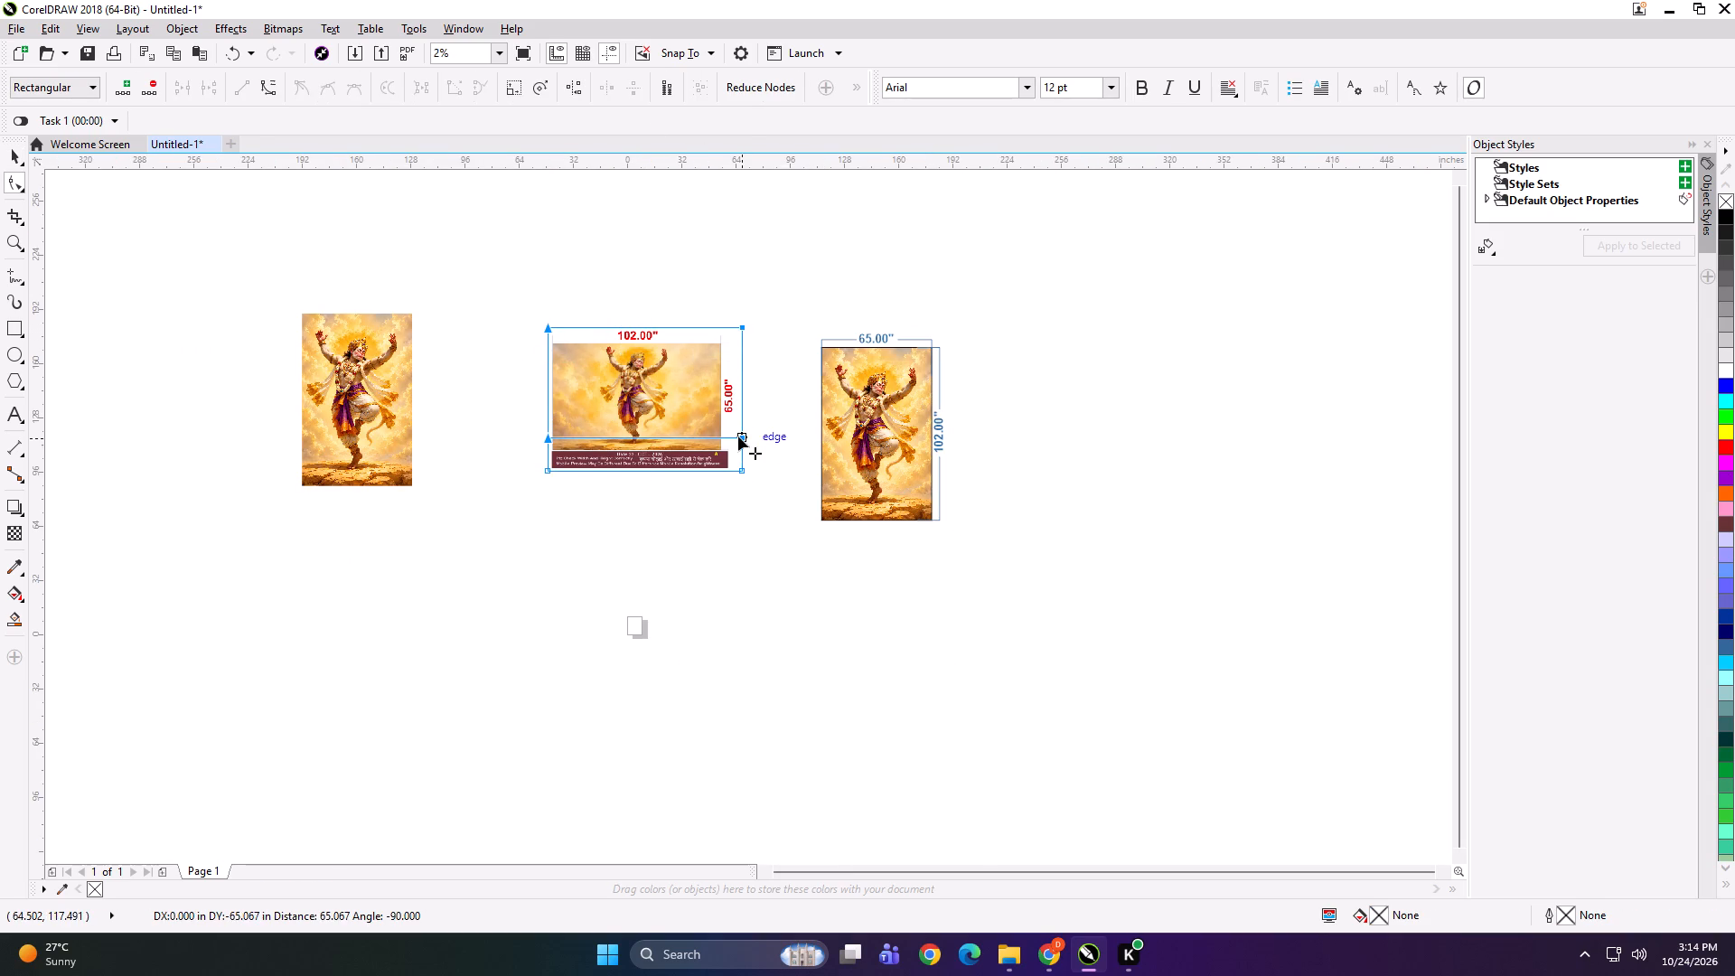
{"action": "left_click_drag", "start_coordinate": [738, 436], "coordinate": [739, 447], "text": "shift"}
{"action": "key", "text": "space"}
Place the maroon notice strip just below the framed copy and shrink it to about 97.5" wide.
{"action": "left_click_drag", "start_coordinate": [650, 465], "coordinate": [863, 546]}
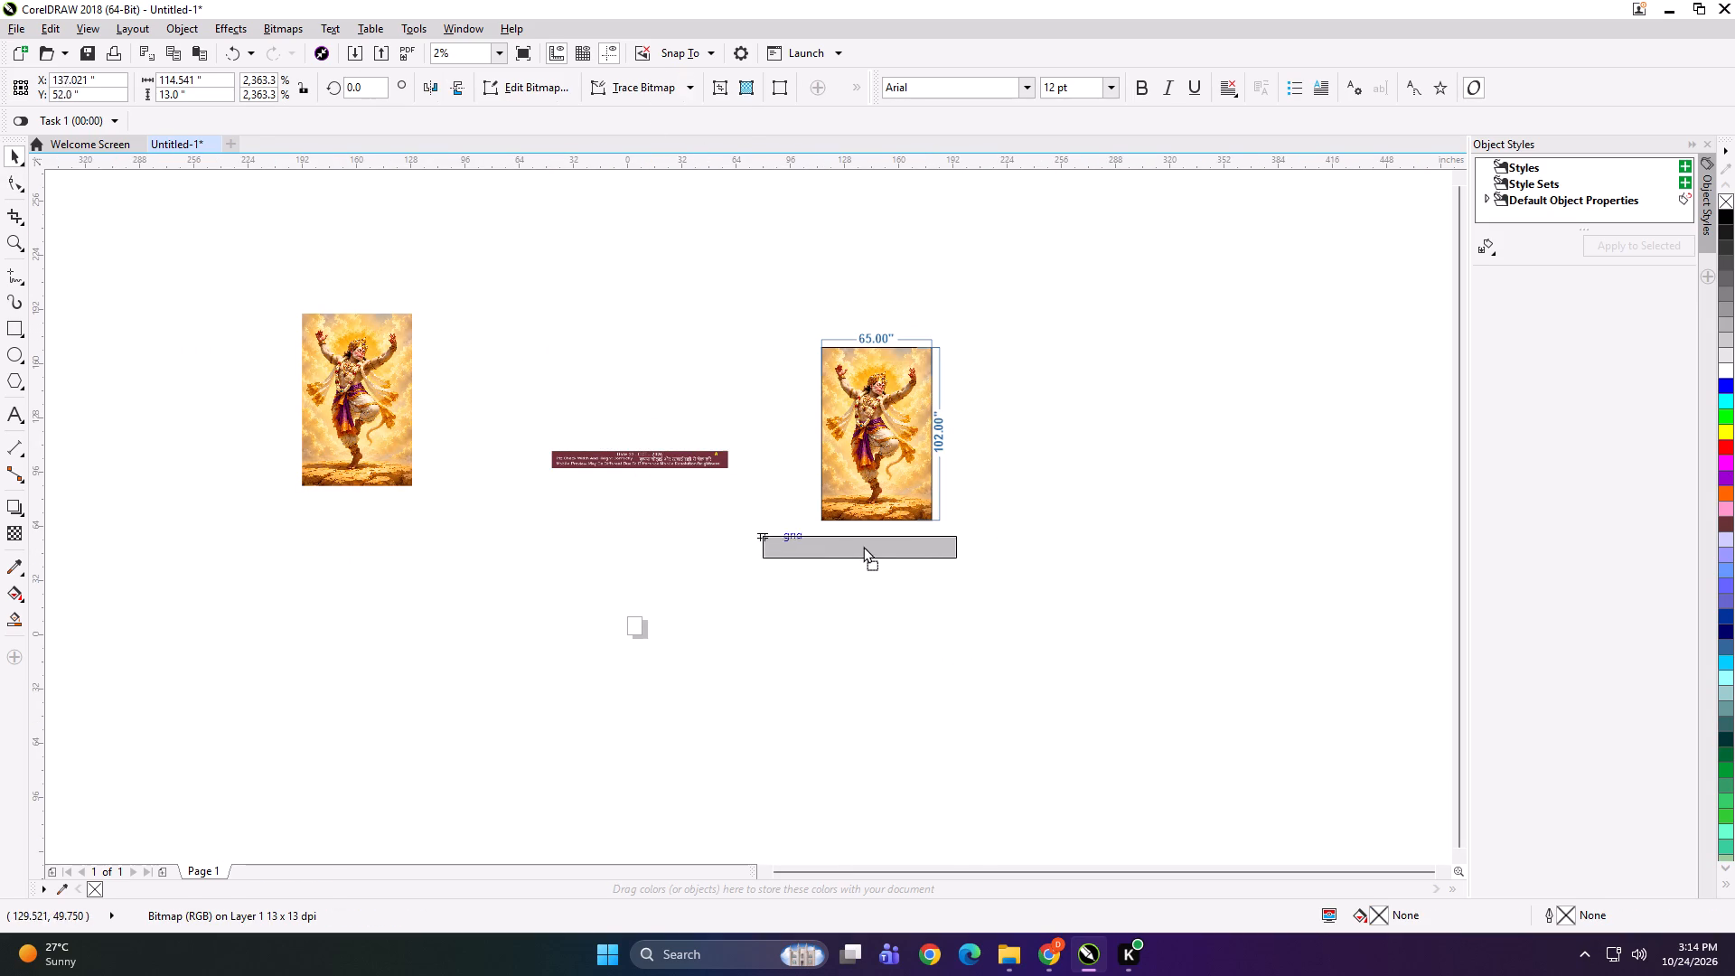
{"action": "left_click_drag", "start_coordinate": [863, 546], "coordinate": [877, 536]}
{"action": "scroll", "coordinate": [872, 510], "scroll_direction": "up", "scroll_amount": 1}
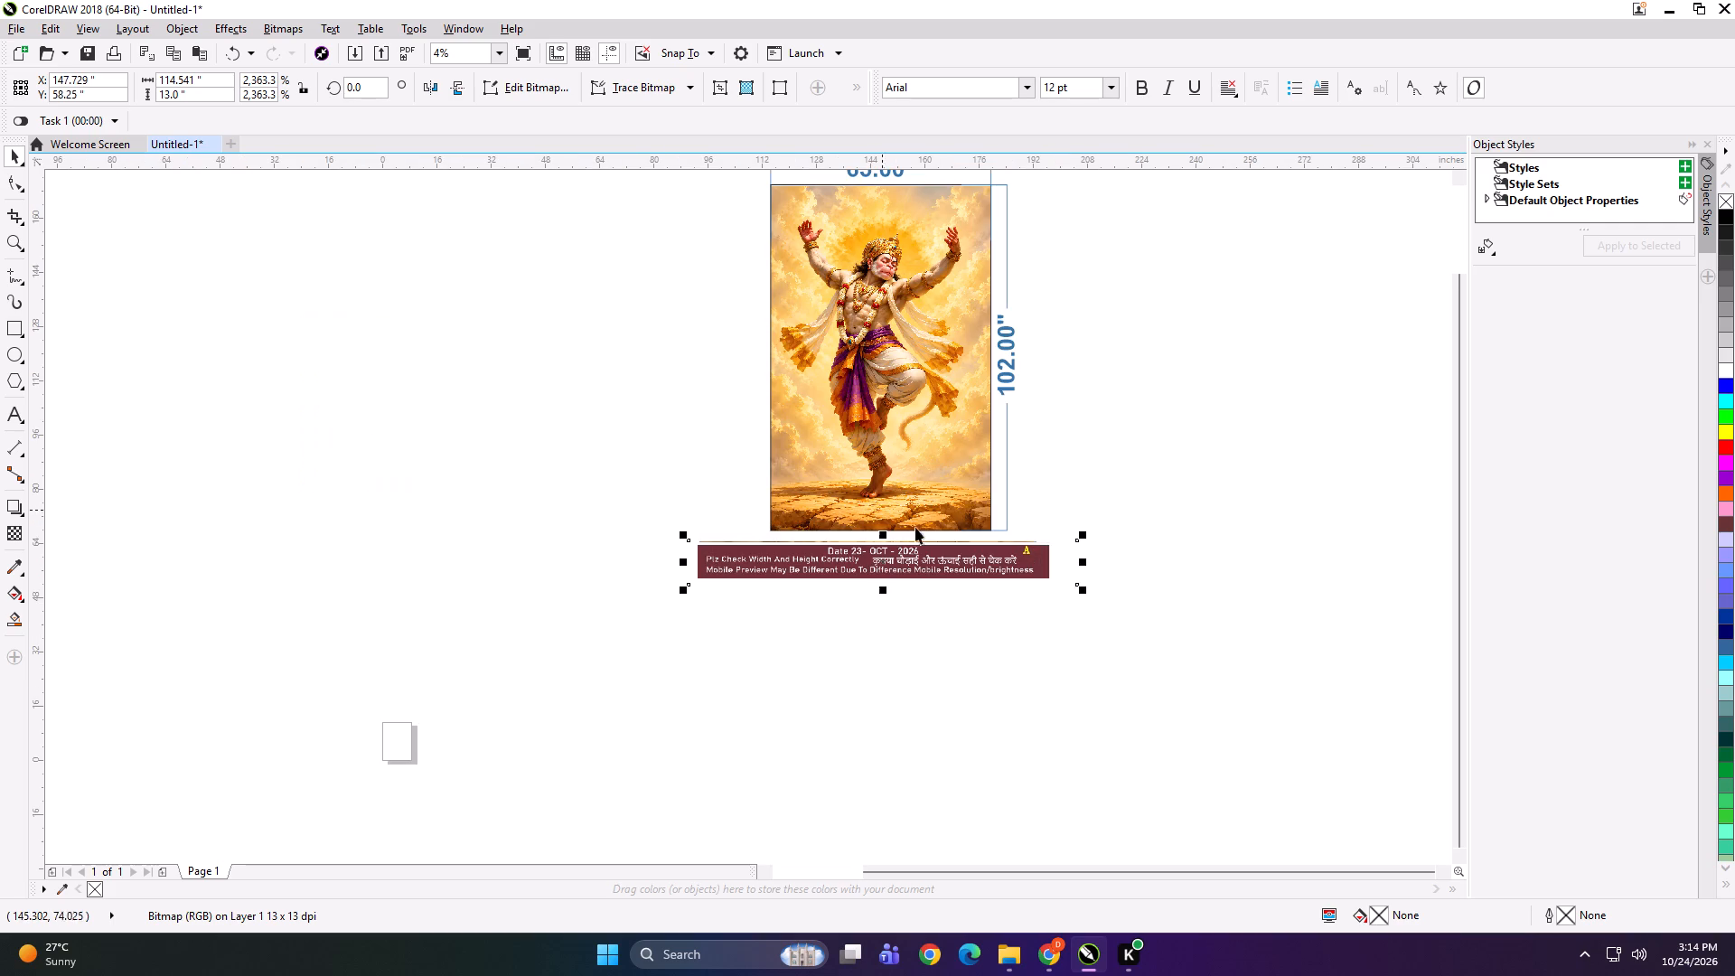
{"action": "left_click_drag", "start_coordinate": [1084, 593], "coordinate": [1055, 593], "text": "shift"}
Trim 0.5" off the notice strip's top edge with the Shape tool and nudge the strip up closer to the framed copy.
{"action": "left_click", "coordinate": [898, 552]}
{"action": "scroll", "coordinate": [902, 539], "scroll_direction": "up", "scroll_amount": 1}
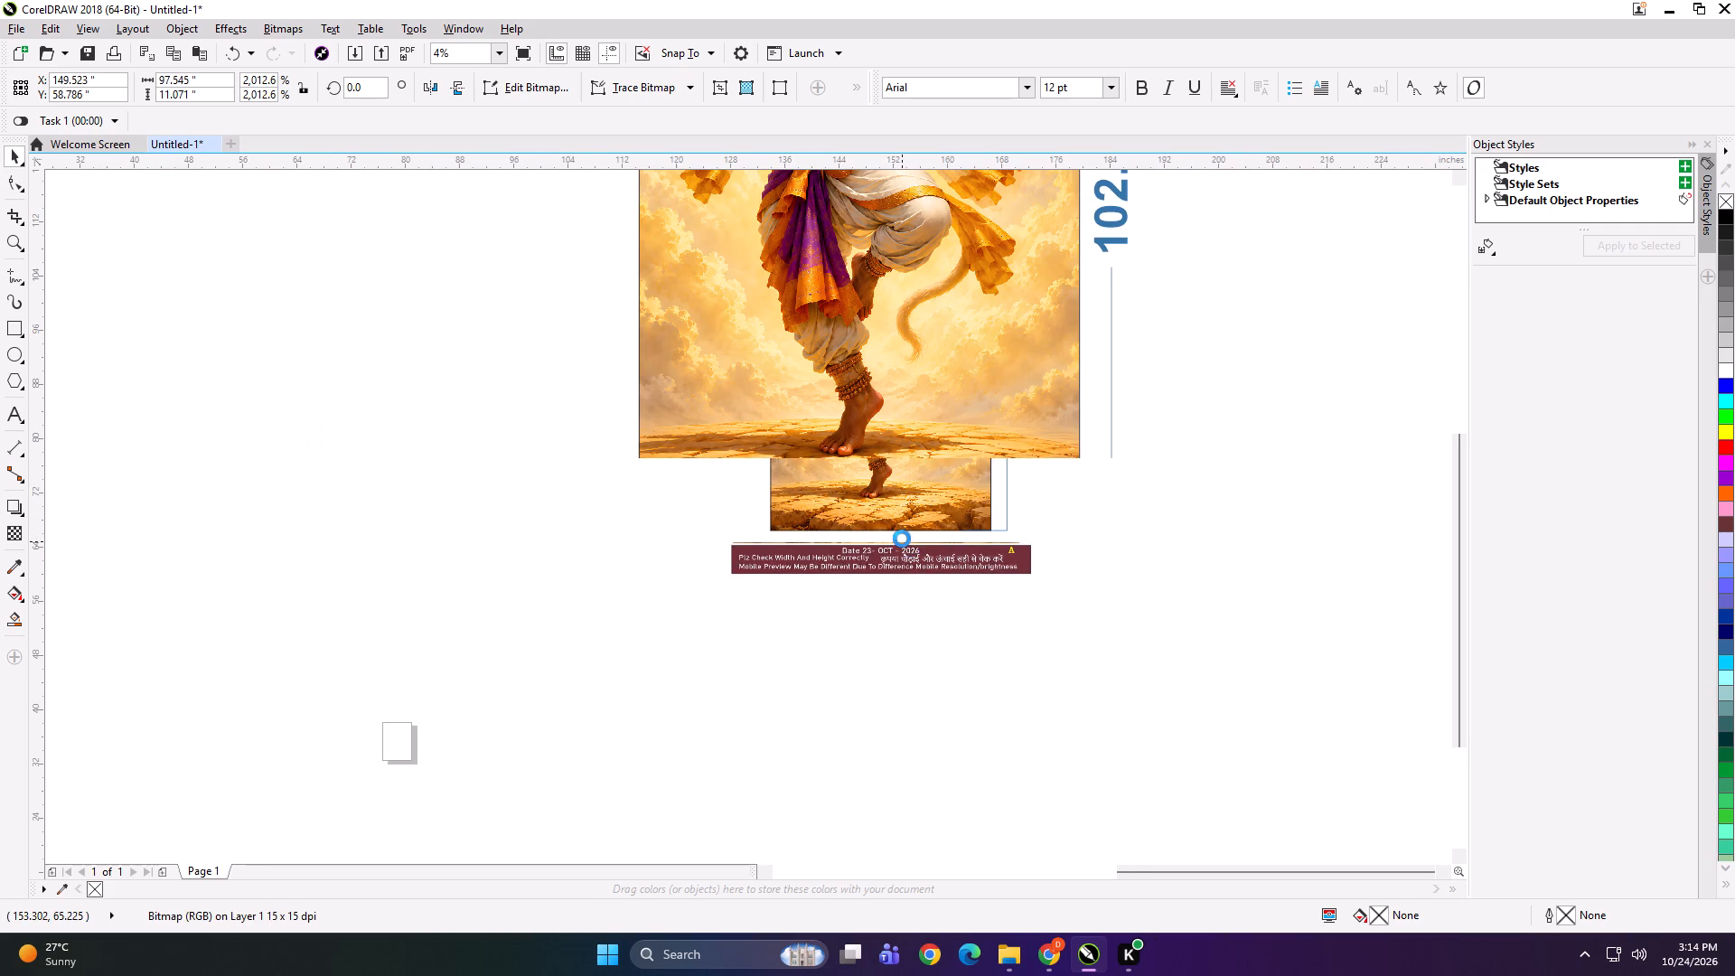
{"action": "key", "text": "F10"}
{"action": "left_click_drag", "start_coordinate": [519, 512], "coordinate": [1243, 555]}
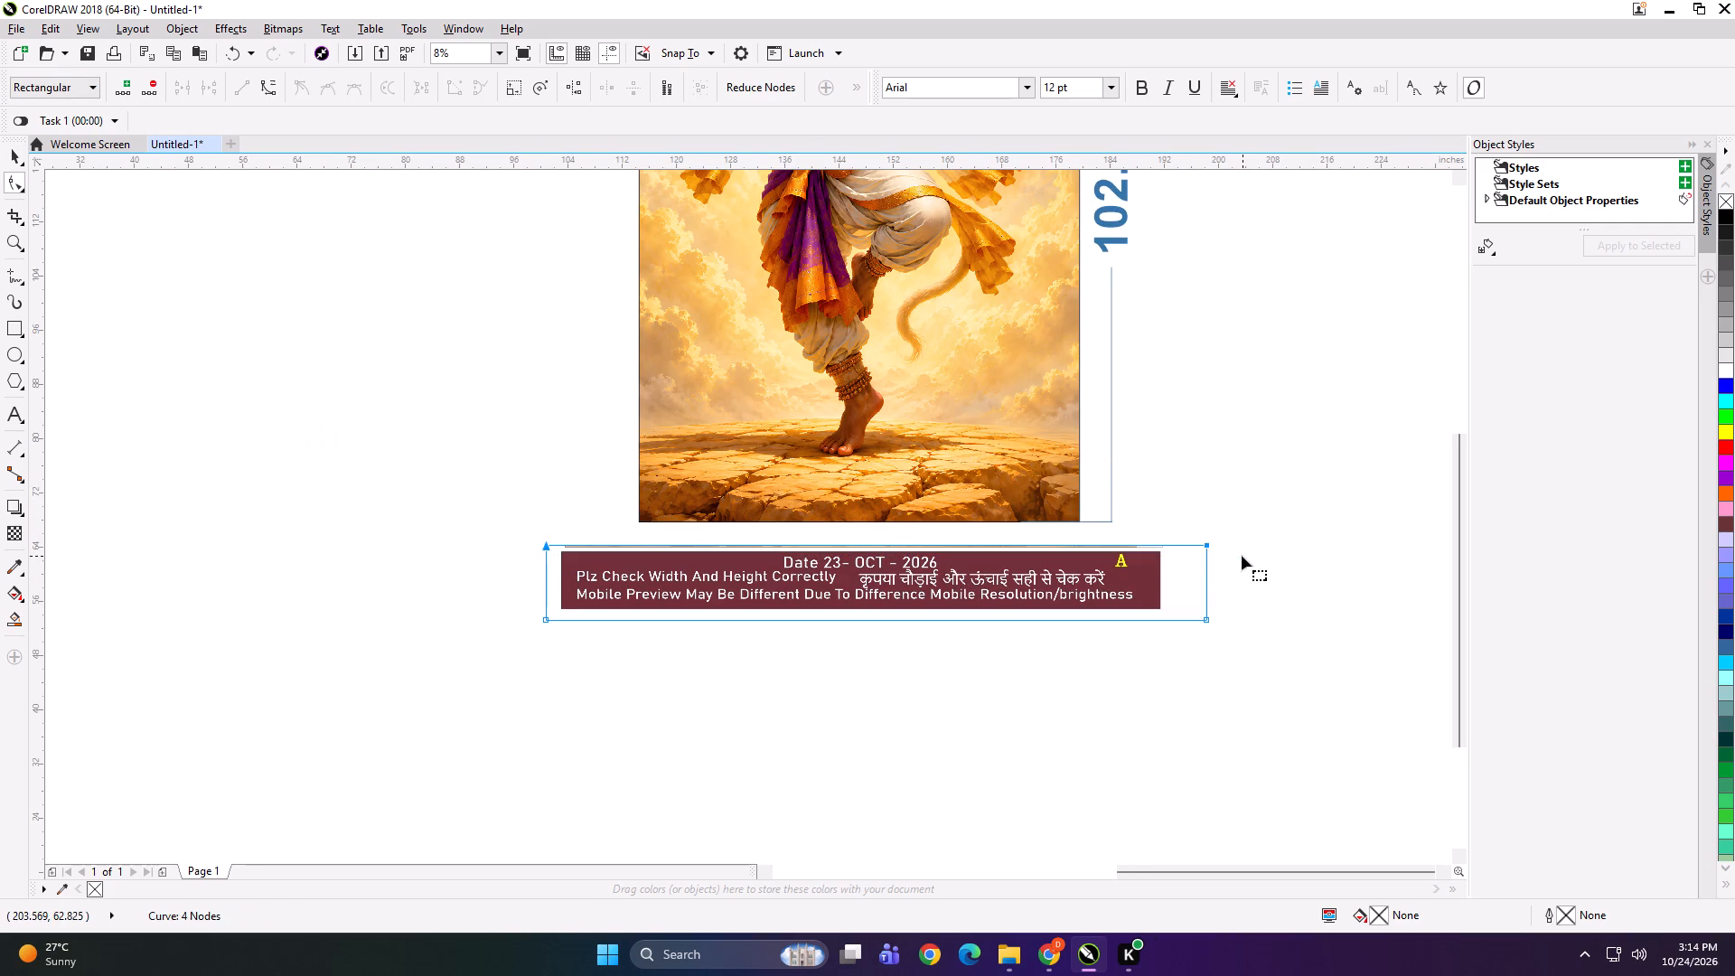
{"action": "key", "text": "Down"}
{"action": "key", "text": "space"}
{"action": "left_click_drag", "start_coordinate": [927, 577], "coordinate": [927, 572]}
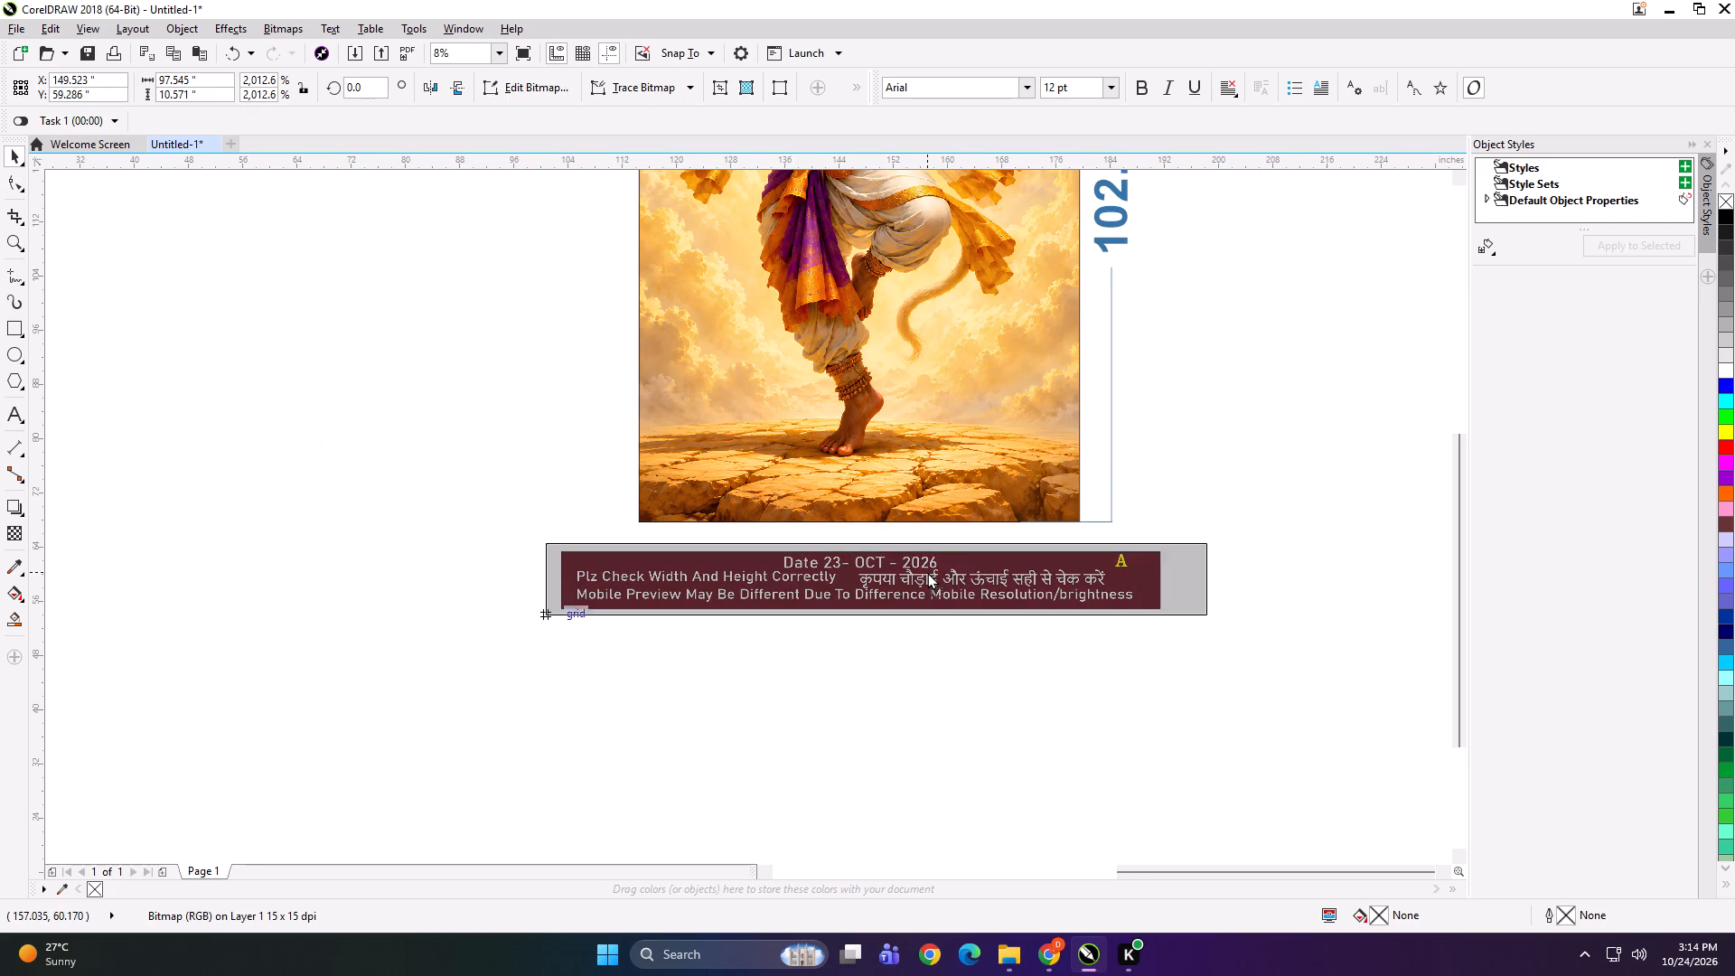
{"action": "left_click_drag", "start_coordinate": [927, 572], "coordinate": [927, 565]}
Capture a full-screen snip of the dimensioned Hanuman copy together with its notice strip.
{"action": "scroll", "coordinate": [912, 582], "scroll_direction": "down", "scroll_amount": 2}
{"action": "left_click", "coordinate": [1017, 431]}
{"action": "left_click_drag", "start_coordinate": [1079, 305], "coordinate": [652, 702]}
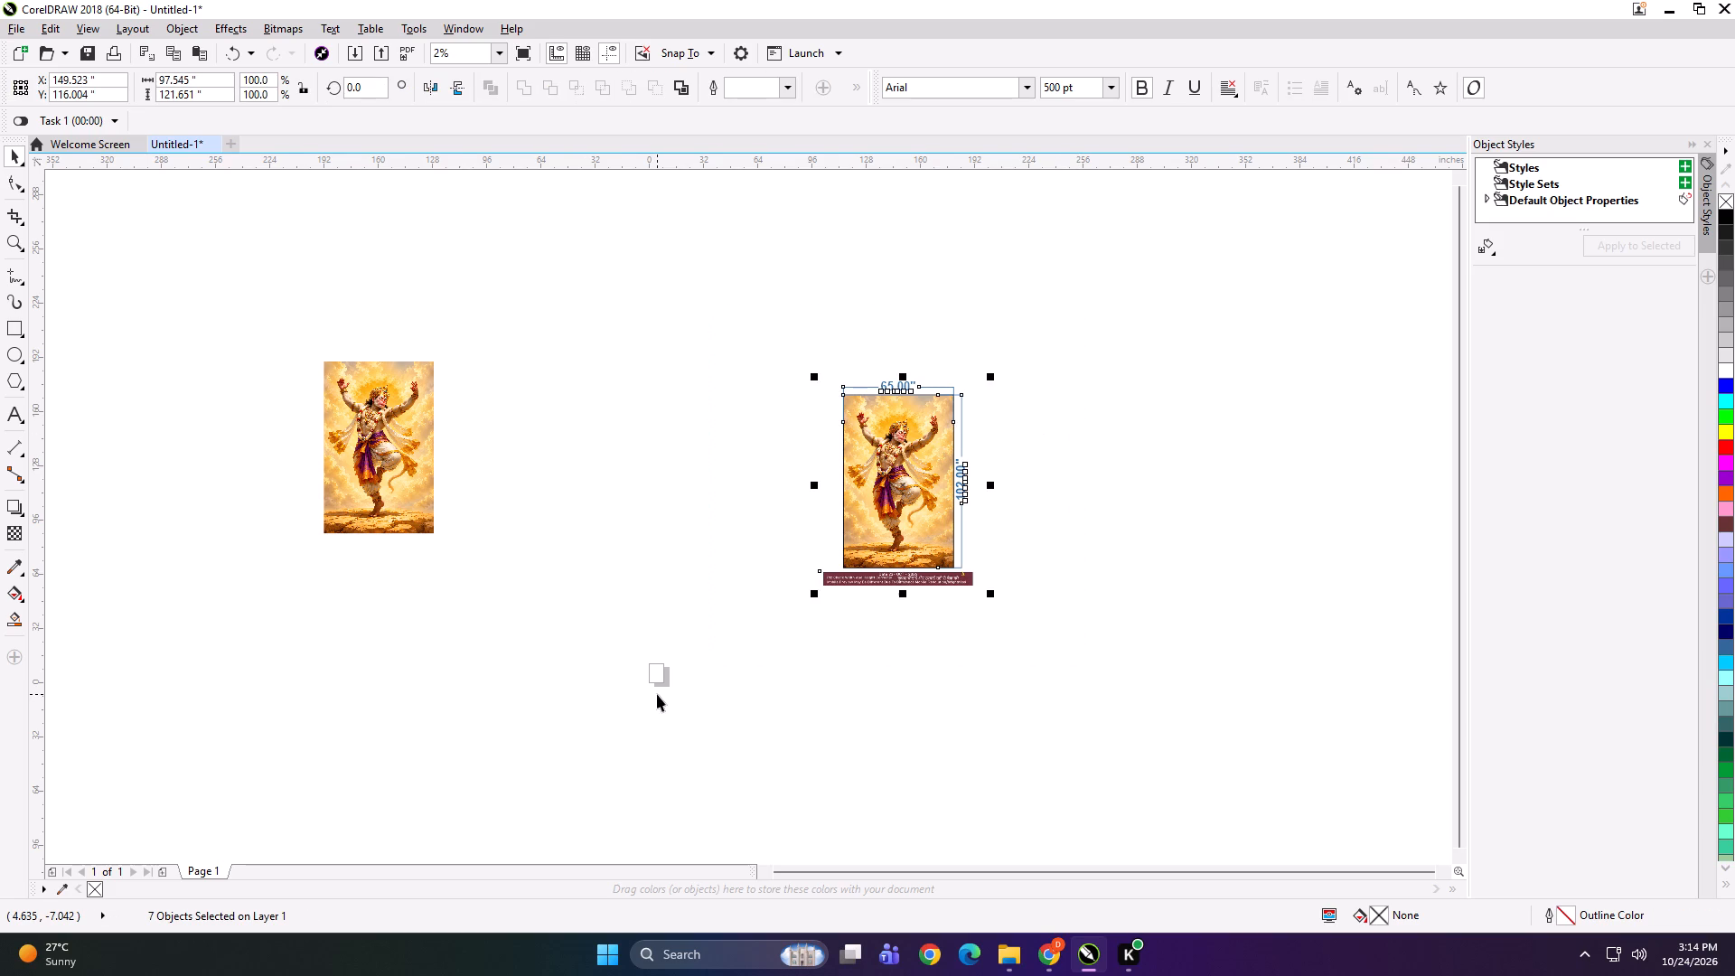
{"action": "key", "text": "shift+F2"}
{"action": "key", "text": "F9"}
{"action": "key", "text": "Print"}
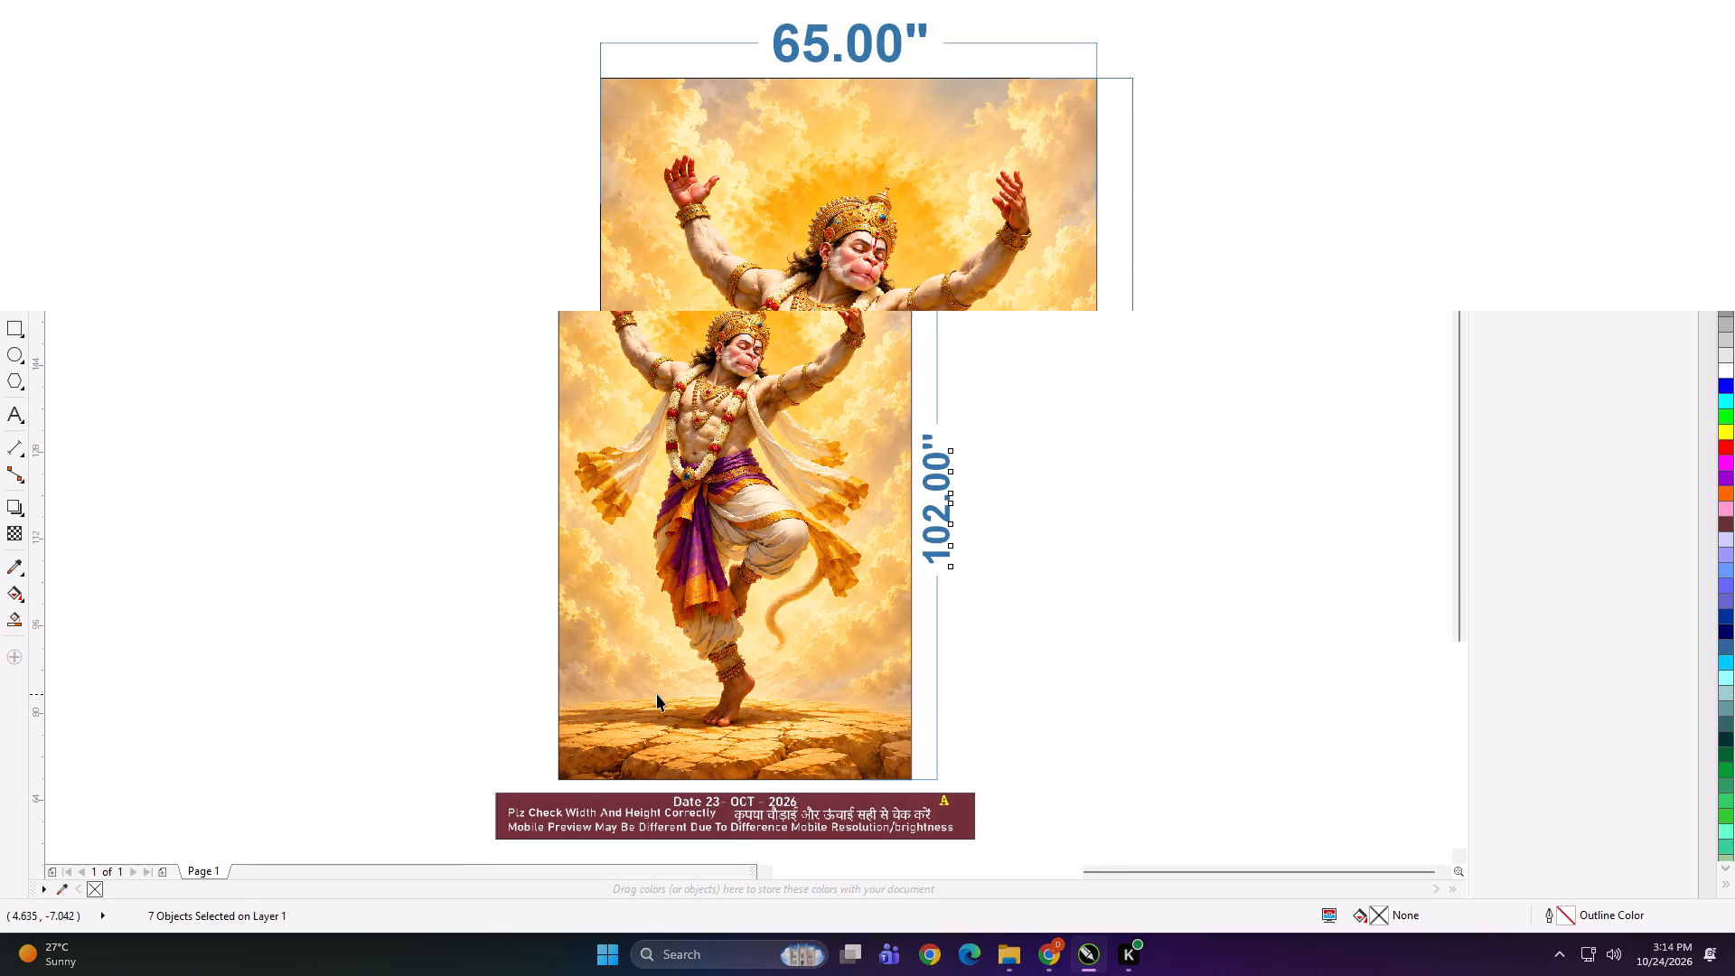
{"action": "left_click_drag", "start_coordinate": [290, 6], "coordinate": [1261, 970]}
{"action": "key", "text": "space"}
{"action": "left_click", "coordinate": [1149, 614]}
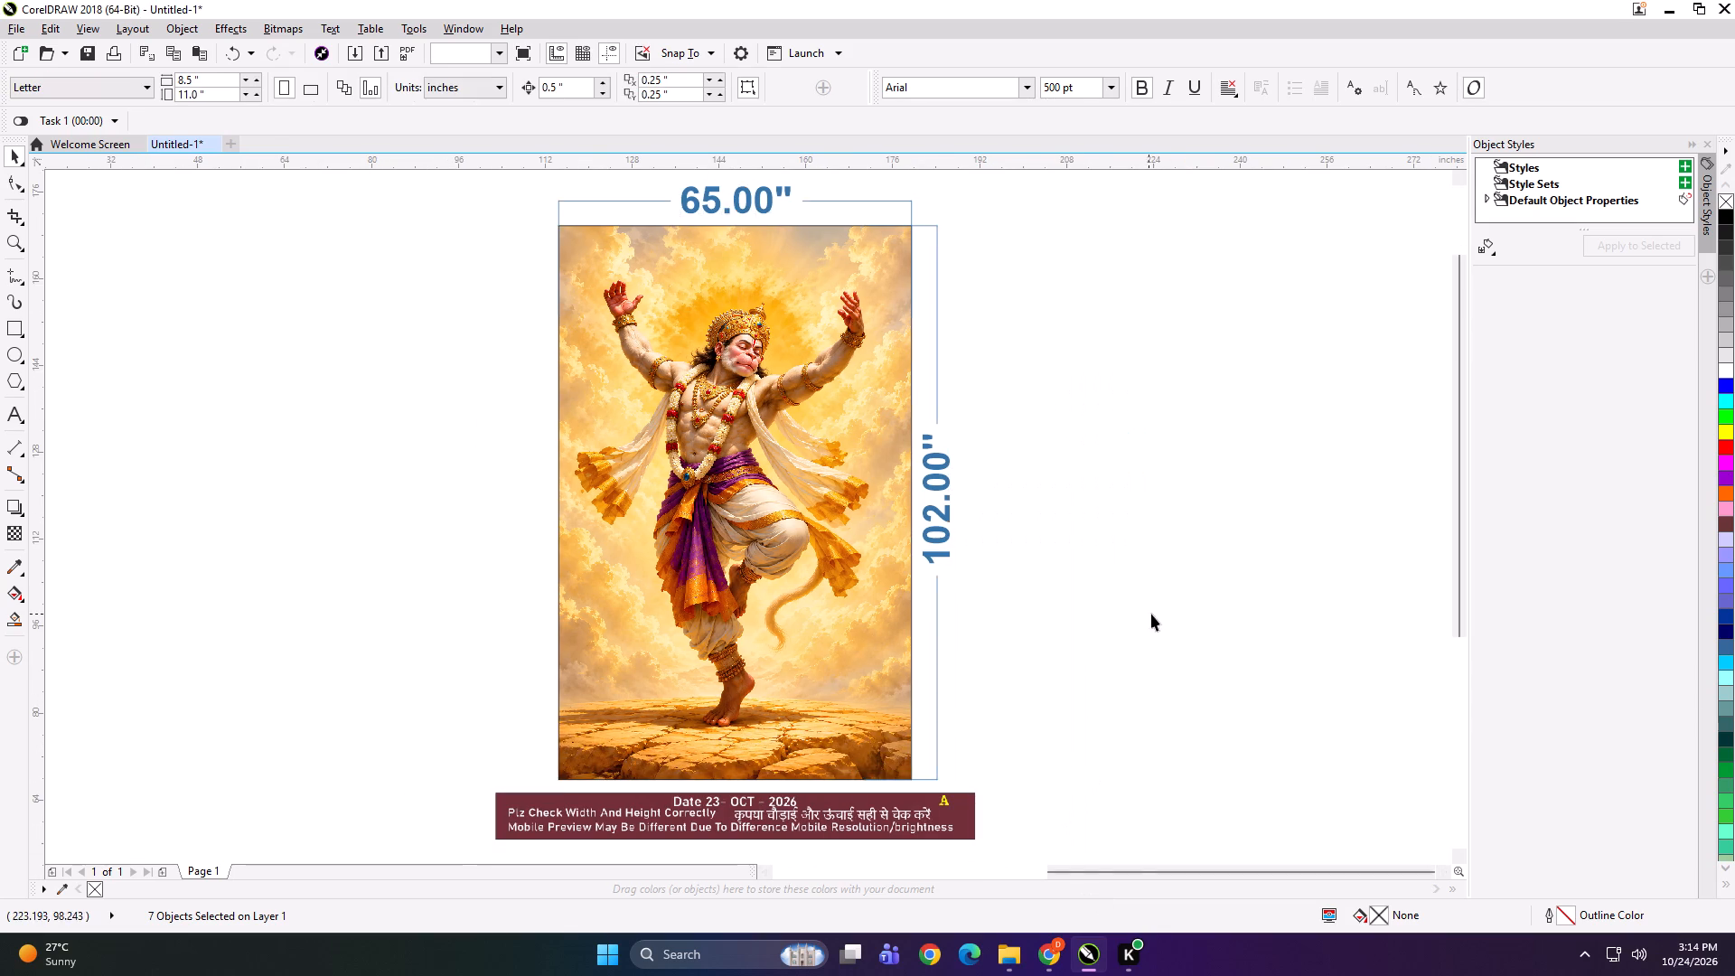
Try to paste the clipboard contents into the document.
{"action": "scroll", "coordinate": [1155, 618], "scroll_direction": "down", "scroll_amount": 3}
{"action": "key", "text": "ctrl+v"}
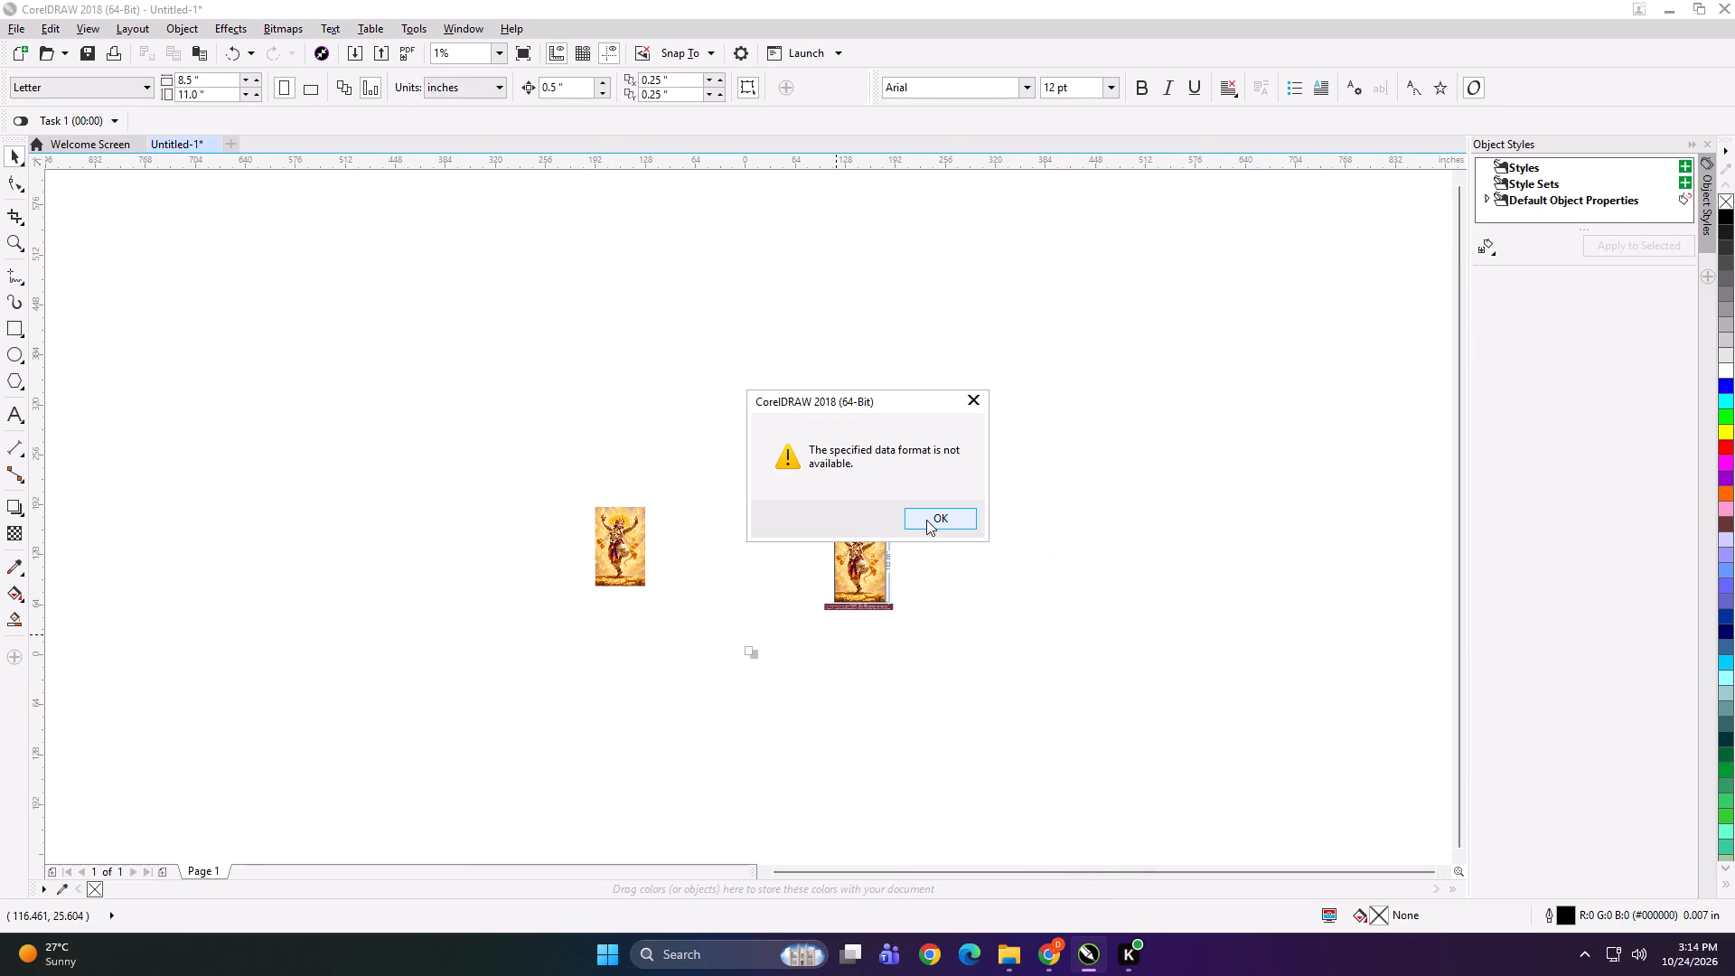
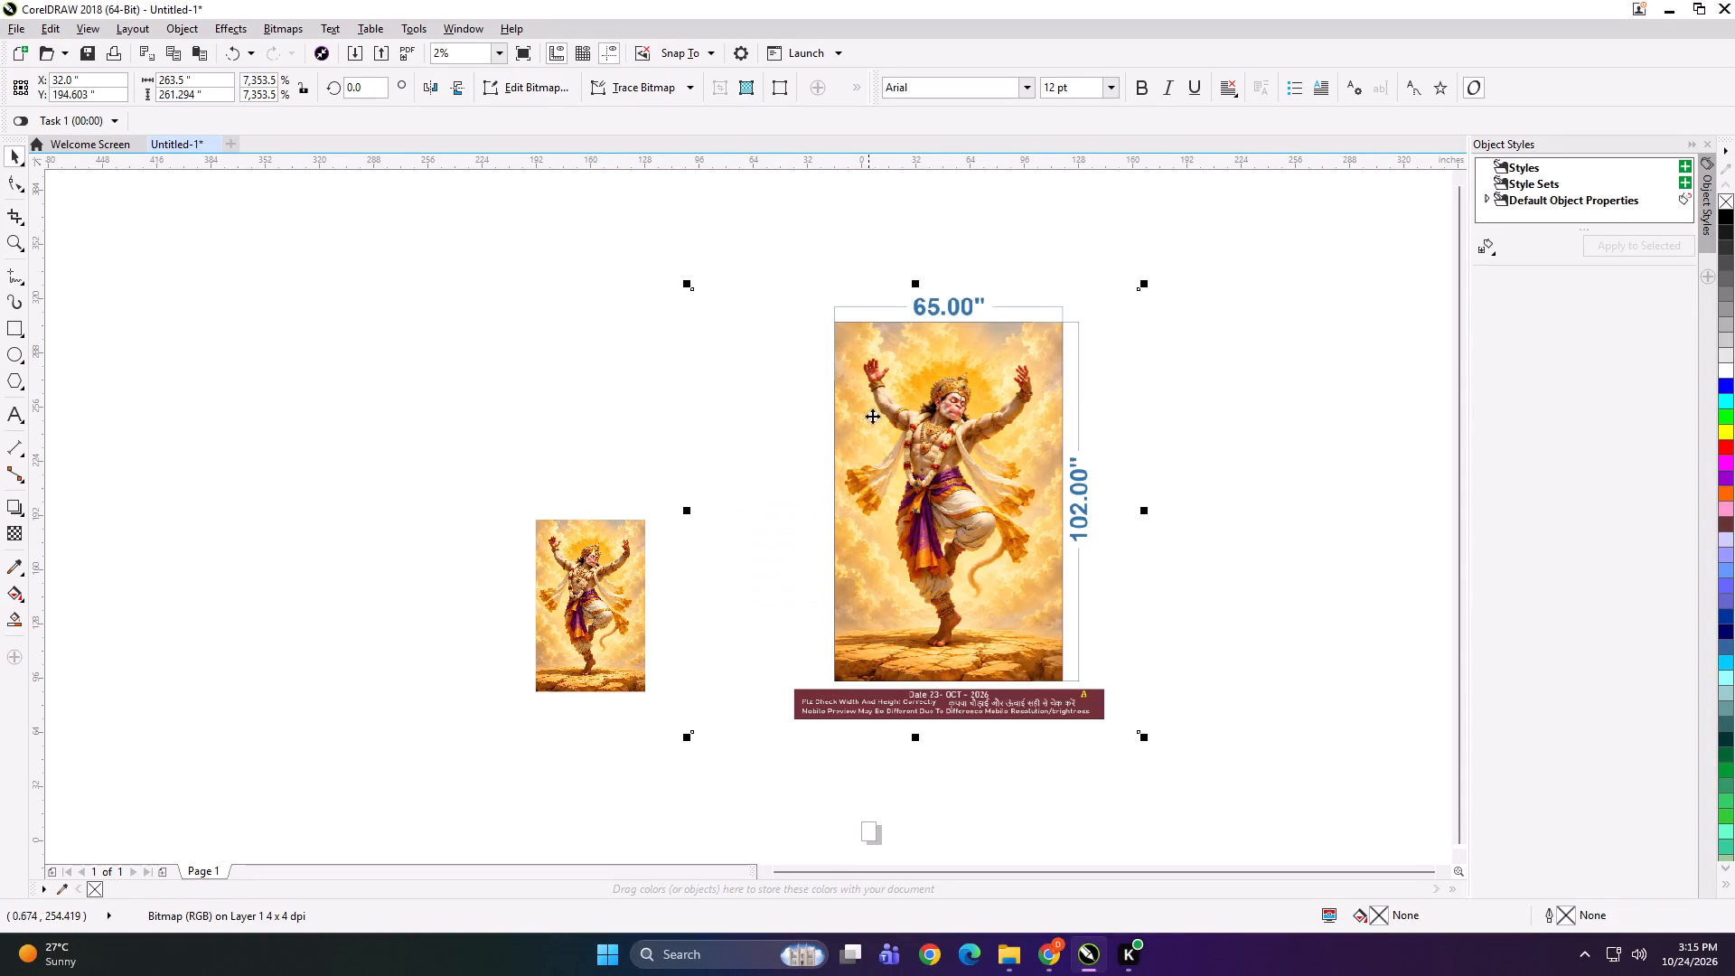
Move the dimensioned Hanuman preview and the smaller Hanuman artwork further apart.
{"action": "left_click_drag", "start_coordinate": [912, 437], "coordinate": [960, 451]}
{"action": "left_click_drag", "start_coordinate": [607, 578], "coordinate": [558, 549]}
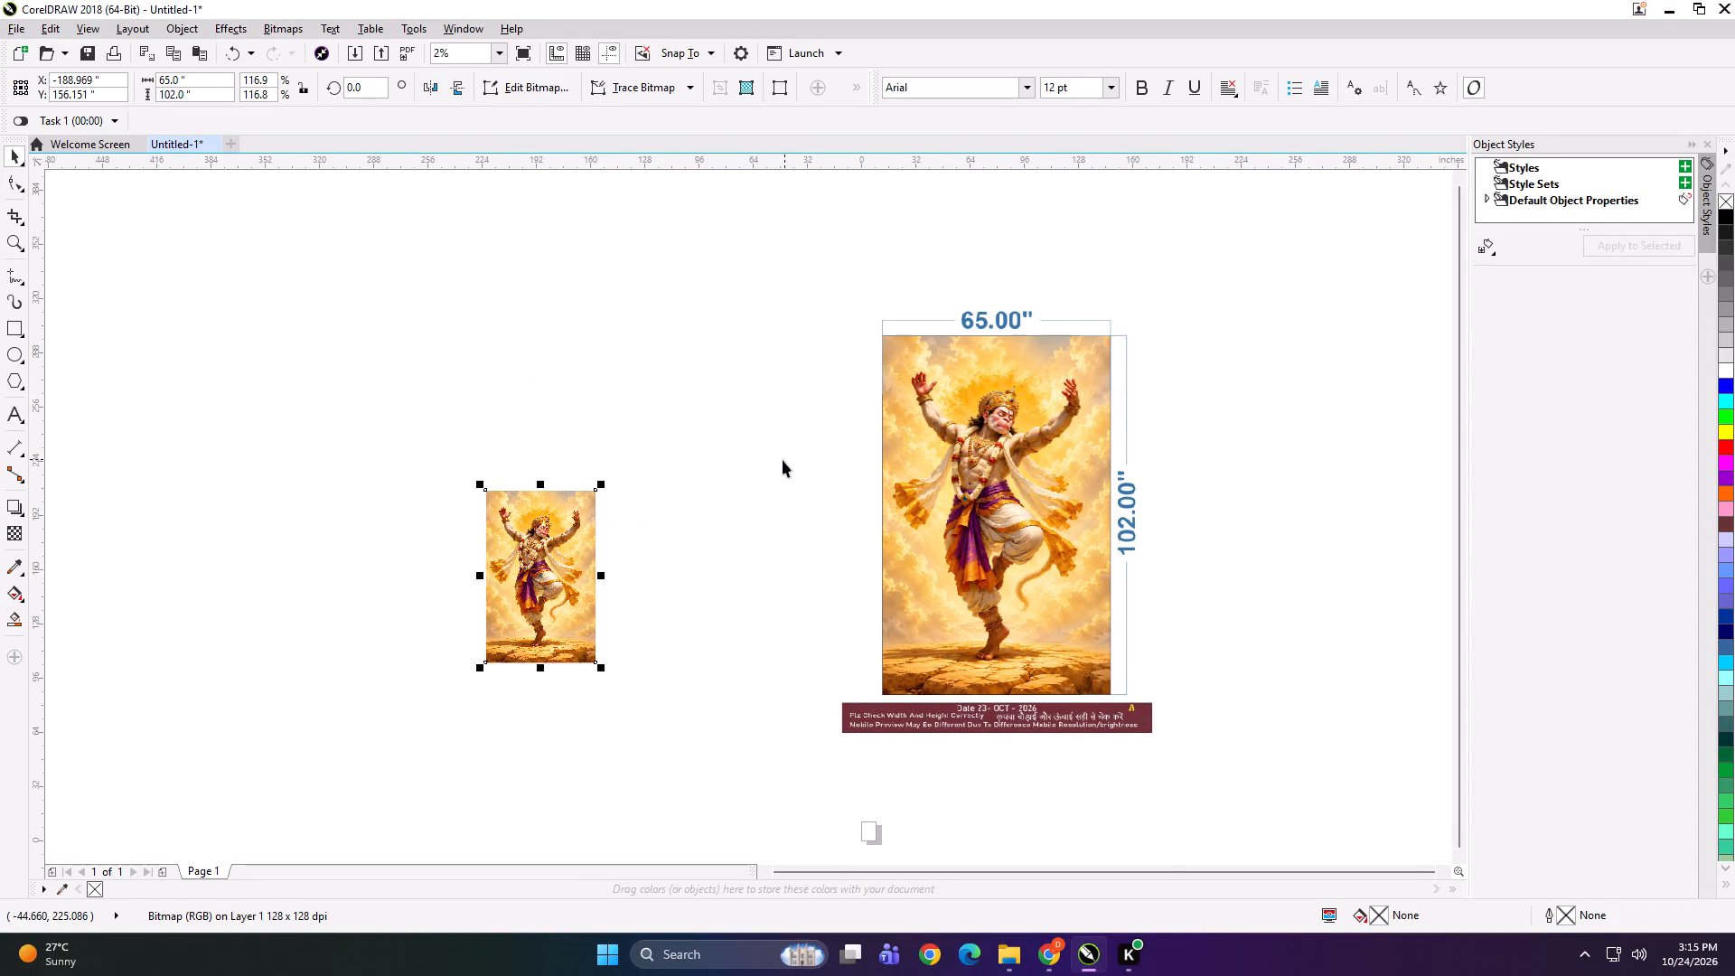
Add a rectangle over the smaller Hanuman artwork, set its width to 49", and align it to the artwork's left edge.
{"action": "double_click", "coordinate": [9, 325], "text": "shift"}
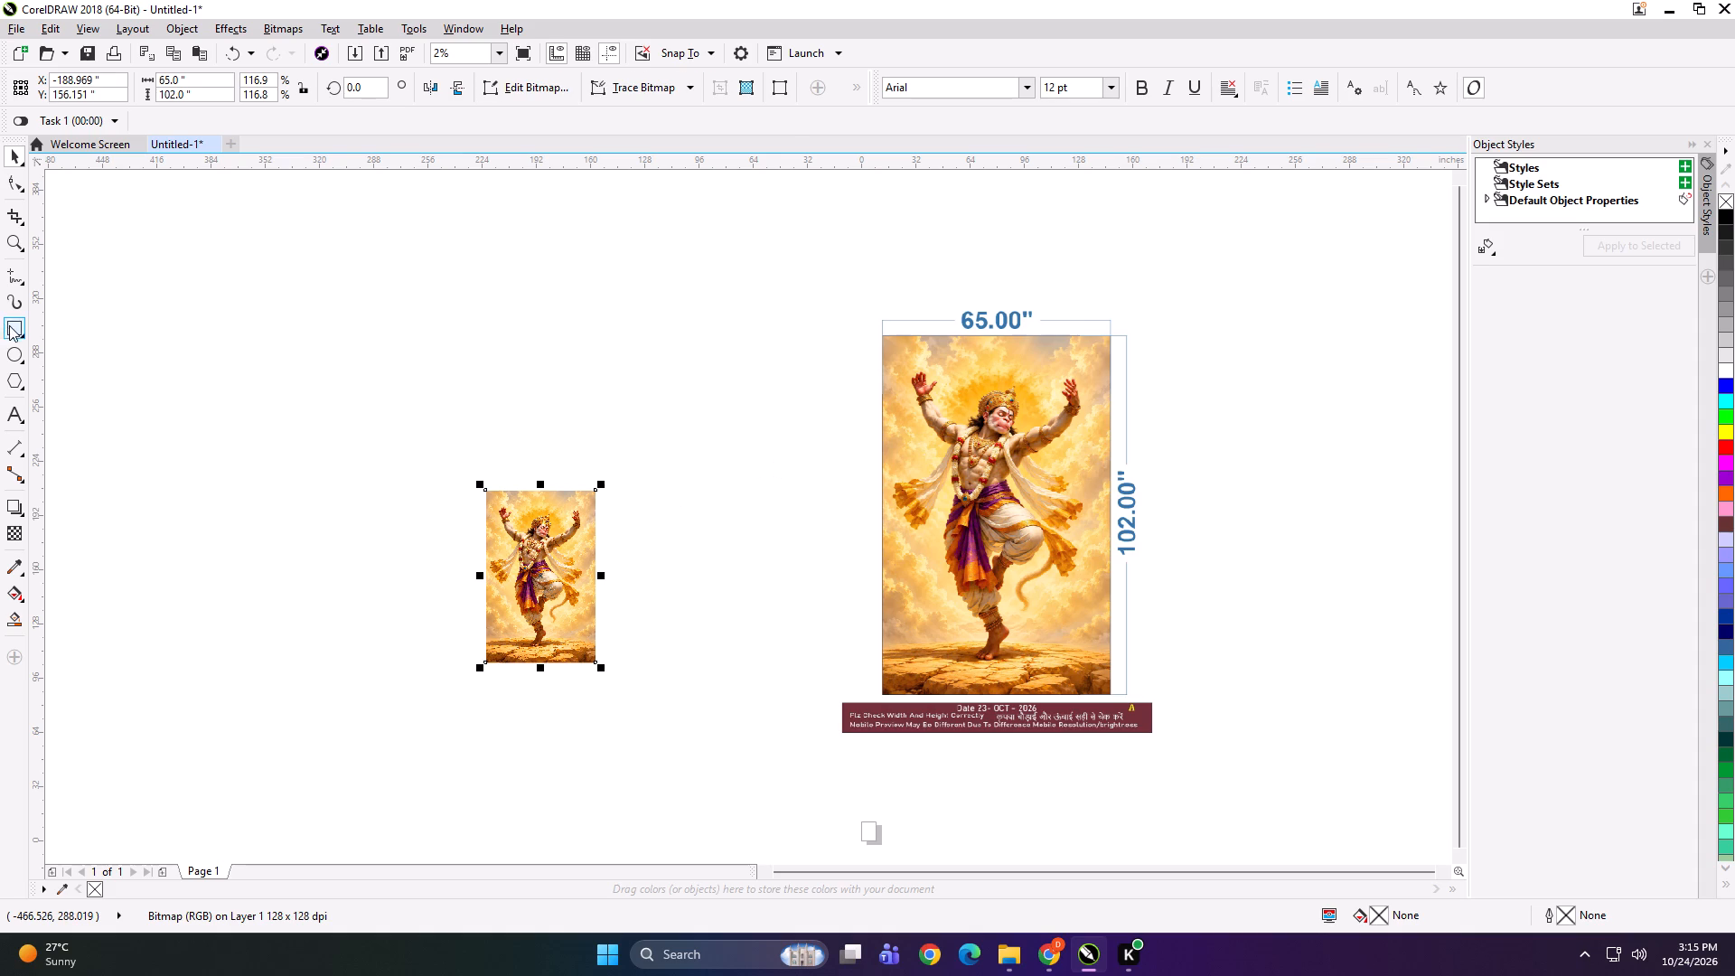
{"action": "key", "text": "space"}
{"action": "left_click", "coordinate": [212, 84]}
{"action": "key", "text": "a"}
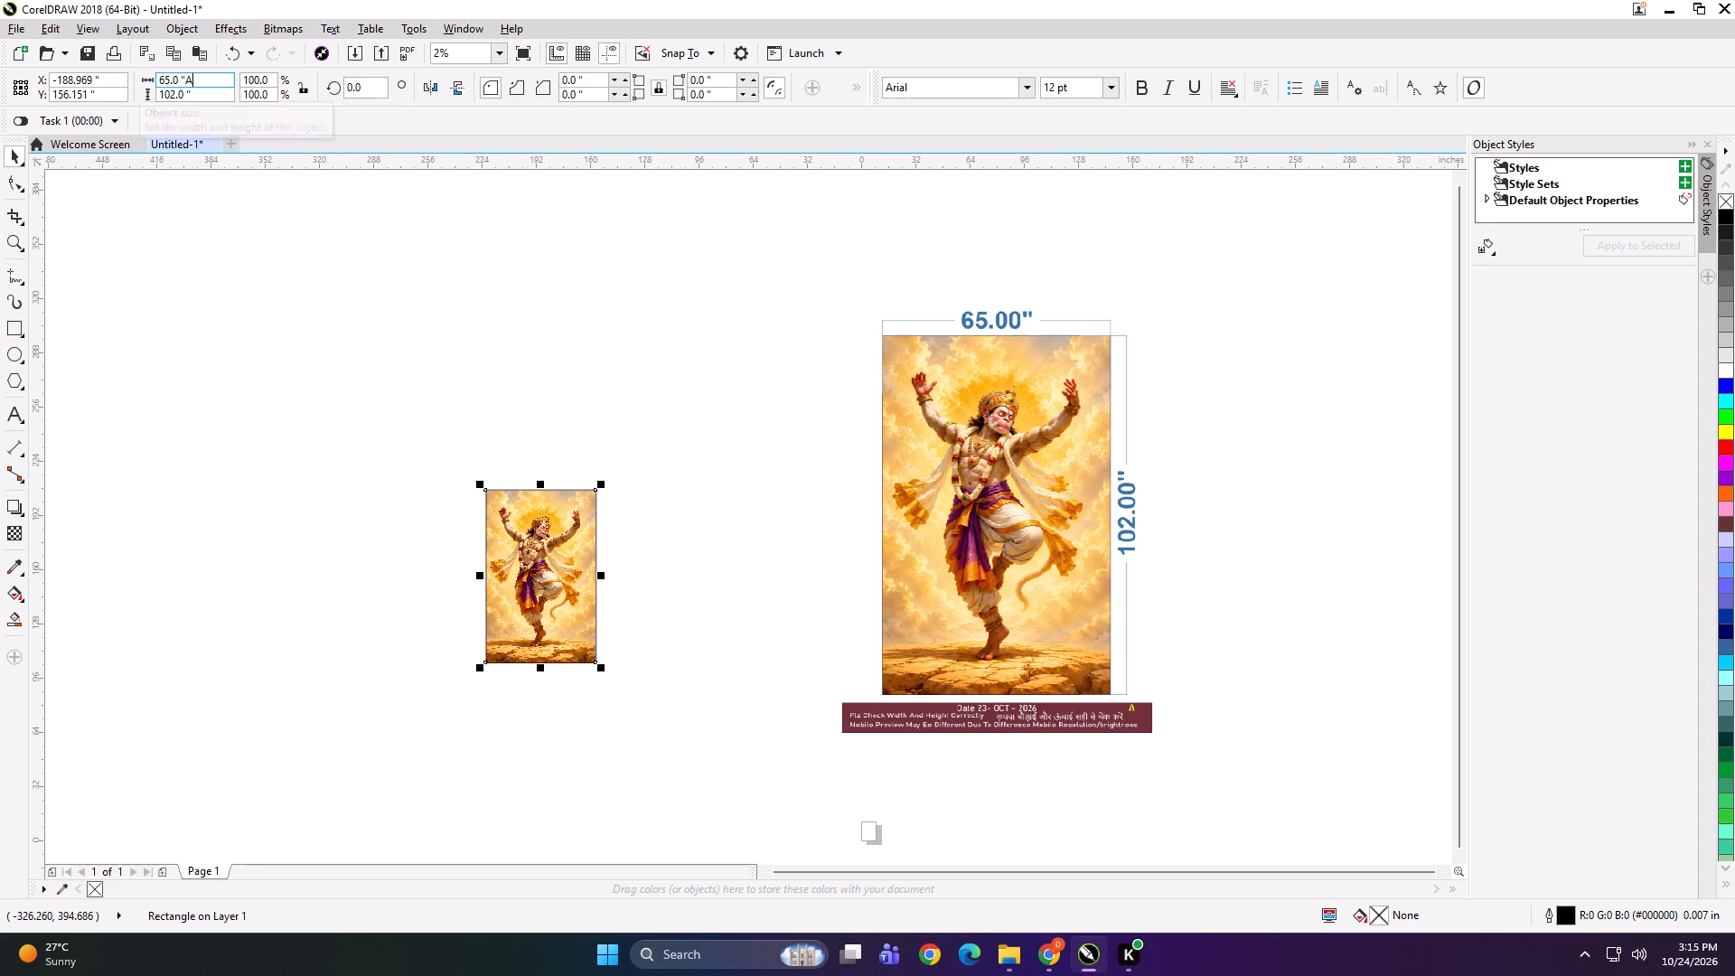
{"action": "key", "text": "ctrl+a"}
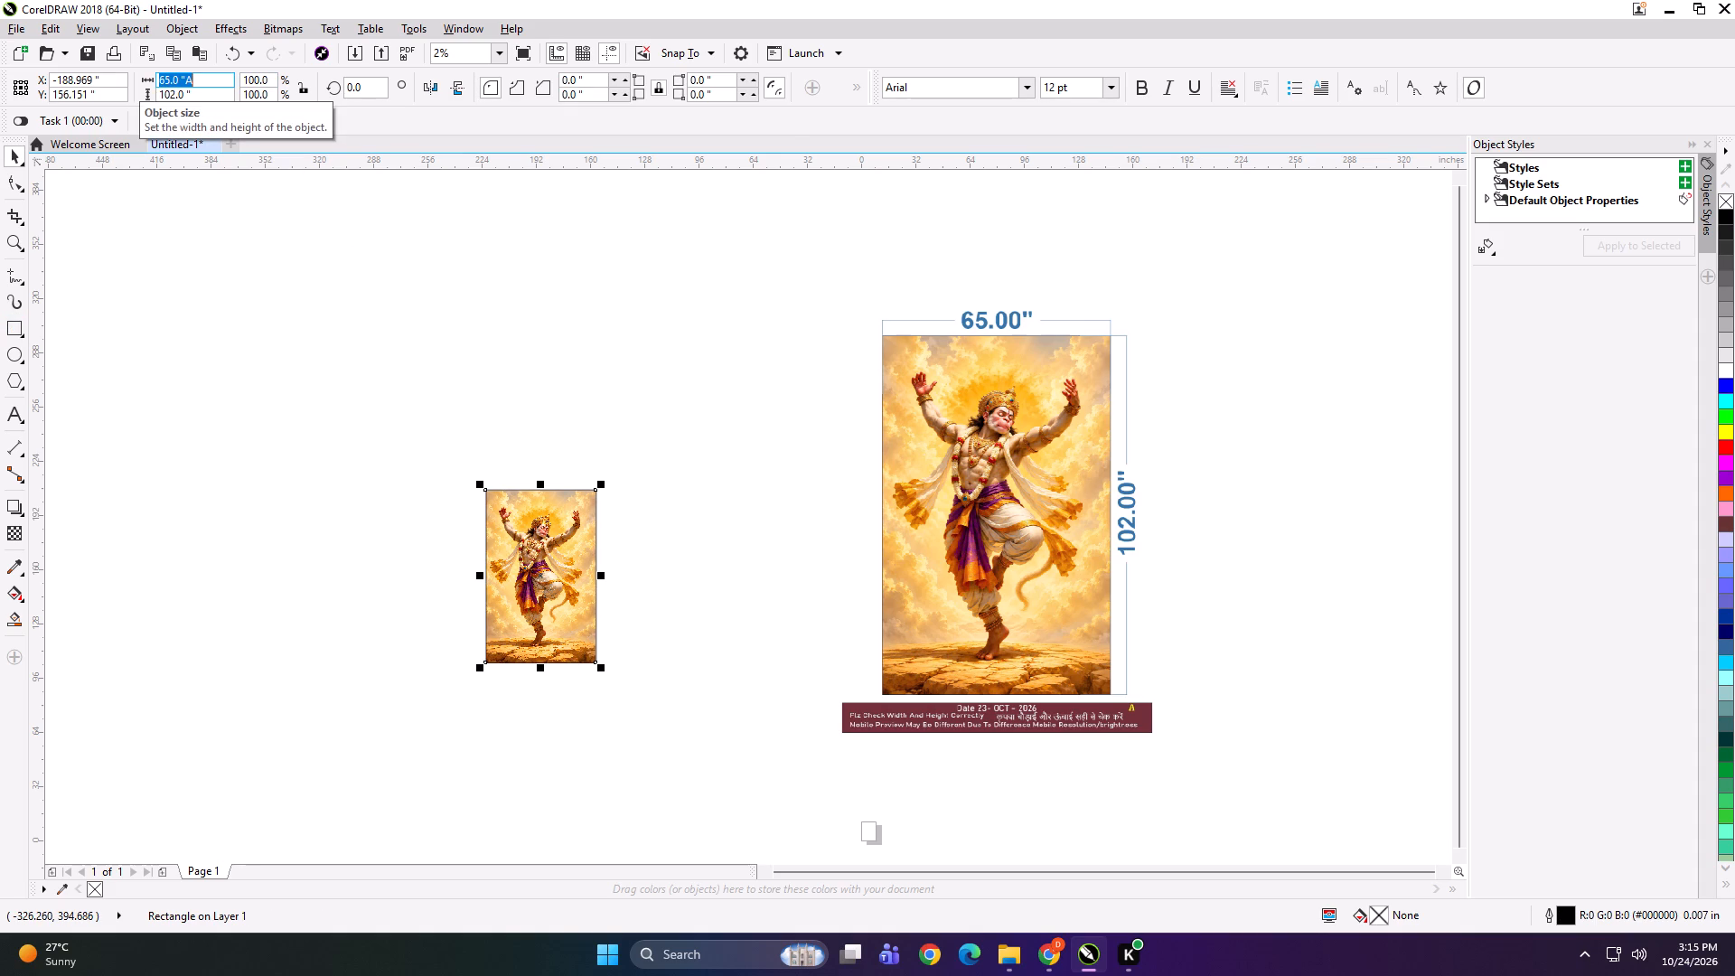
{"action": "type", "text": "35"}
{"action": "key", "text": "ctrl+a"}
{"action": "type", "text": "49"}
{"action": "key", "text": "Return"}
{"action": "scroll", "coordinate": [484, 565], "scroll_direction": "up", "scroll_amount": 1}
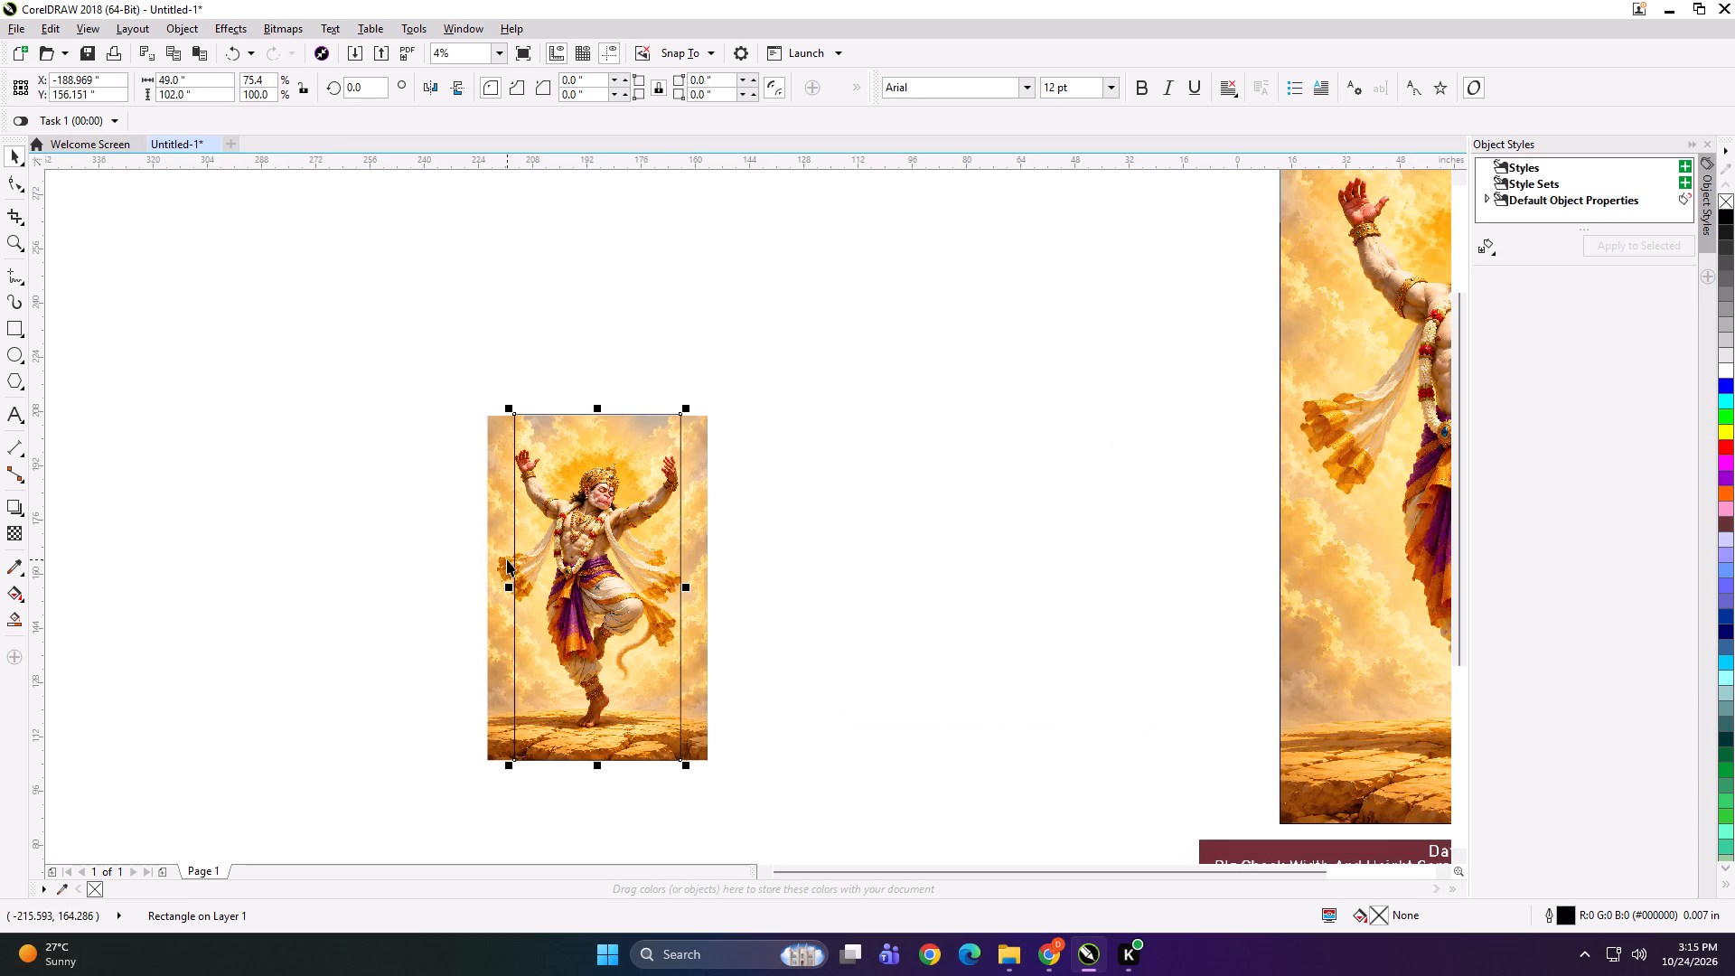
{"action": "left_click", "coordinate": [490, 541], "text": "shift"}
{"action": "key", "text": "l"}
{"action": "left_click", "coordinate": [389, 547]}
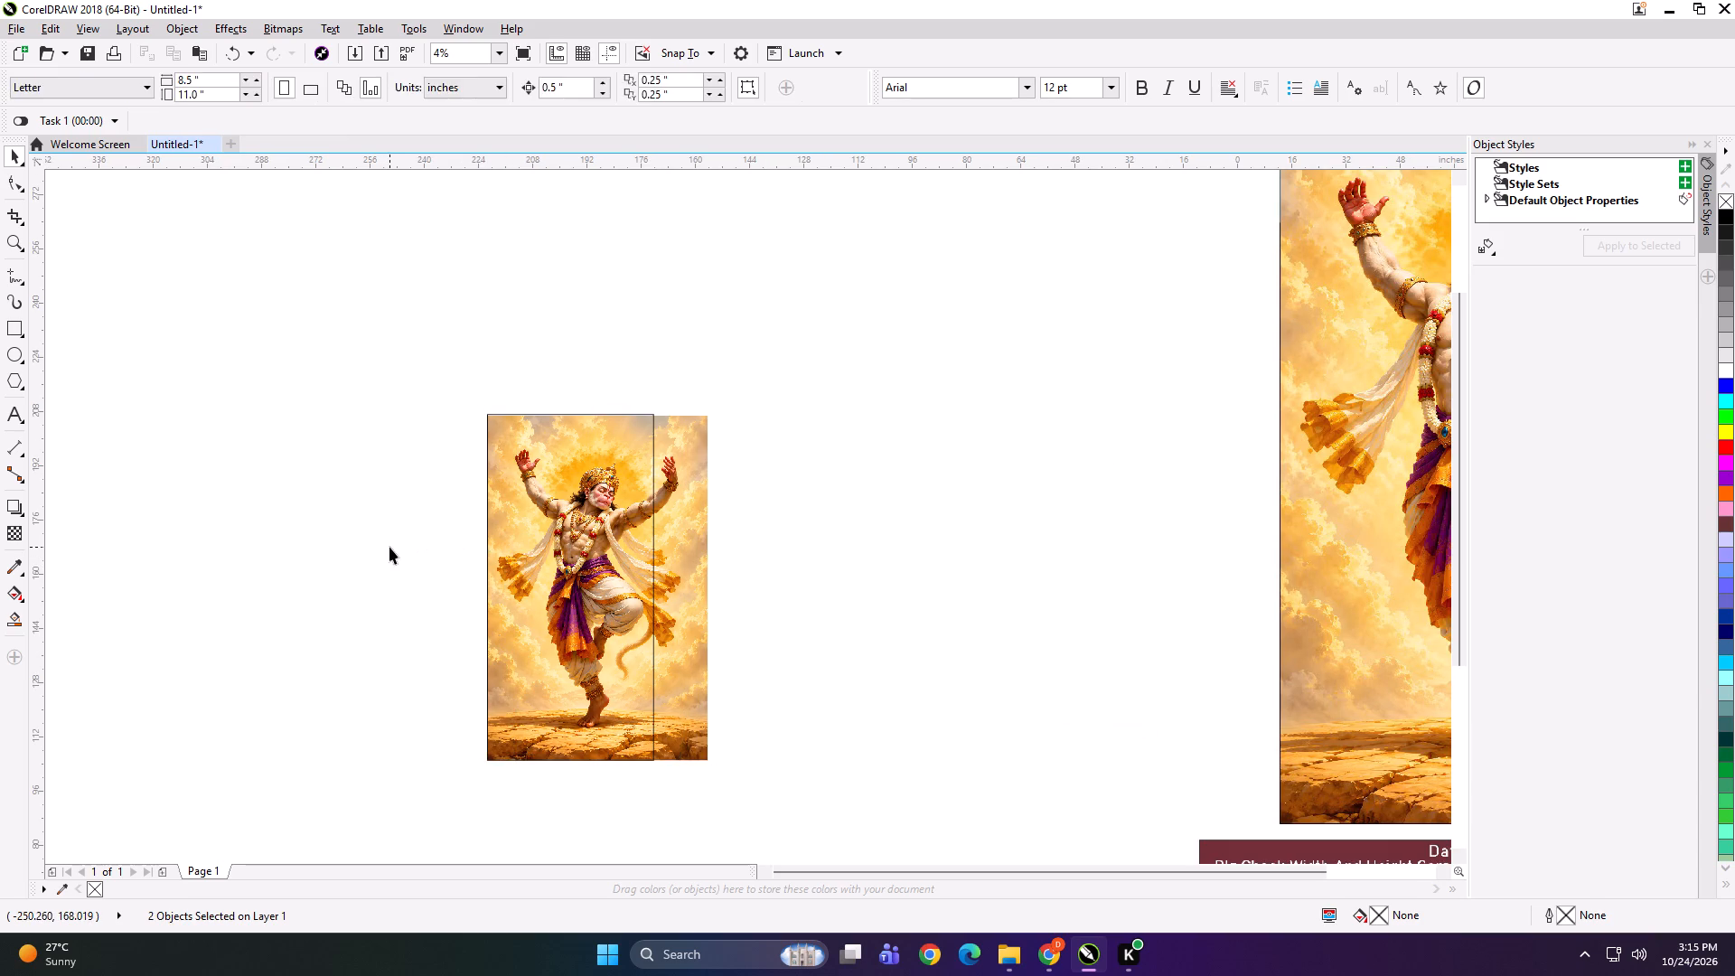
Mirror a copy of the 49" rectangle to its right side, nudge it 0.5" left, and narrow it to the artwork's right edge.
{"action": "left_click", "coordinate": [573, 543]}
{"action": "left_click_drag", "start_coordinate": [478, 588], "coordinate": [818, 578]}
{"action": "right_click", "coordinate": [818, 577], "text": "ctrl"}
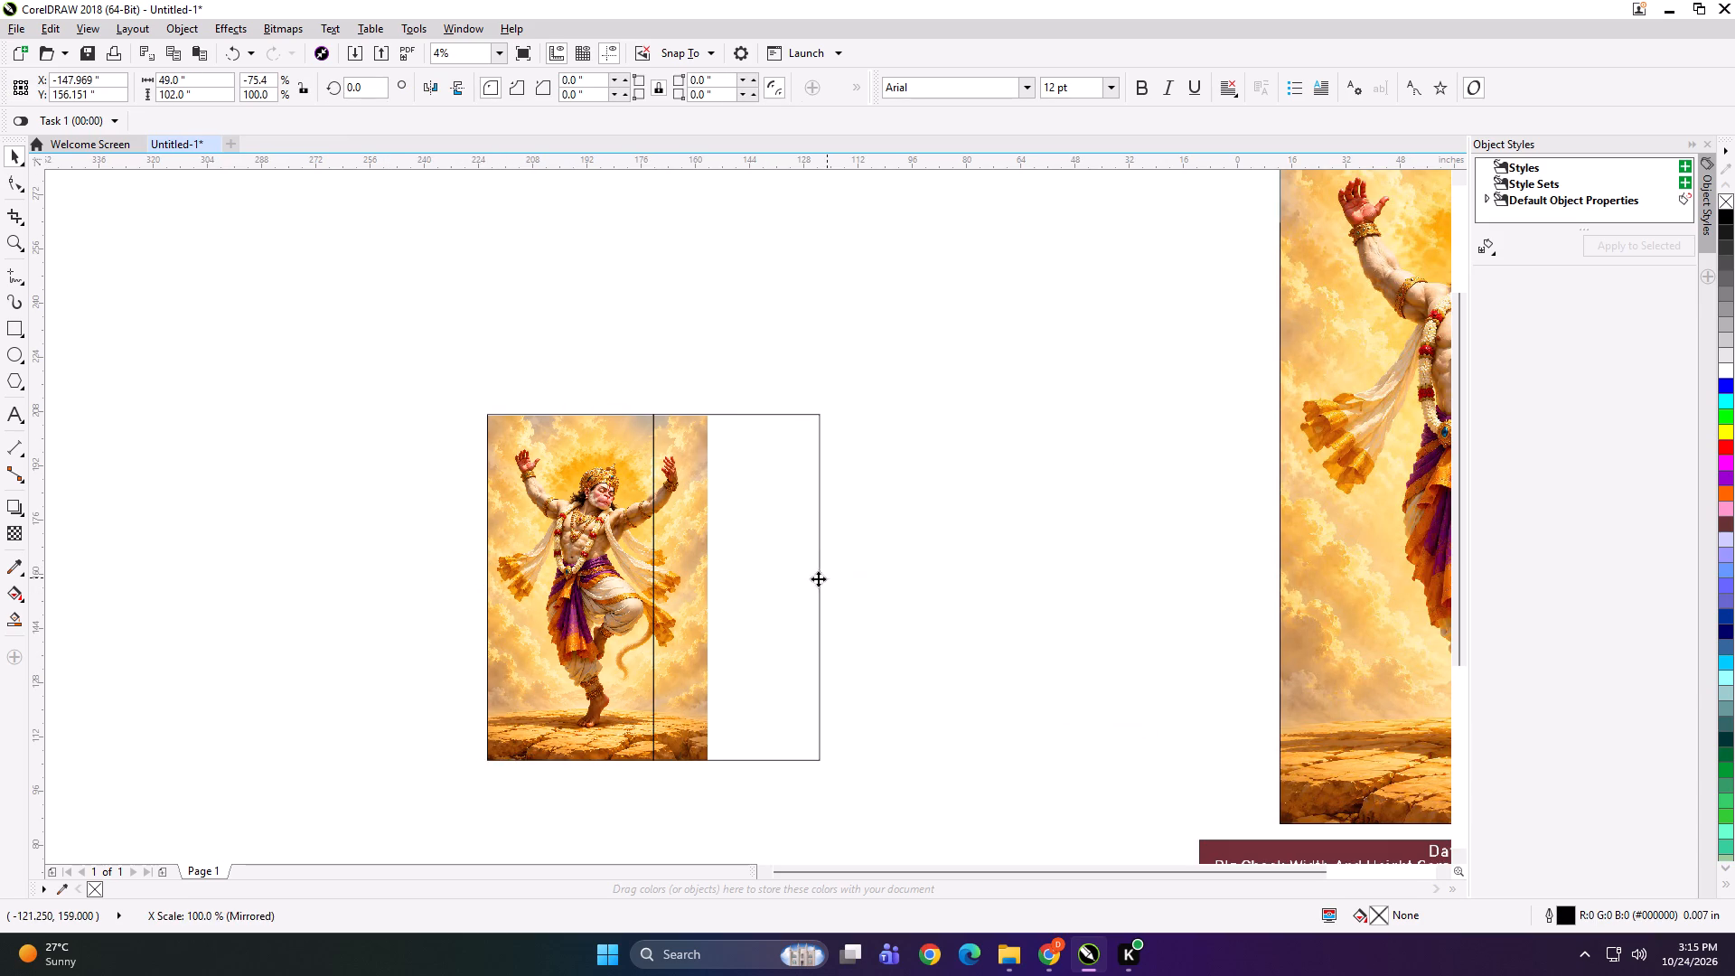
{"action": "key", "text": "Left"}
{"action": "left_click_drag", "start_coordinate": [826, 587], "coordinate": [738, 564]}
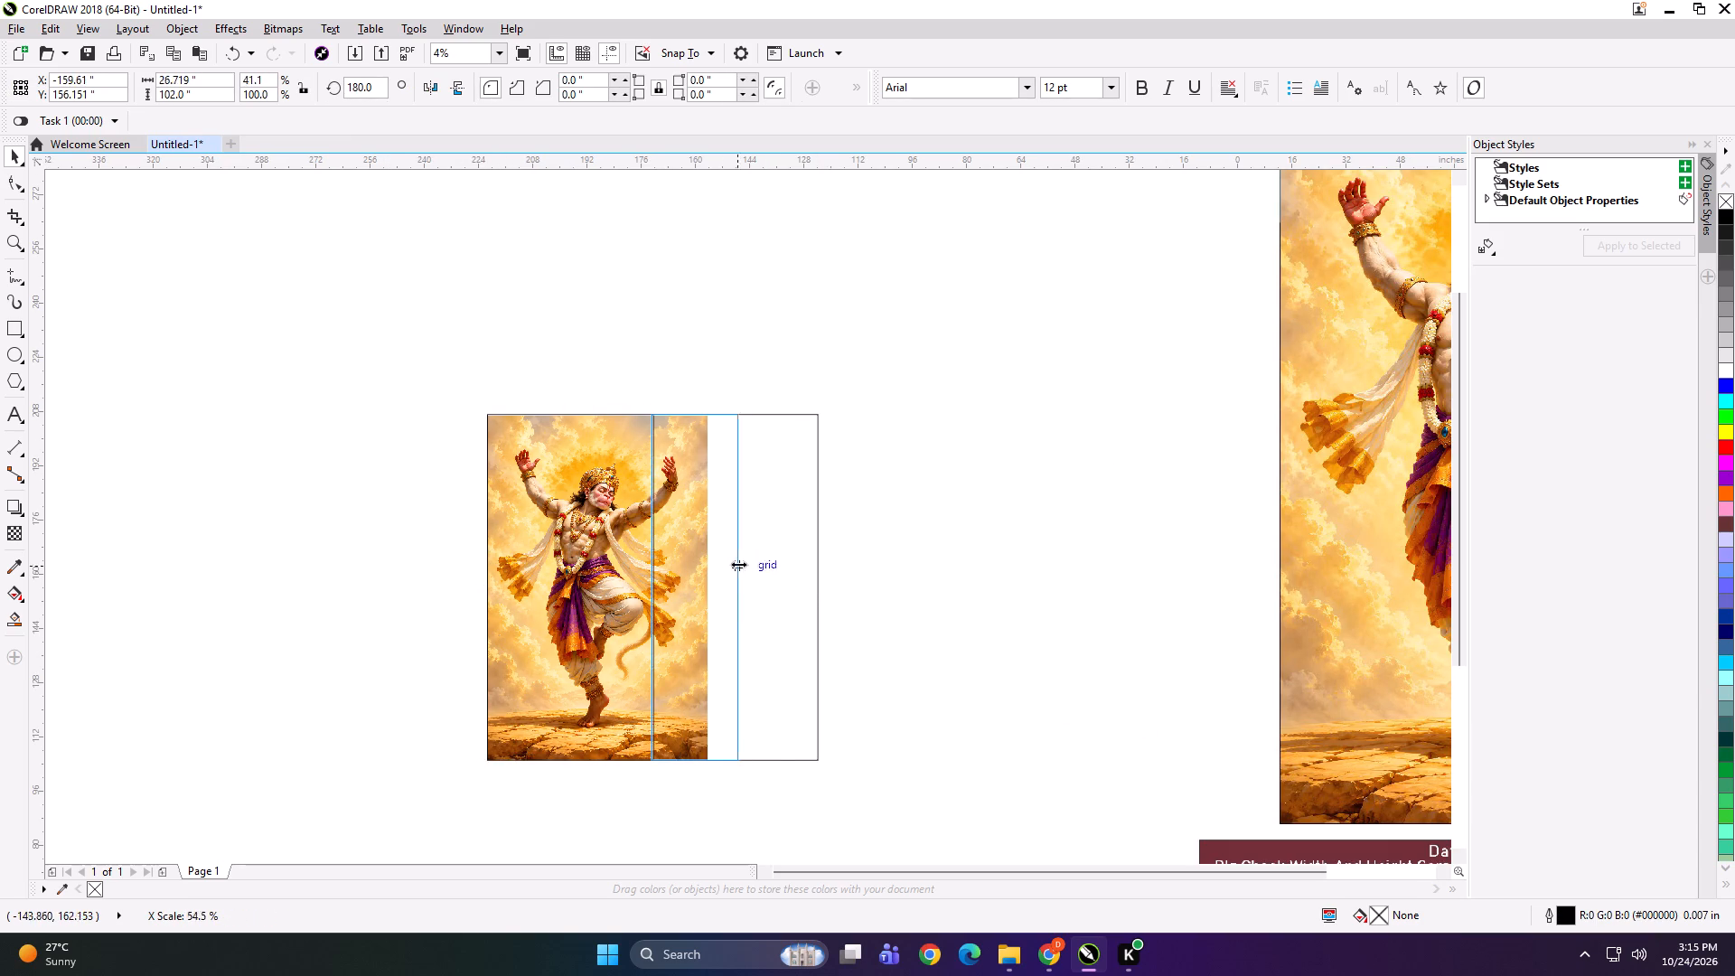
{"action": "left_click_drag", "start_coordinate": [738, 564], "coordinate": [718, 557]}
Group the two panel rectangles, PowerClip the Hanuman artwork inside them, and ungroup the result into separate panels.
{"action": "left_click", "coordinate": [561, 483], "text": "shift"}
{"action": "key", "text": "ctrl+g"}
{"action": "left_click", "coordinate": [385, 491]}
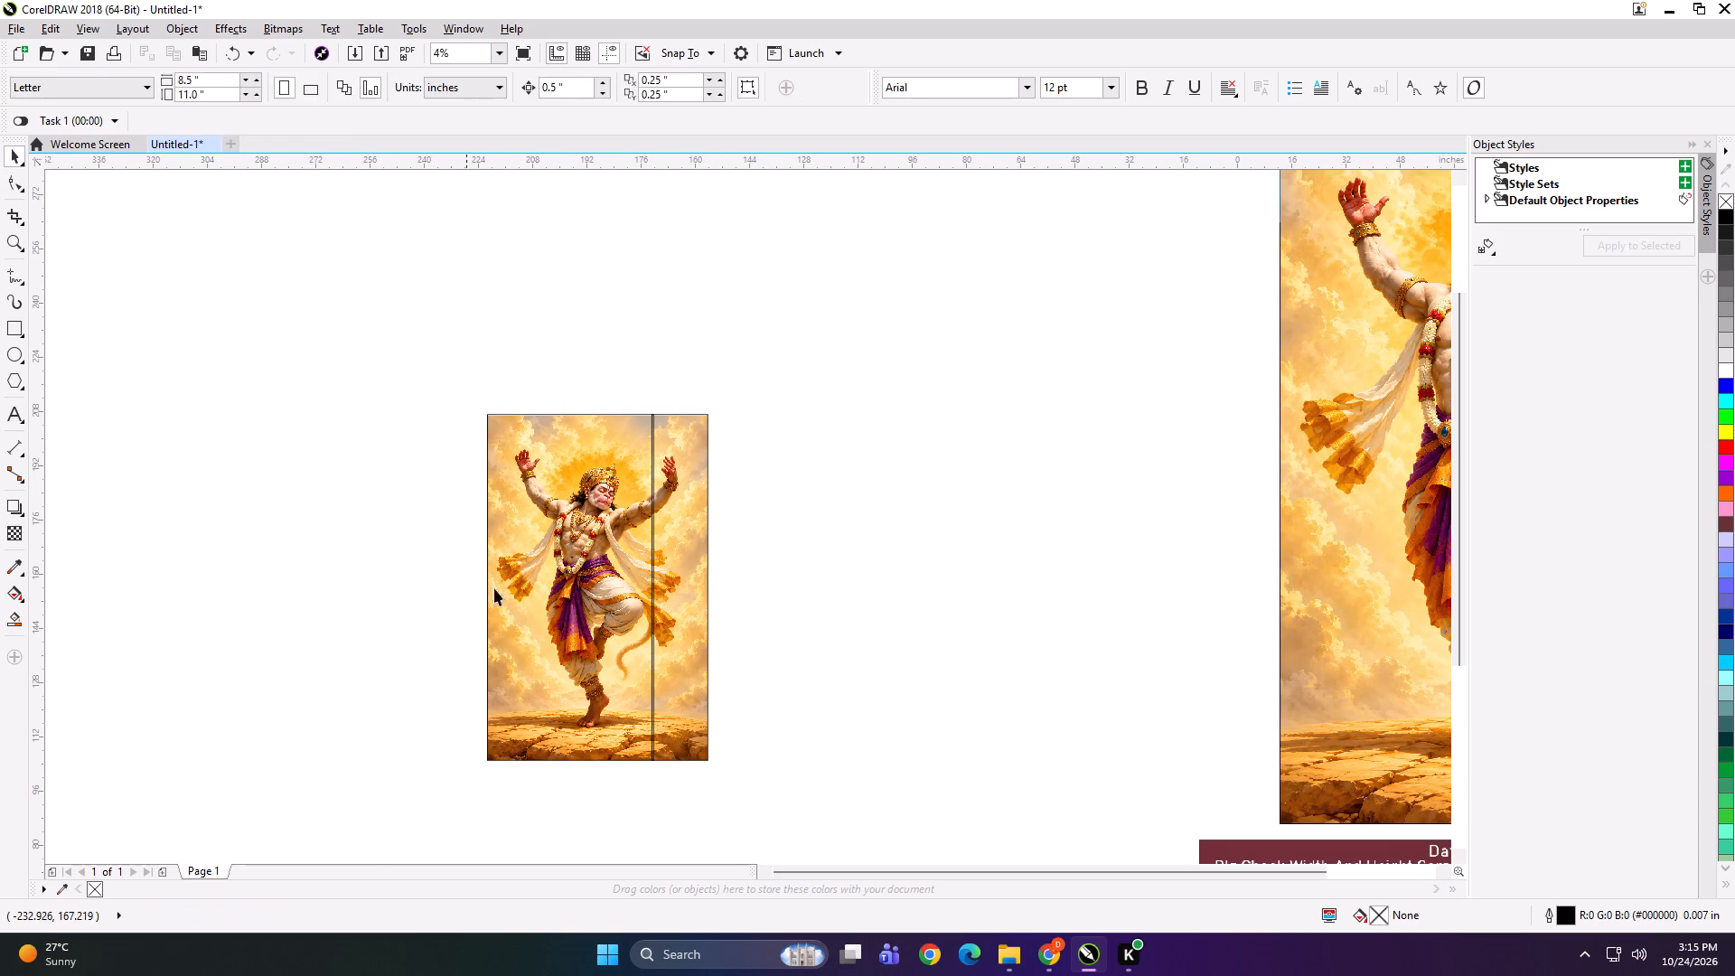
{"action": "left_click", "coordinate": [558, 556], "text": "alt"}
{"action": "key", "text": "shift+Return"}
{"action": "left_click", "coordinate": [610, 549]}
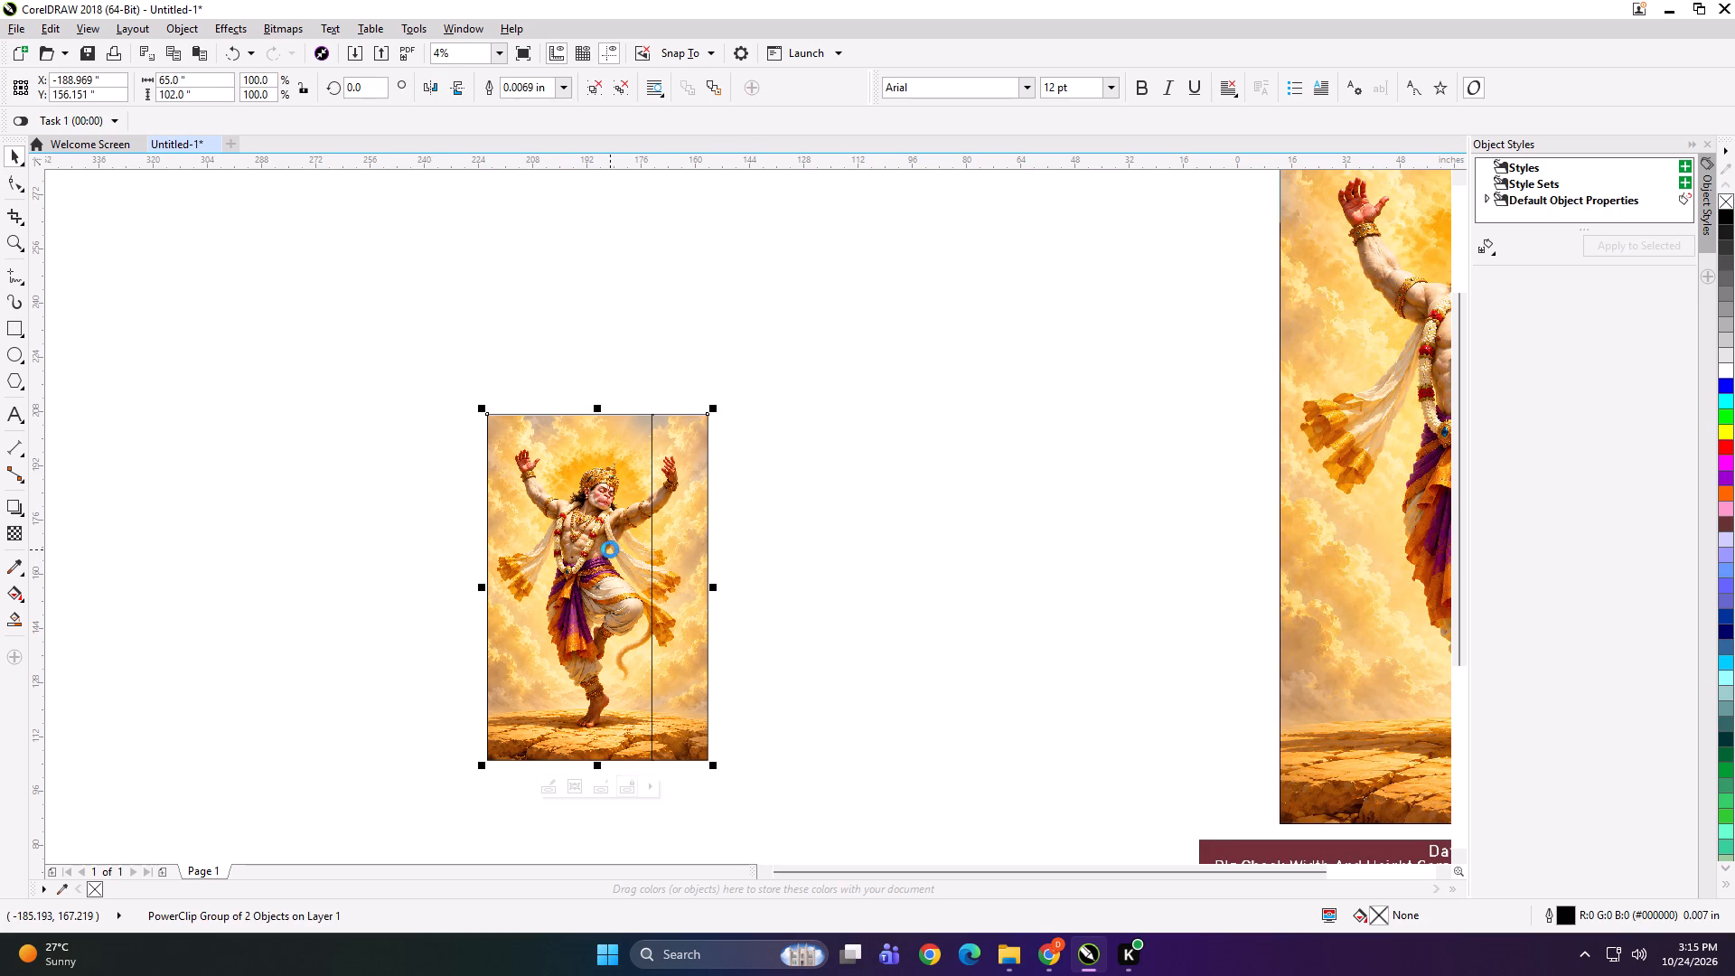
{"action": "key", "text": "ctrl+u"}
{"action": "left_click", "coordinate": [411, 523]}
Add the text label "65*102 PANEL 1" on the left panel's top edge and copy its text.
{"action": "left_click", "coordinate": [16, 416]}
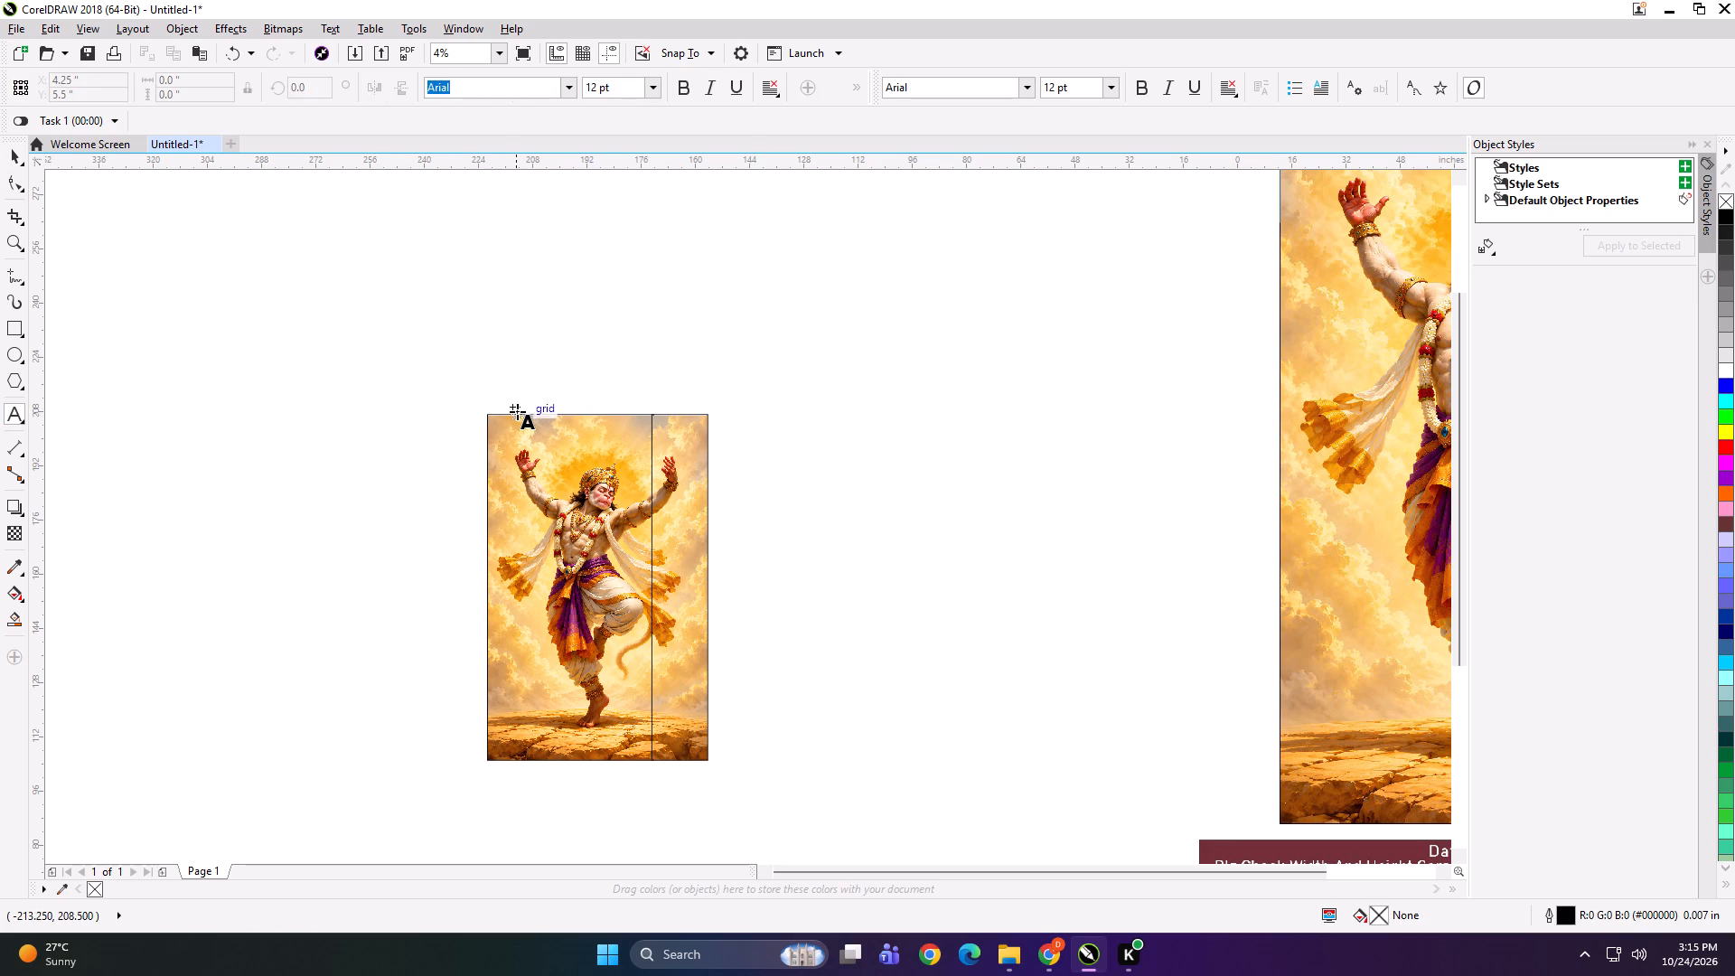
{"action": "left_click", "coordinate": [517, 411]}
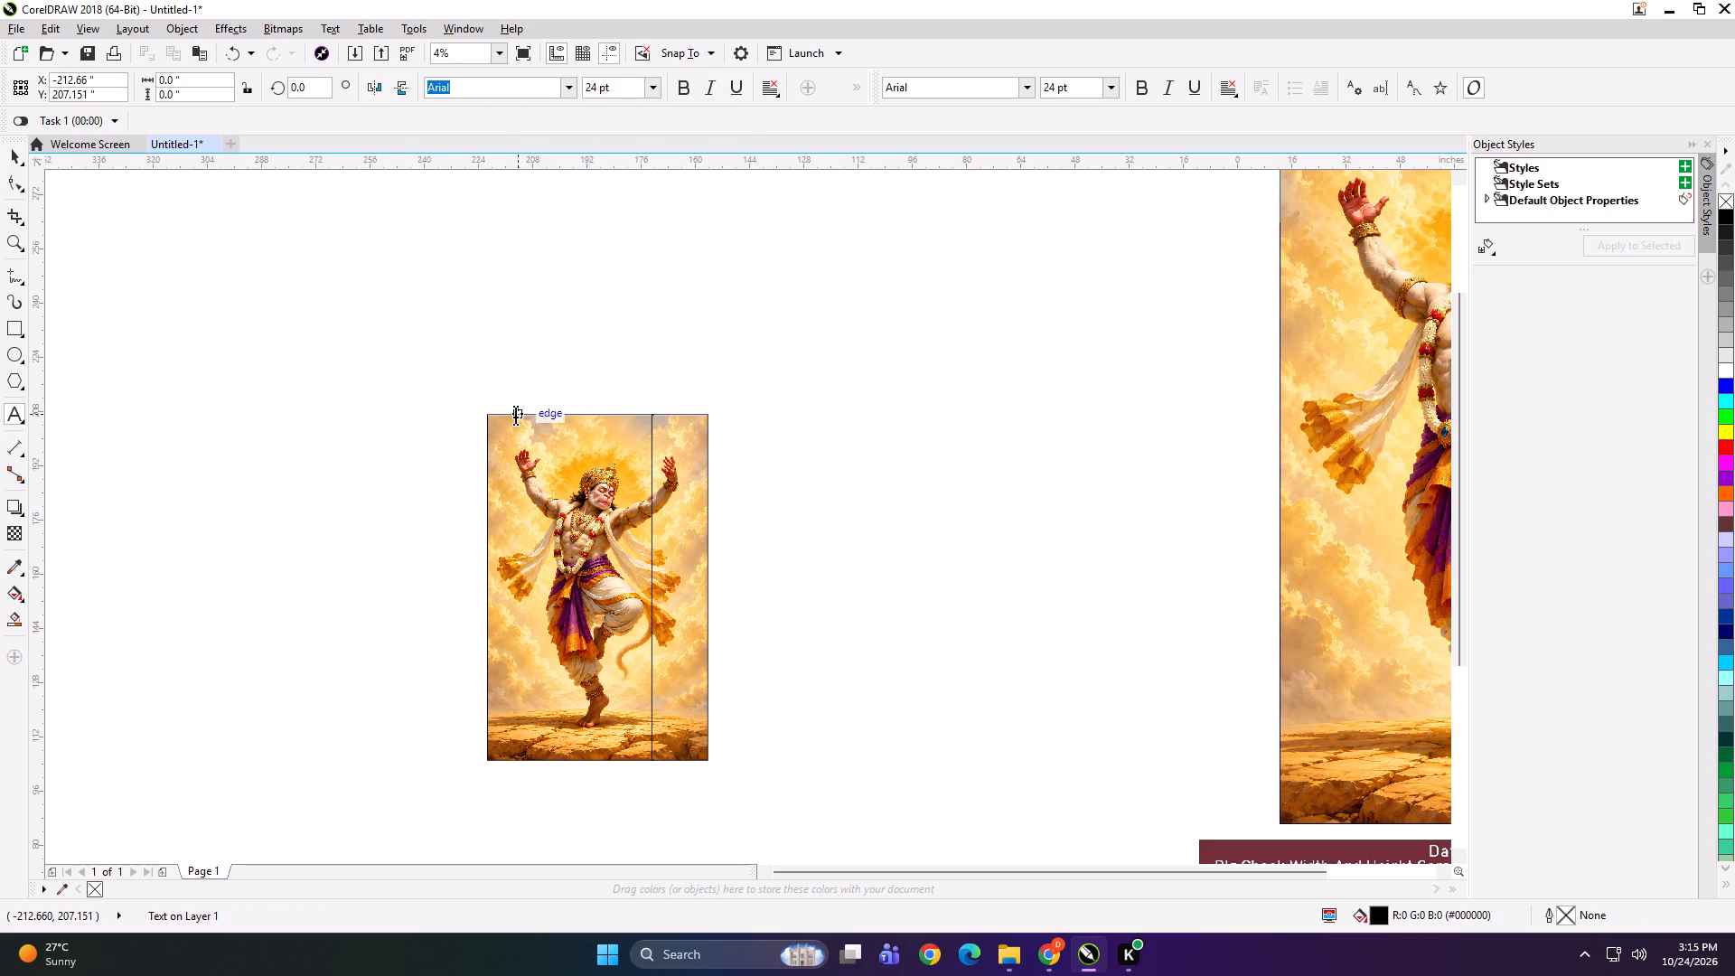
{"action": "scroll", "coordinate": [542, 446], "scroll_direction": "down", "scroll_amount": 1}
{"action": "type", "text": "65*102 PANEL 1"}
{"action": "key", "text": "ctrl+a"}
{"action": "key", "text": "ctrl+c"}
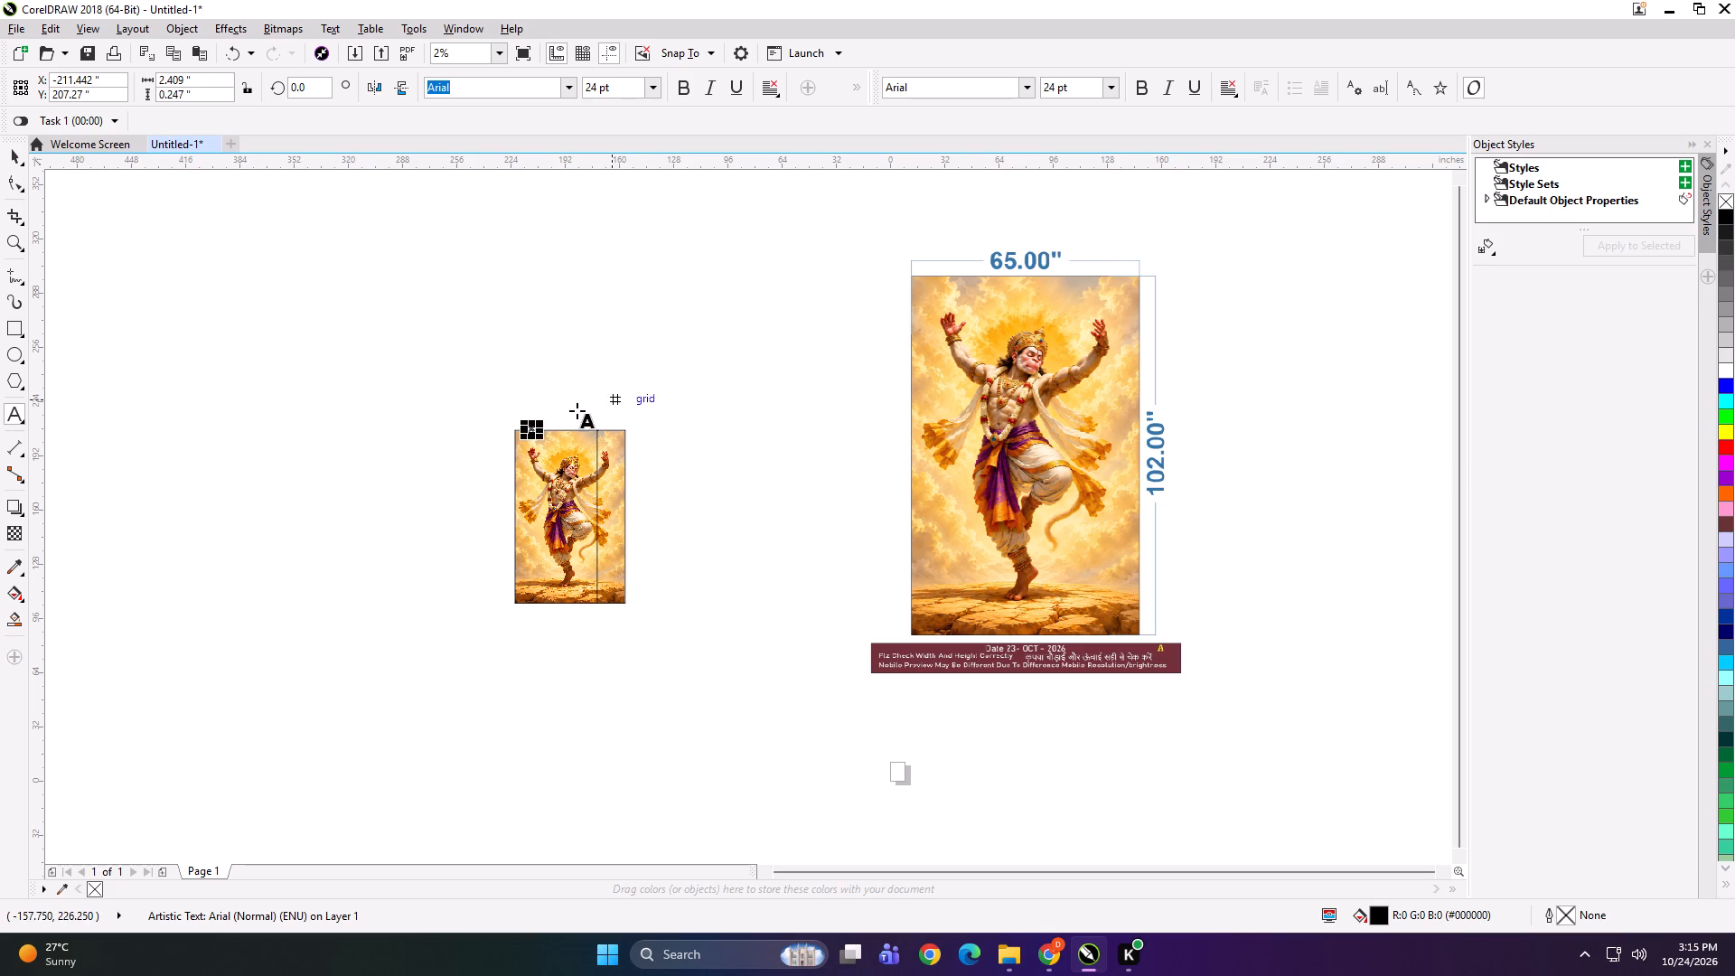
Paste the copied label text on the narrow right panel's top edge and edit it to read "65*102 PANEL 2".
{"action": "scroll", "coordinate": [498, 439], "scroll_direction": "up", "scroll_amount": 3}
{"action": "scroll", "coordinate": [767, 358], "scroll_direction": "up", "scroll_amount": 4}
{"action": "scroll", "coordinate": [470, 418], "scroll_direction": "down", "scroll_amount": 3}
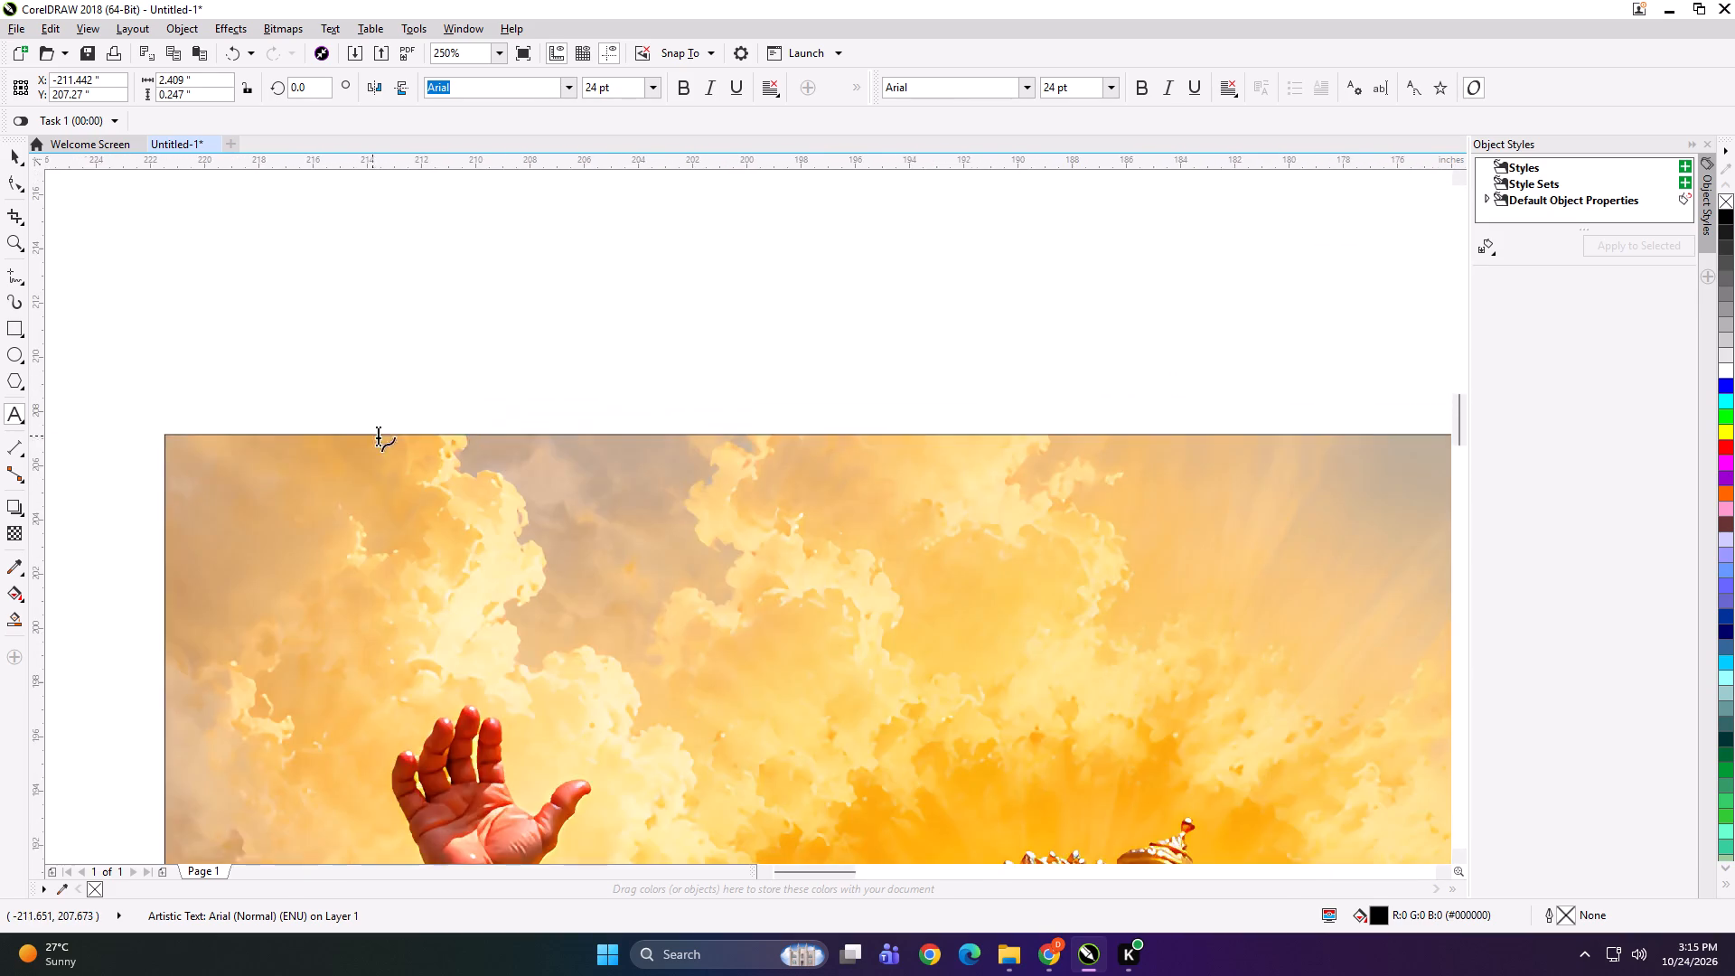
{"action": "scroll", "coordinate": [352, 429], "scroll_direction": "down", "scroll_amount": 1}
{"action": "scroll", "coordinate": [990, 442], "scroll_direction": "up", "scroll_amount": 3}
{"action": "left_click", "coordinate": [980, 406]}
{"action": "key", "text": "ctrl+v"}
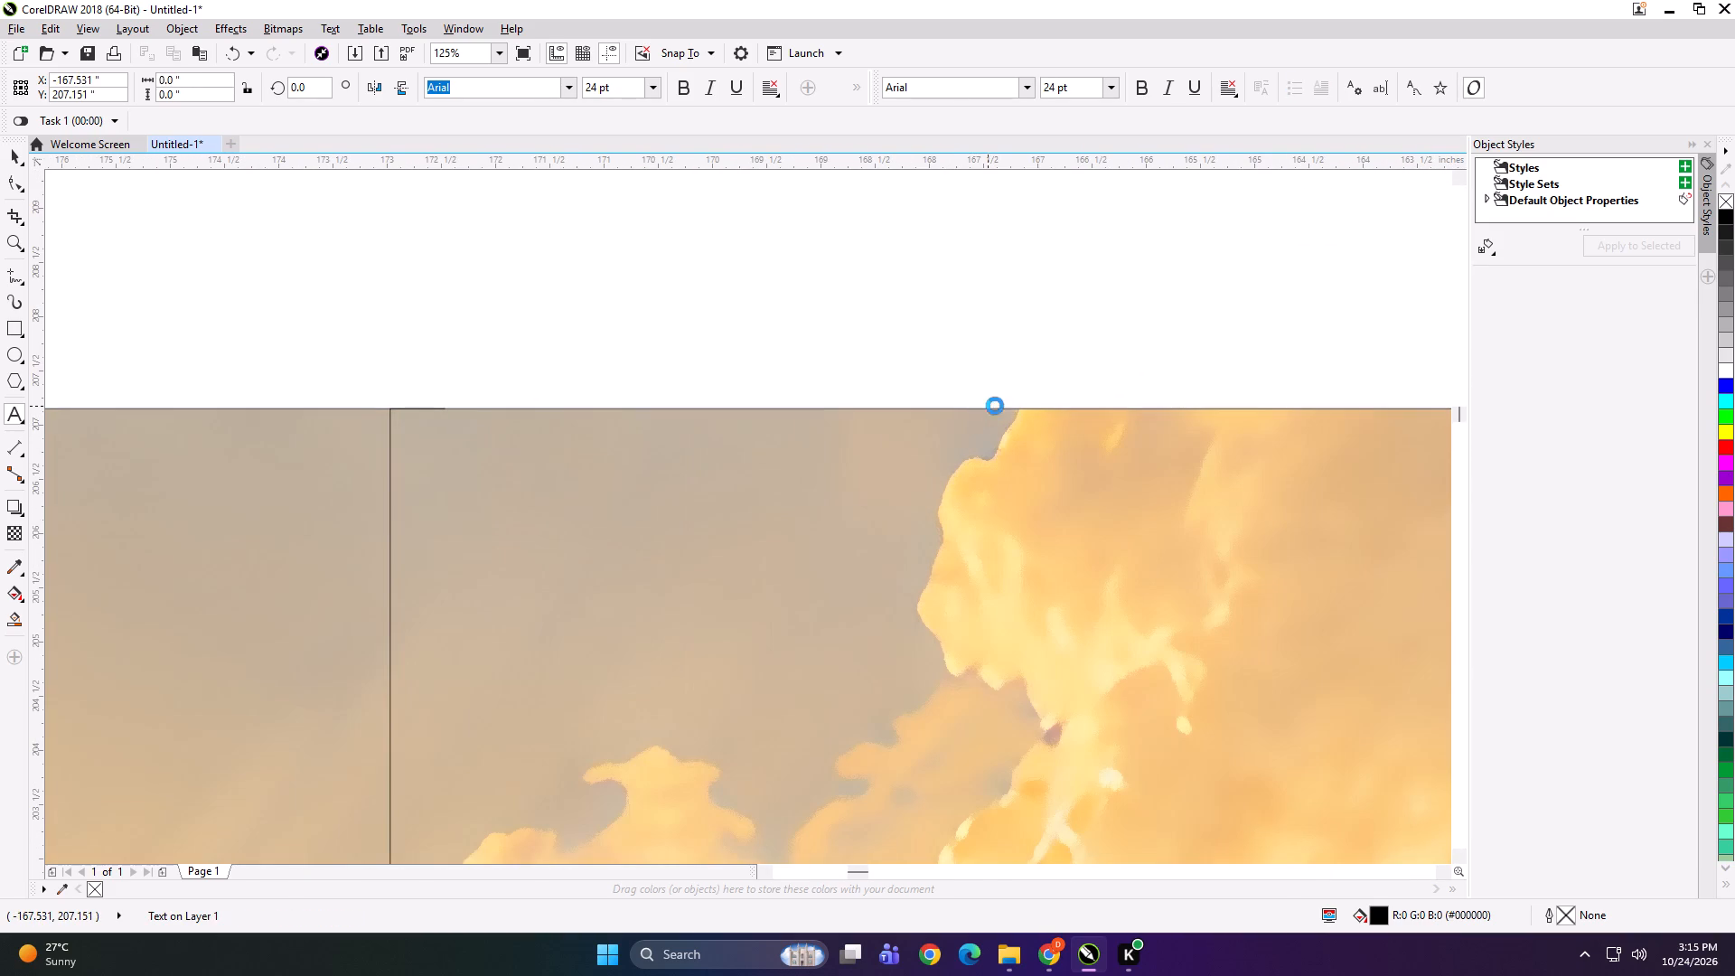
{"action": "key", "text": "BackSpace"}
{"action": "key", "text": "2"}
Group the right panel with its PANEL 2 label, and the left panel with its PANEL 1 label.
{"action": "scroll", "coordinate": [994, 408], "scroll_direction": "down", "scroll_amount": 4}
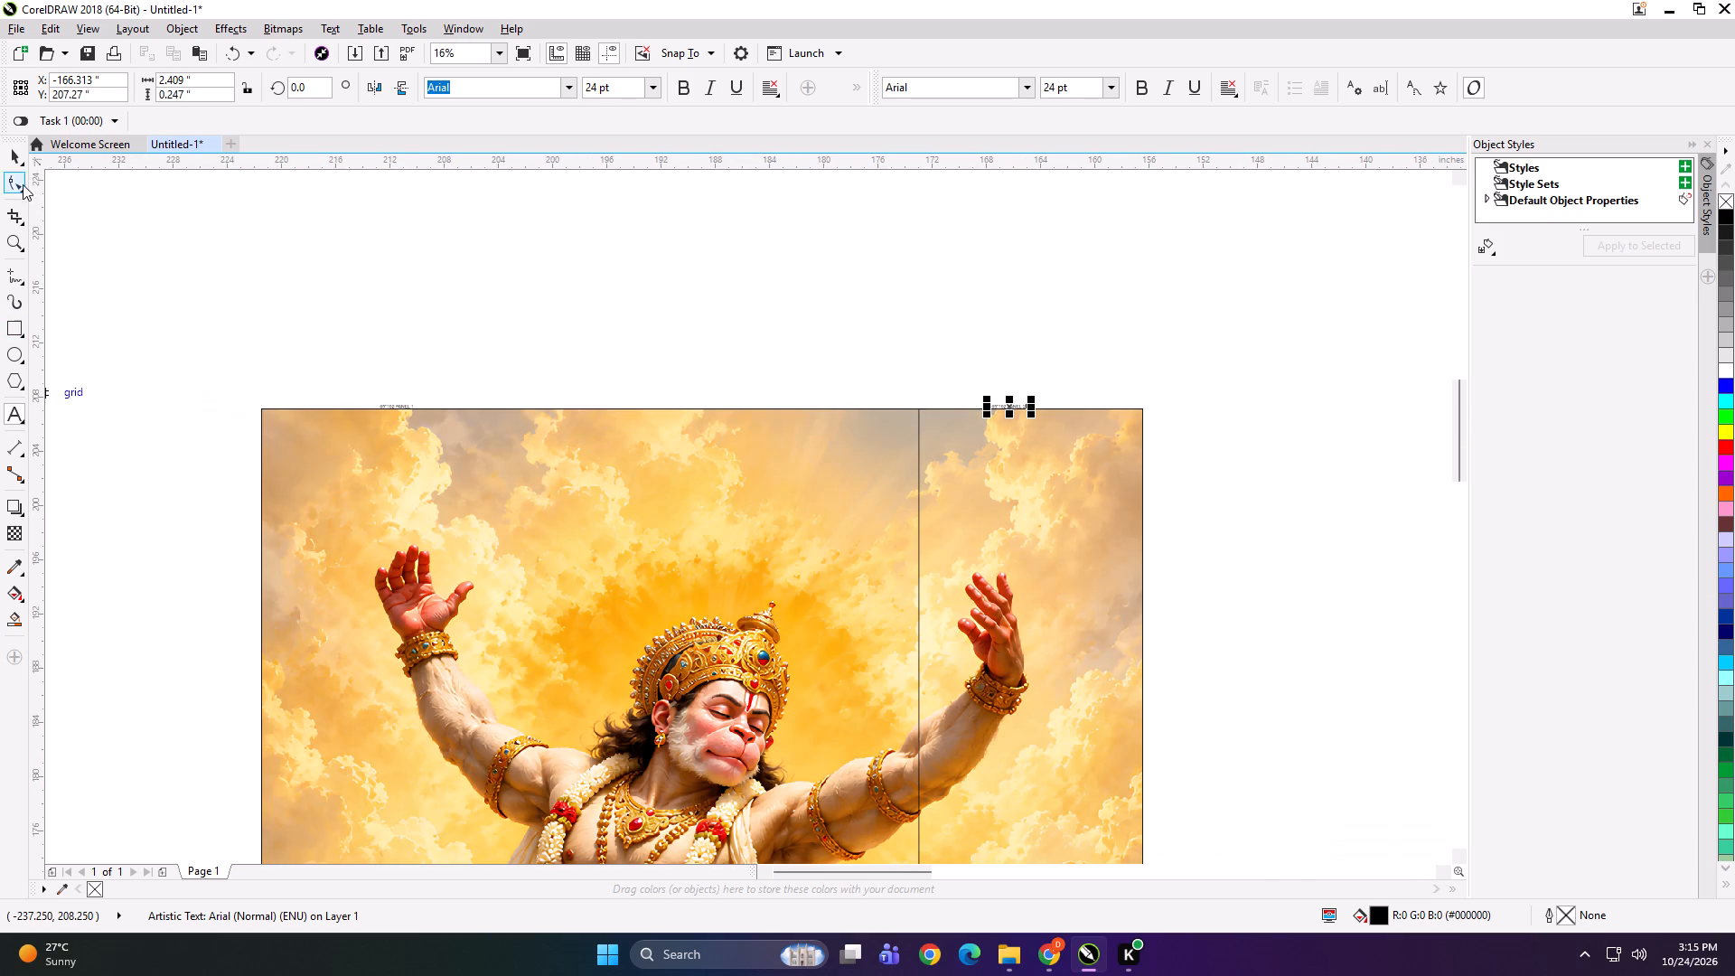
{"action": "left_click", "coordinate": [16, 155]}
{"action": "left_click", "coordinate": [977, 511], "text": "shift"}
{"action": "key", "text": "ctrl+g"}
{"action": "left_click_drag", "start_coordinate": [673, 300], "coordinate": [234, 528]}
{"action": "left_click", "coordinate": [411, 483], "text": "shift"}
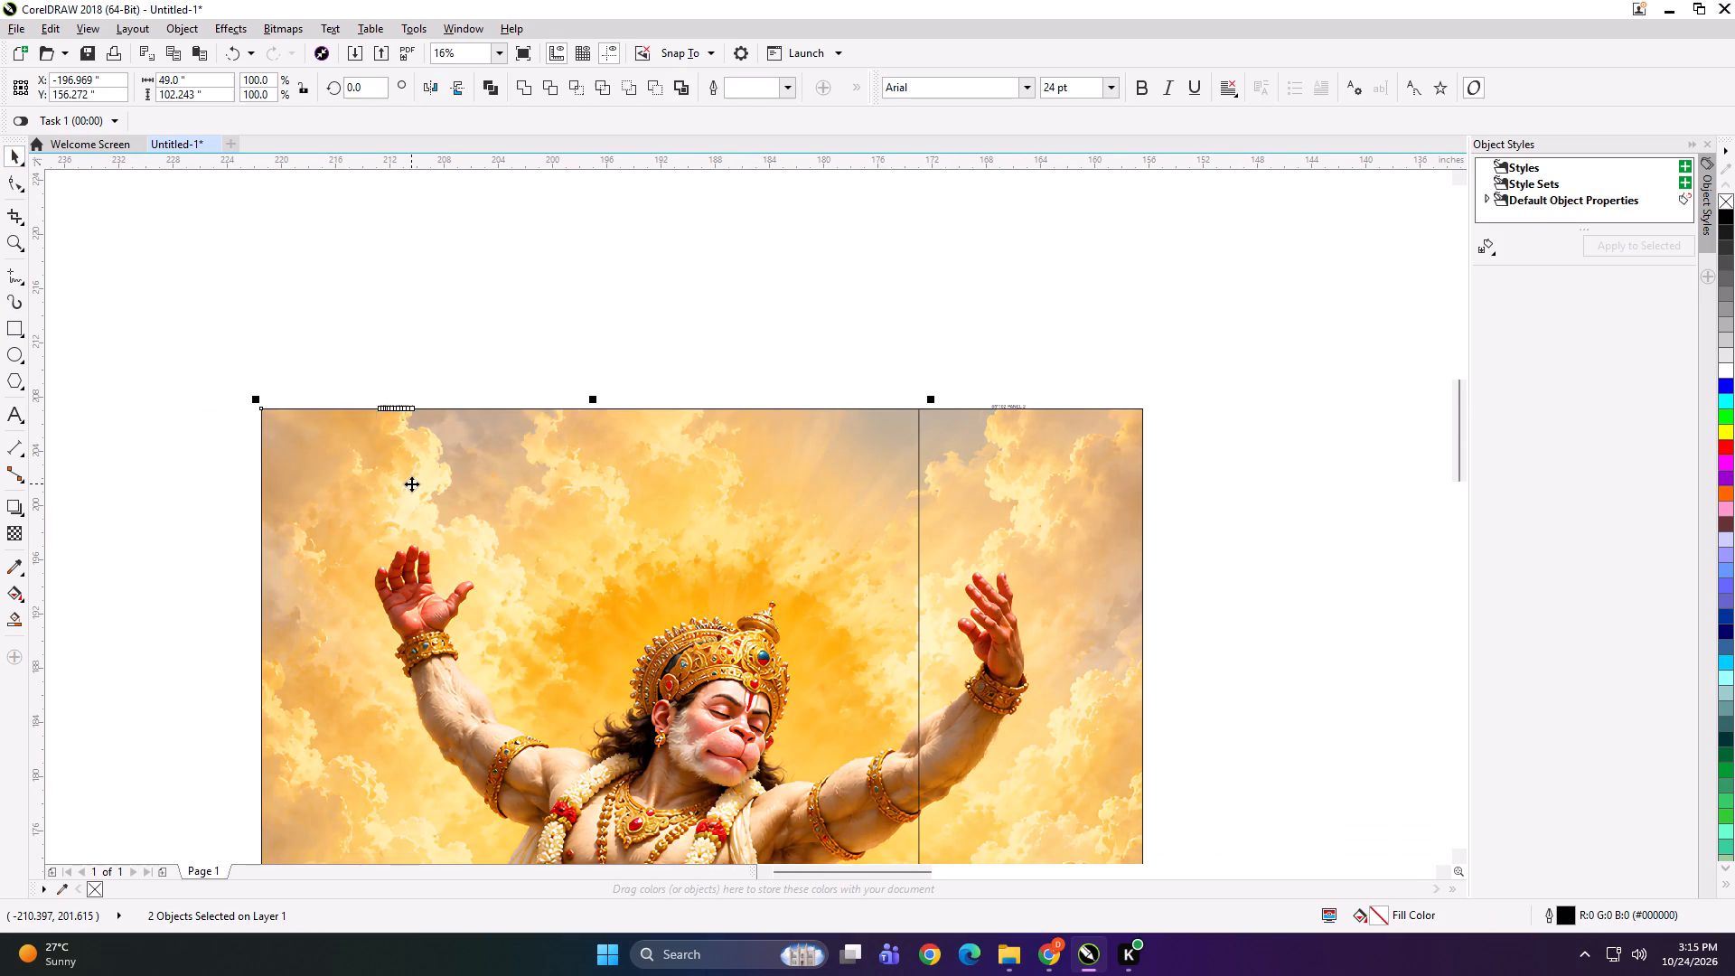
{"action": "key", "text": "ctrl+g"}
{"action": "scroll", "coordinate": [543, 388], "scroll_direction": "down", "scroll_amount": 3}
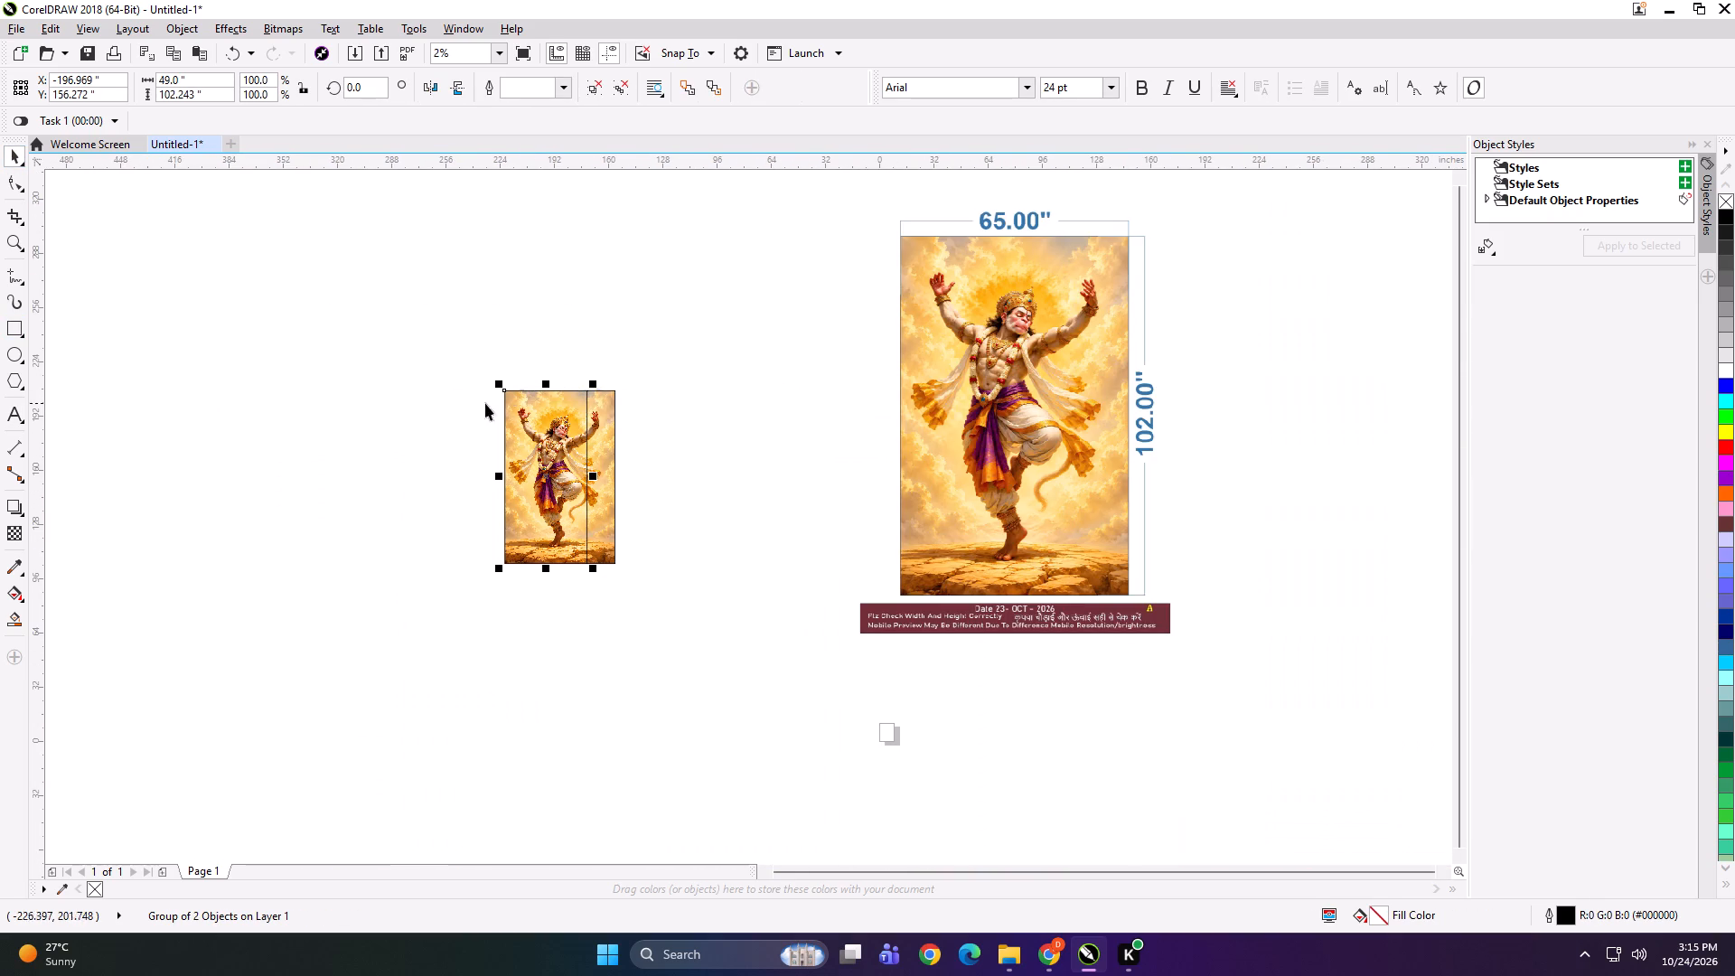
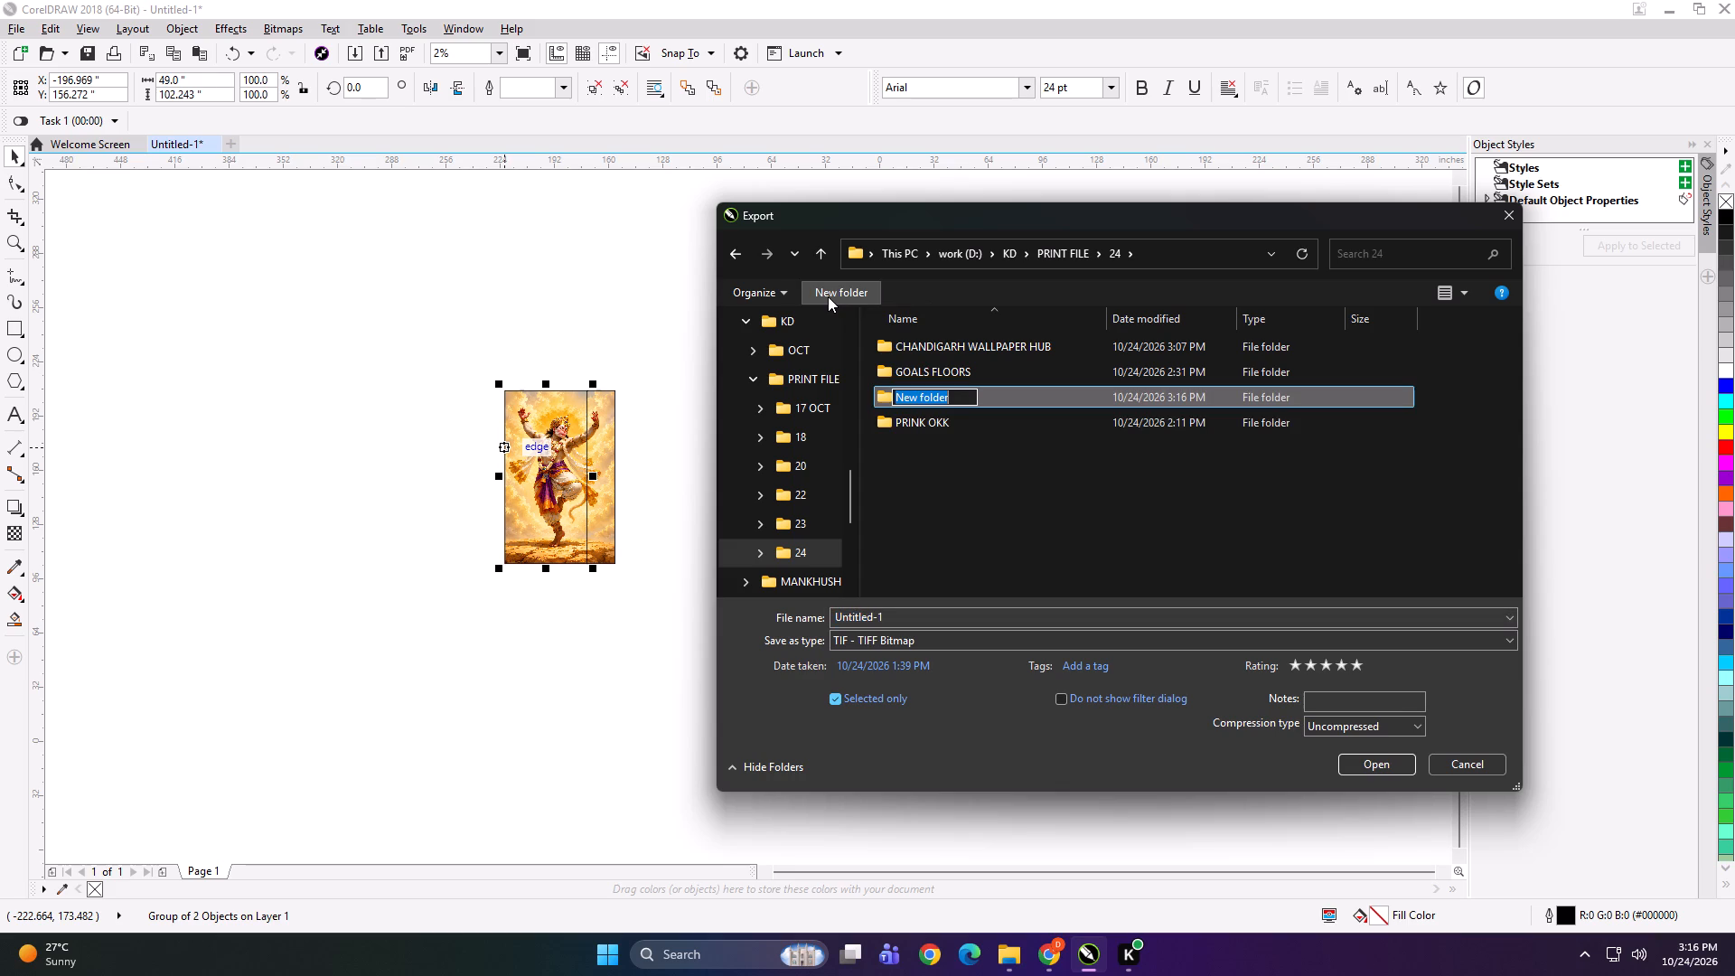
Name the new folder KISHOR and export the left Hanuman panel into it as a TIFF named "49x102 A VINYL".
{"action": "type", "text": "KISHOR"}
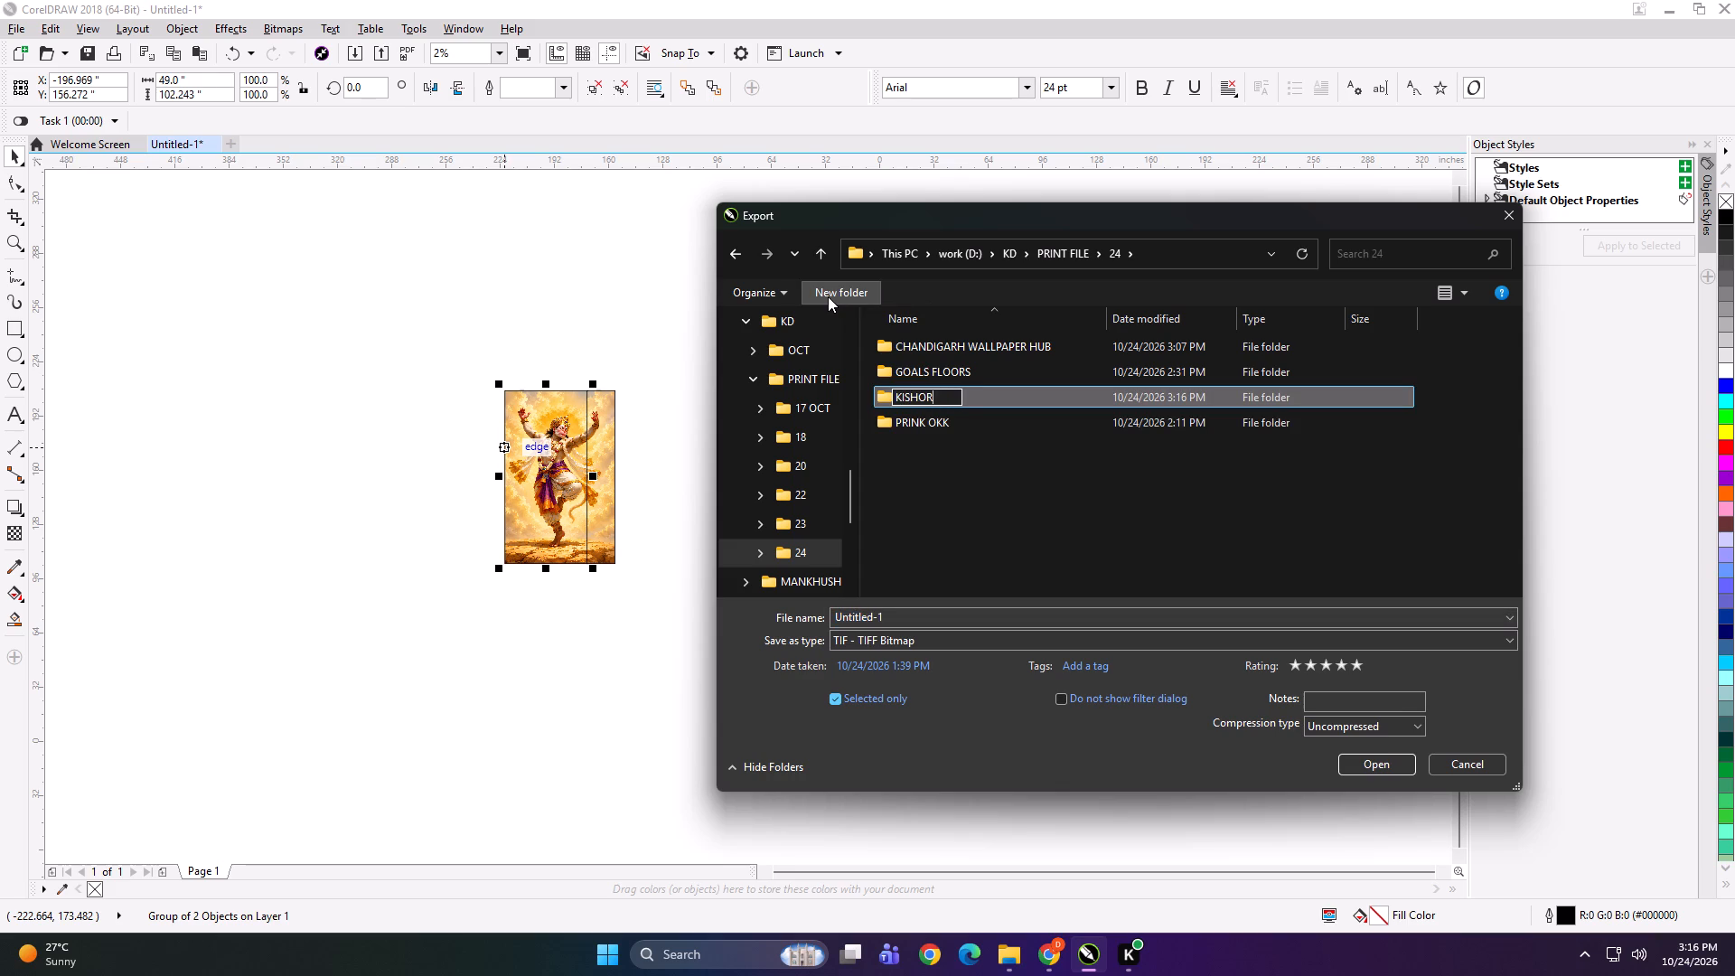
{"action": "key", "text": "Return"}
{"action": "double_click", "coordinate": [959, 391]}
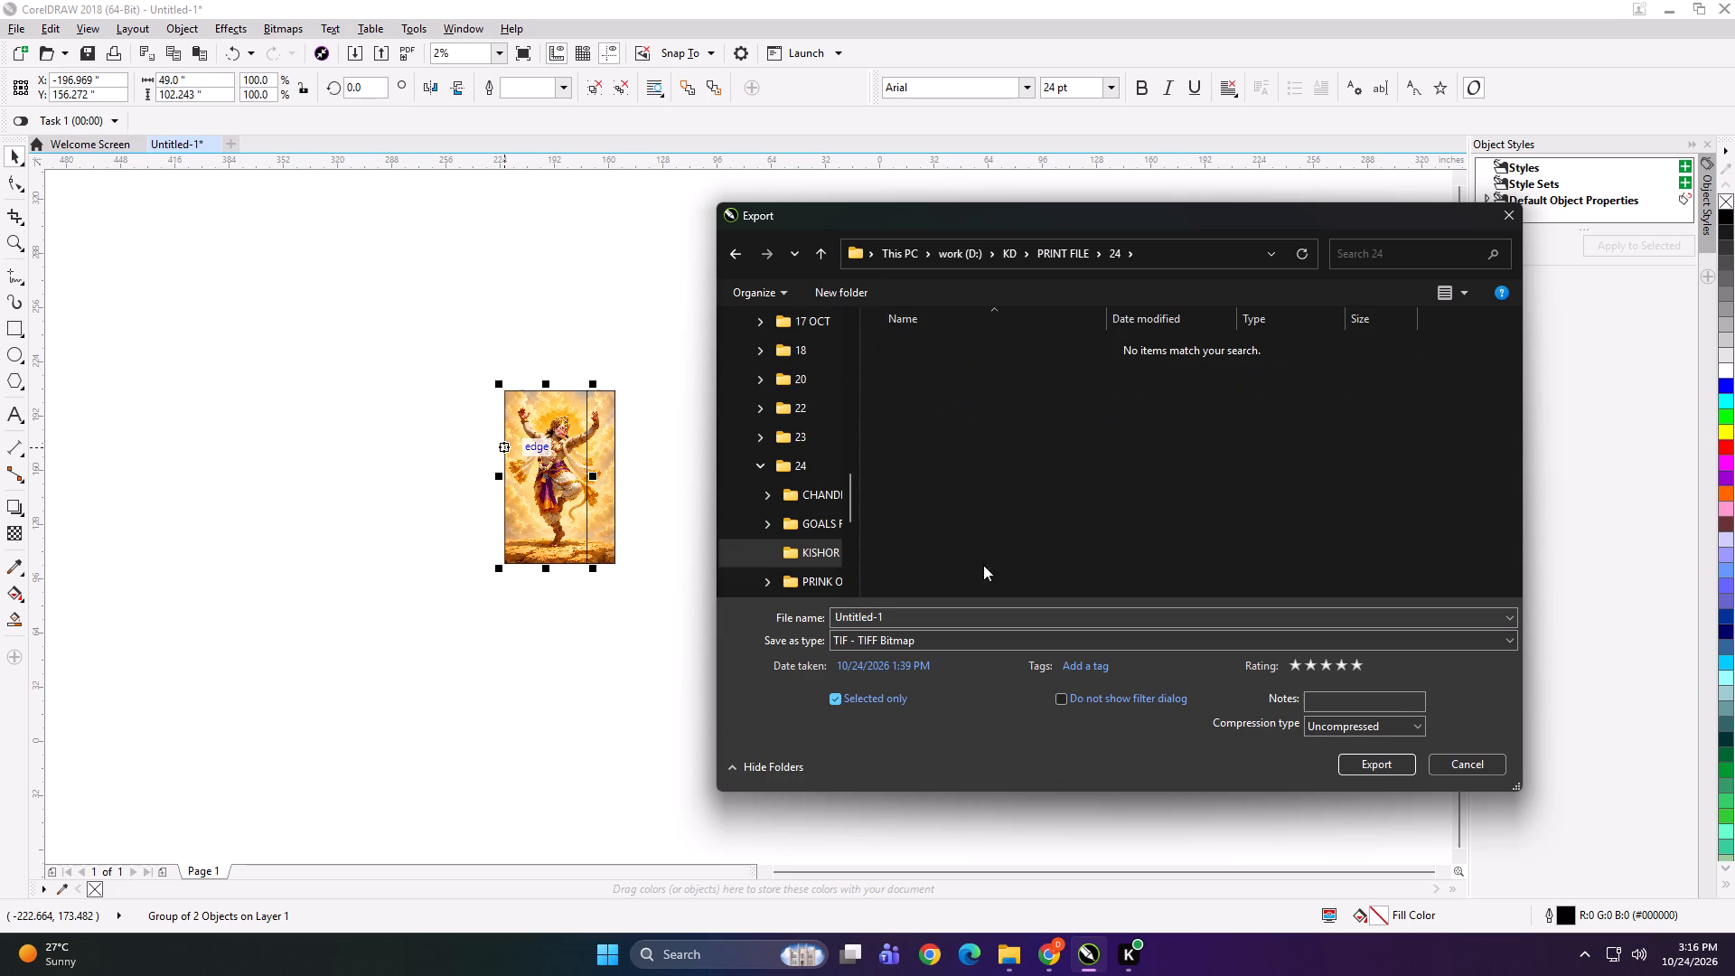
{"action": "left_click", "coordinate": [964, 624]}
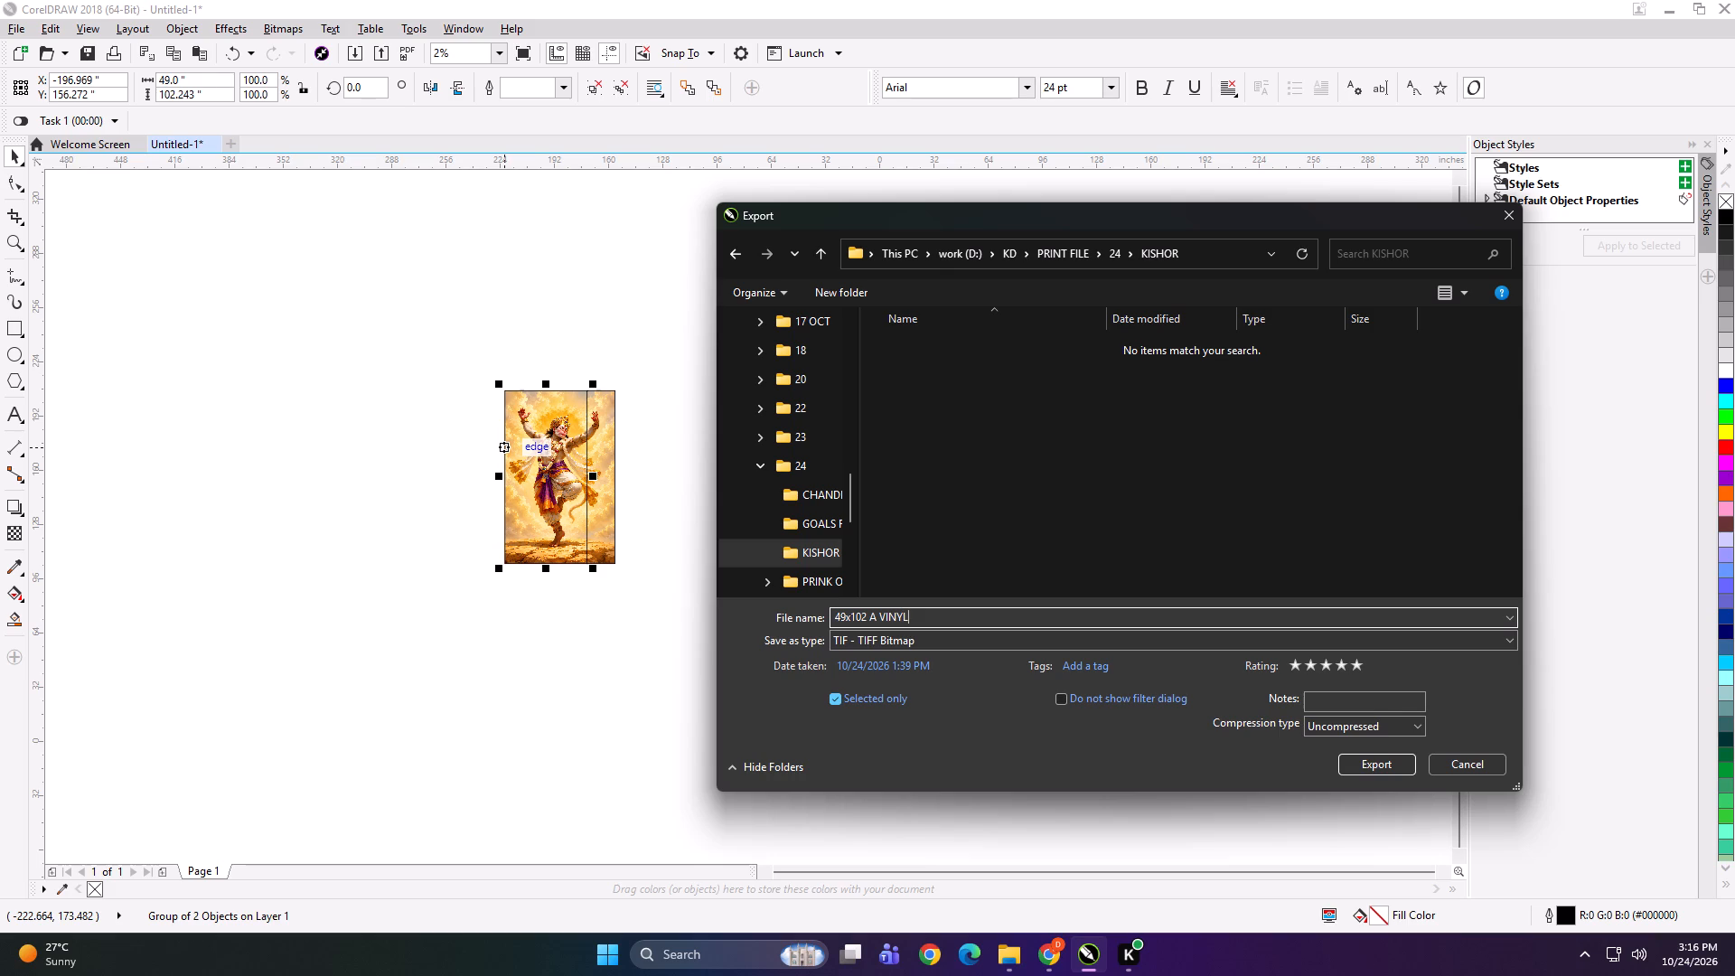
{"action": "key", "text": "Return"}
{"action": "key", "text": "Return"}
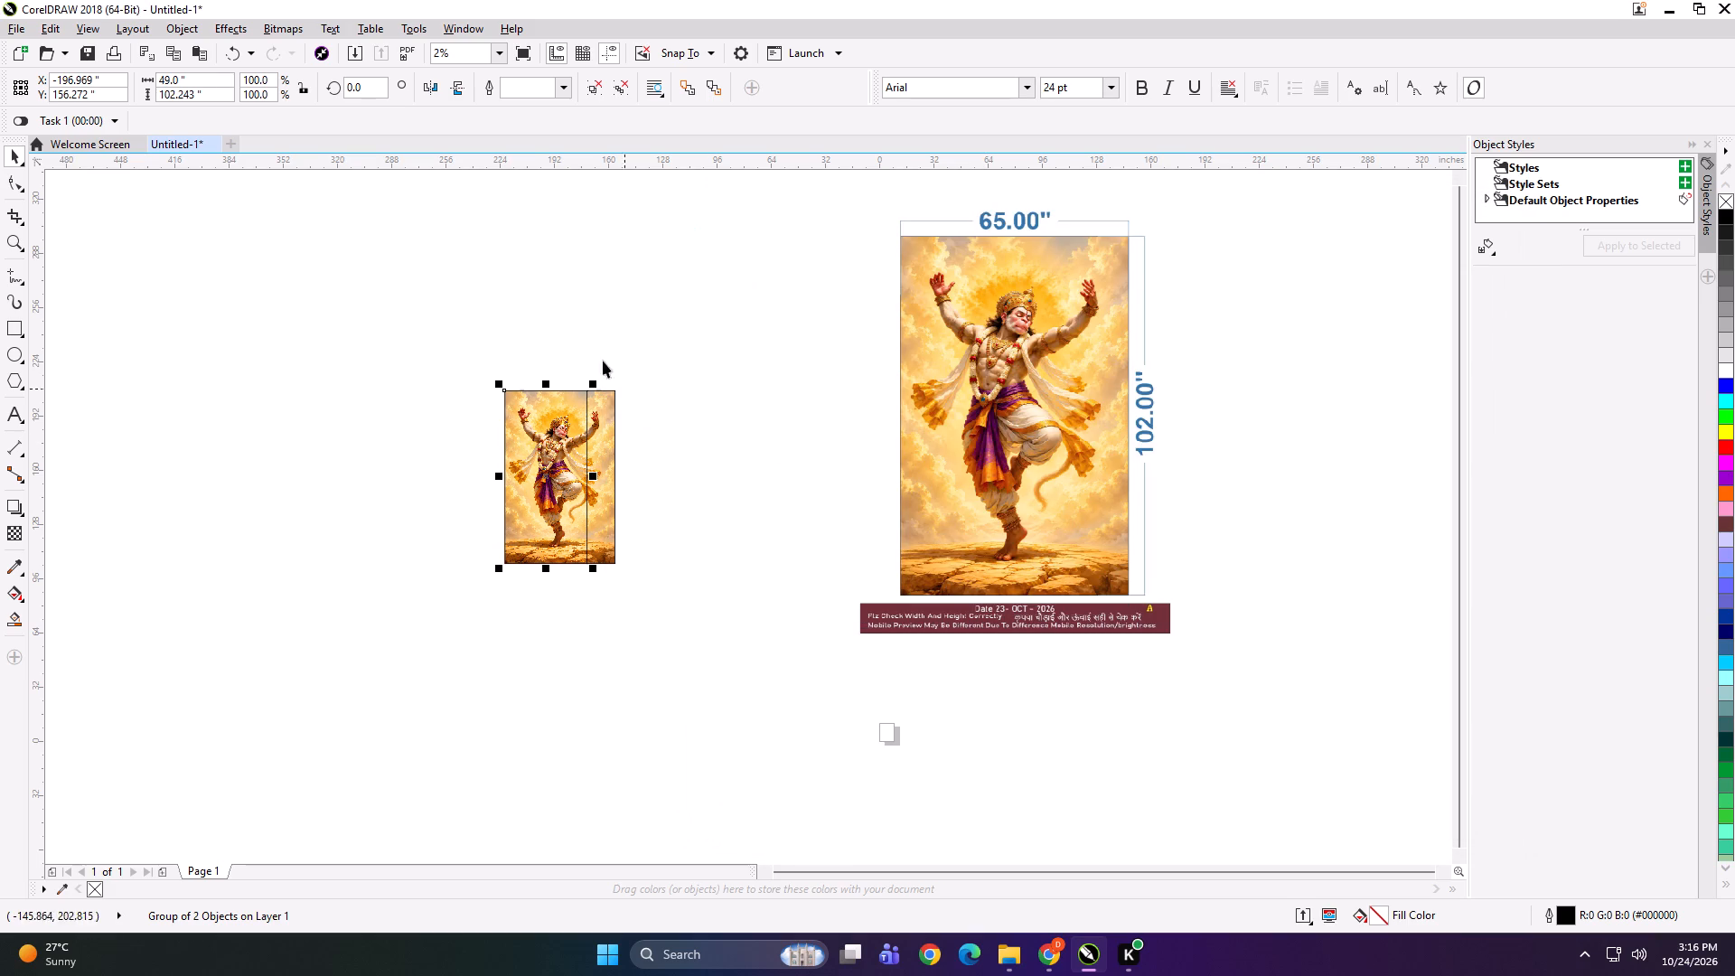
Export the narrow right panel to the KISHOR folder as a TIFF named "16.5x102 B VINYL" at 100 dpi.
{"action": "left_click_drag", "start_coordinate": [563, 343], "coordinate": [679, 616]}
{"action": "key", "text": "ctrl+e"}
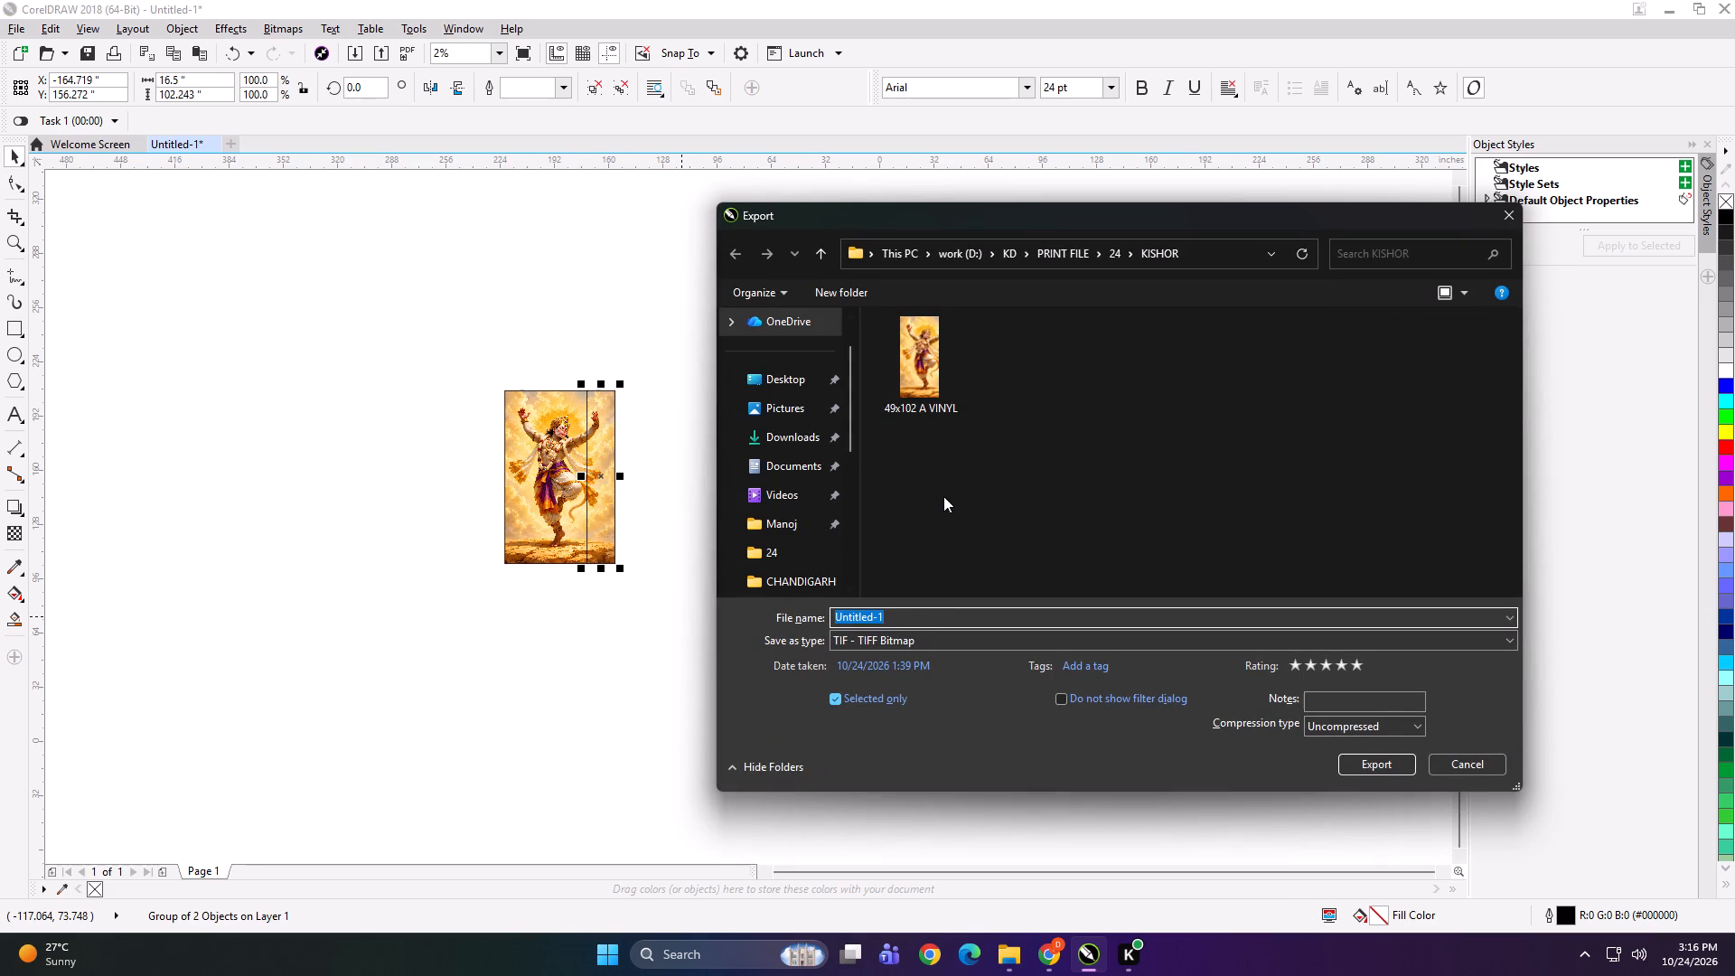
{"action": "type", "text": "16.5x102 B VINYL"}
{"action": "key", "text": "Return"}
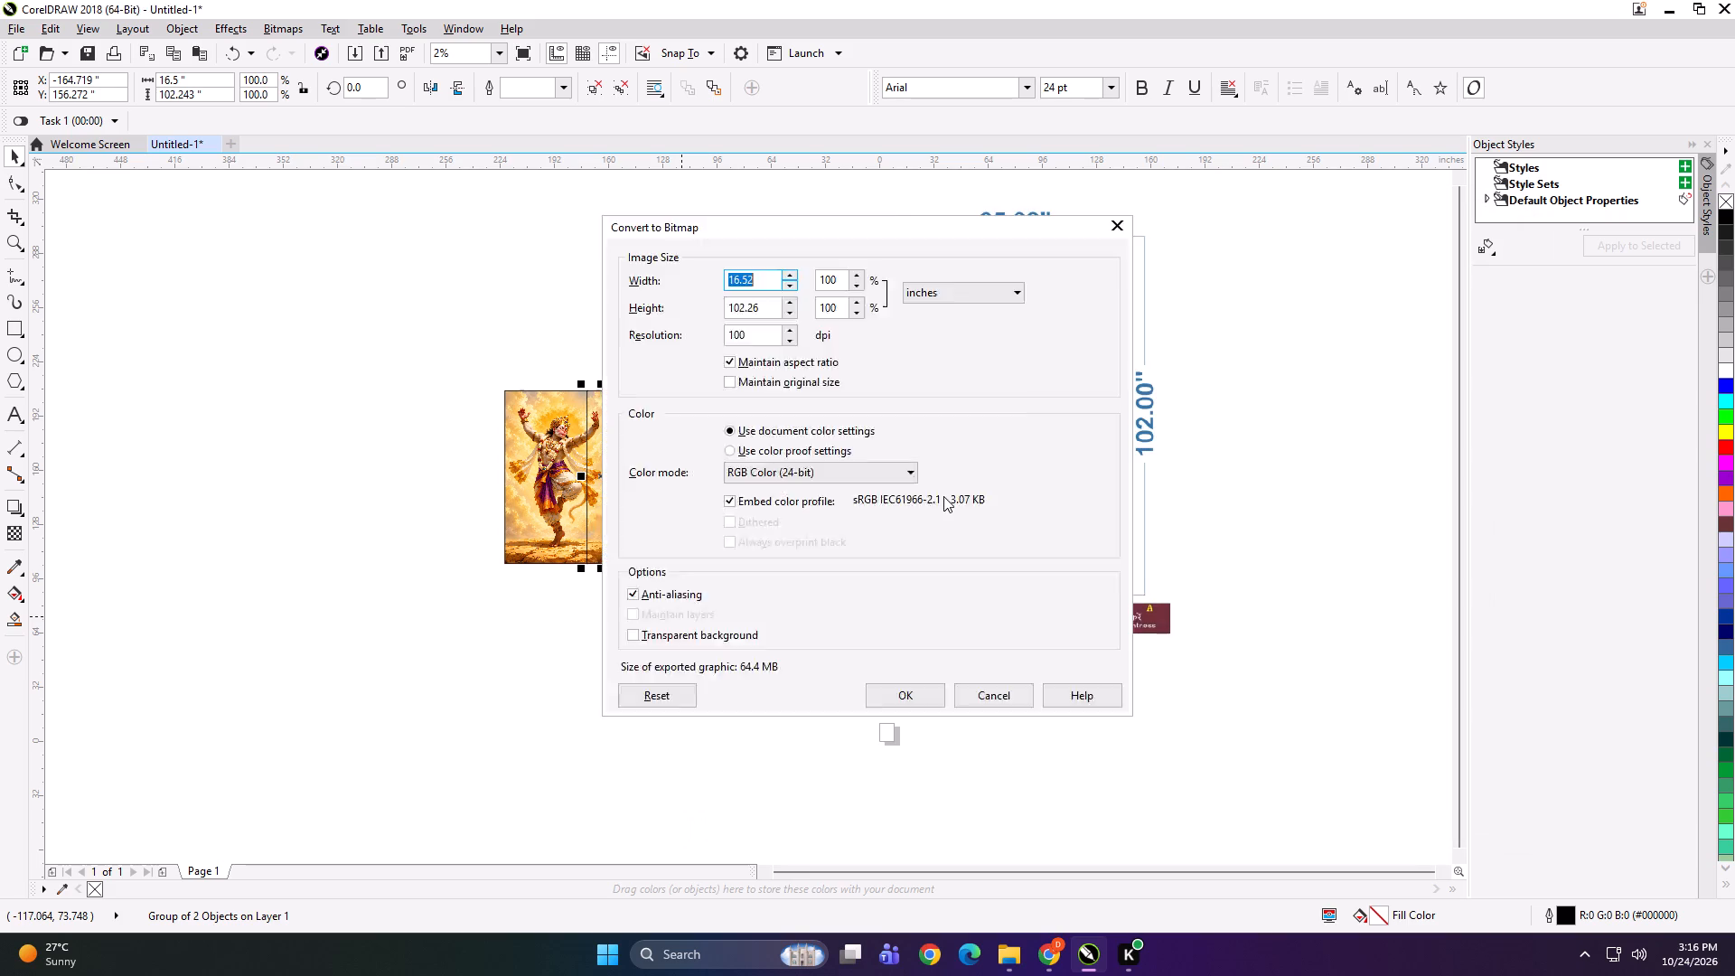
{"action": "key", "text": "Return"}
Nudge the narrow right panel 5 inches away from the left panel.
{"action": "key", "text": "Right"}
{"action": "key", "text": "Right"}
{"action": "key", "text": "Right"}
{"action": "key", "text": "Right"}
{"action": "key", "text": "Right"}
{"action": "key", "text": "Right"}
{"action": "key", "text": "Right"}
{"action": "key", "text": "Right"}
{"action": "key", "text": "Right"}
{"action": "key", "text": "Right"}
Enlarge both panels together to about 142 by 207 inches and move them next to the dimensioned Hanuman preview.
{"action": "left_click_drag", "start_coordinate": [433, 367], "coordinate": [749, 706]}
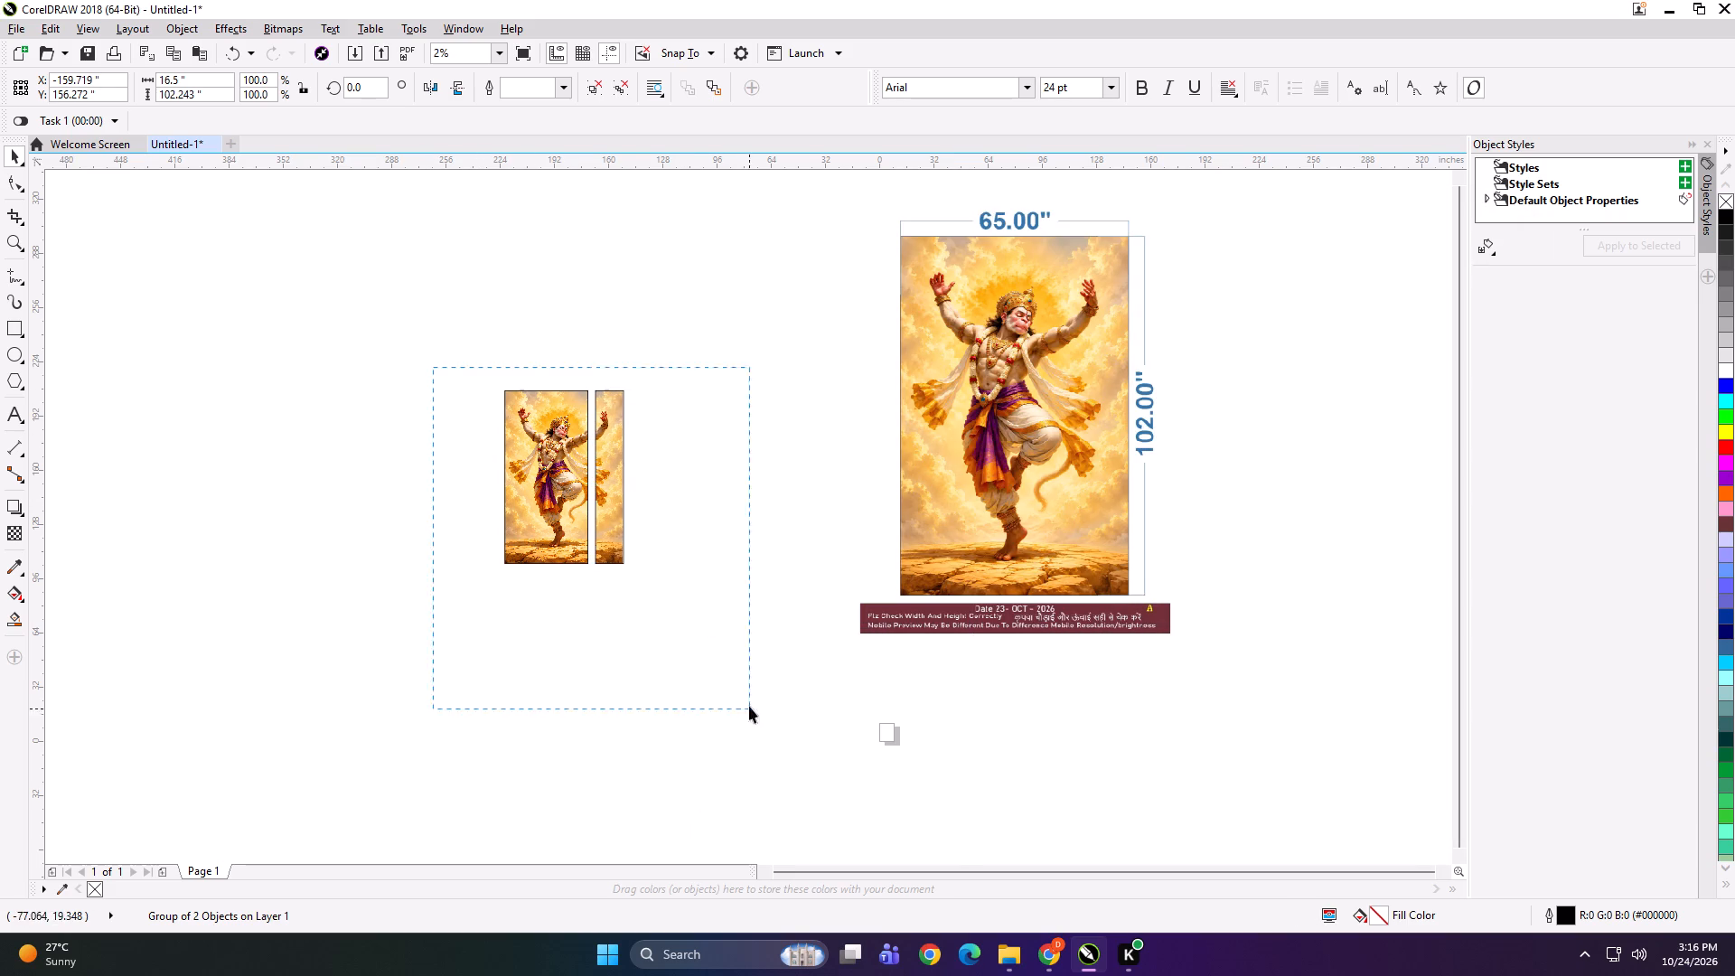
{"action": "left_click_drag", "start_coordinate": [749, 706], "coordinate": [749, 702]}
{"action": "left_click_drag", "start_coordinate": [631, 568], "coordinate": [692, 657], "text": "shift"}
{"action": "left_click_drag", "start_coordinate": [550, 457], "coordinate": [697, 398]}
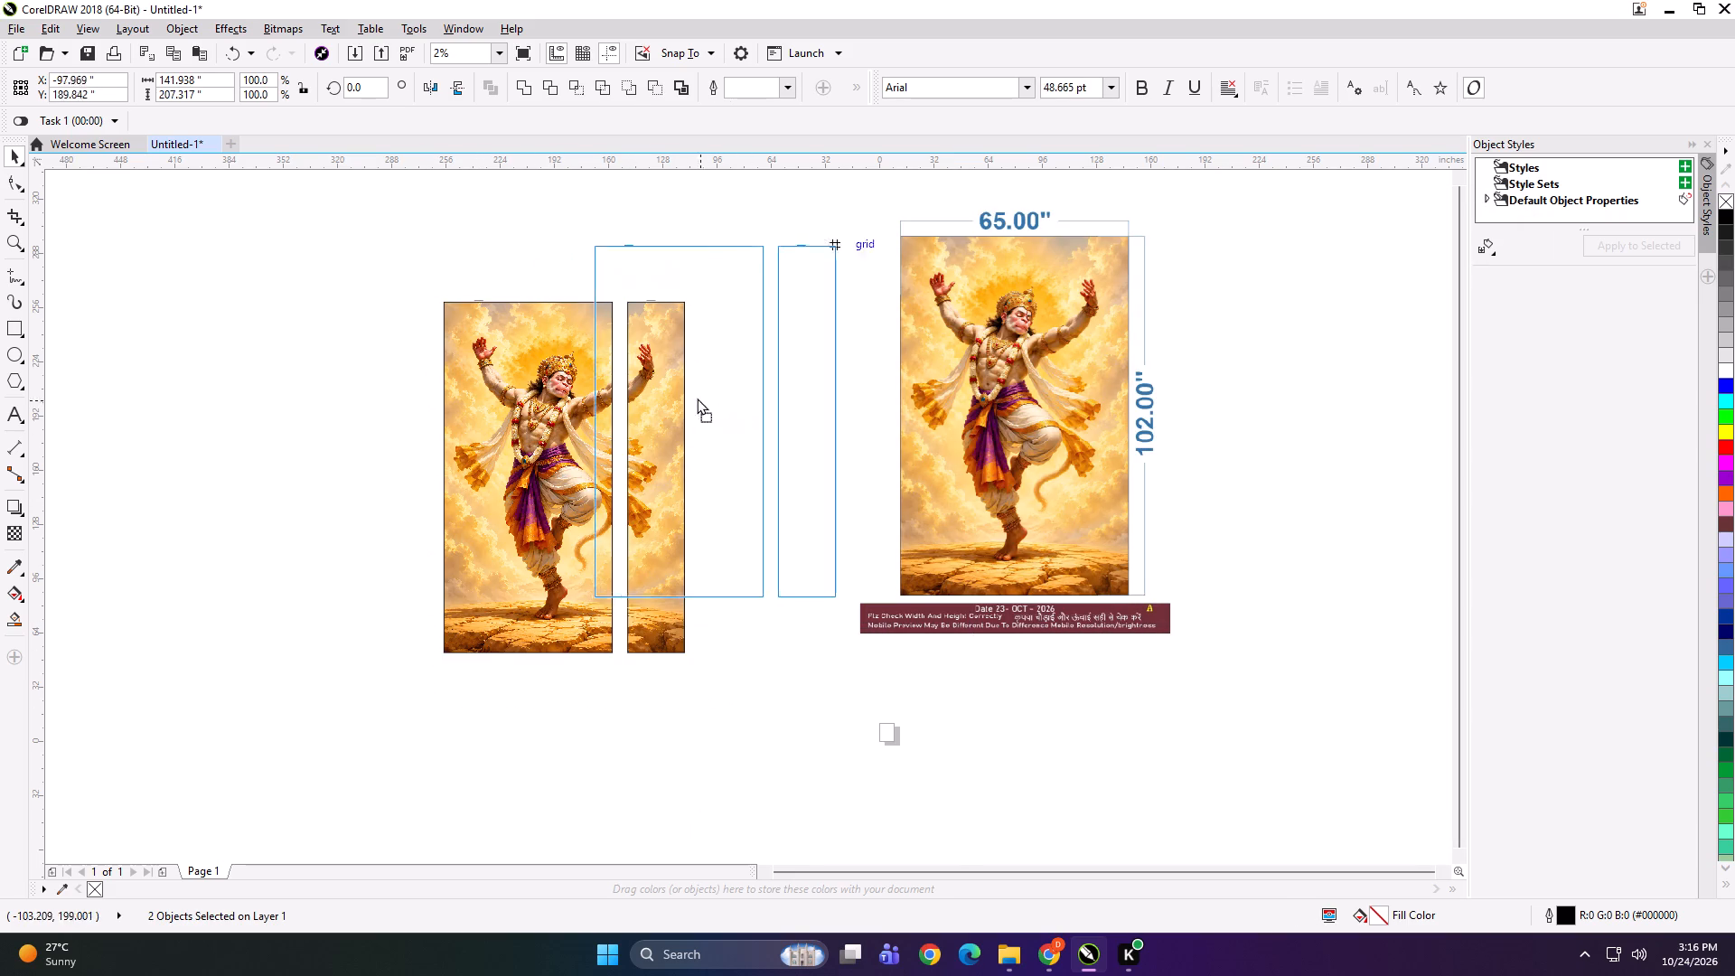
{"action": "left_click_drag", "start_coordinate": [697, 398], "coordinate": [696, 398]}
Group the two panels with the dimensioned preview and shift the group slightly.
{"action": "left_click", "coordinate": [968, 473], "text": "shift"}
{"action": "key", "text": "ctrl+g"}
{"action": "left_click_drag", "start_coordinate": [1027, 445], "coordinate": [927, 480]}
{"action": "key", "text": "shift+F2"}
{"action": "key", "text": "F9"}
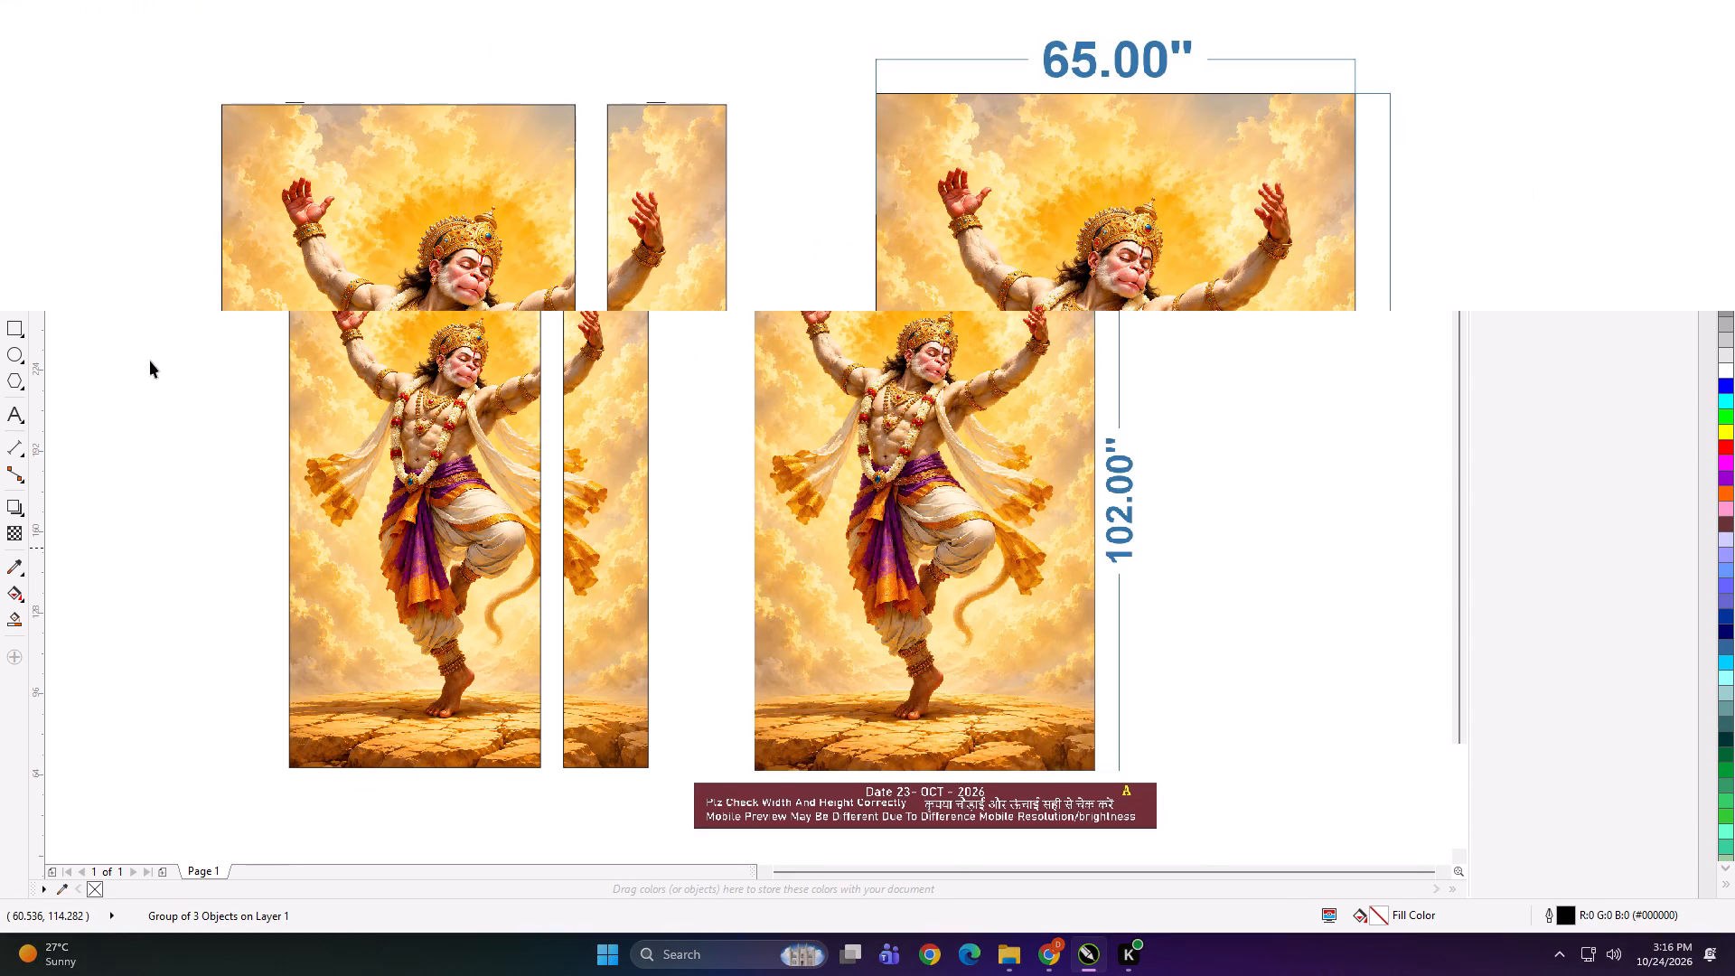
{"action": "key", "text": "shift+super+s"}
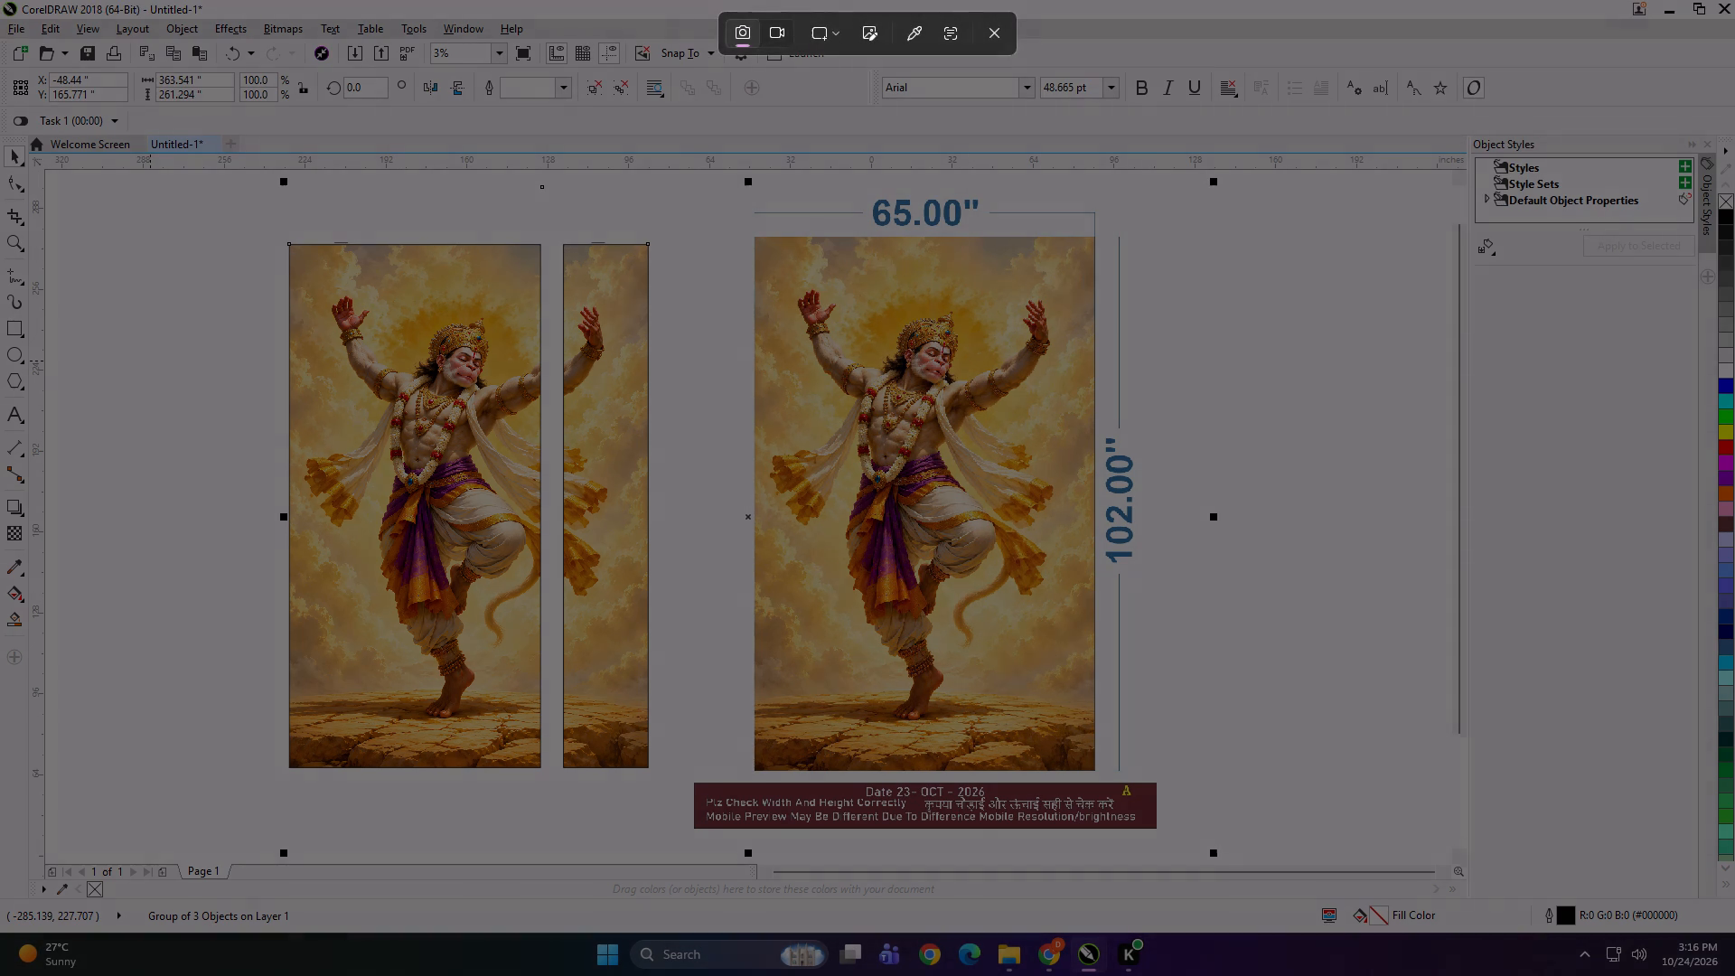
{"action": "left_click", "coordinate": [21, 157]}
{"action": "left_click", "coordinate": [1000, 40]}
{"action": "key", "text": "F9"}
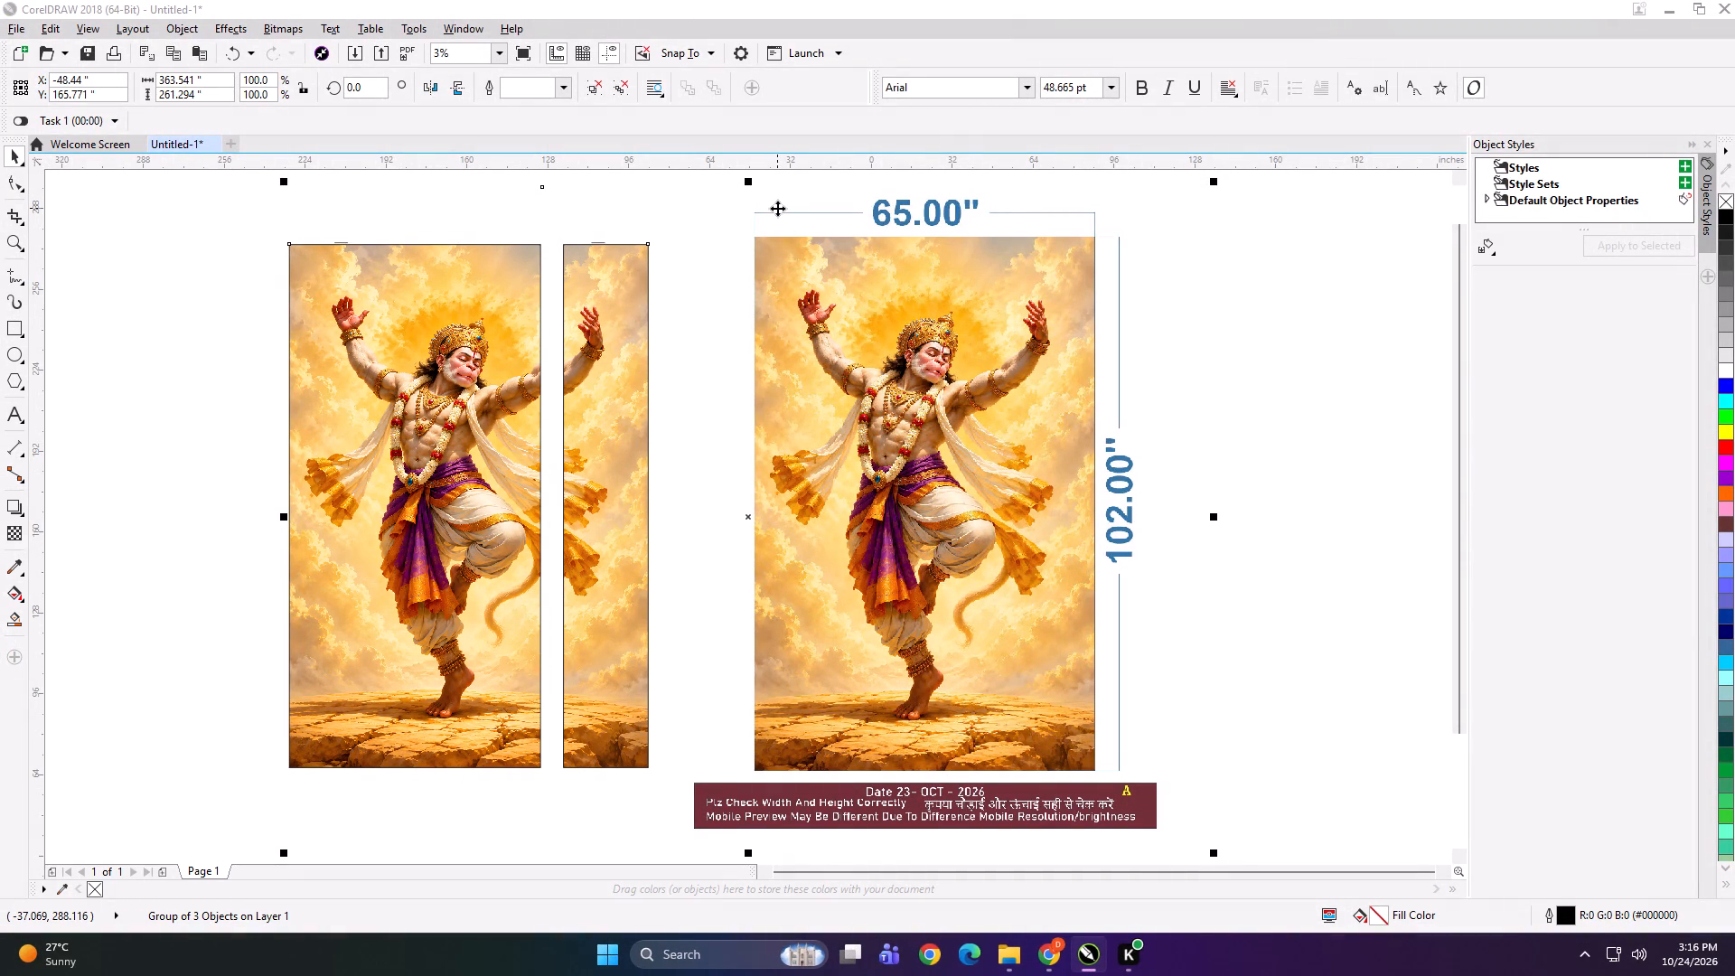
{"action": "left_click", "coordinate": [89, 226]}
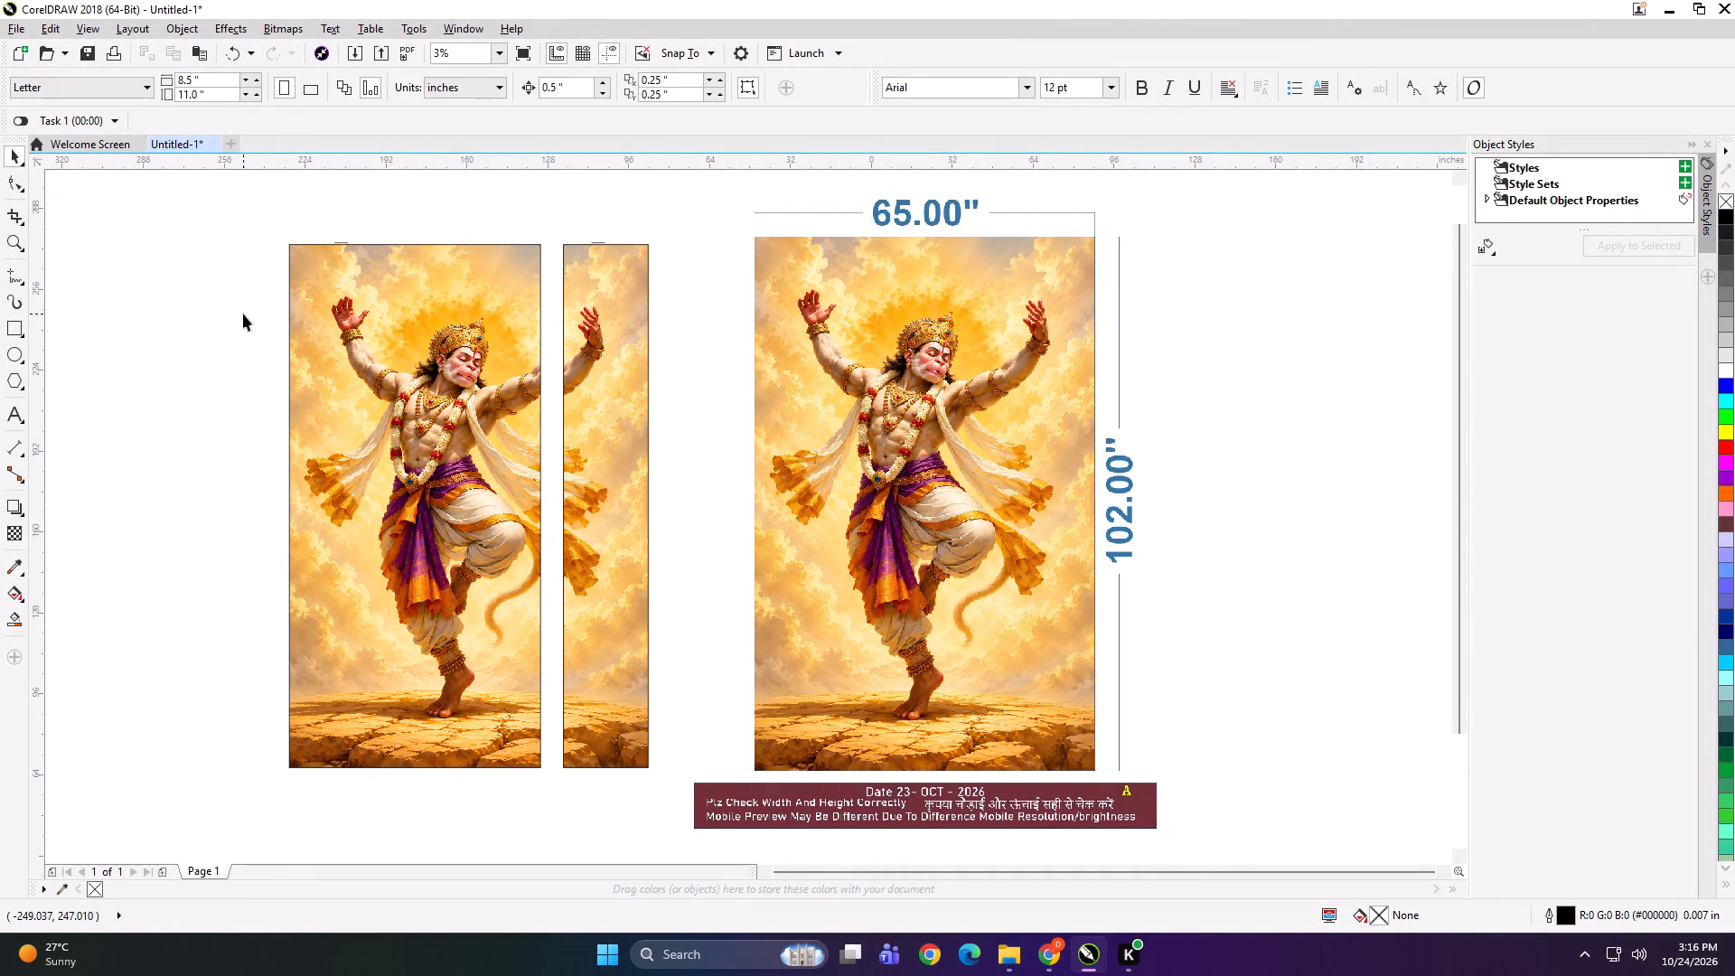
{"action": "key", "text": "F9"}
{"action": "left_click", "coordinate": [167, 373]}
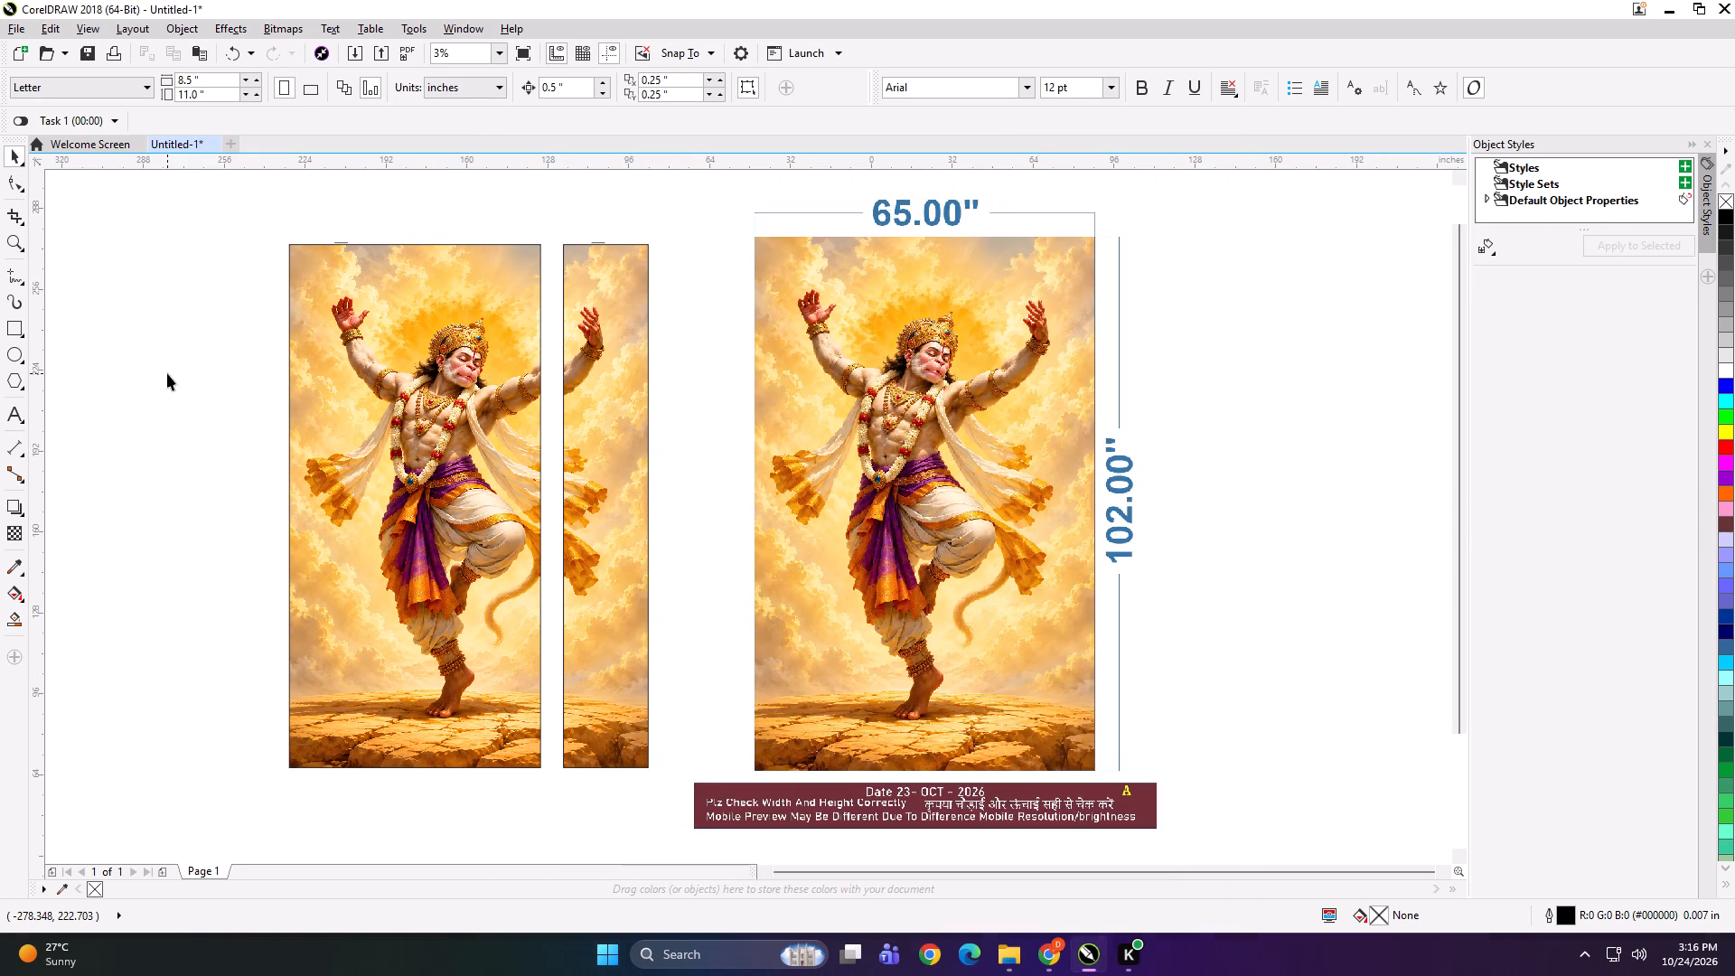
Capture a screenshot of the split panels and the dimensioned preview in full-screen view.
{"action": "key", "text": "F9"}
{"action": "key", "text": "Print"}
{"action": "left_click_drag", "start_coordinate": [41, 0], "coordinate": [1076, 563]}
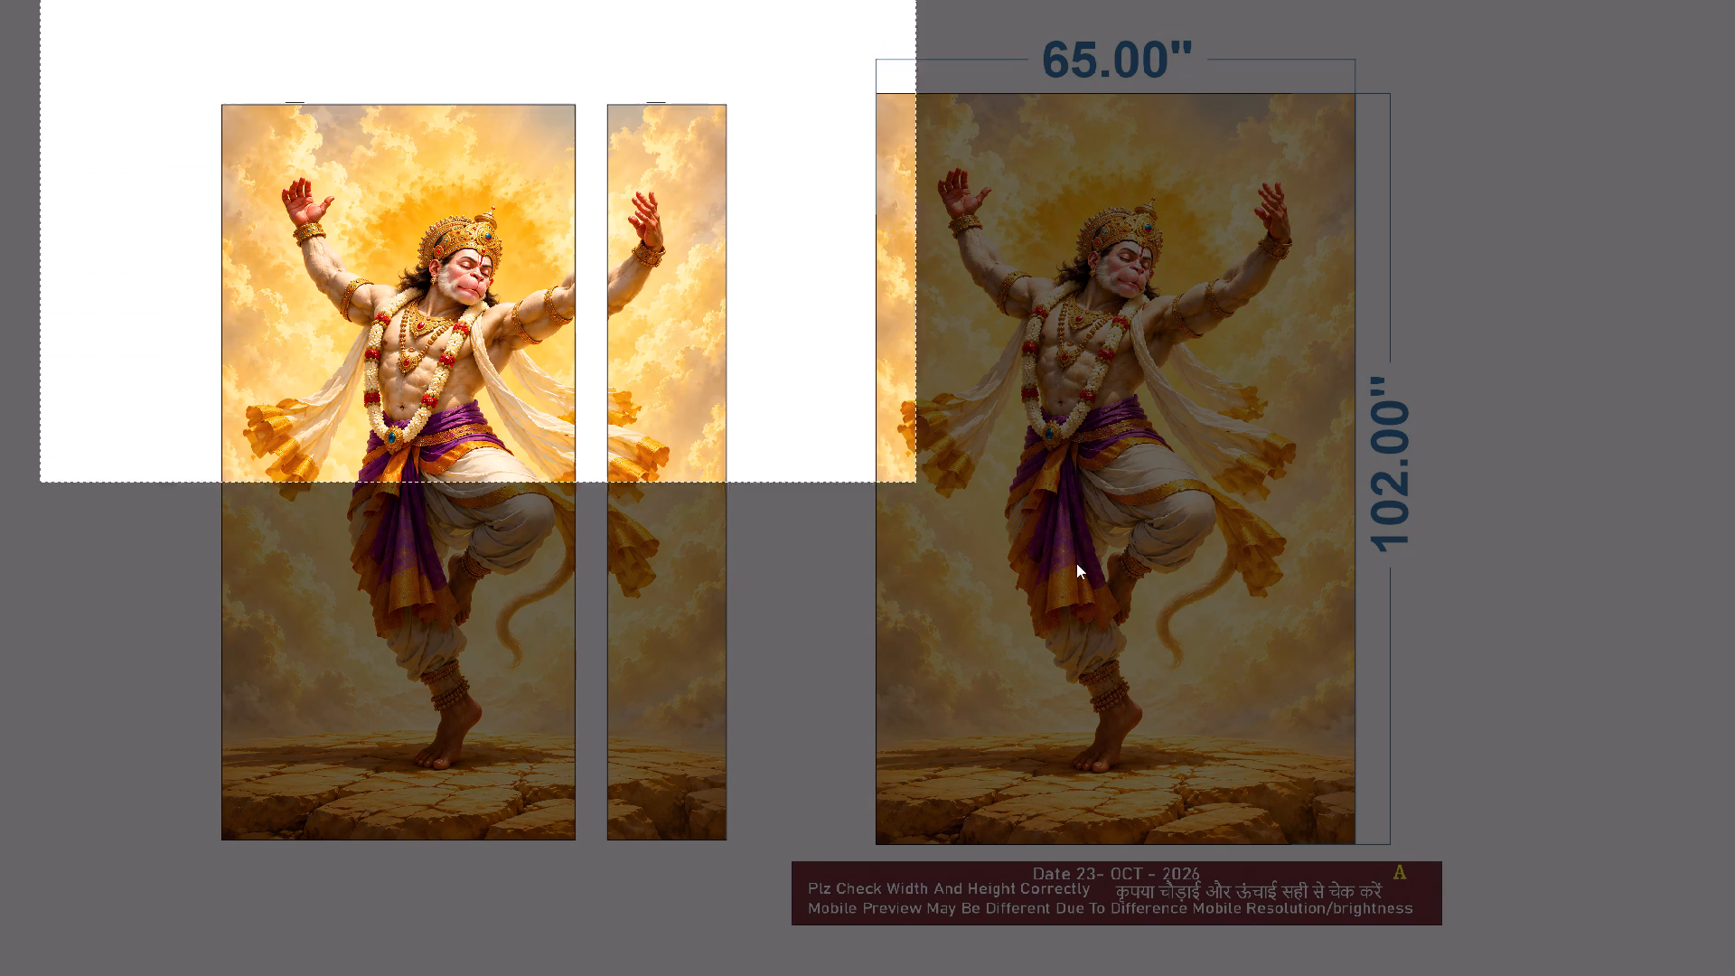
{"action": "left_click_drag", "start_coordinate": [1076, 563], "coordinate": [1520, 953]}
{"action": "left_click", "coordinate": [1517, 805]}
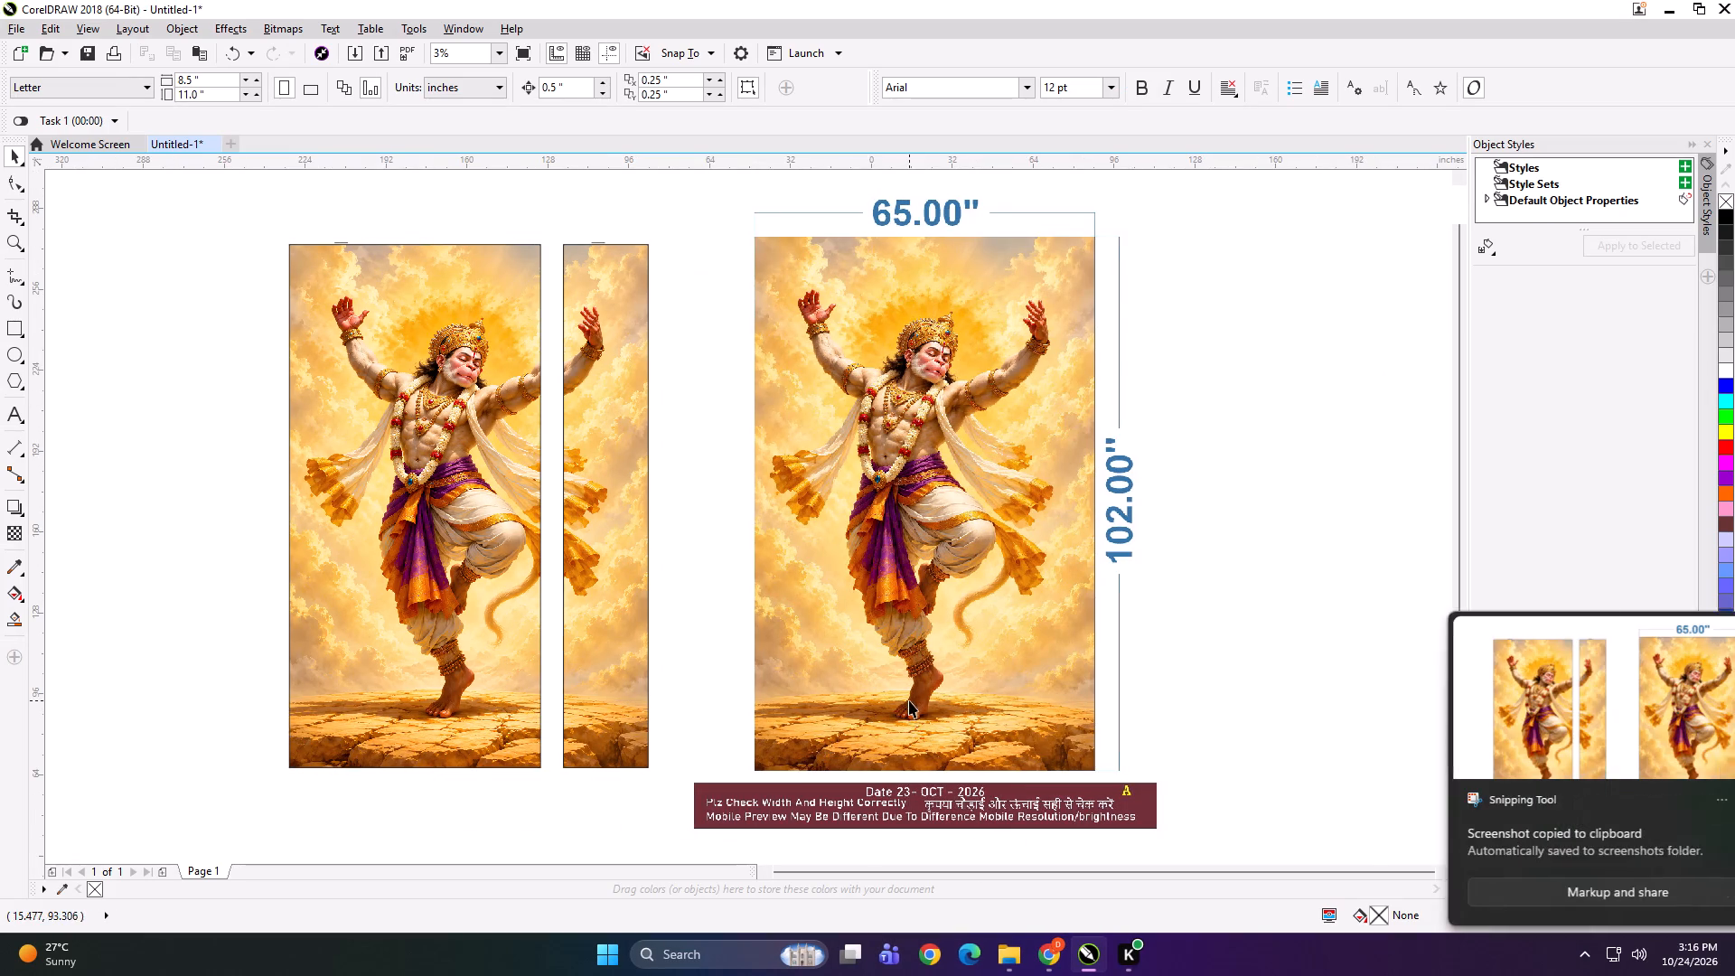
Scale the grouped panels and preview down to about 7.9 by 5.7 inches, and shrink the group further.
{"action": "left_click", "coordinate": [878, 549]}
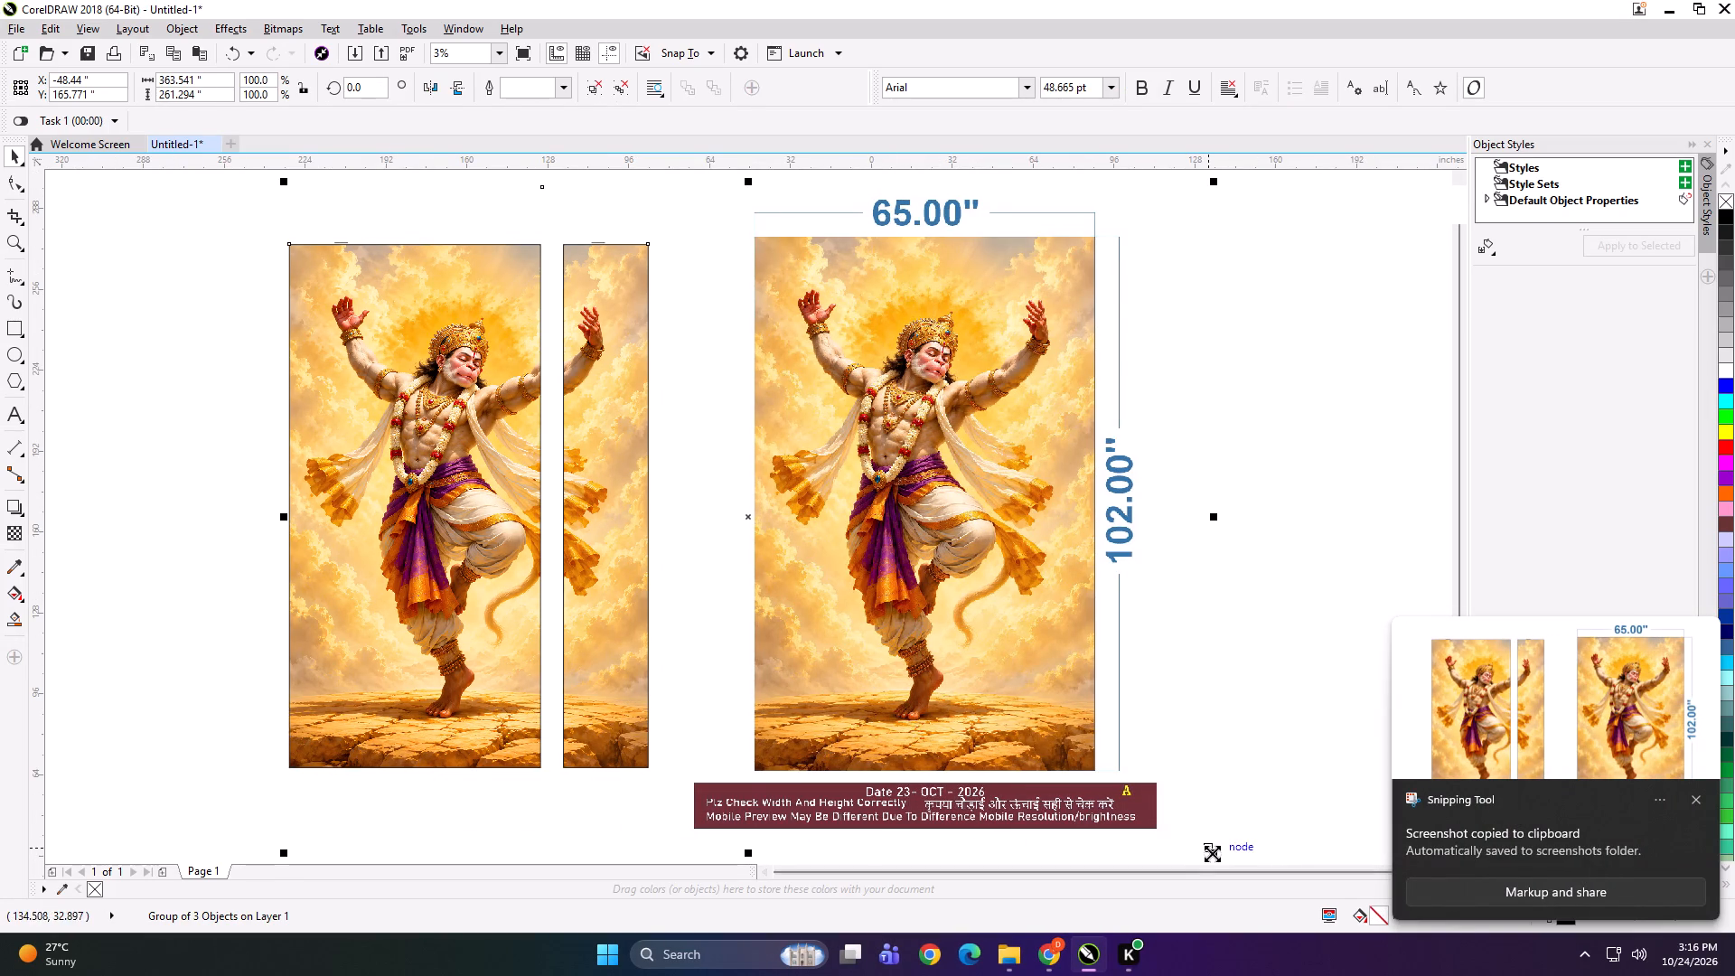
{"action": "left_click_drag", "start_coordinate": [1212, 853], "coordinate": [762, 546], "text": "shift"}
{"action": "scroll", "coordinate": [746, 524], "scroll_direction": "up", "scroll_amount": 4}
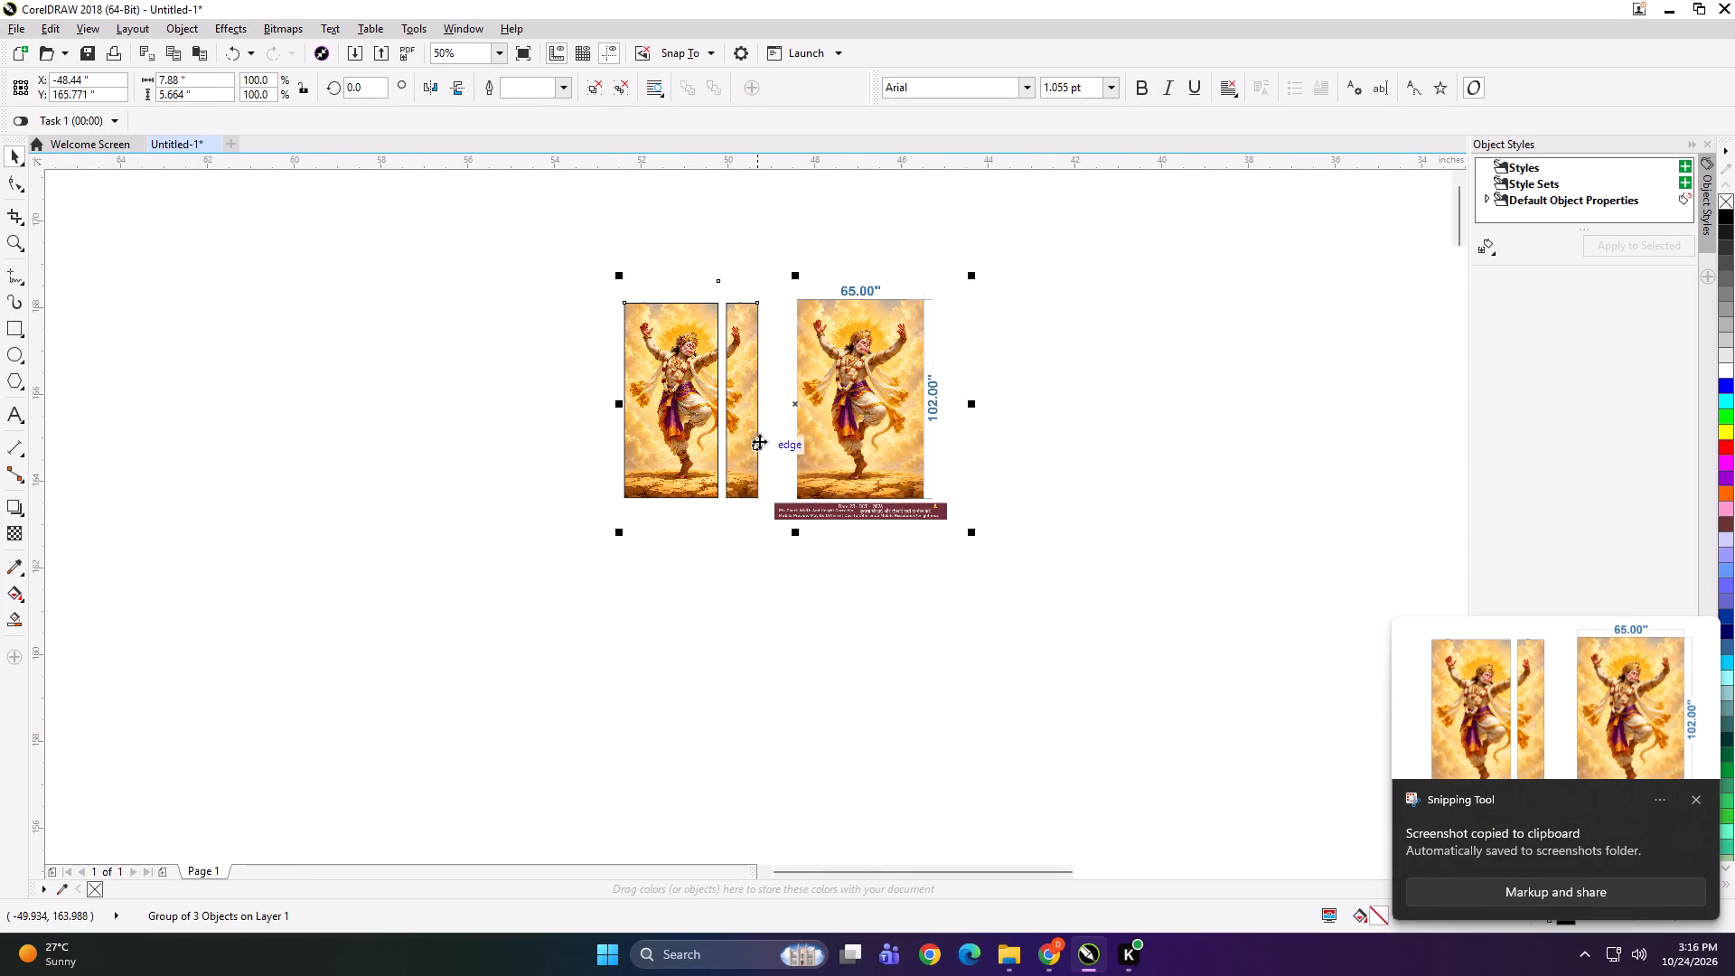
{"action": "left_click_drag", "start_coordinate": [860, 424], "coordinate": [879, 507]}
{"action": "left_click_drag", "start_coordinate": [988, 618], "coordinate": [850, 521], "text": "shift"}
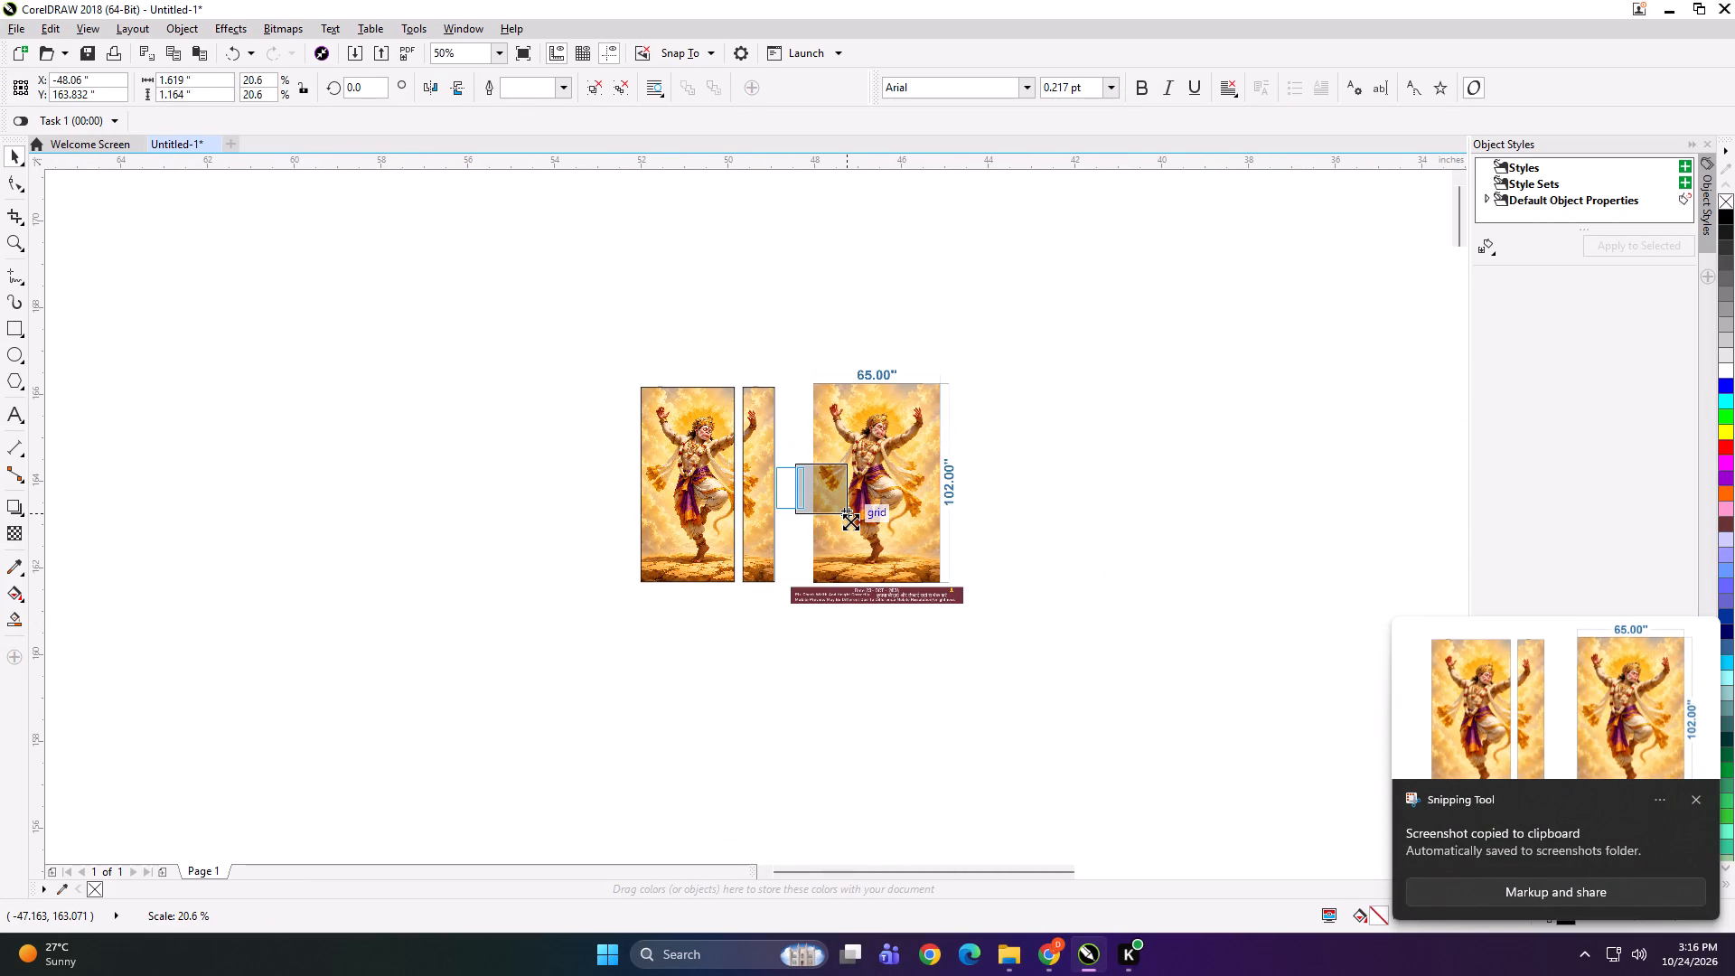
{"action": "left_click_drag", "start_coordinate": [850, 521], "coordinate": [876, 540], "text": "shift"}
Export the shrunken panels-and-preview group under the file name "SGFDH".
{"action": "key", "text": "ctrl+e"}
{"action": "type", "text": "SGFDH"}
{"action": "key", "text": "Return"}
{"action": "key", "text": "Return"}
{"action": "key", "text": "Return"}
Delete the shrunken panels-and-preview group from the drawing.
{"action": "key", "text": "Delete"}
{"action": "key", "text": "F4"}
{"action": "scroll", "coordinate": [941, 499], "scroll_direction": "down", "scroll_amount": 3}
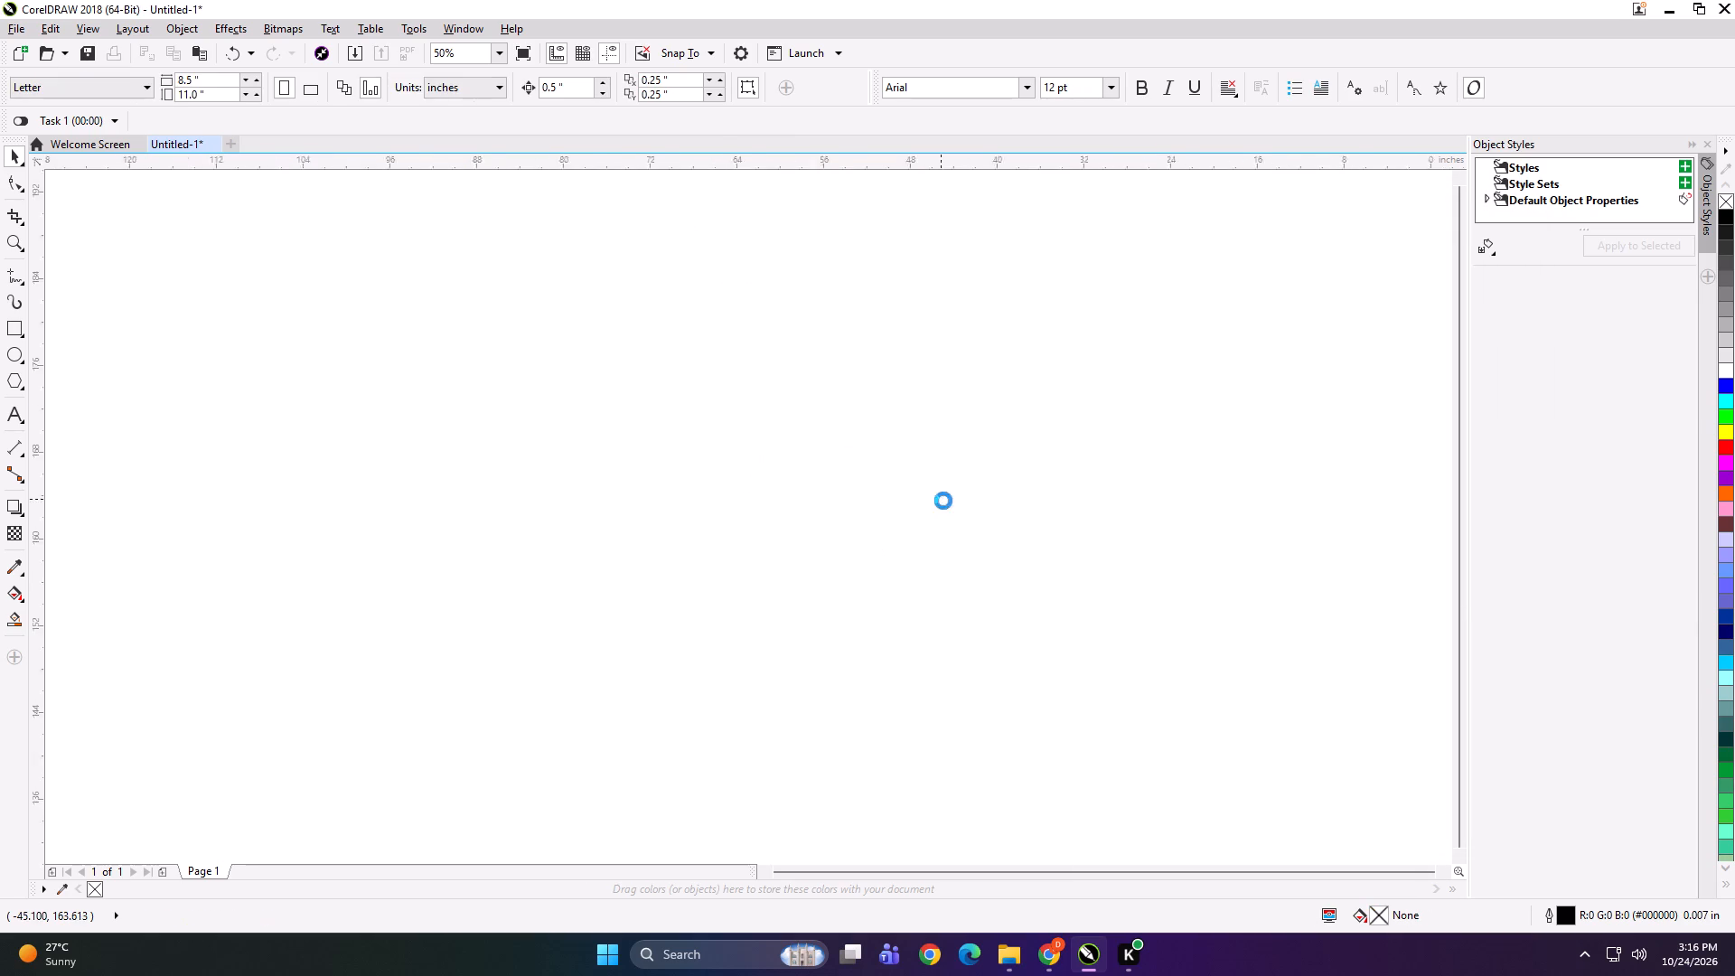
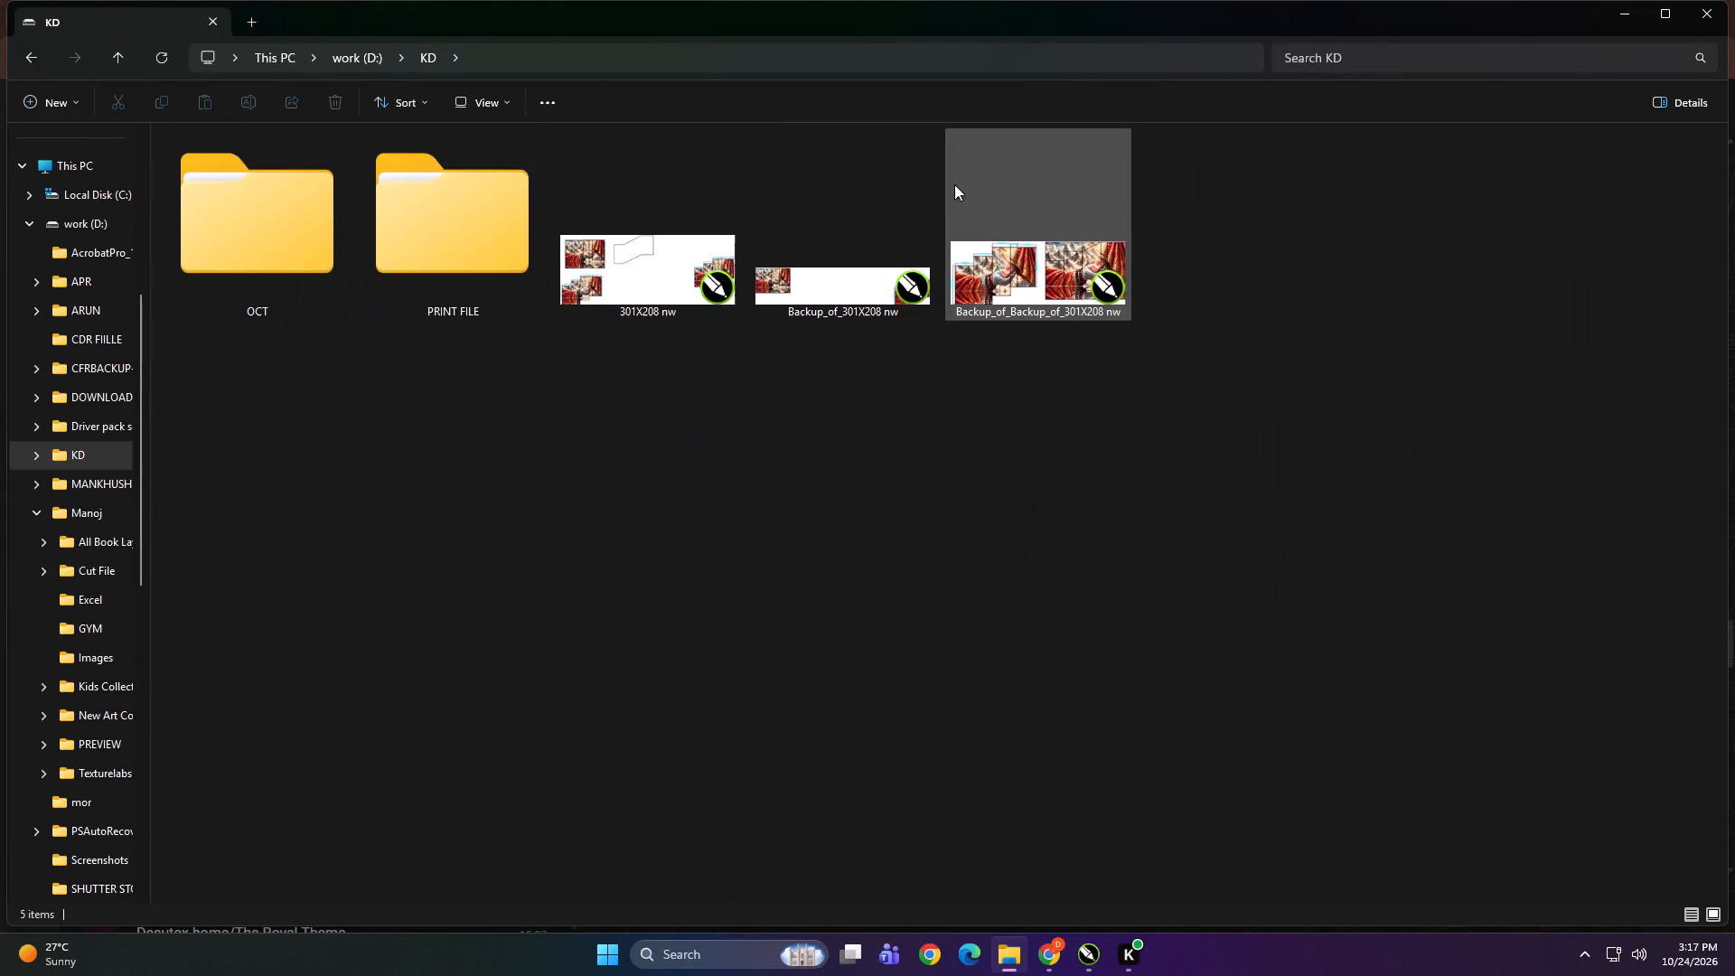
Cut the CHANDIGARH WALLPAPER HUB, GOALS FLOORS and KISHOR folders from PRINT FILE\24.
{"action": "double_click", "coordinate": [504, 274]}
{"action": "scroll", "coordinate": [1260, 558], "scroll_direction": "up", "scroll_amount": 3, "text": "ctrl"}
{"action": "double_click", "coordinate": [1574, 296]}
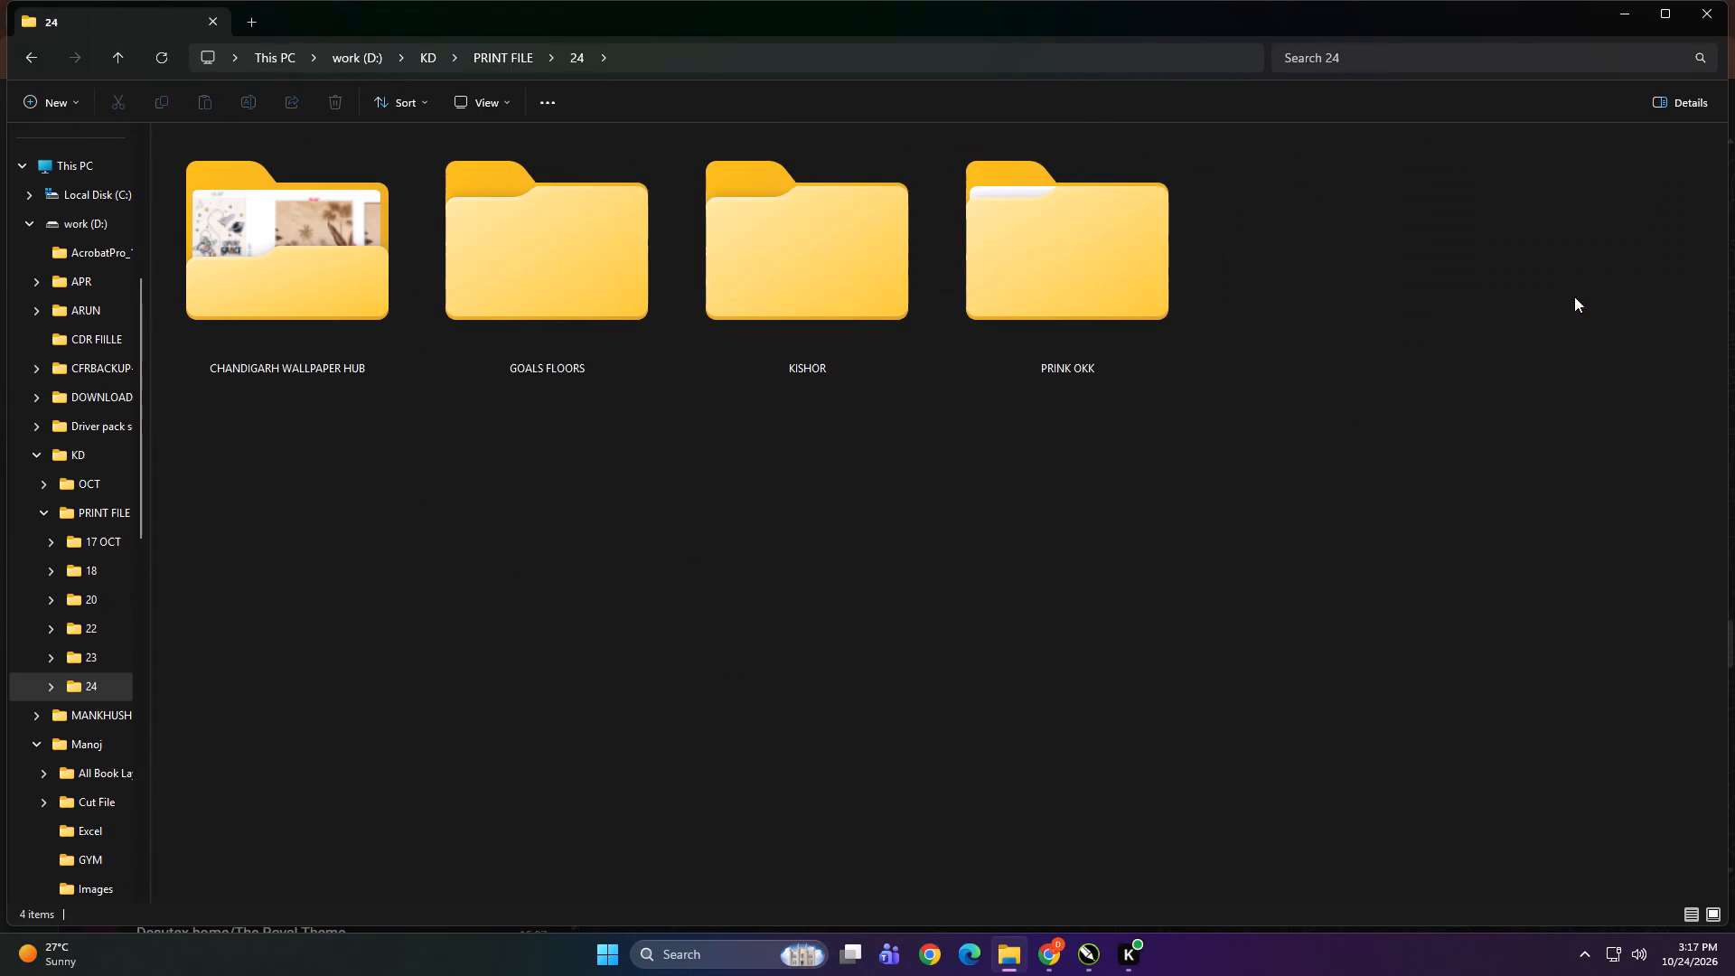
{"action": "scroll", "coordinate": [932, 512], "scroll_direction": "up", "scroll_amount": 11, "text": "ctrl"}
{"action": "left_click", "coordinate": [178, 289]}
{"action": "left_click", "coordinate": [694, 277], "text": "shift"}
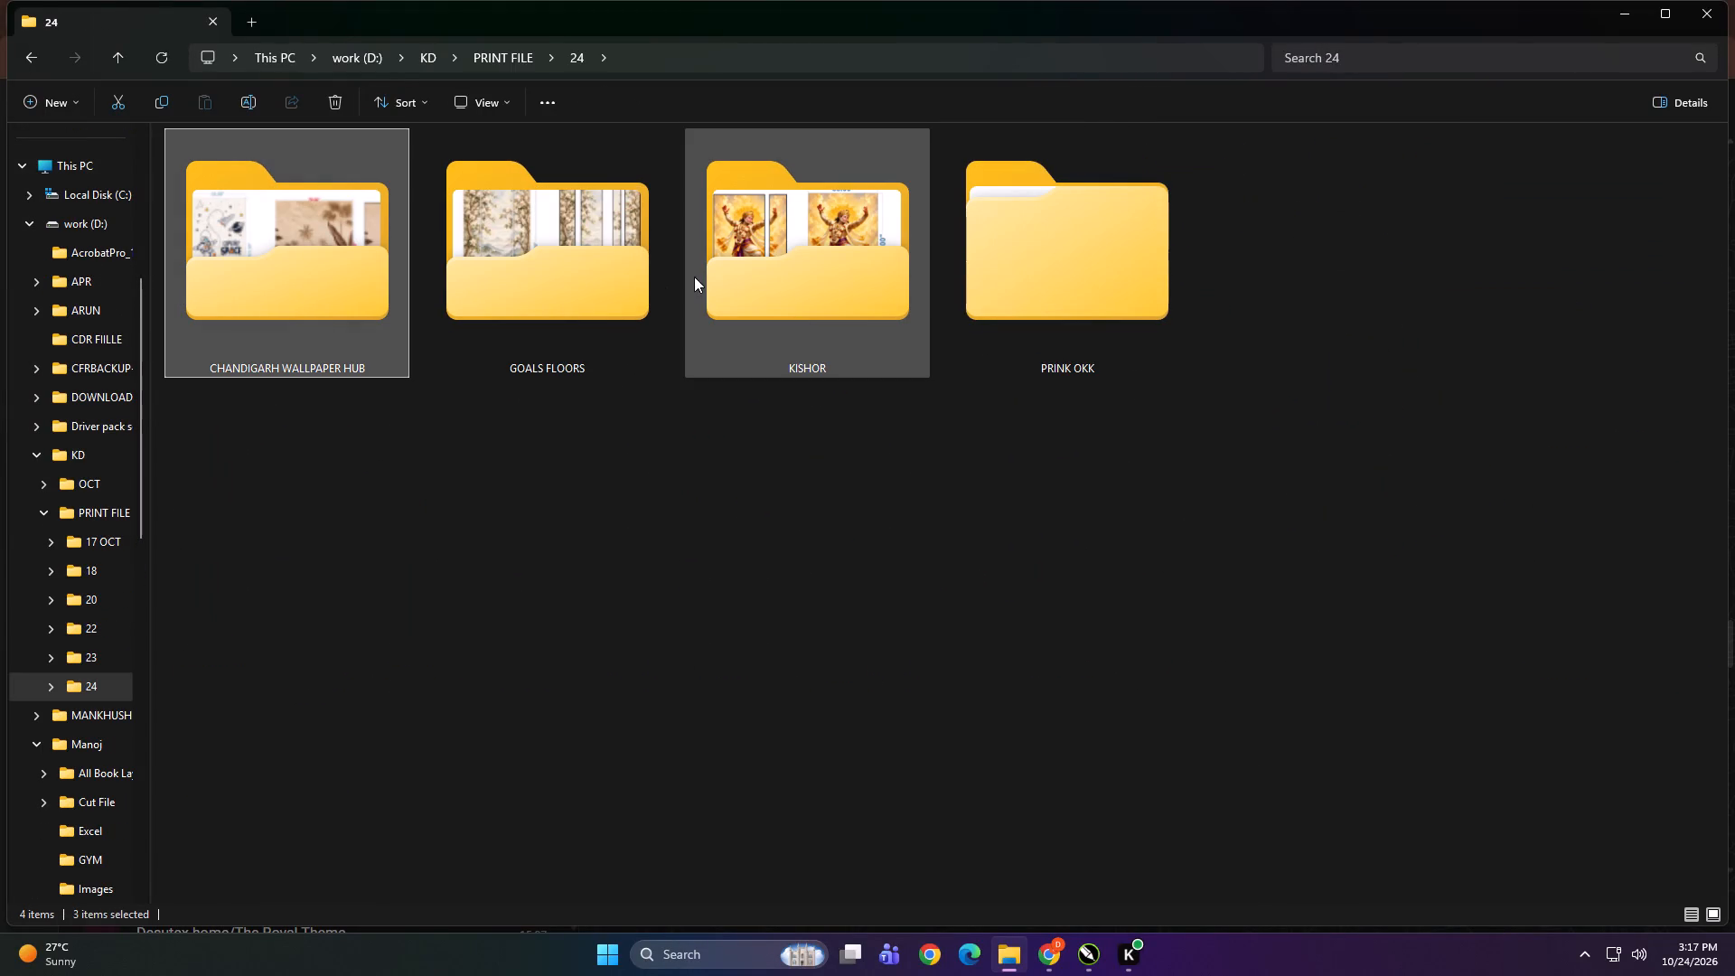
{"action": "key", "text": "ctrl+x"}
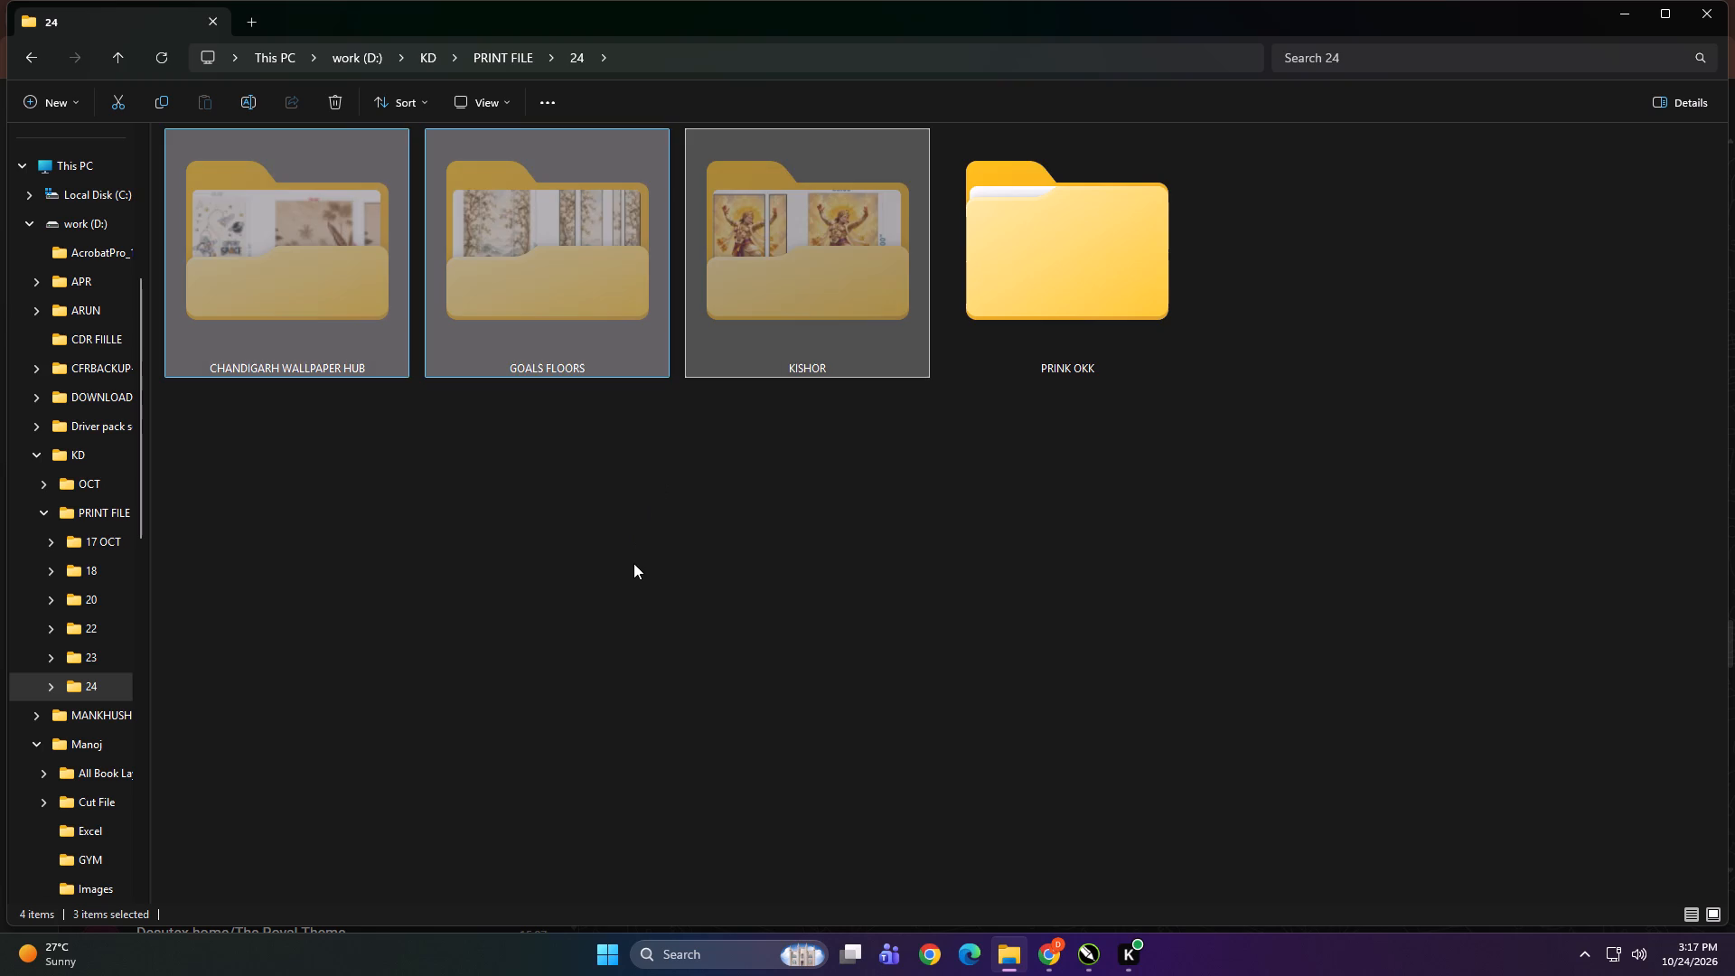
Create a new folder named "NEW 3" inside the PRINK OKK folder.
{"action": "double_click", "coordinate": [1018, 257]}
{"action": "left_click_drag", "start_coordinate": [481, 485], "coordinate": [470, 480]}
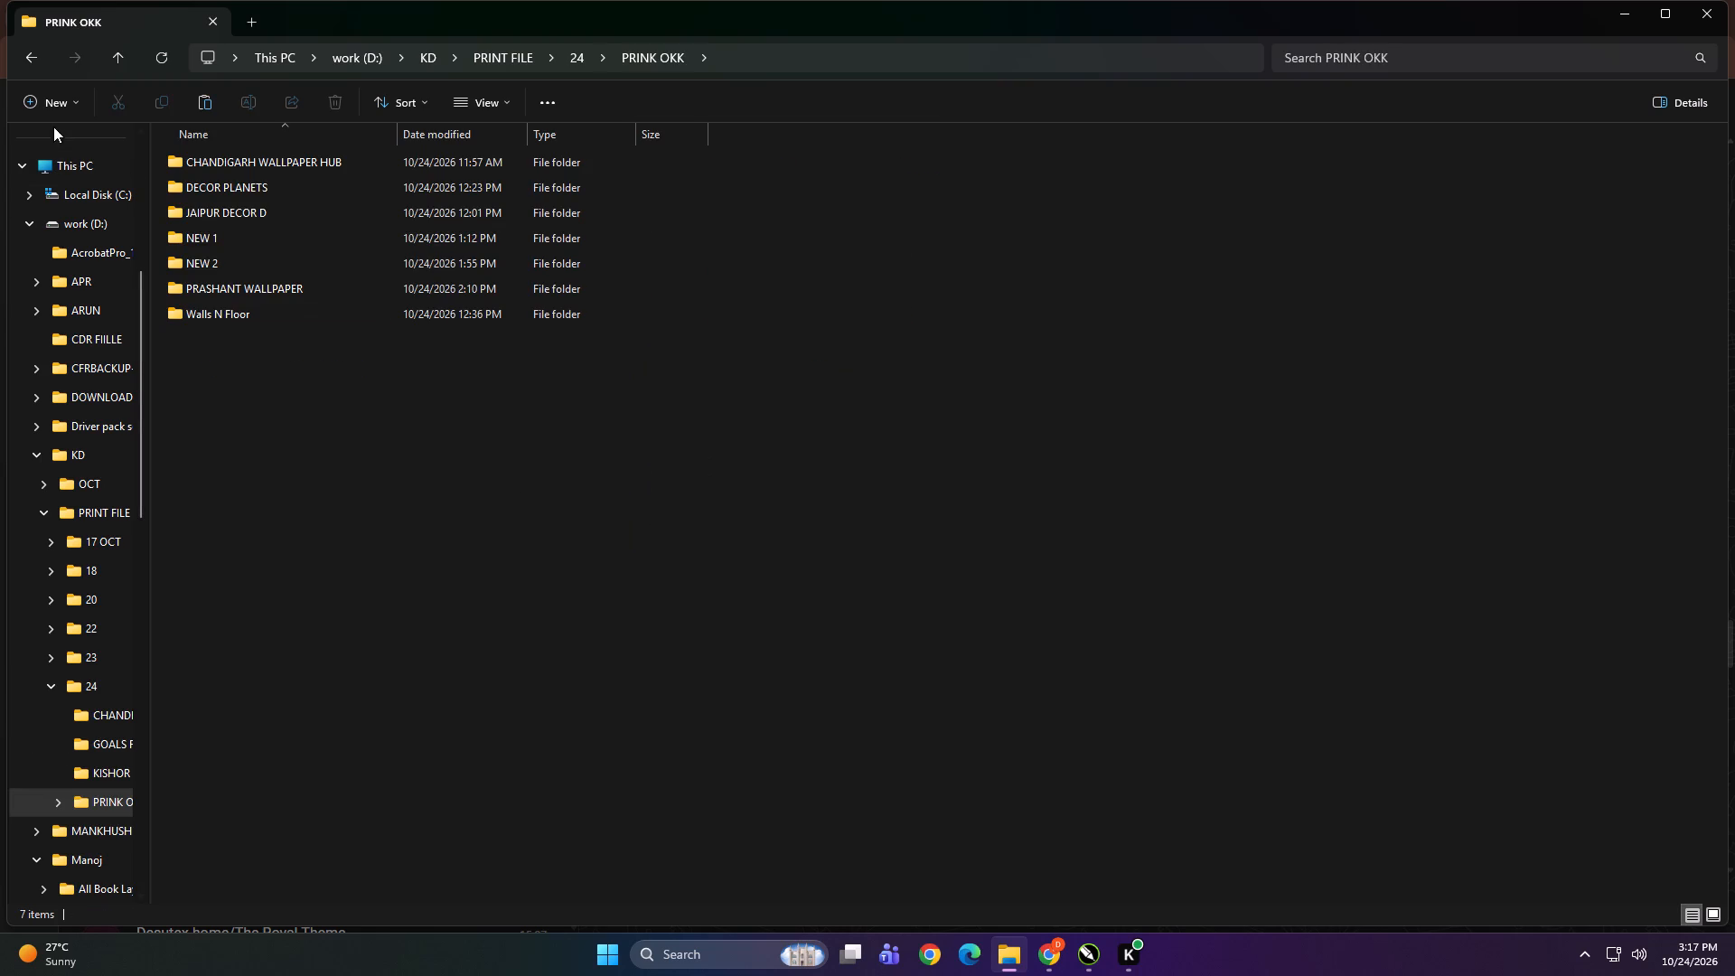
{"action": "left_click", "coordinate": [56, 111]}
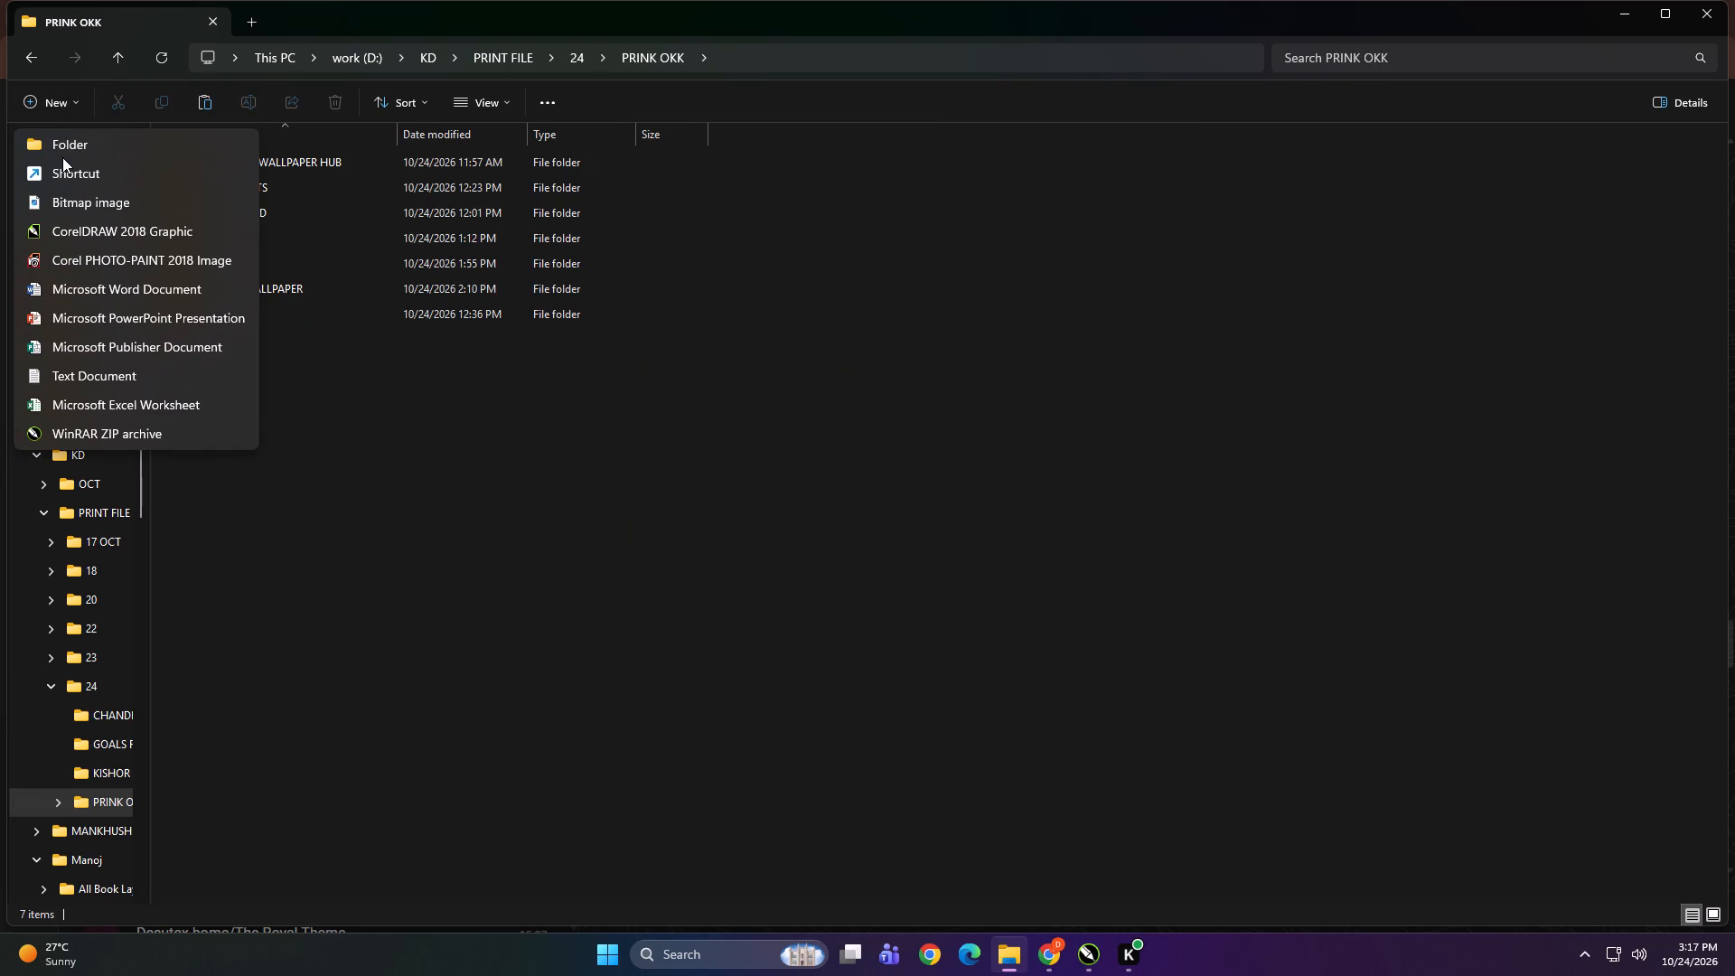
{"action": "left_click", "coordinate": [62, 157]}
{"action": "left_click", "coordinate": [63, 153]}
{"action": "type", "text": "NEW 3"}
{"action": "key", "text": "Return"}
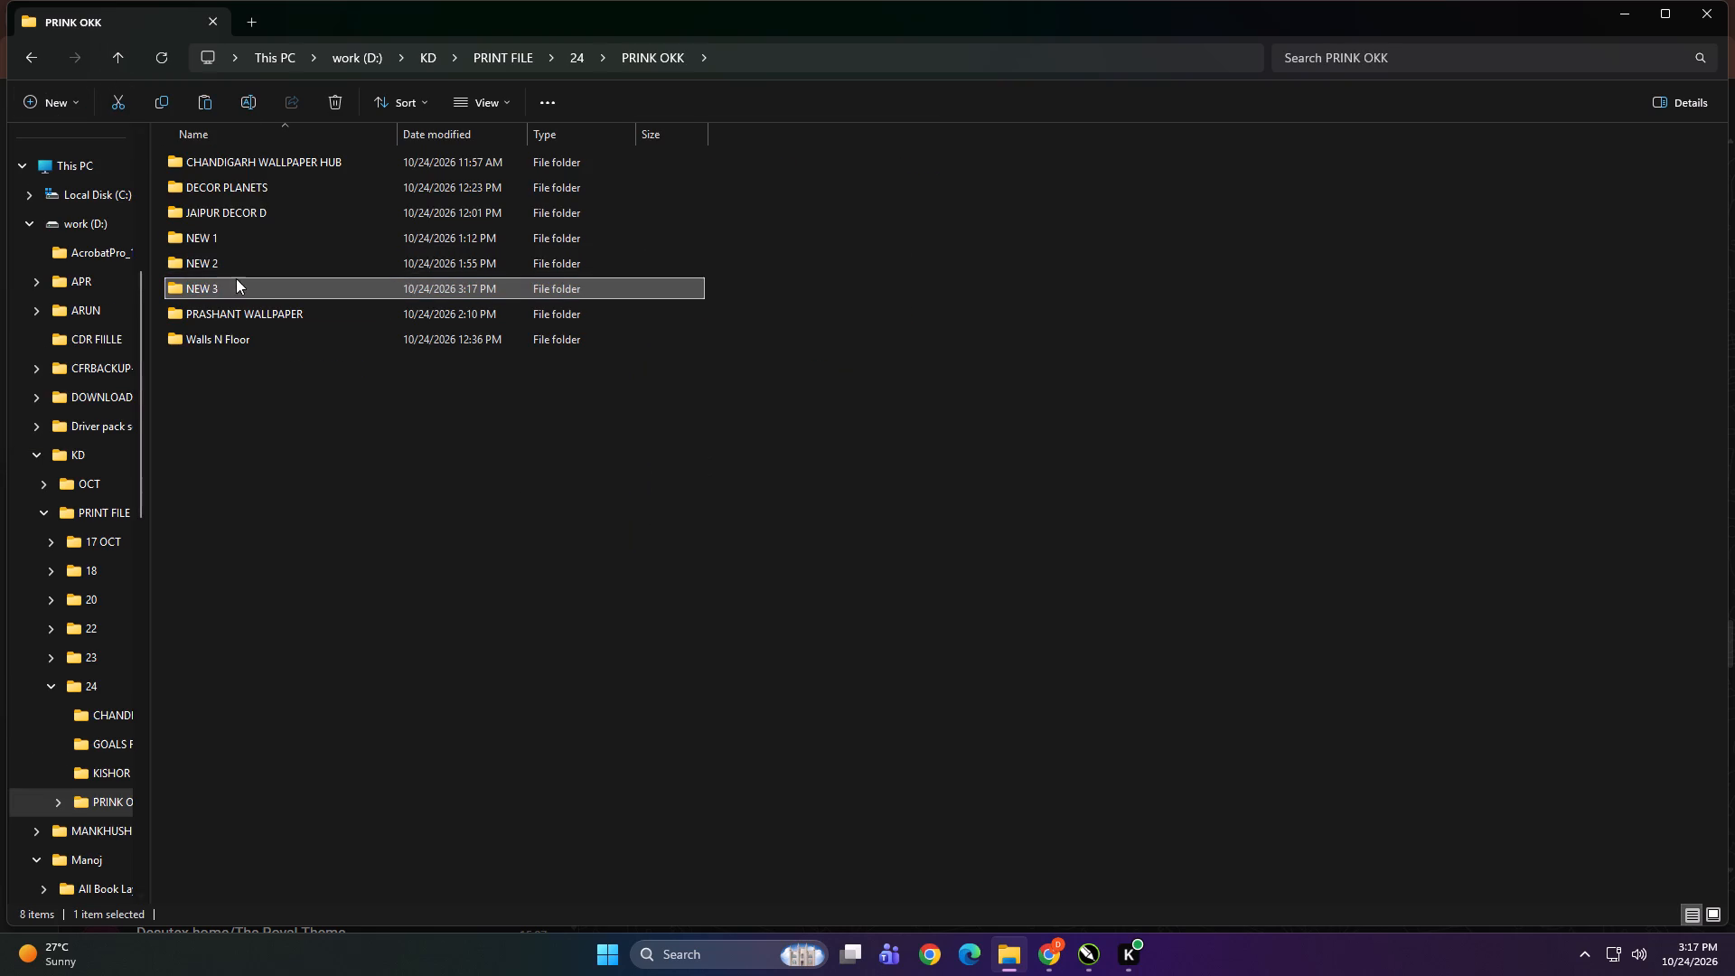
Paste the three cut client folders into the NEW 3 folder.
{"action": "triple_click", "coordinate": [239, 284]}
{"action": "right_click", "coordinate": [310, 267]}
{"action": "left_click", "coordinate": [333, 286]}
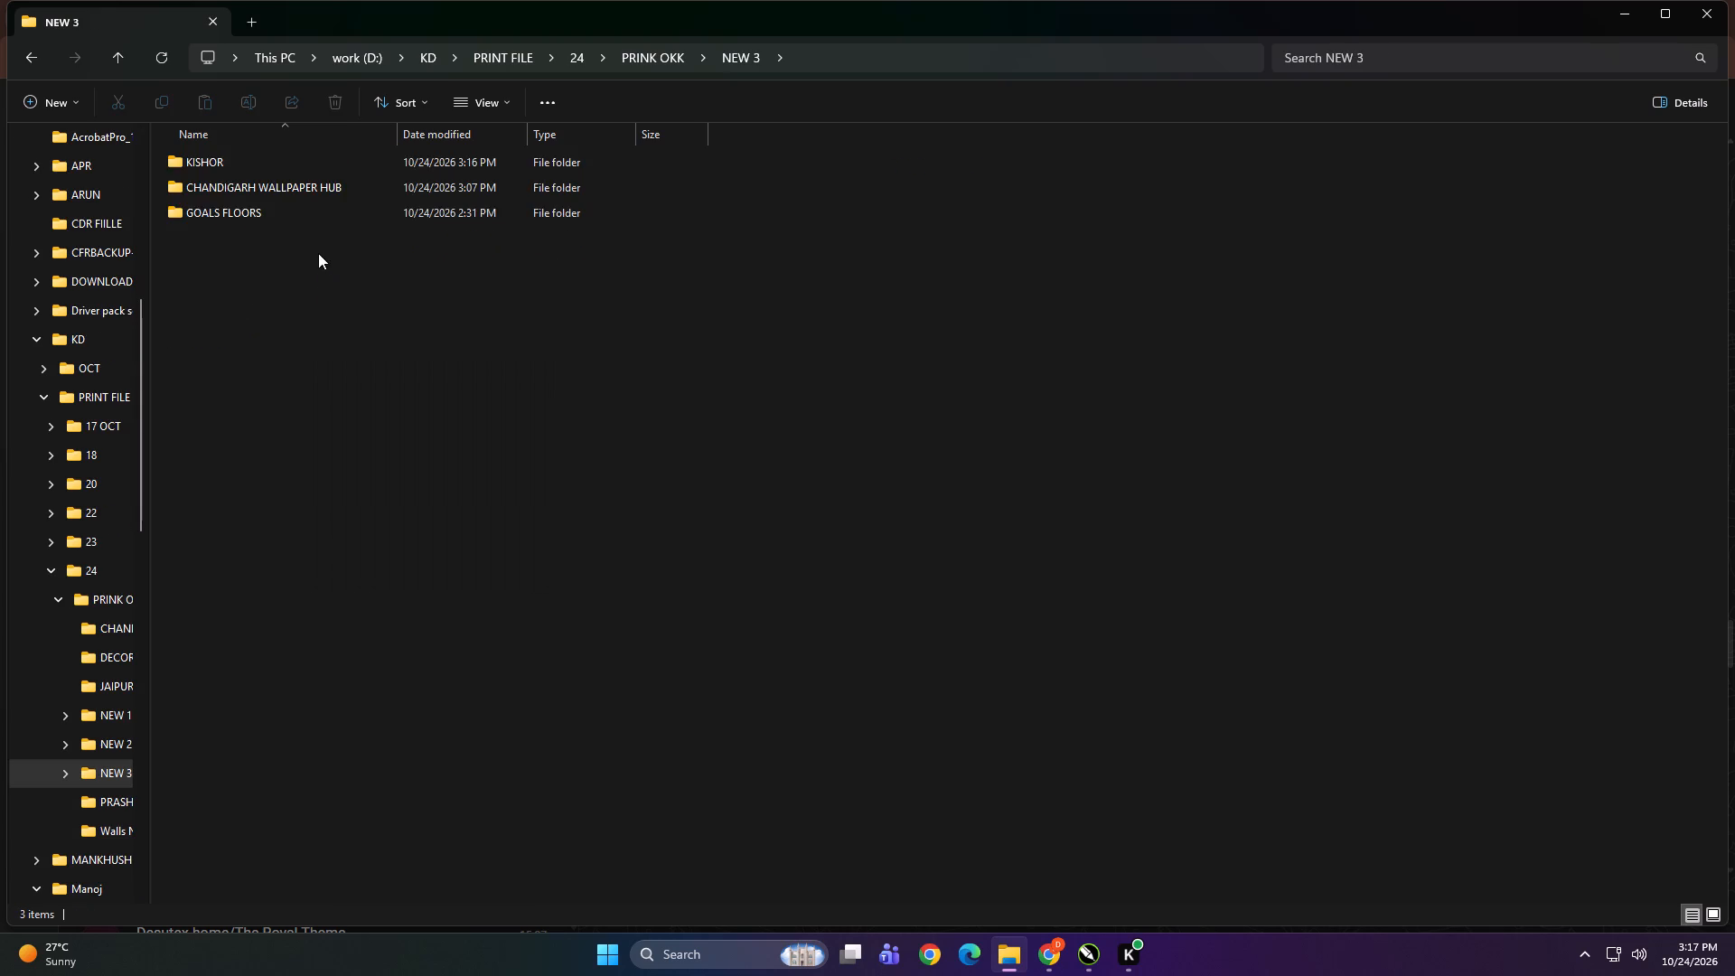
{"action": "left_click", "coordinate": [418, 474]}
Copy the NEW 3 folder from PRINK OKK into the Print\24 folder on the DIGITECH_SHAREDRIVE (Z:) network drive.
{"action": "key", "text": "BackSpace"}
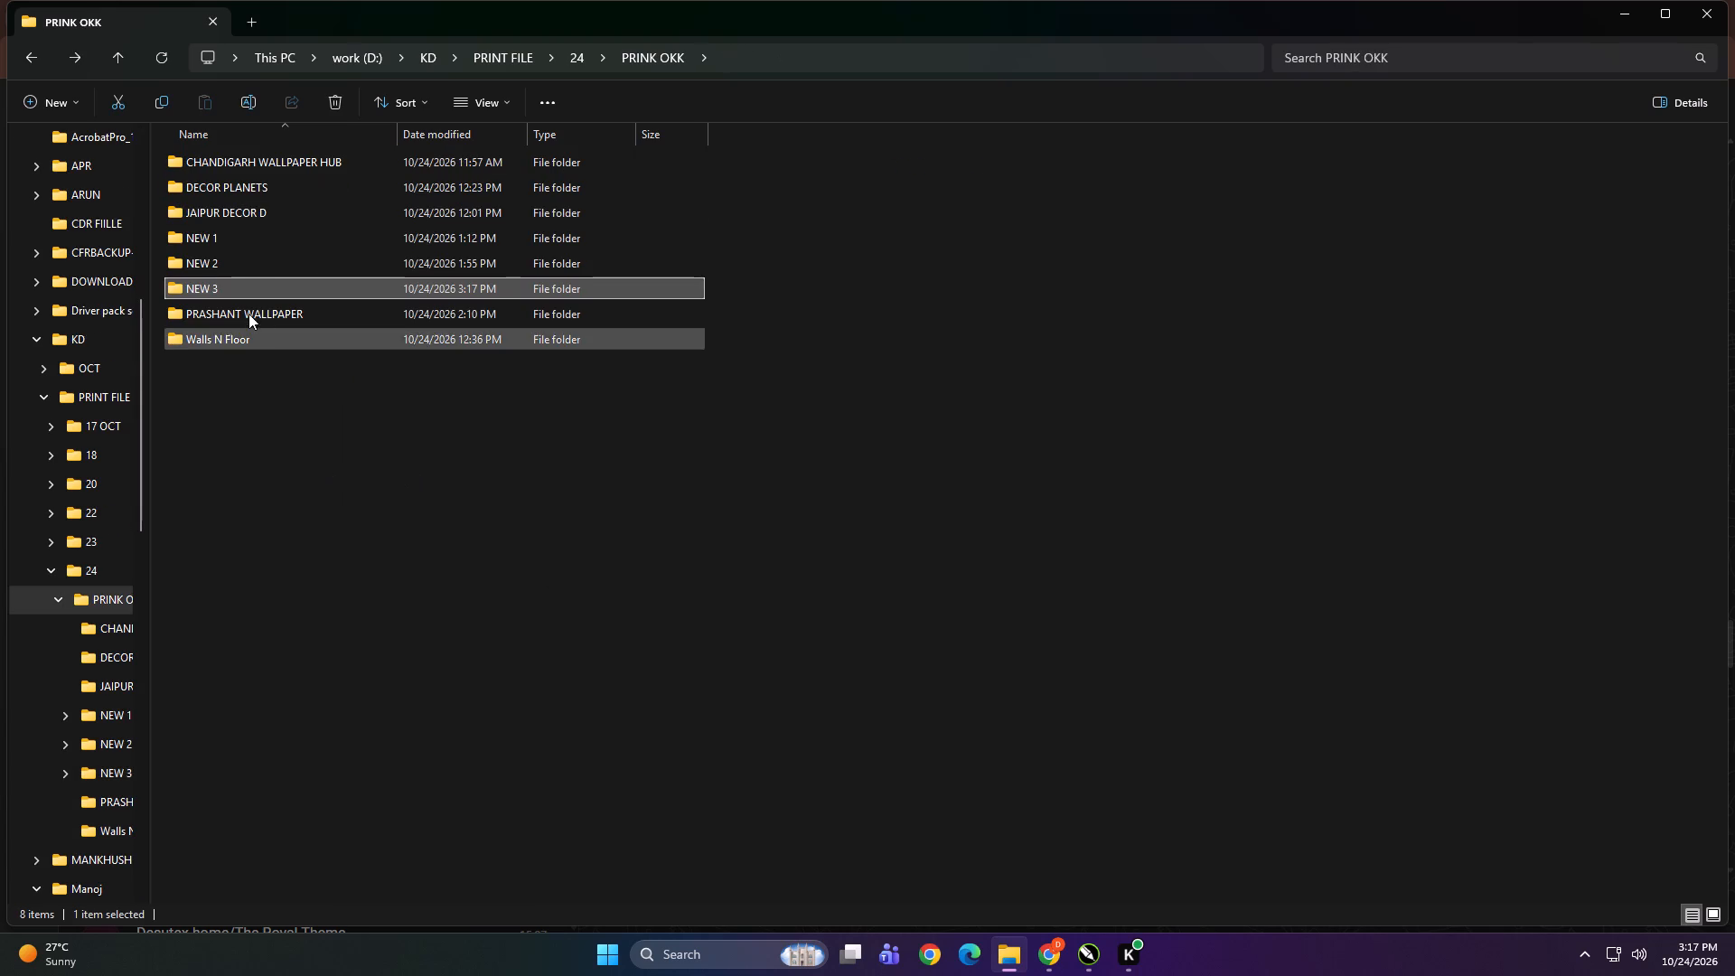
{"action": "left_click", "coordinate": [245, 285]}
{"action": "key", "text": "ctrl+c"}
{"action": "left_click", "coordinate": [269, 286]}
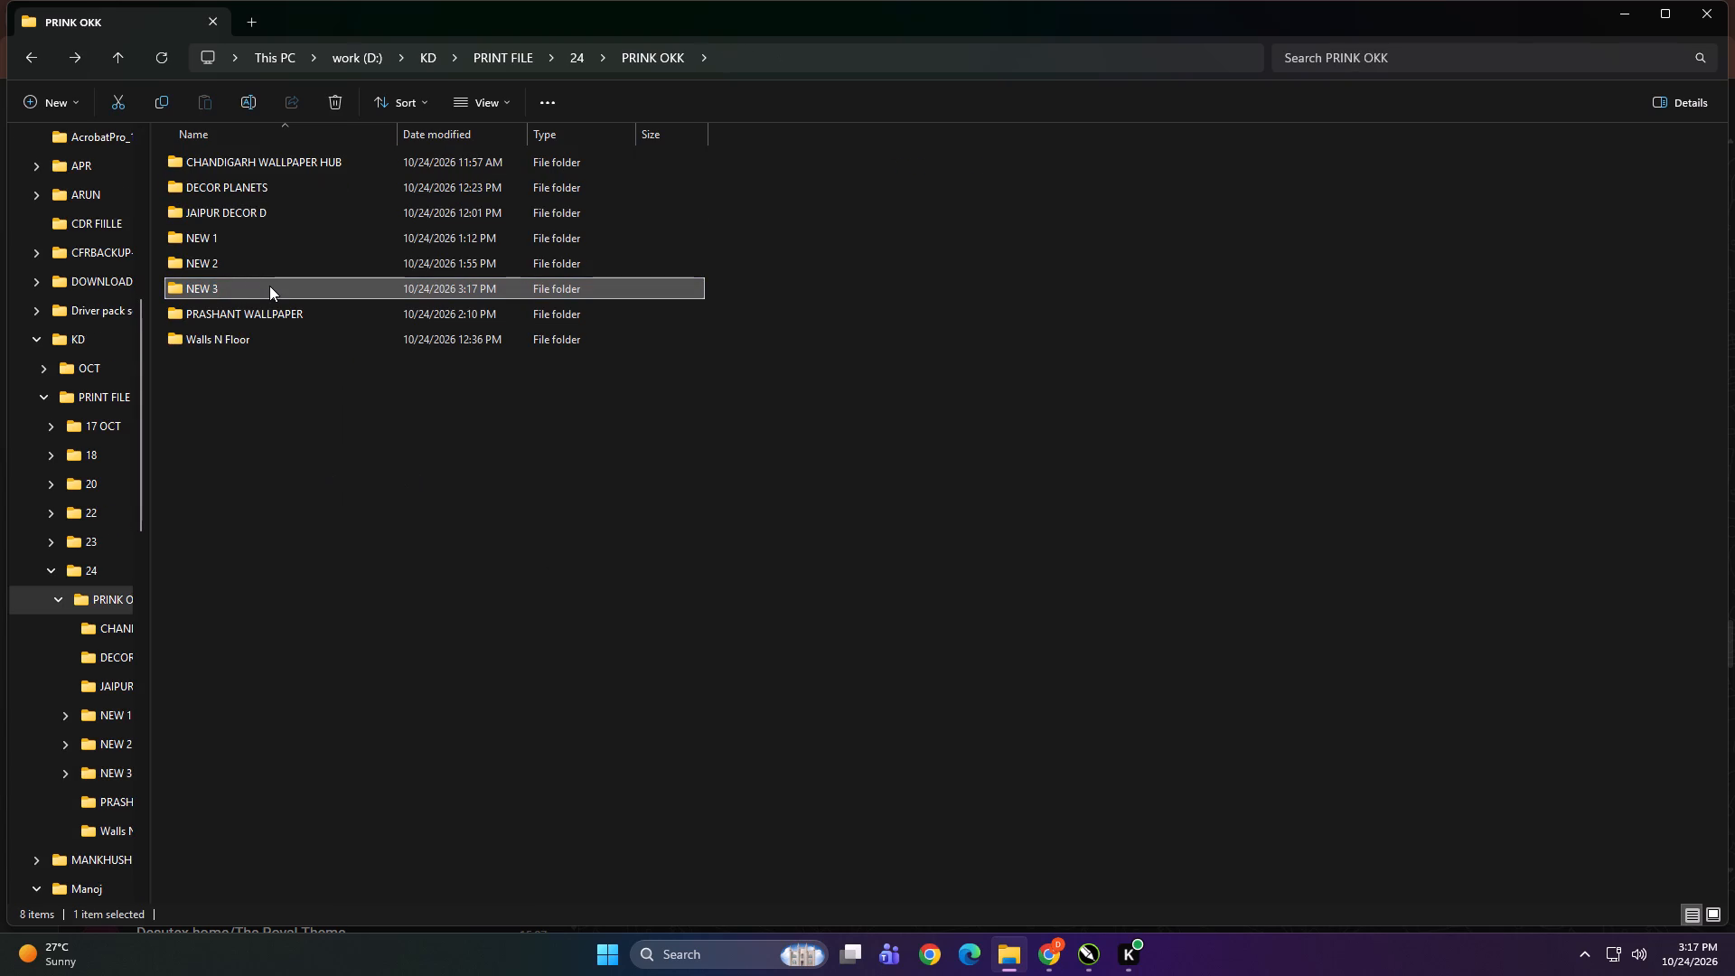
{"action": "key", "text": "ctrl+c"}
{"action": "key", "text": "ctrl+c"}
{"action": "scroll", "coordinate": [136, 564], "scroll_direction": "up", "scroll_amount": 1}
{"action": "scroll", "coordinate": [121, 575], "scroll_direction": "down", "scroll_amount": 4}
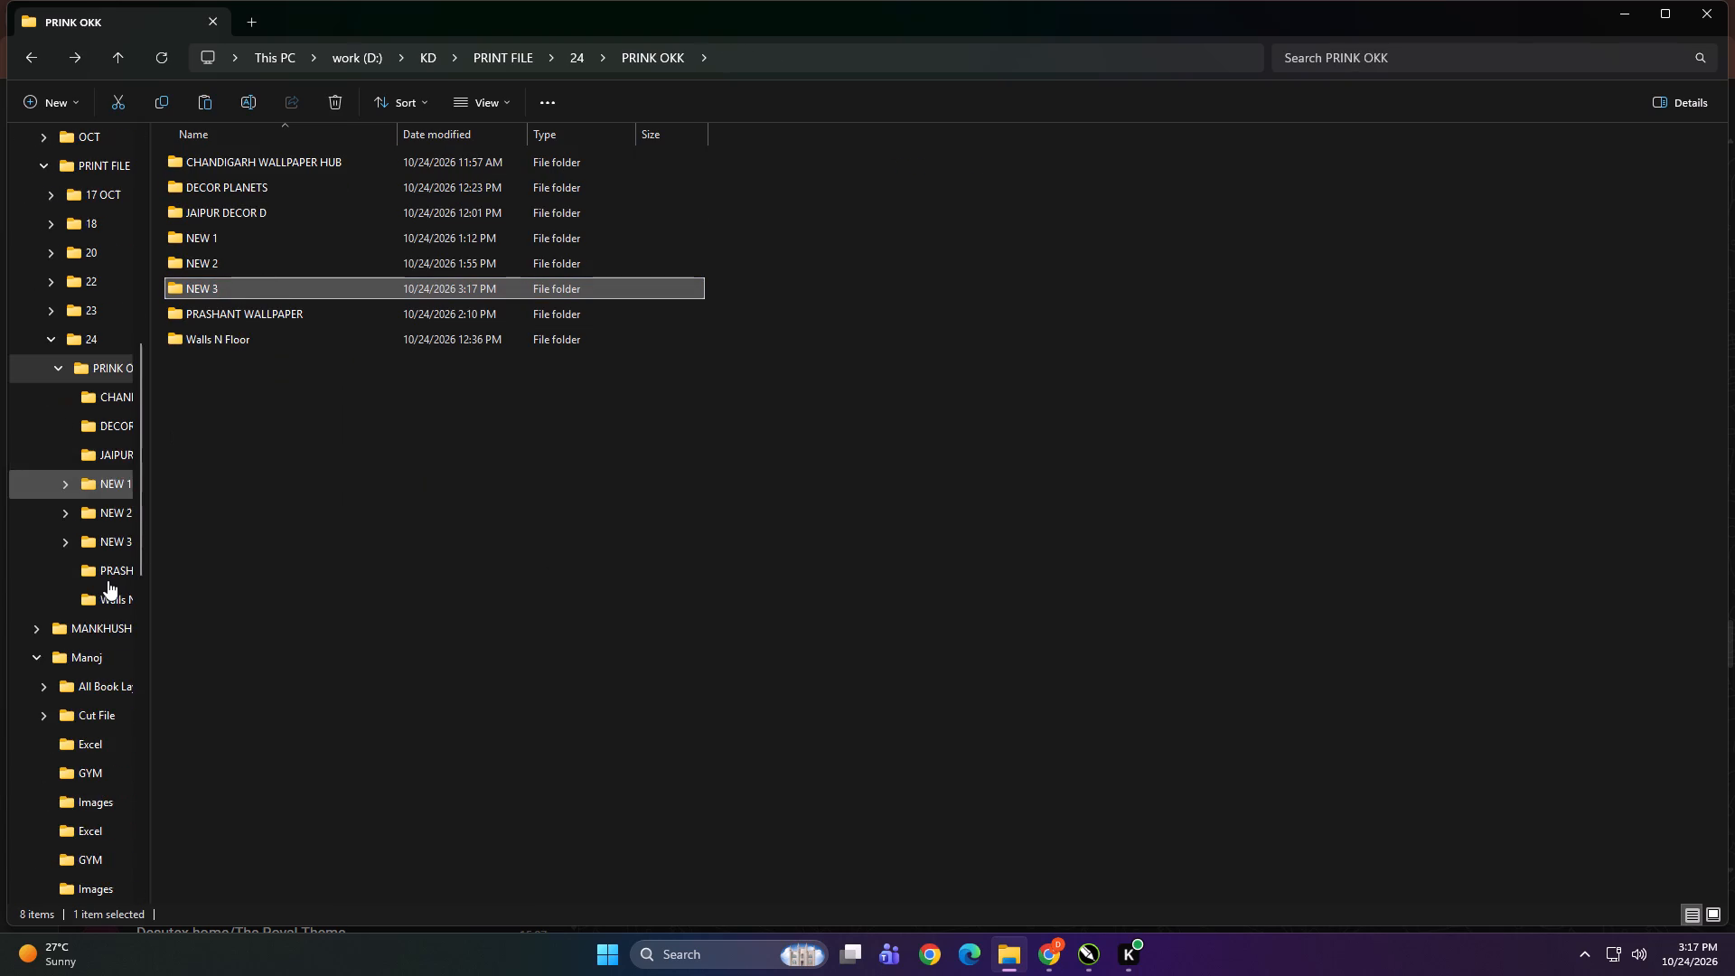
{"action": "scroll", "coordinate": [104, 670], "scroll_direction": "down", "scroll_amount": 5}
{"action": "scroll", "coordinate": [84, 557], "scroll_direction": "up", "scroll_amount": 3}
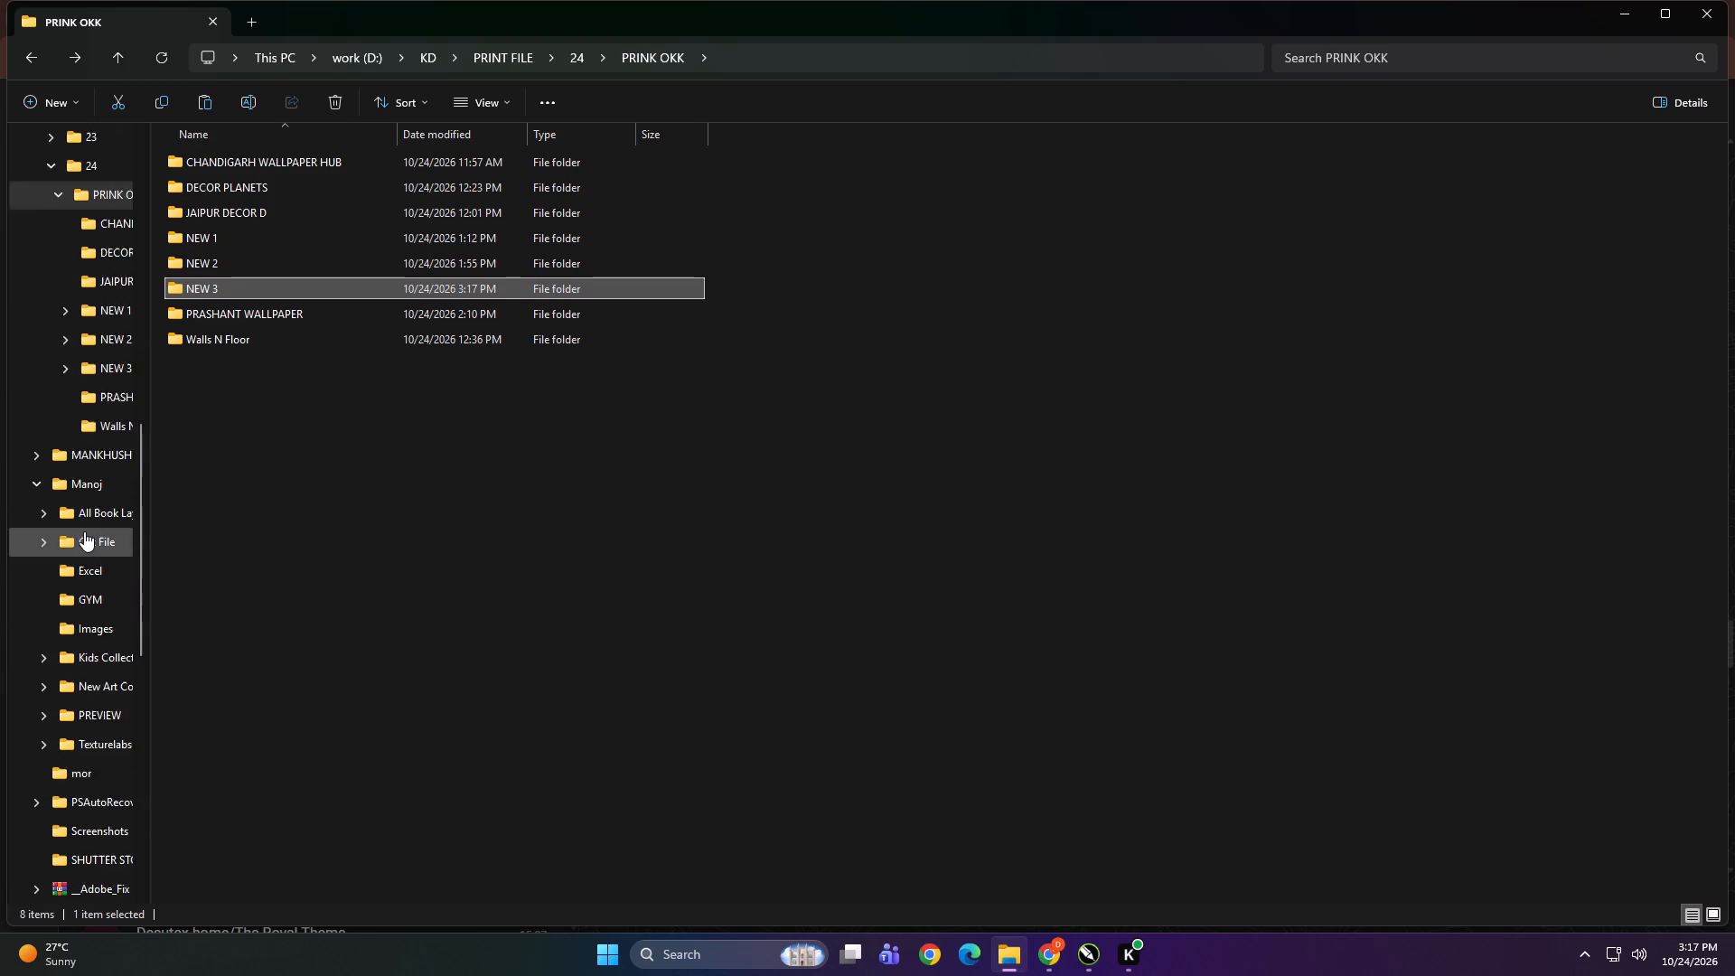
{"action": "scroll", "coordinate": [84, 531], "scroll_direction": "up", "scroll_amount": 9}
{"action": "left_click", "coordinate": [80, 430]}
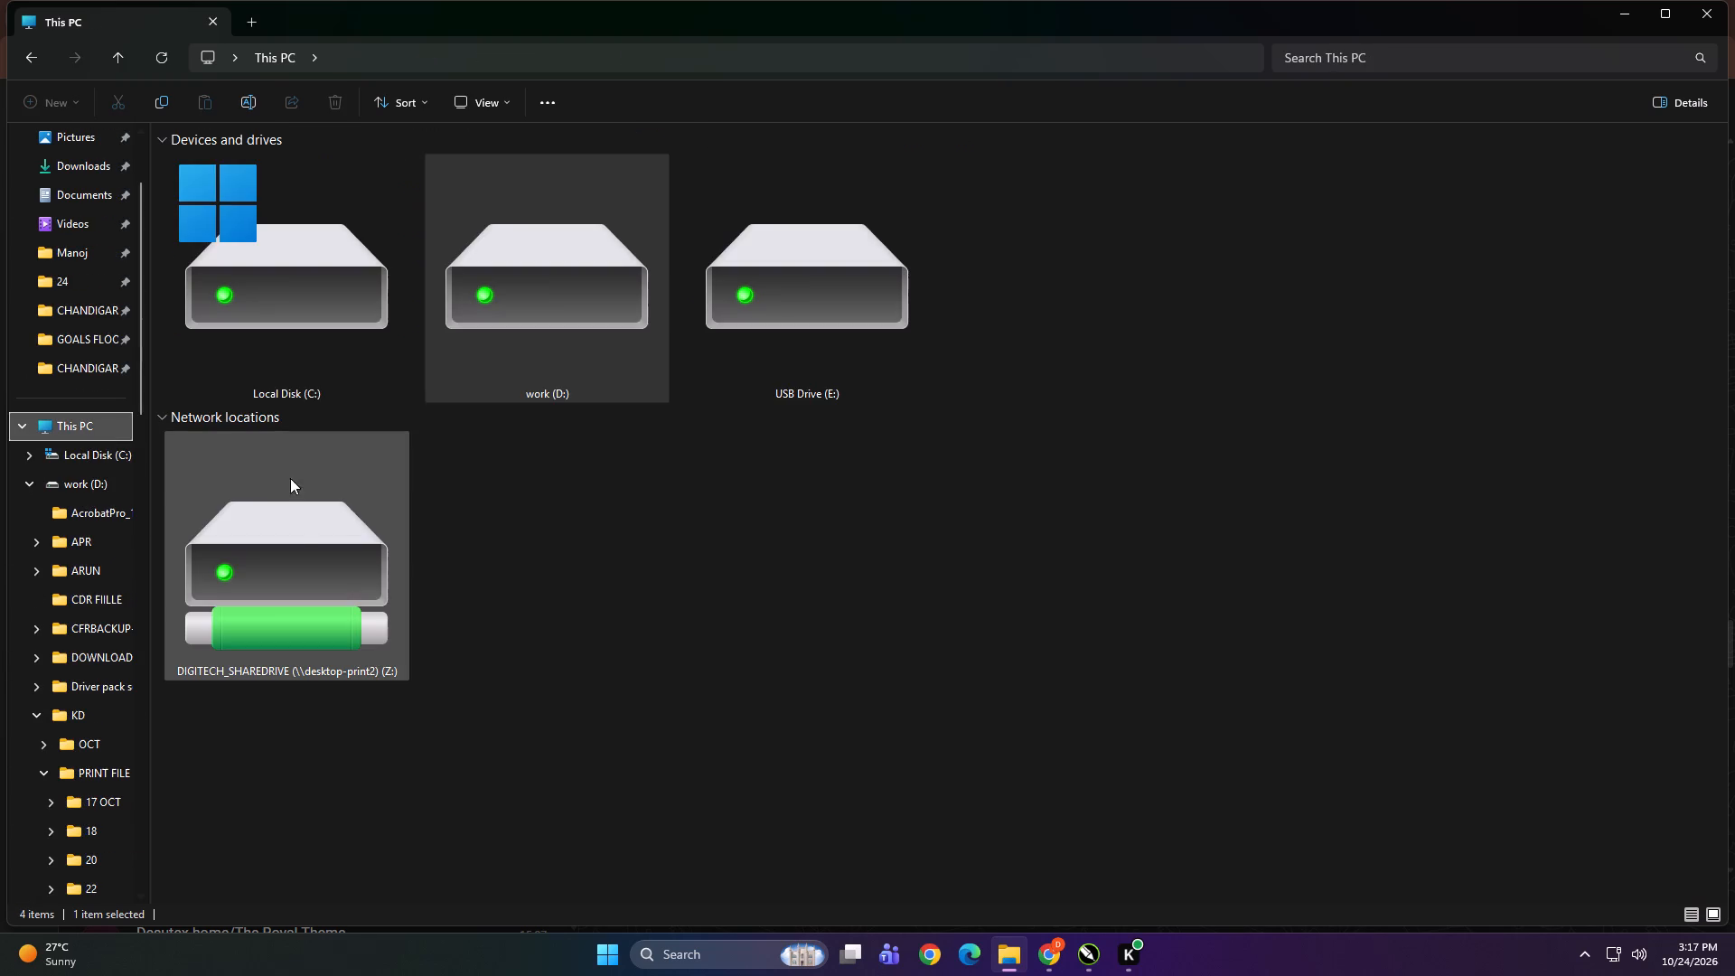
{"action": "double_click", "coordinate": [295, 540]}
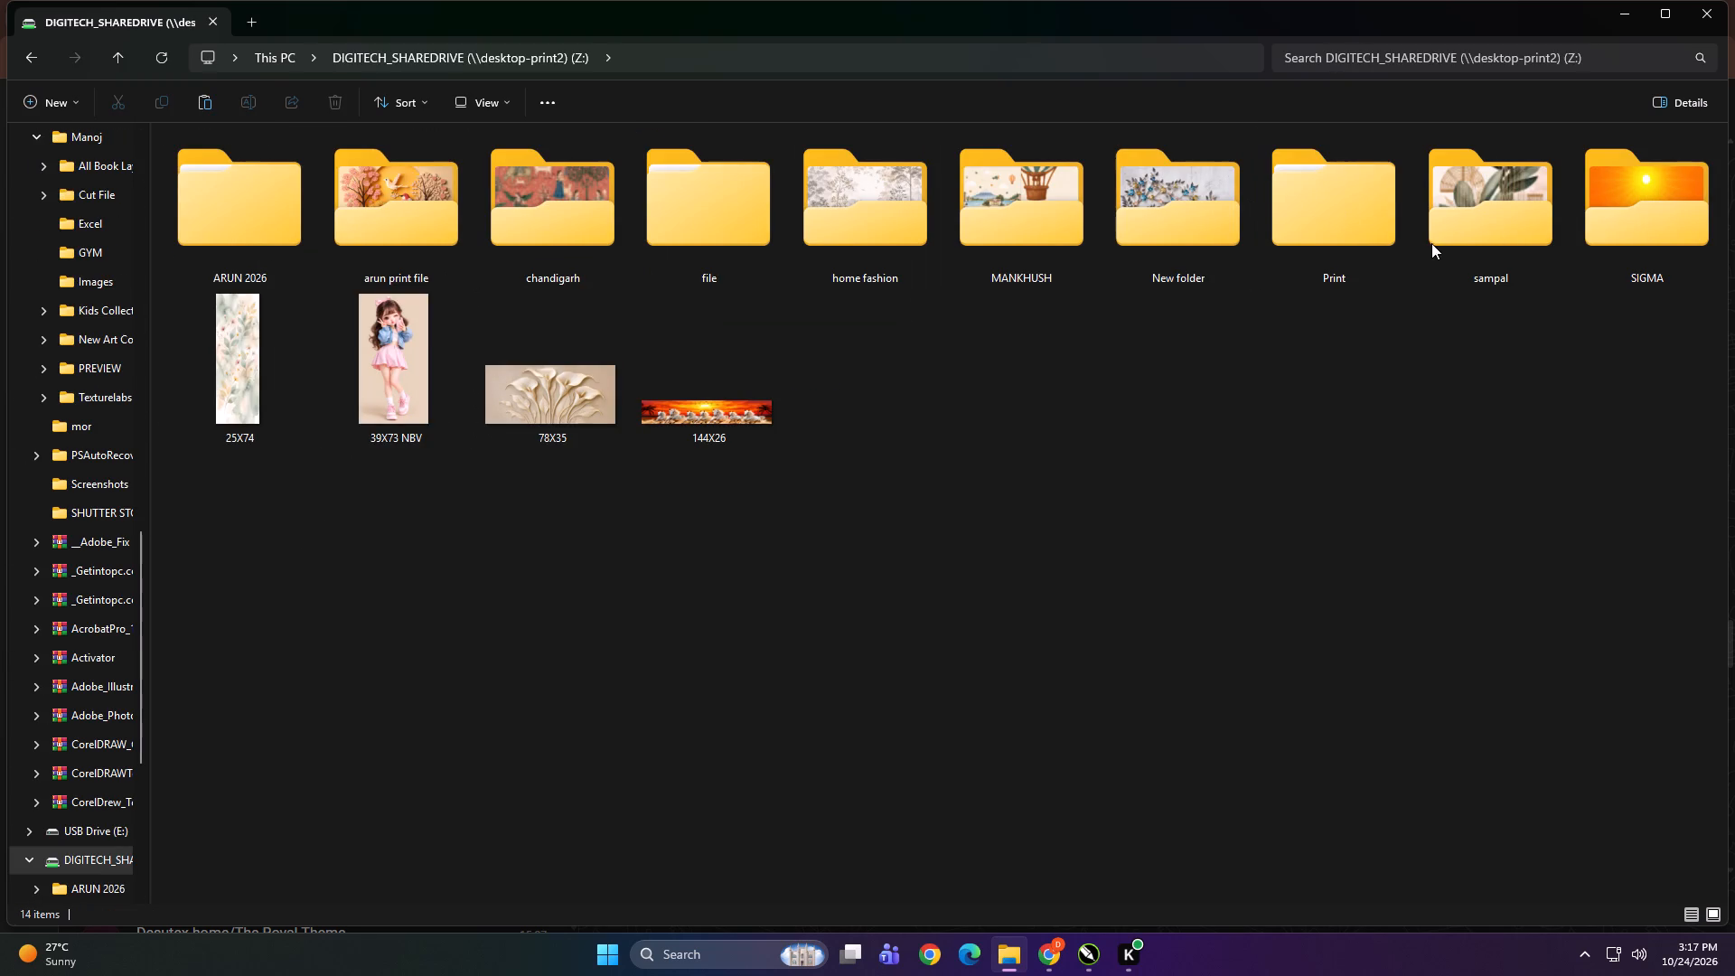
{"action": "double_click", "coordinate": [1372, 221]}
{"action": "double_click", "coordinate": [720, 206]}
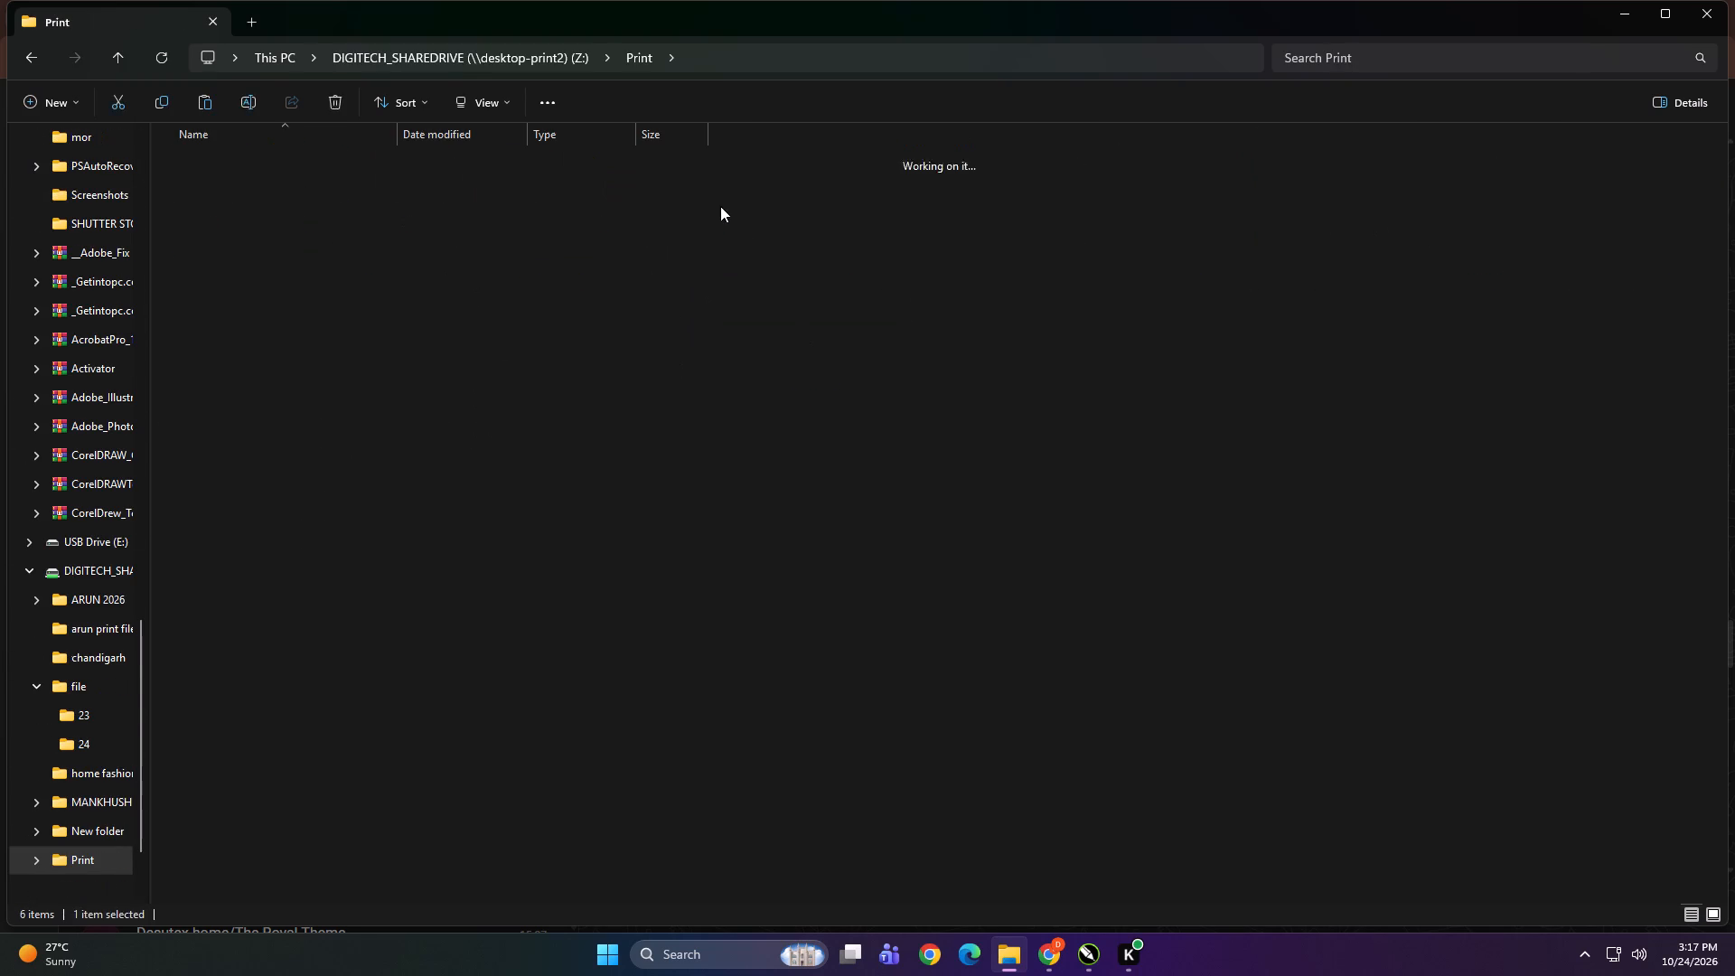
{"action": "right_click", "coordinate": [540, 428]}
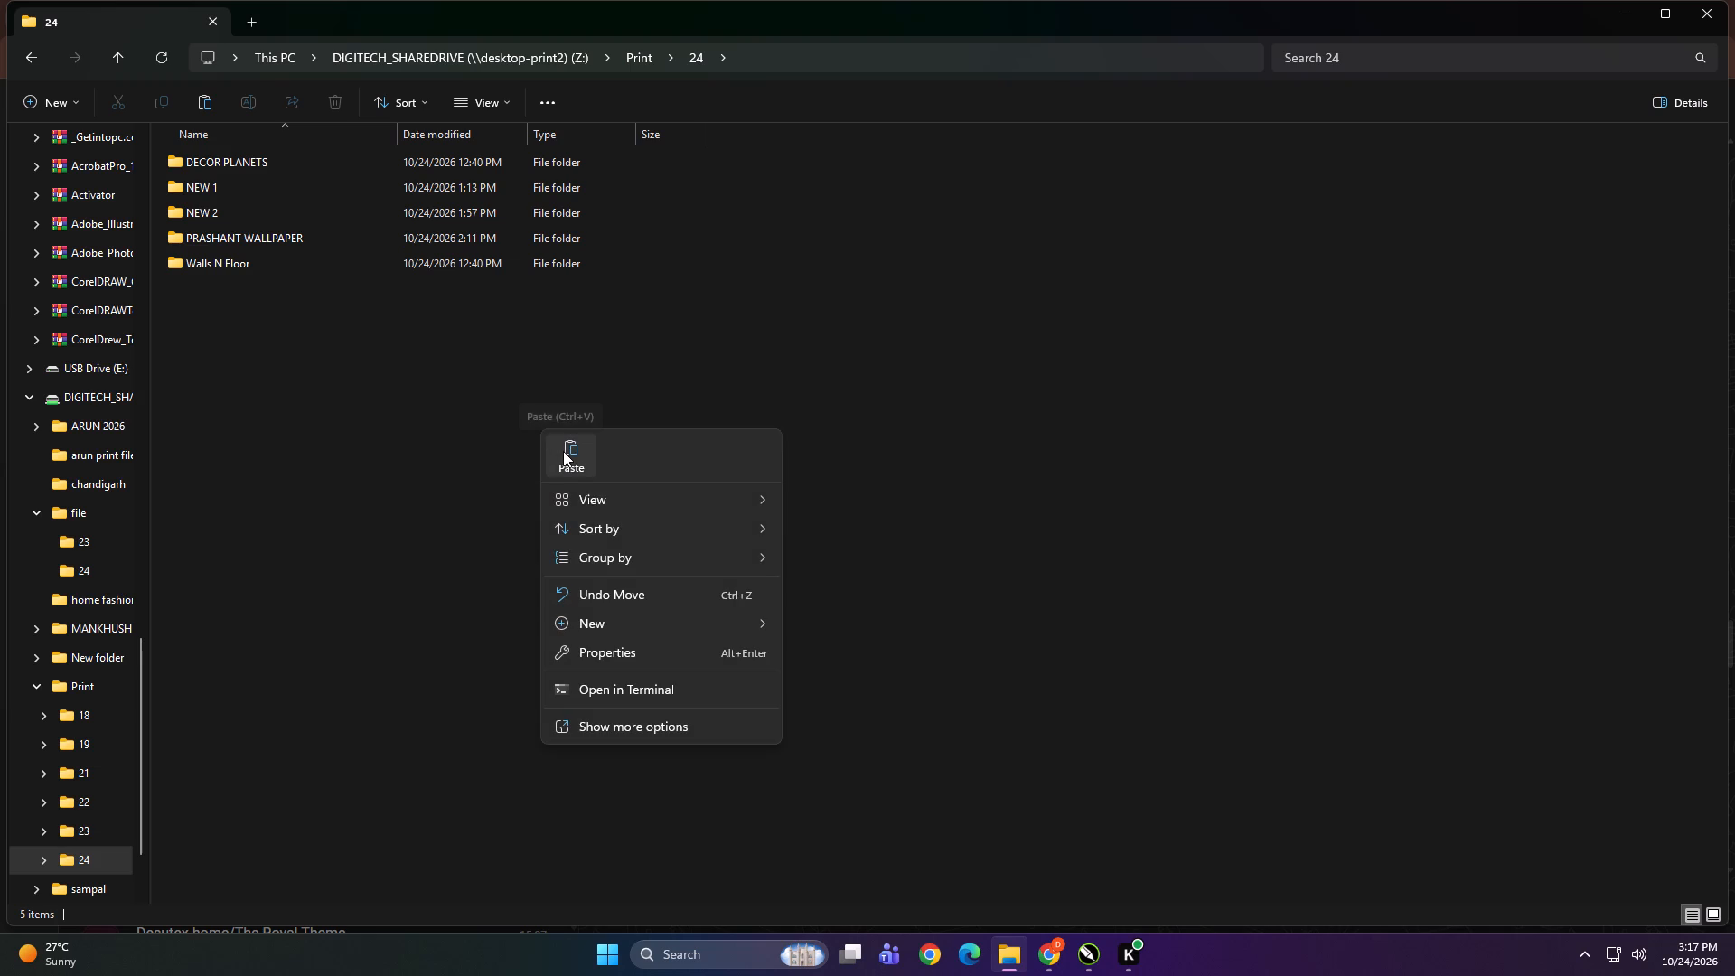
{"action": "left_click", "coordinate": [563, 451]}
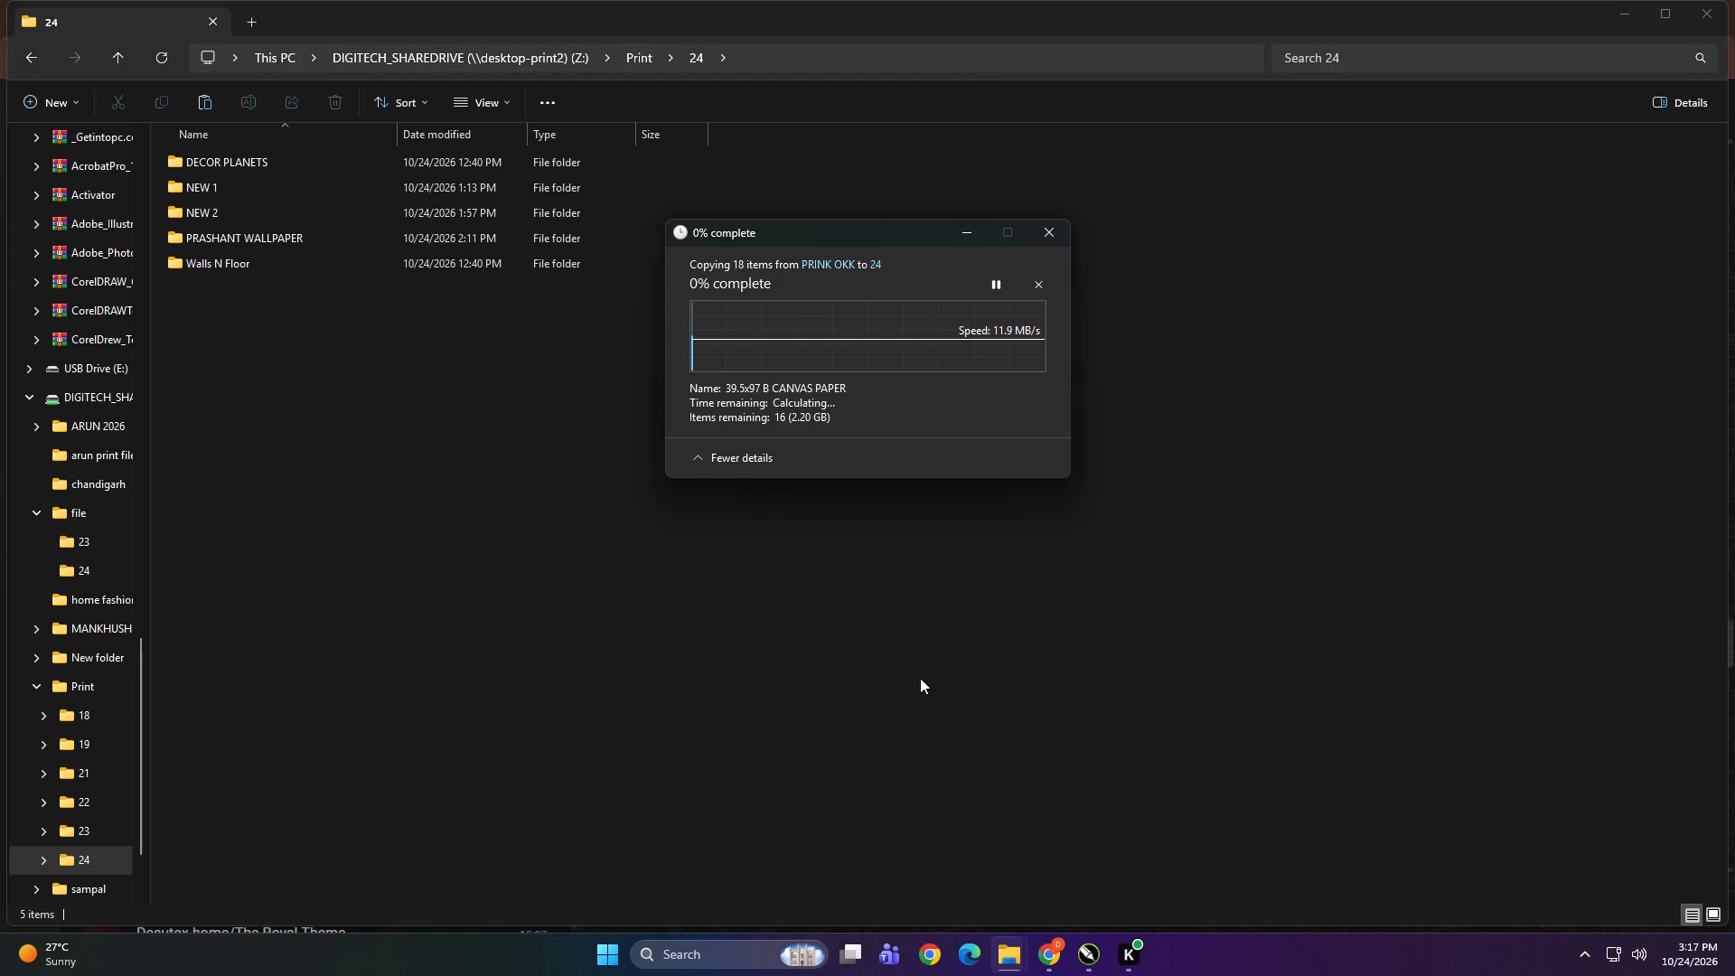
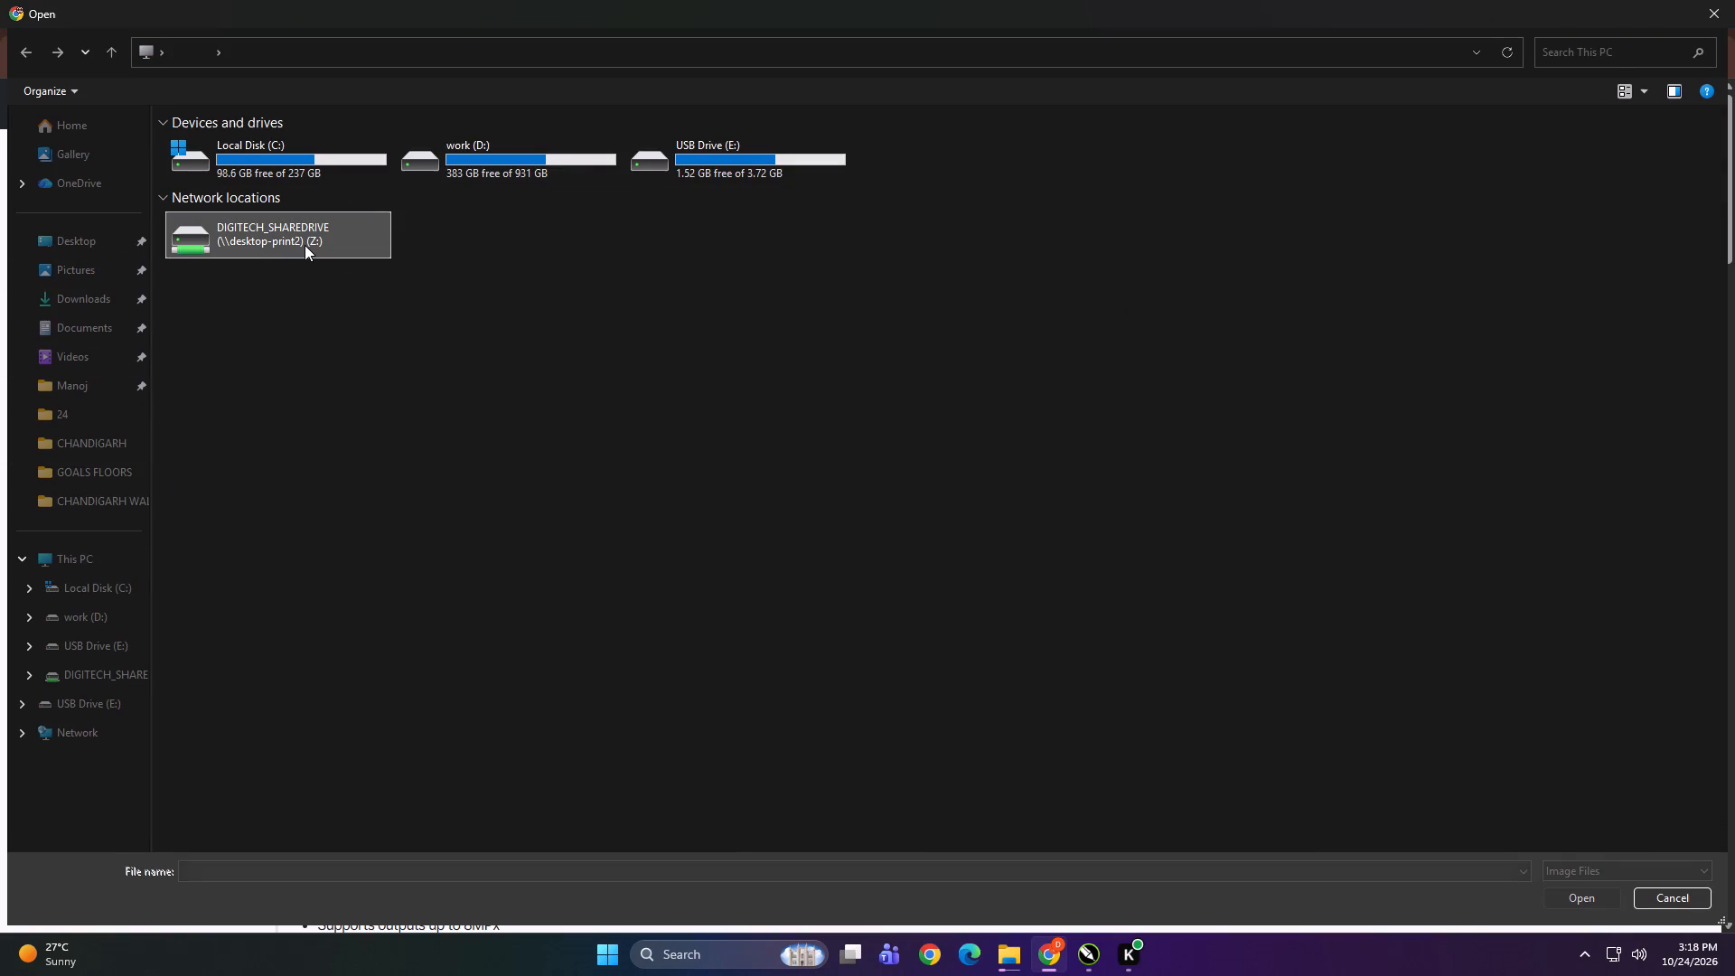
Choose the "Layered Sunset Birds and Blossoms" image from the arun print file folder on DIGITECH_SHAREDRIVE (Z:) as the file to open.
{"action": "double_click", "coordinate": [356, 226]}
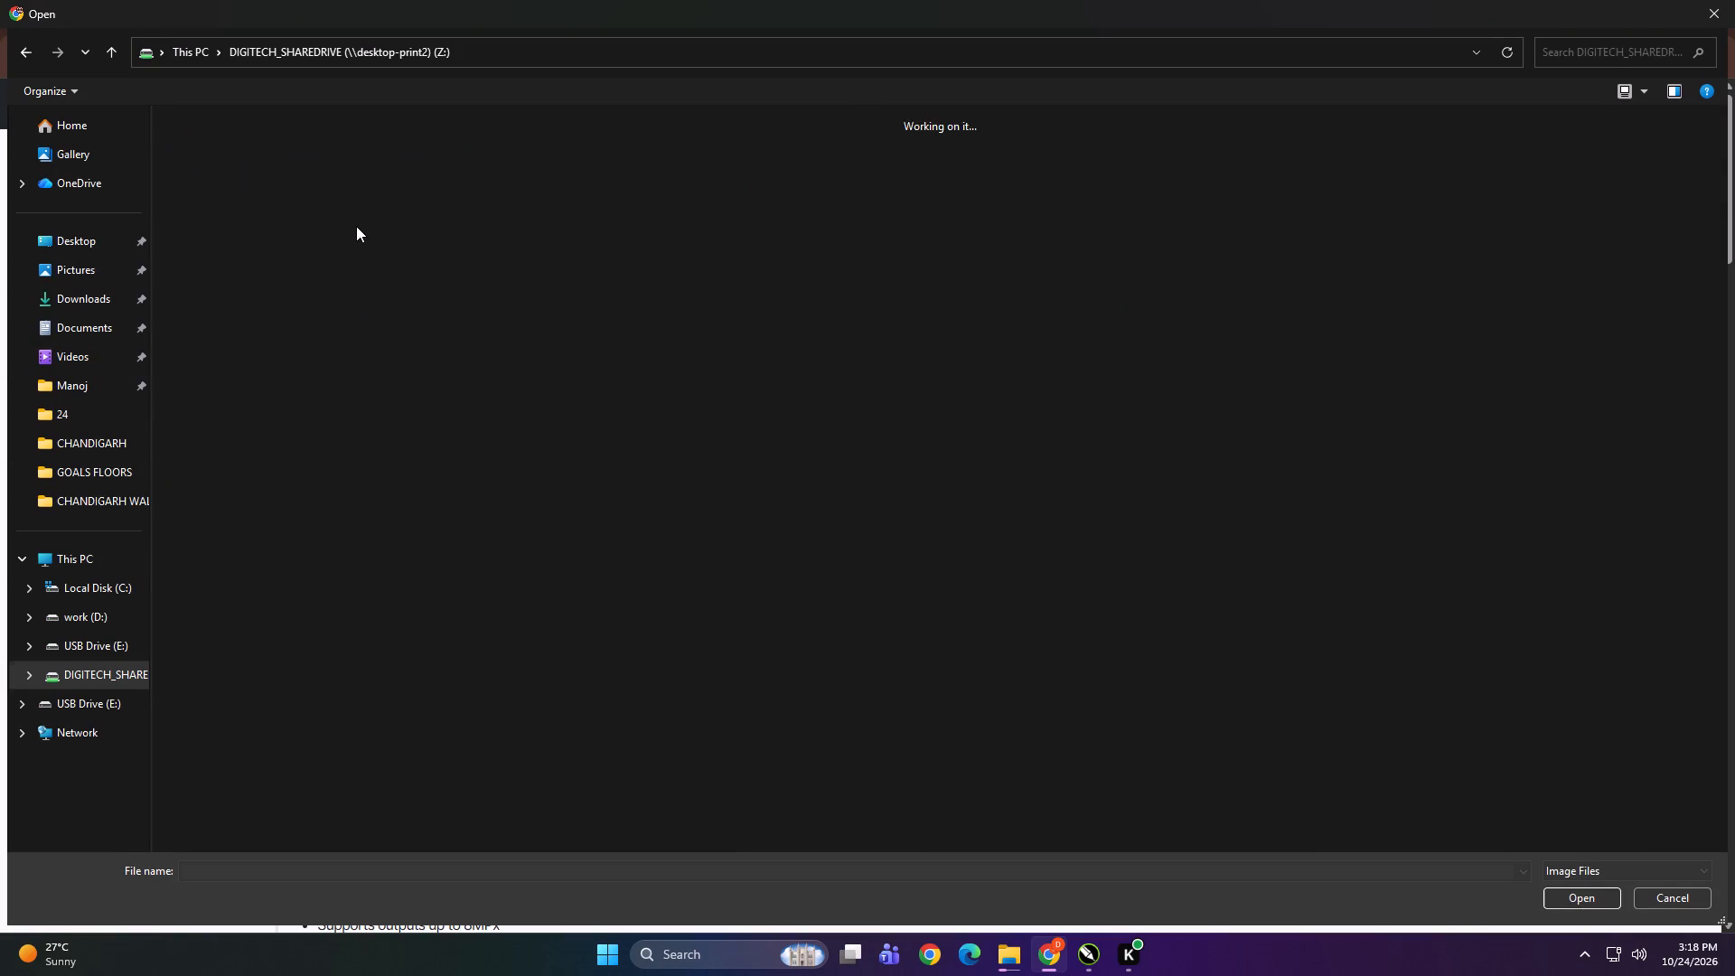
{"action": "double_click", "coordinate": [260, 147]}
{"action": "left_click", "coordinate": [519, 244]}
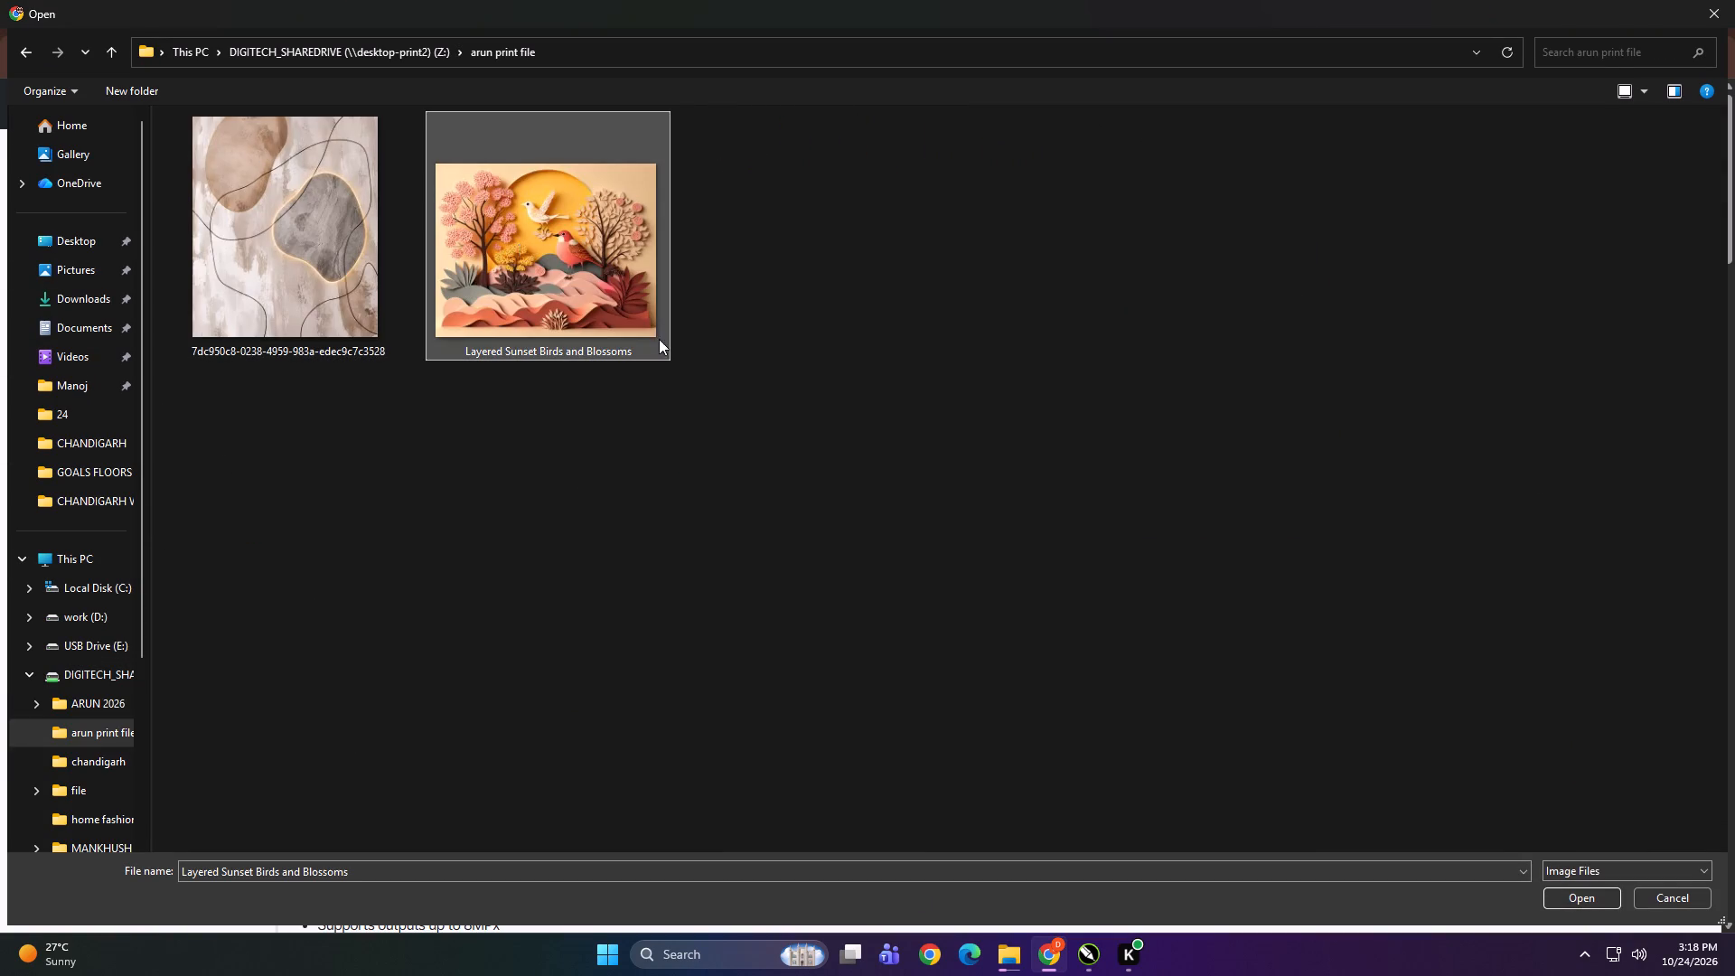
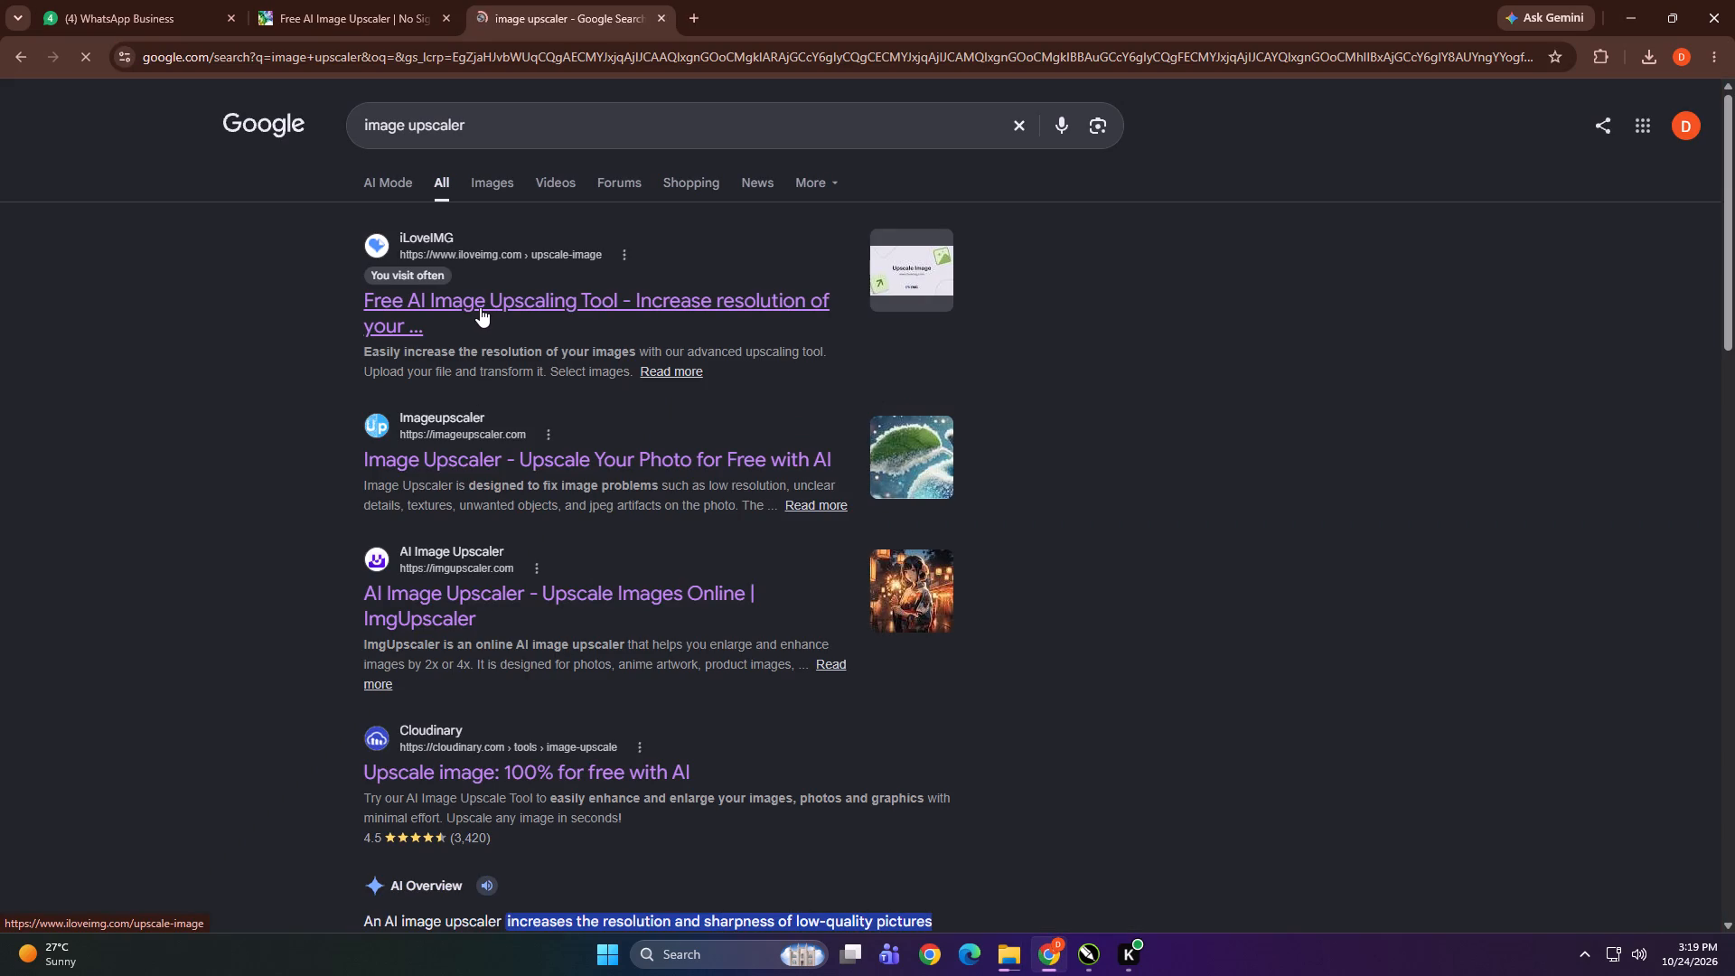
Browse Manoj's All Book Layout folder for upload images, checking Whispers of Paradise and examining the thumbnails in Kids Art World's Low Res Images.
{"action": "left_click", "coordinate": [803, 341]}
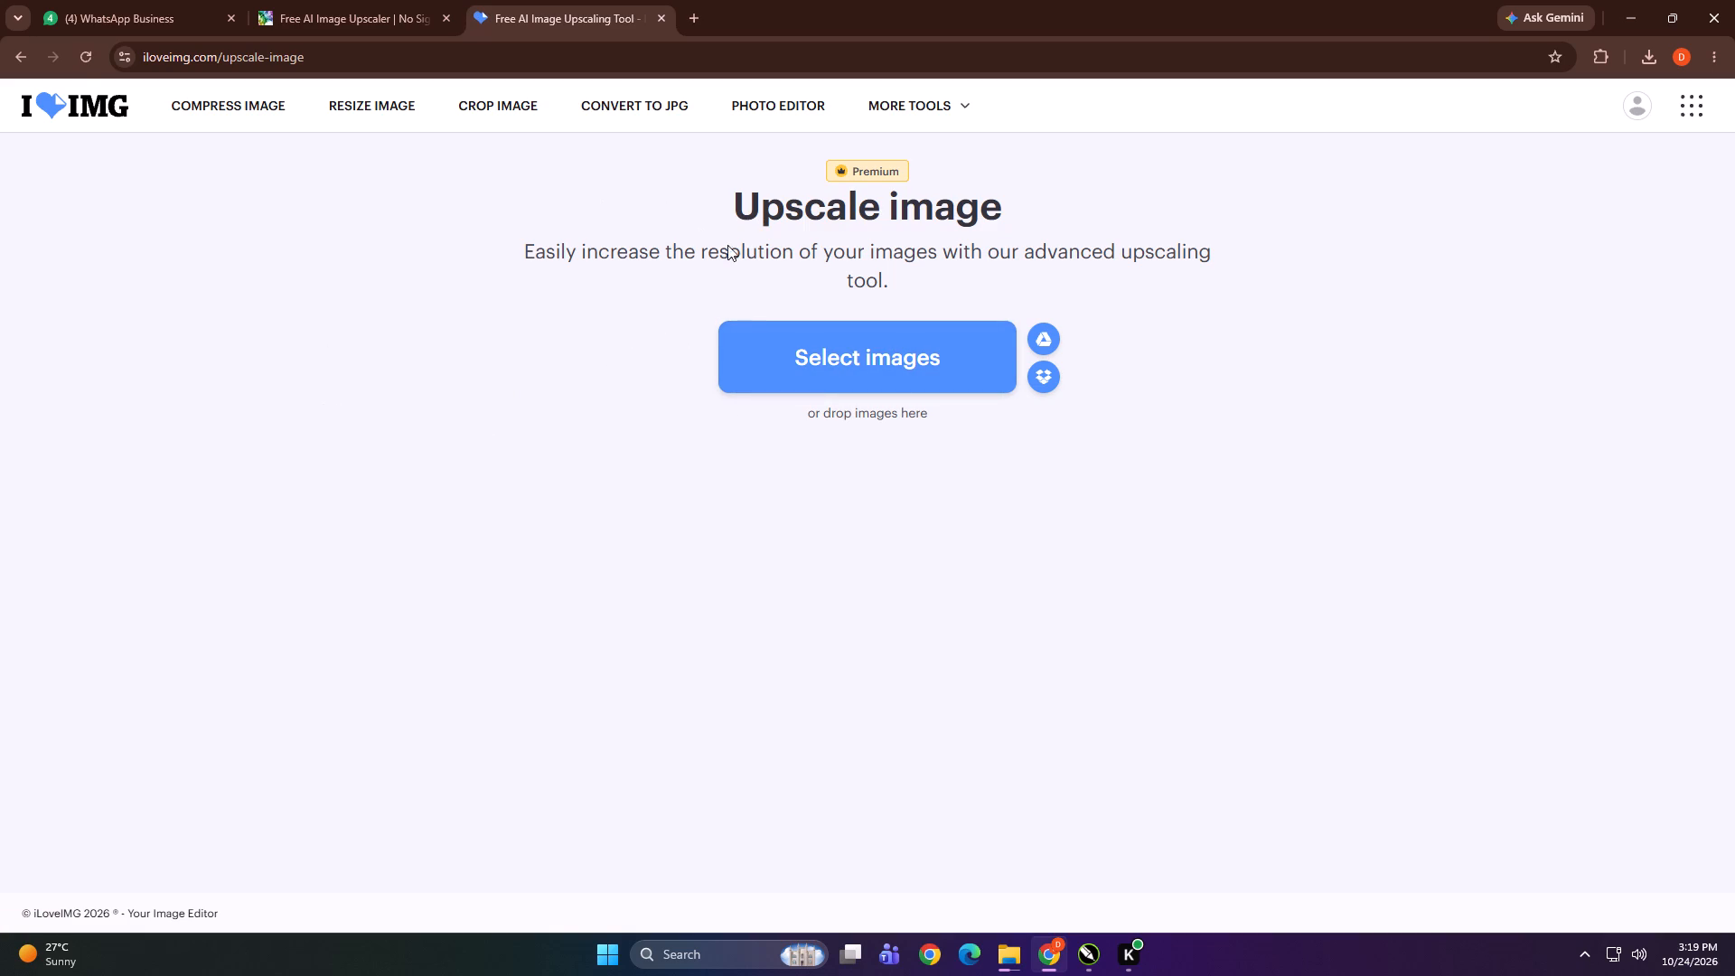
{"action": "left_click", "coordinate": [796, 354]}
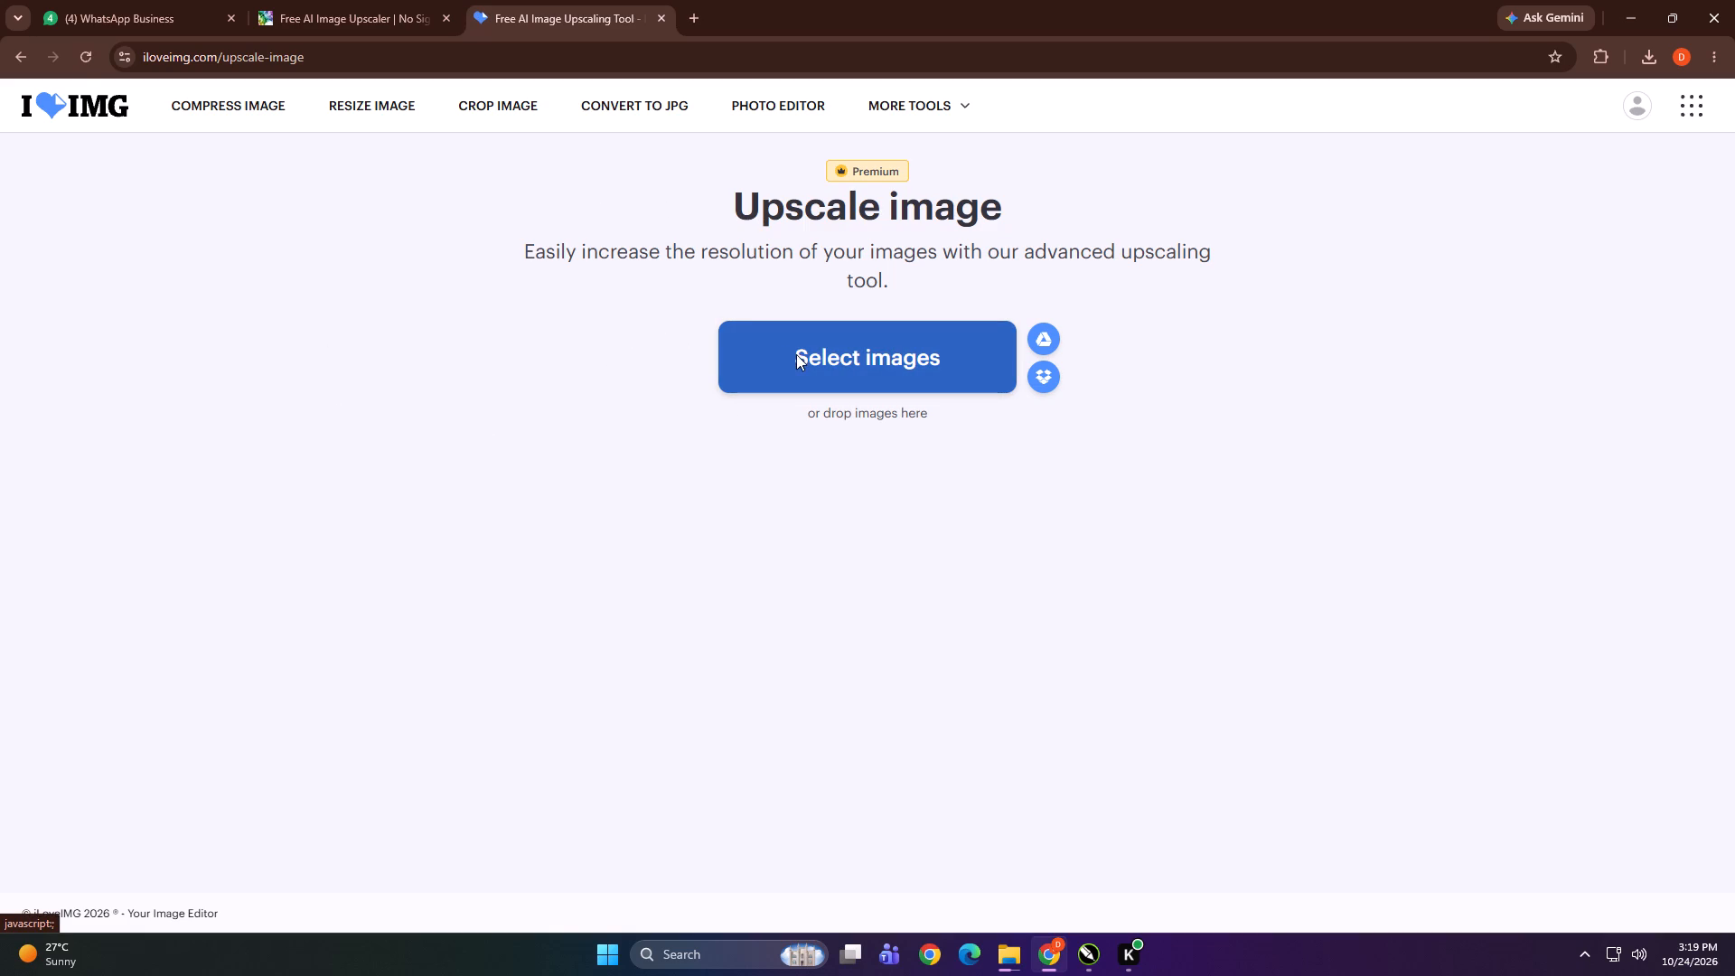
{"action": "left_click", "coordinate": [810, 363]}
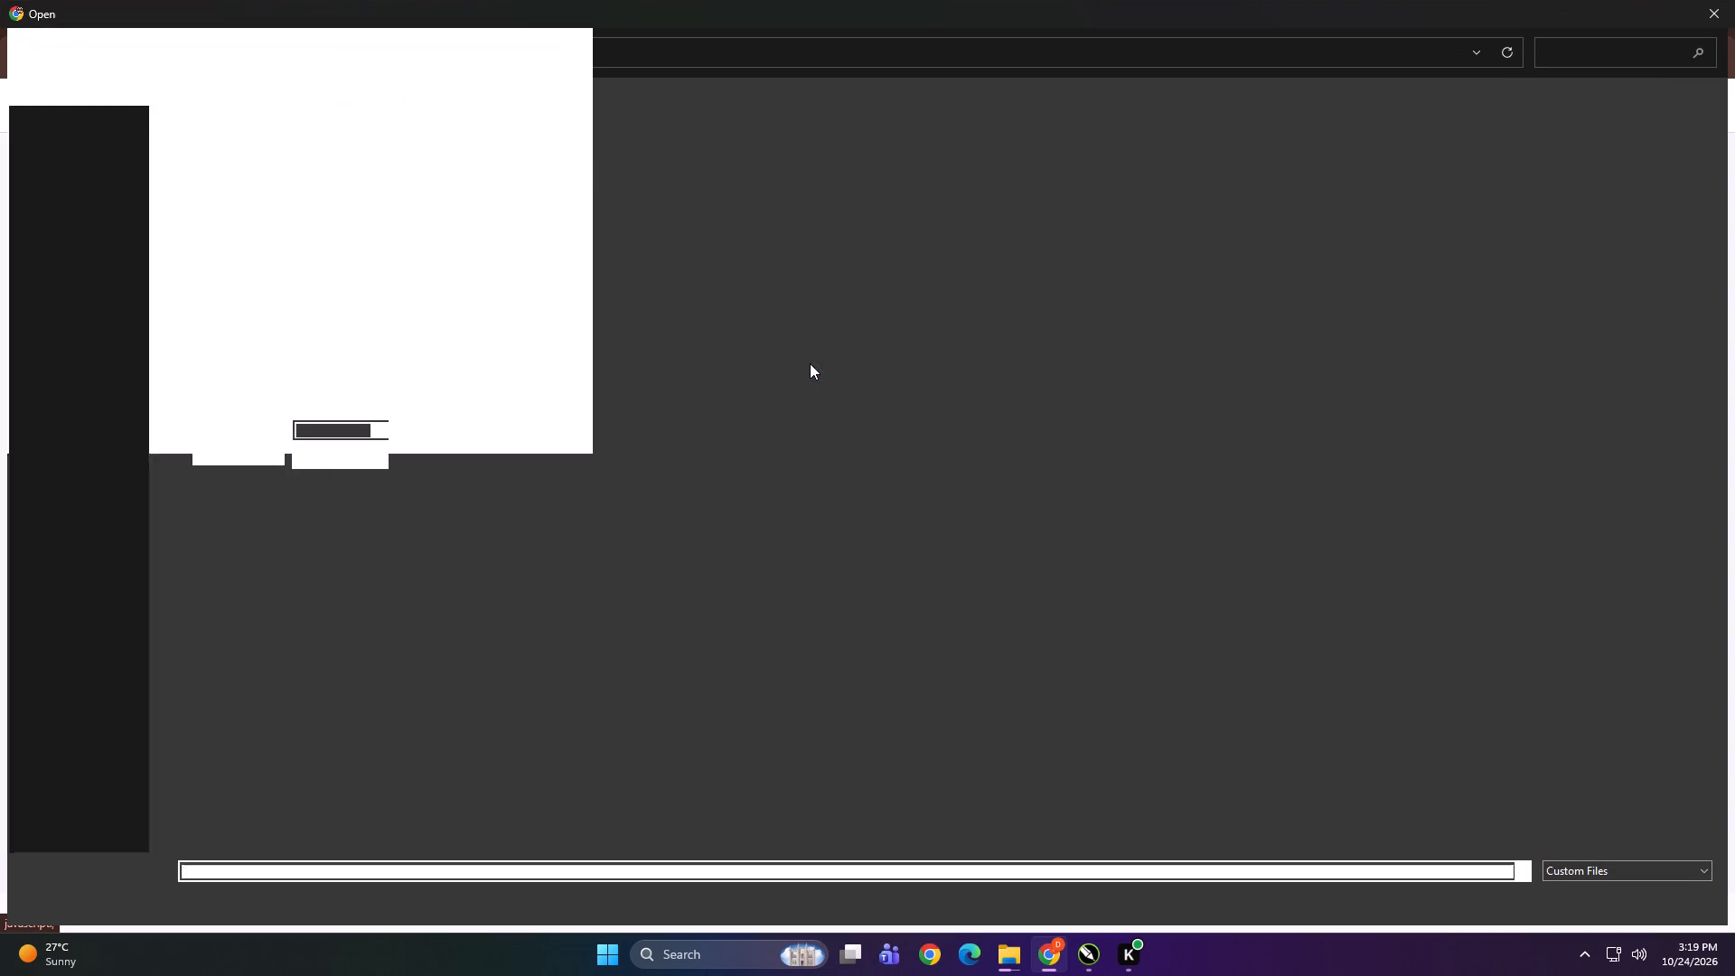
{"action": "left_click", "coordinate": [92, 380]}
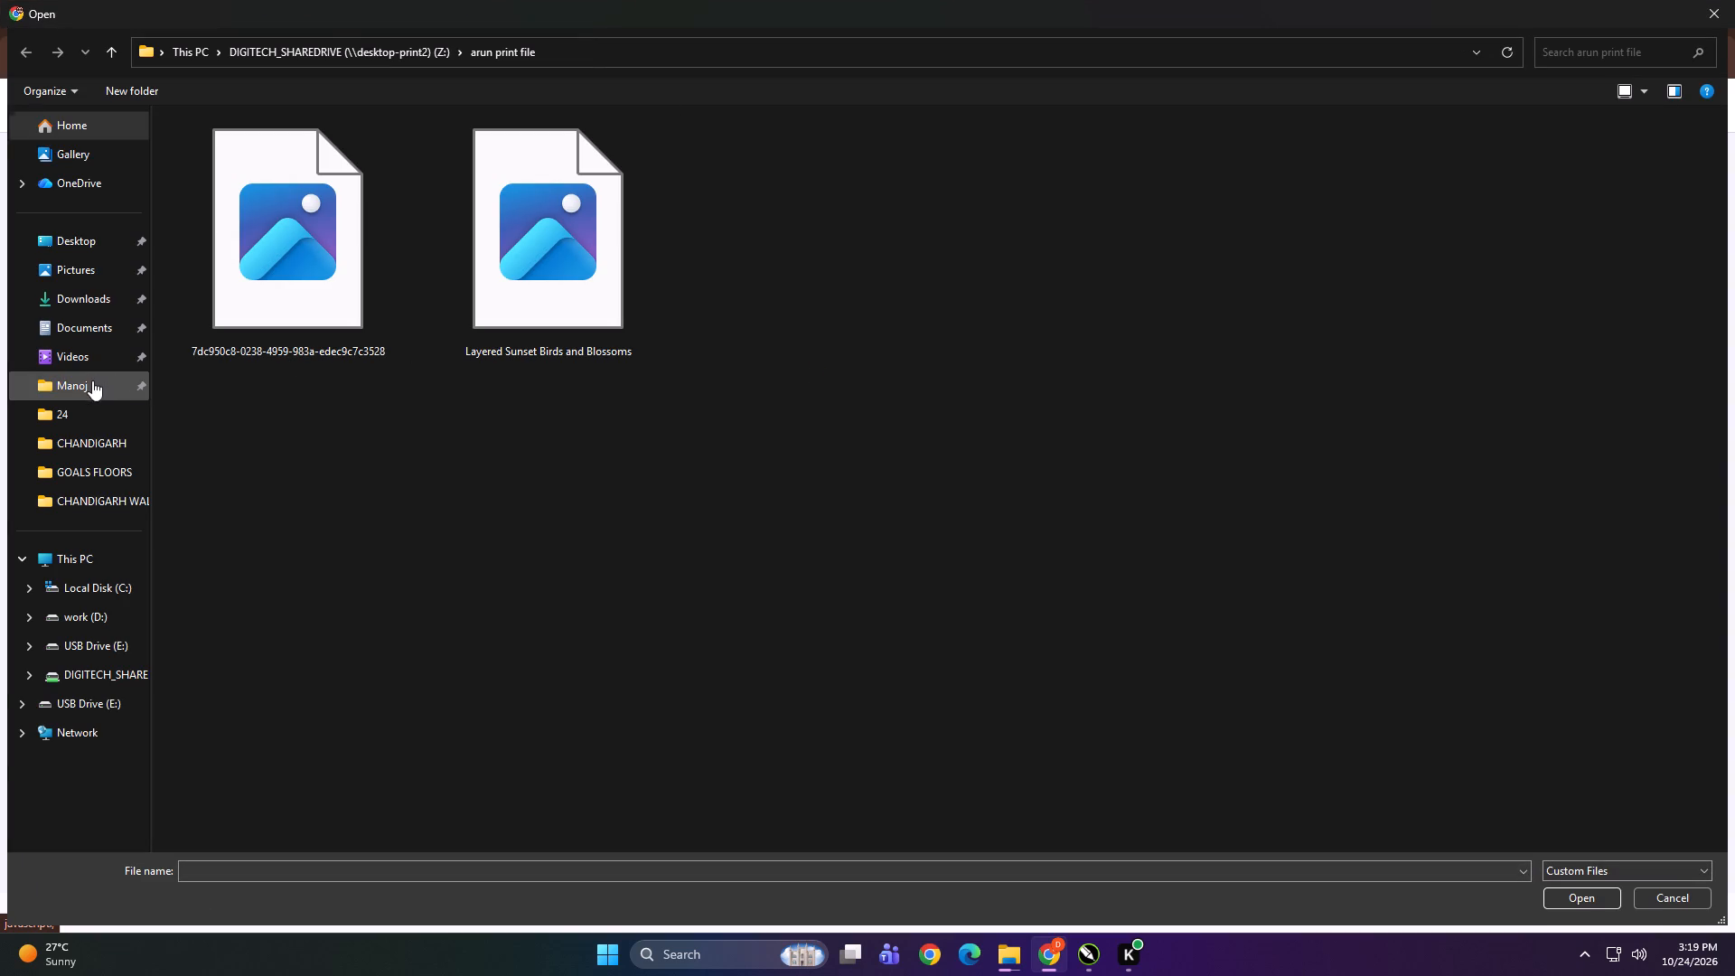
{"action": "double_click", "coordinate": [264, 146]}
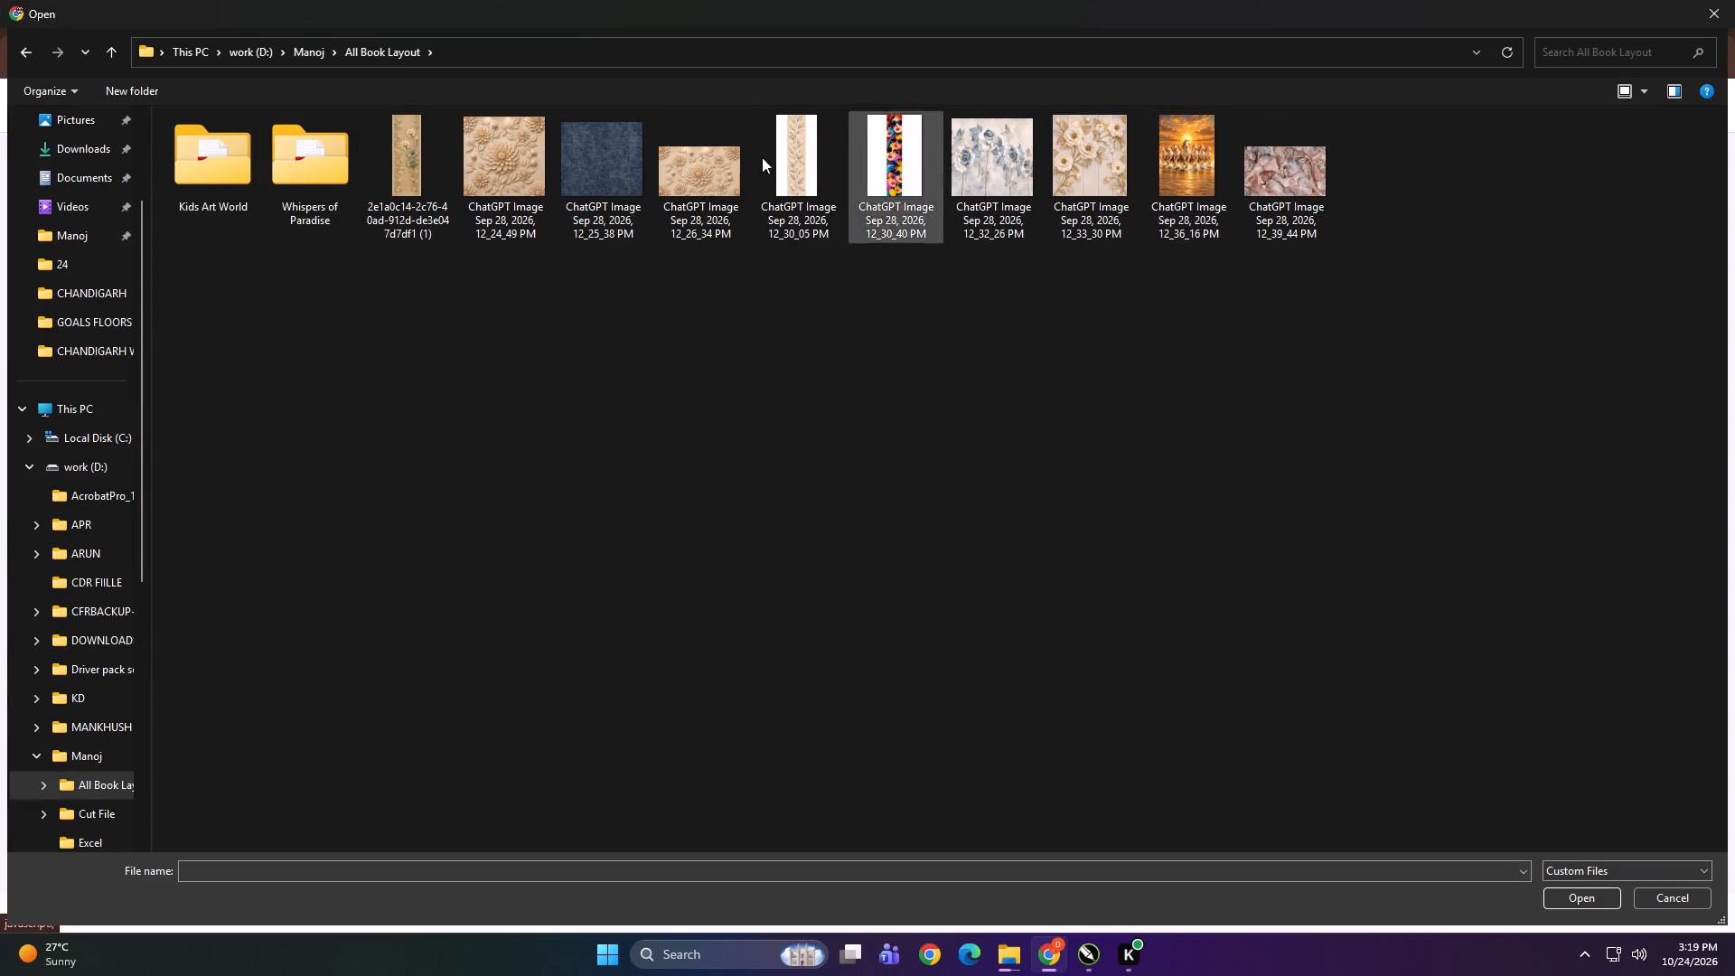
{"action": "double_click", "coordinate": [319, 175]}
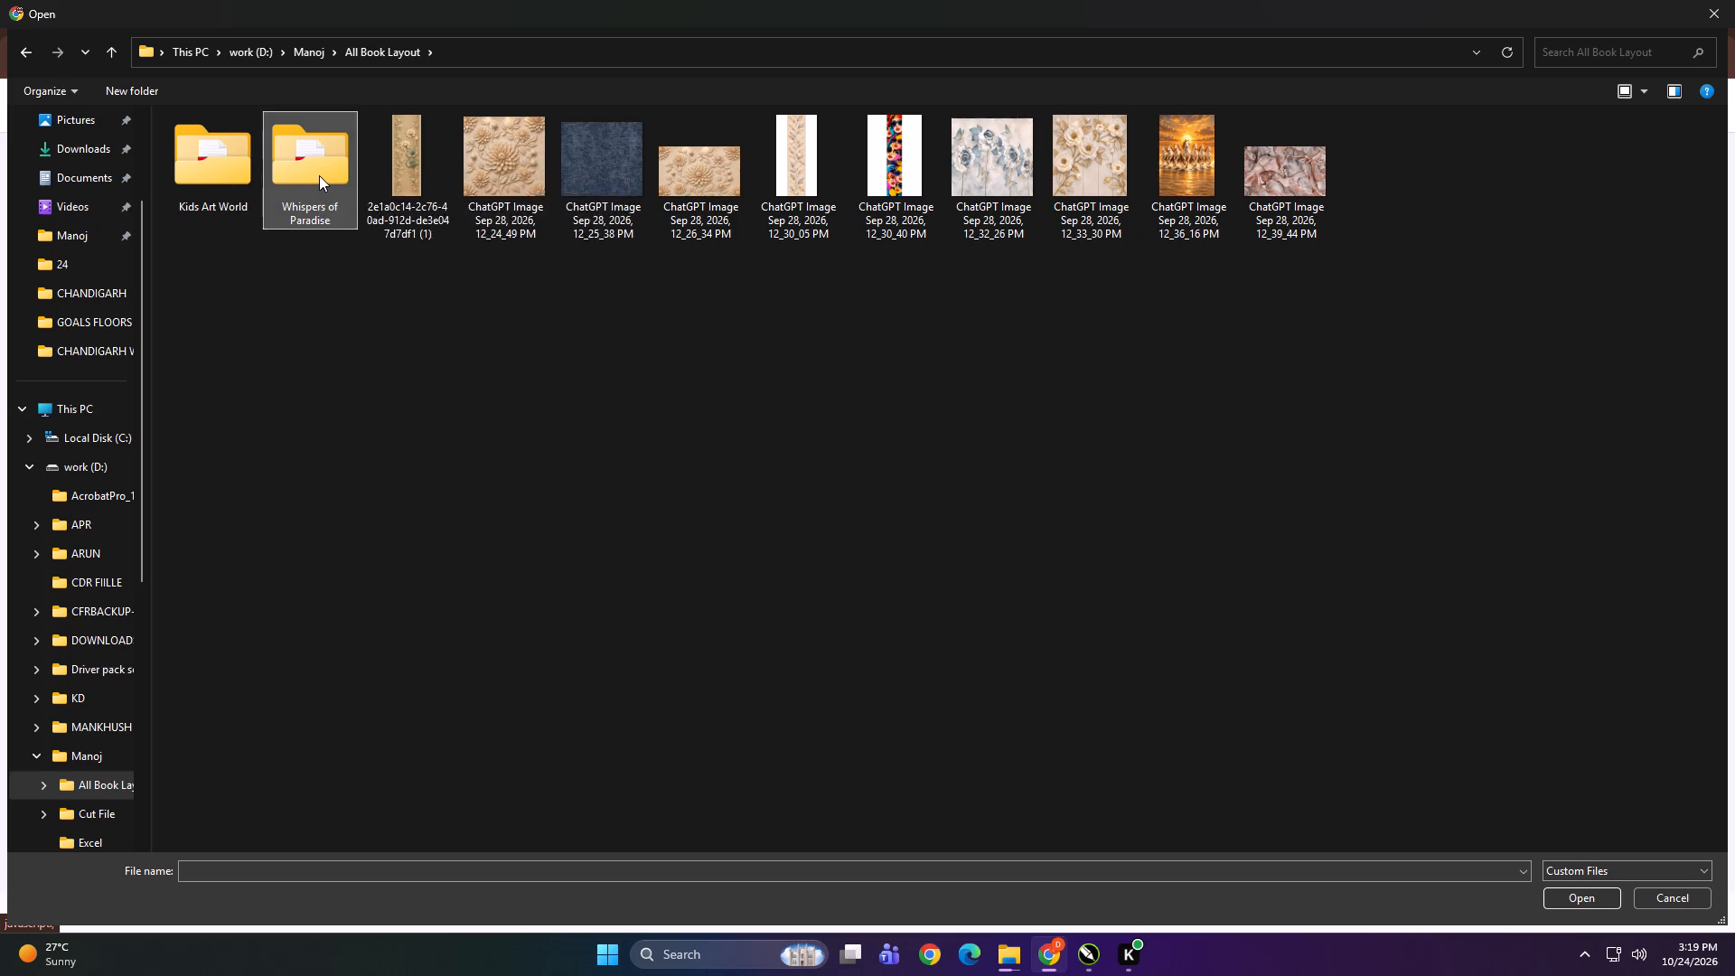
{"action": "left_click", "coordinate": [29, 52]}
{"action": "double_click", "coordinate": [241, 177]}
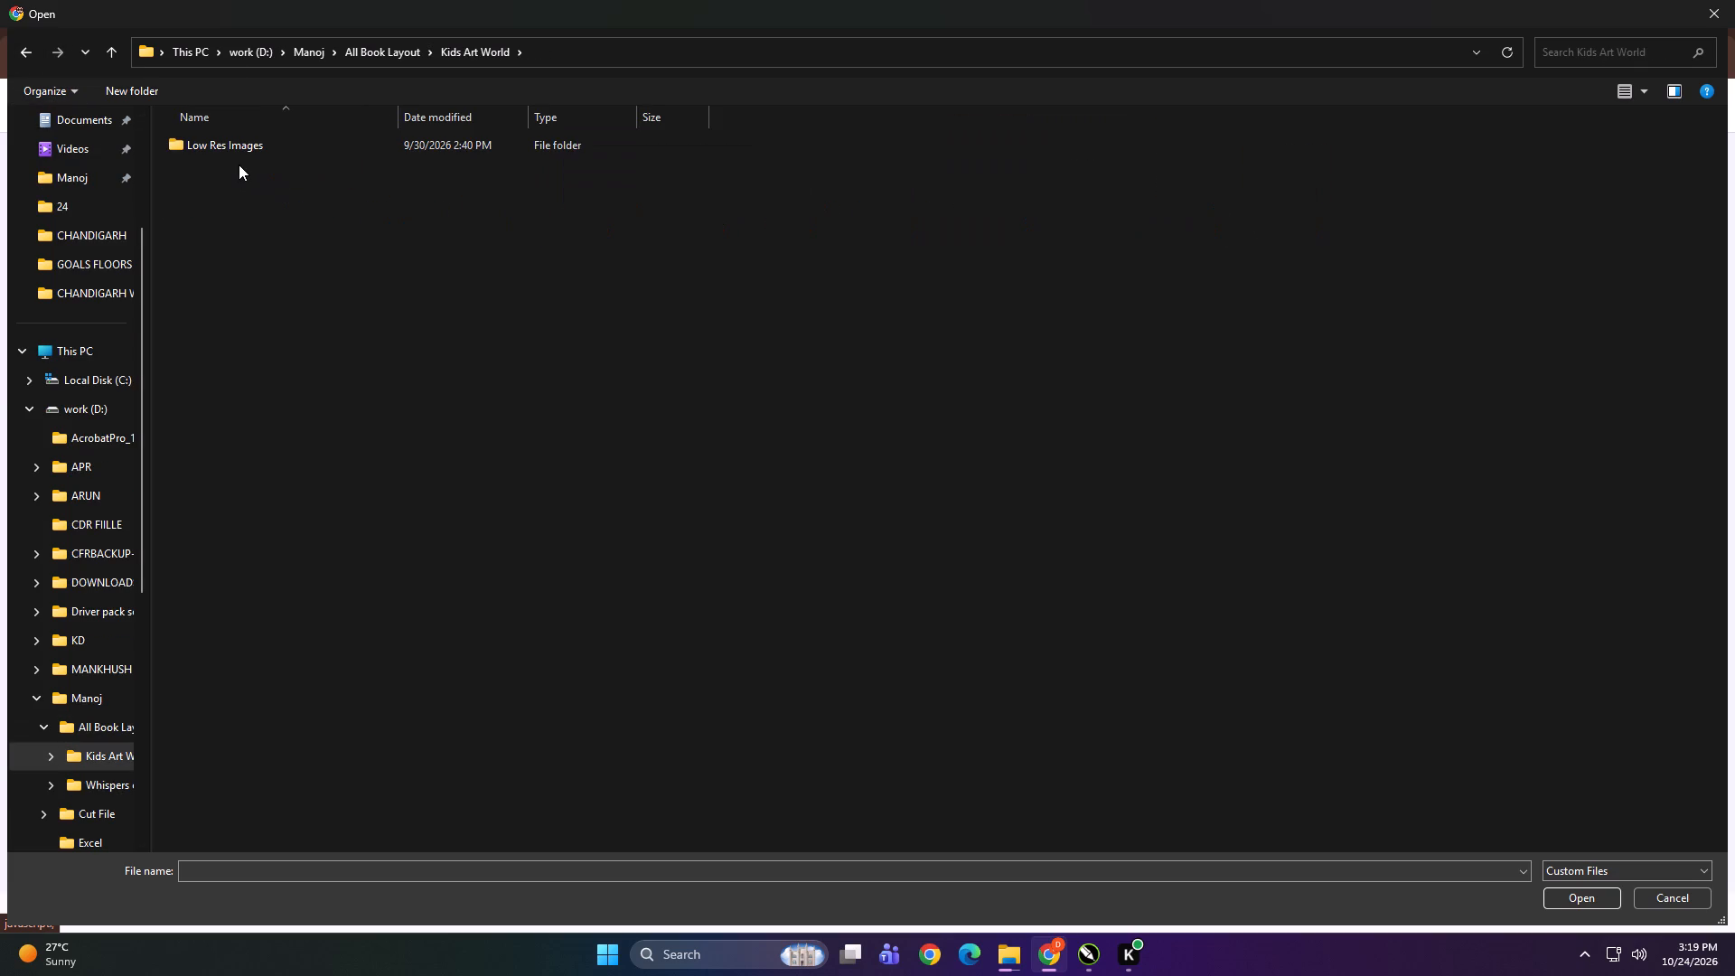
{"action": "double_click", "coordinate": [239, 149]}
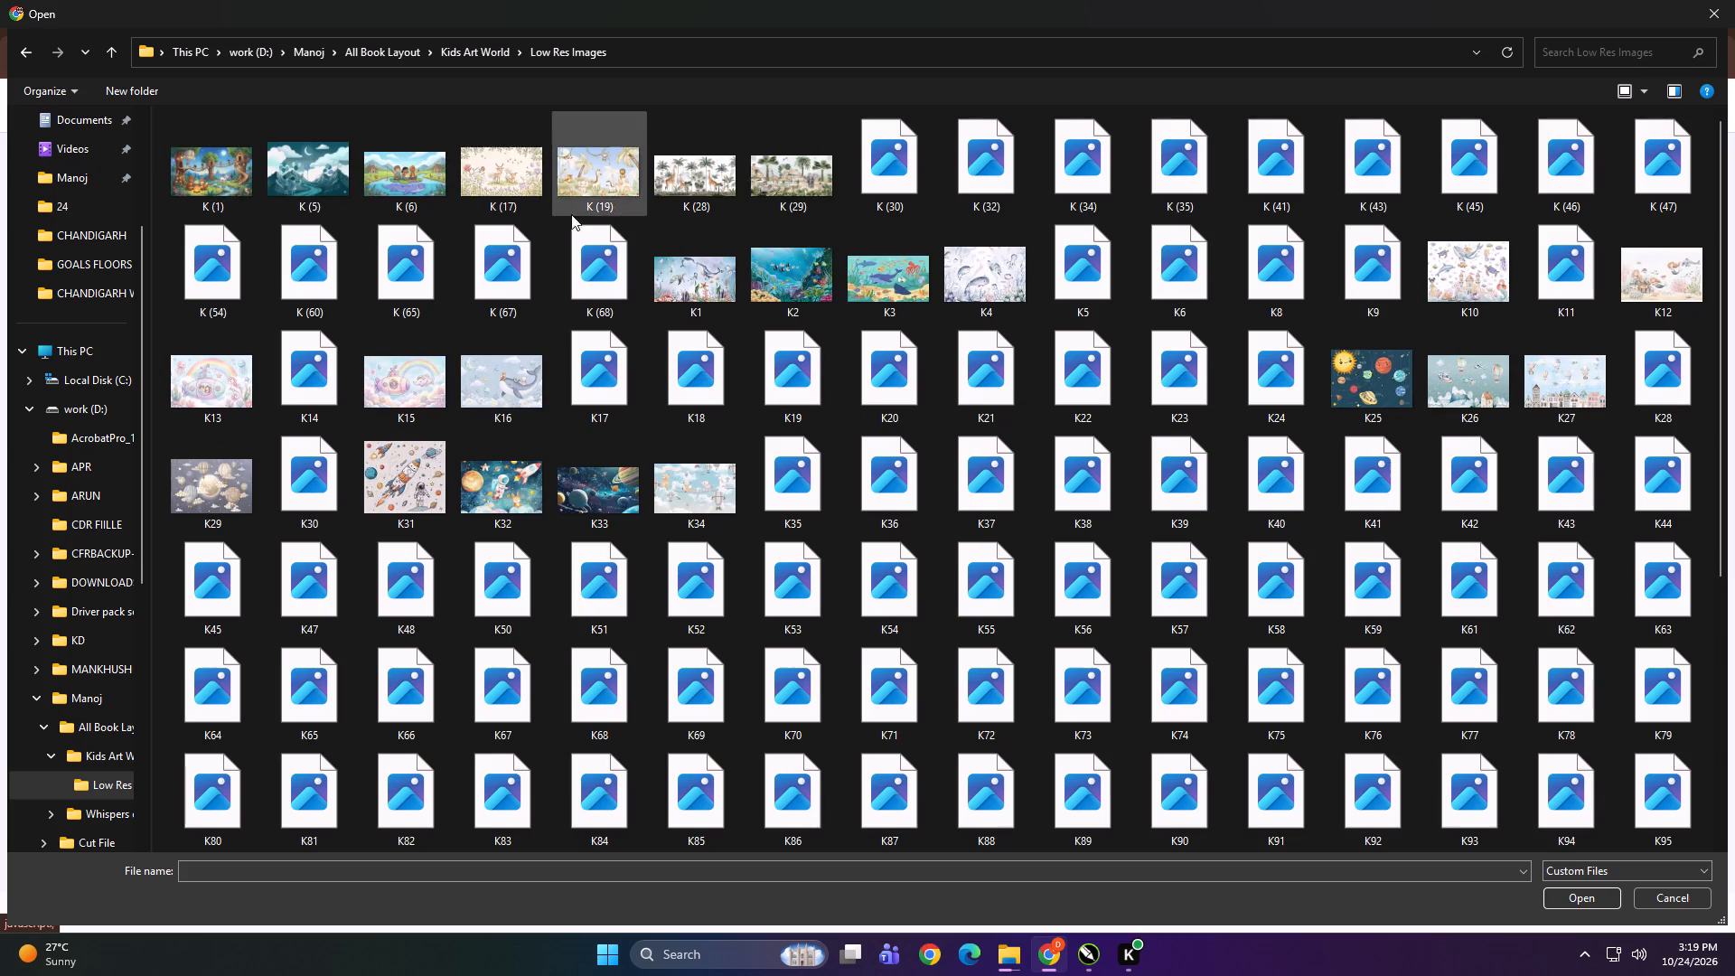
{"action": "scroll", "coordinate": [974, 439], "scroll_direction": "down", "scroll_amount": 7}
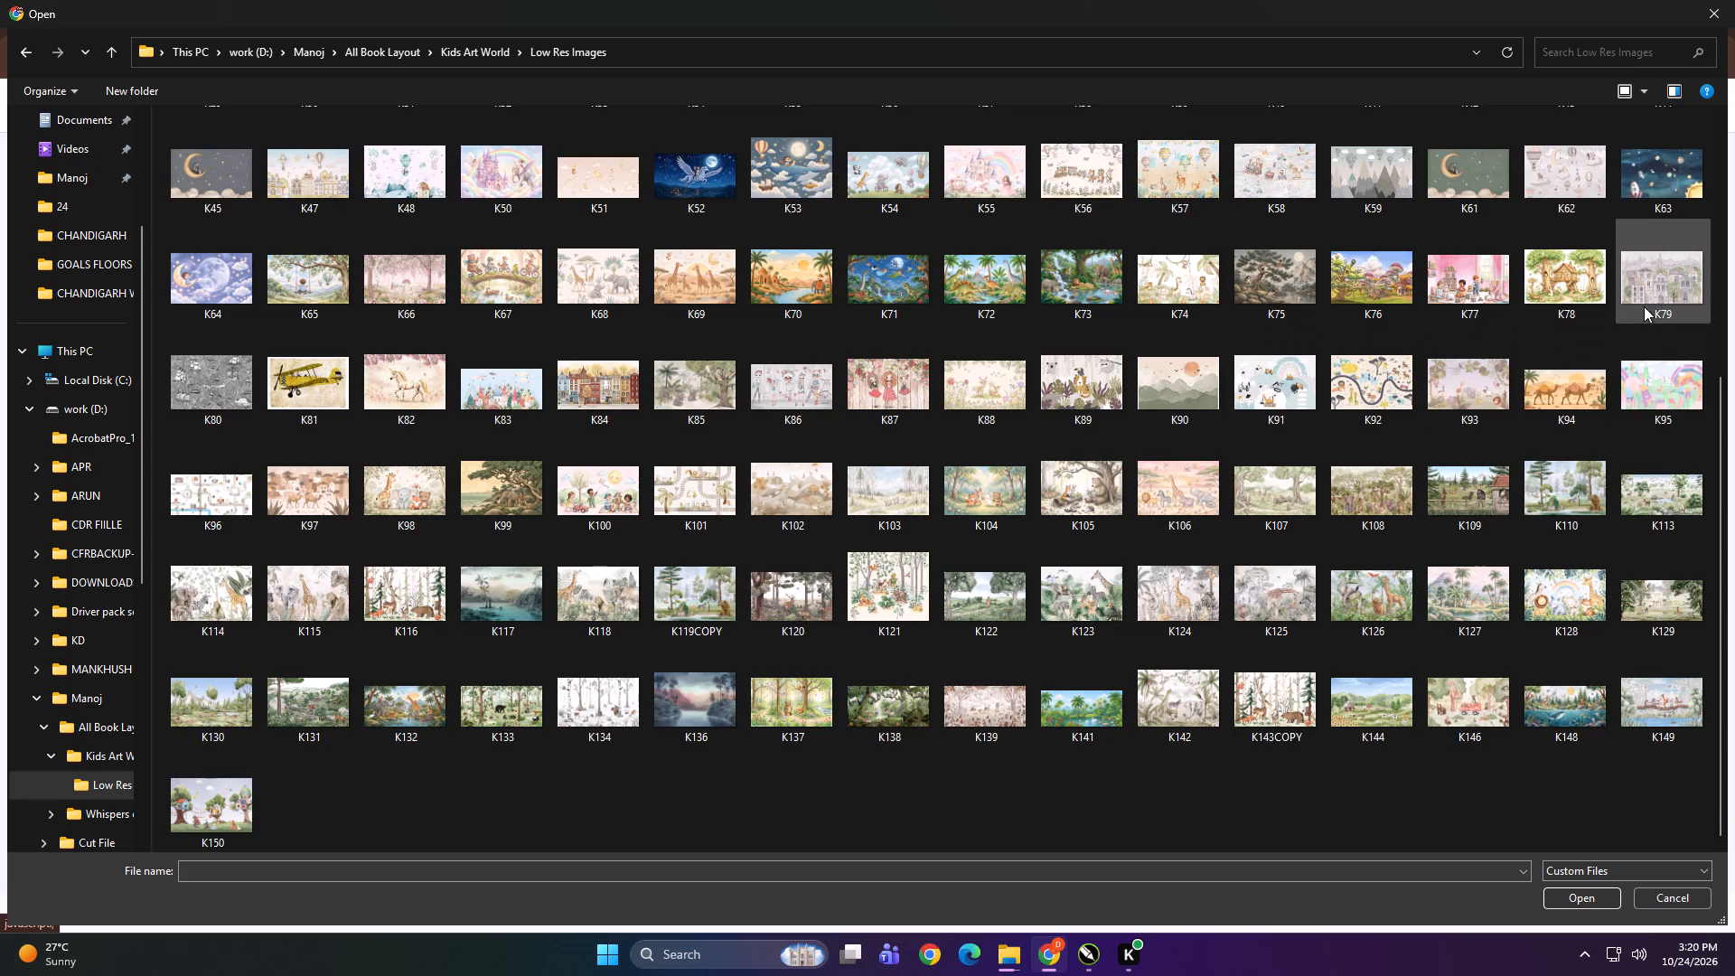
{"action": "scroll", "coordinate": [1644, 306], "scroll_direction": "up", "scroll_amount": 1}
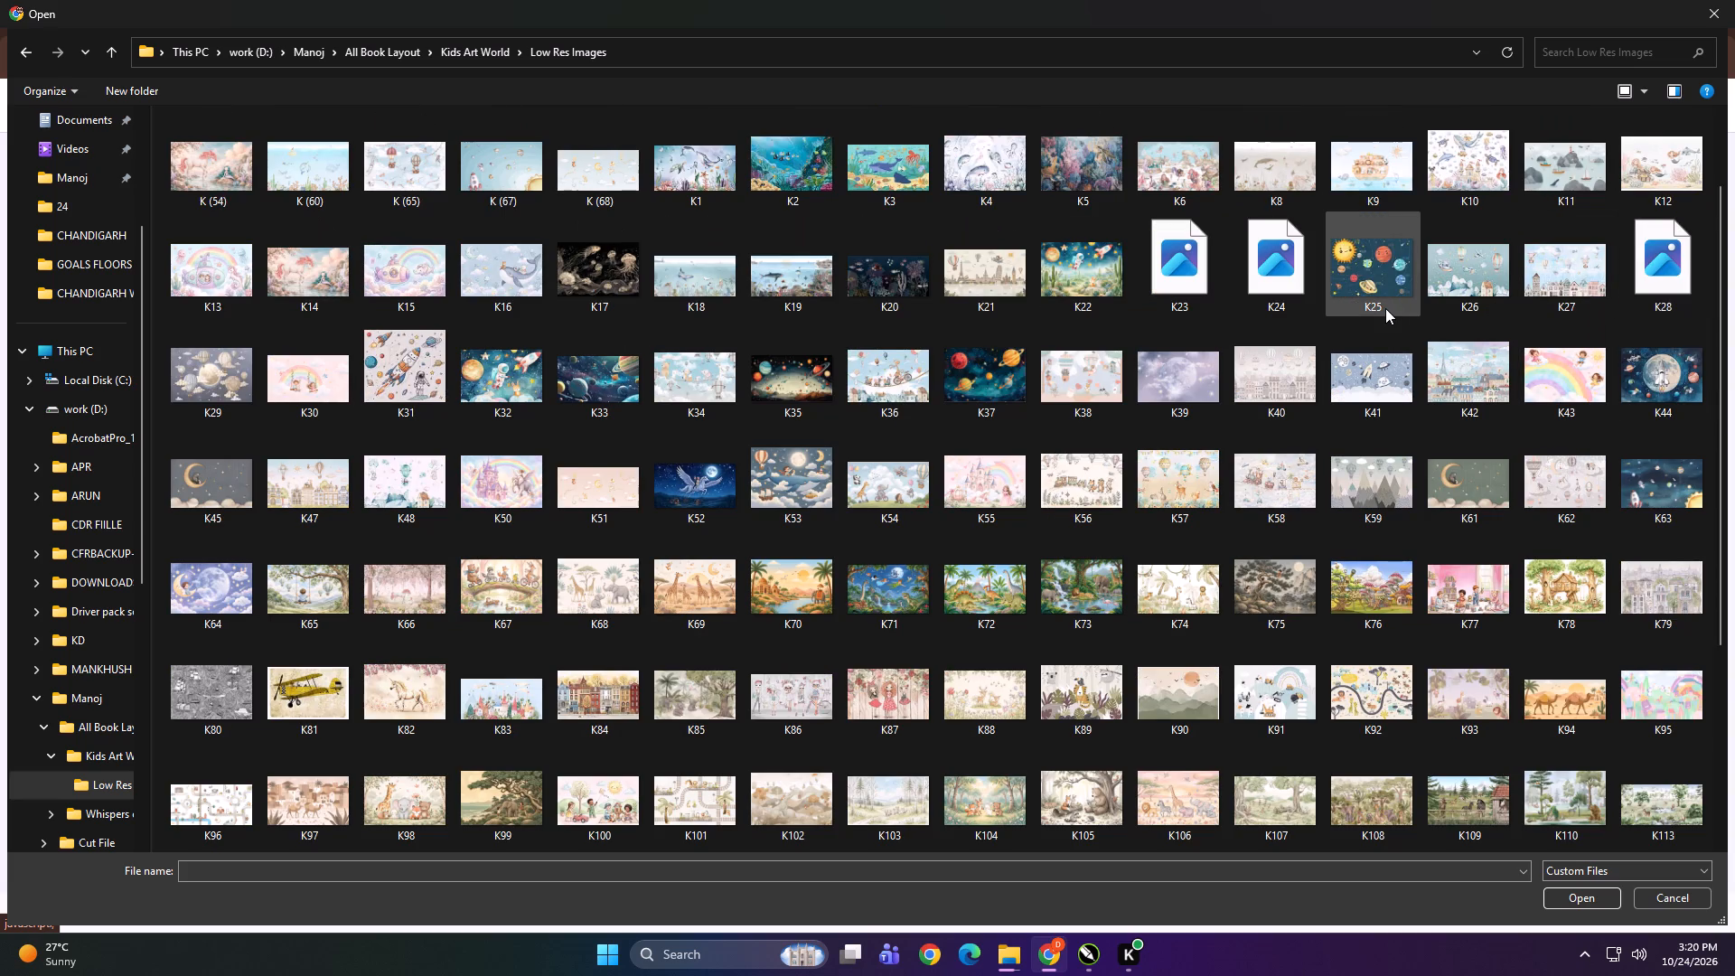
{"action": "scroll", "coordinate": [1385, 308], "scroll_direction": "up", "scroll_amount": 1}
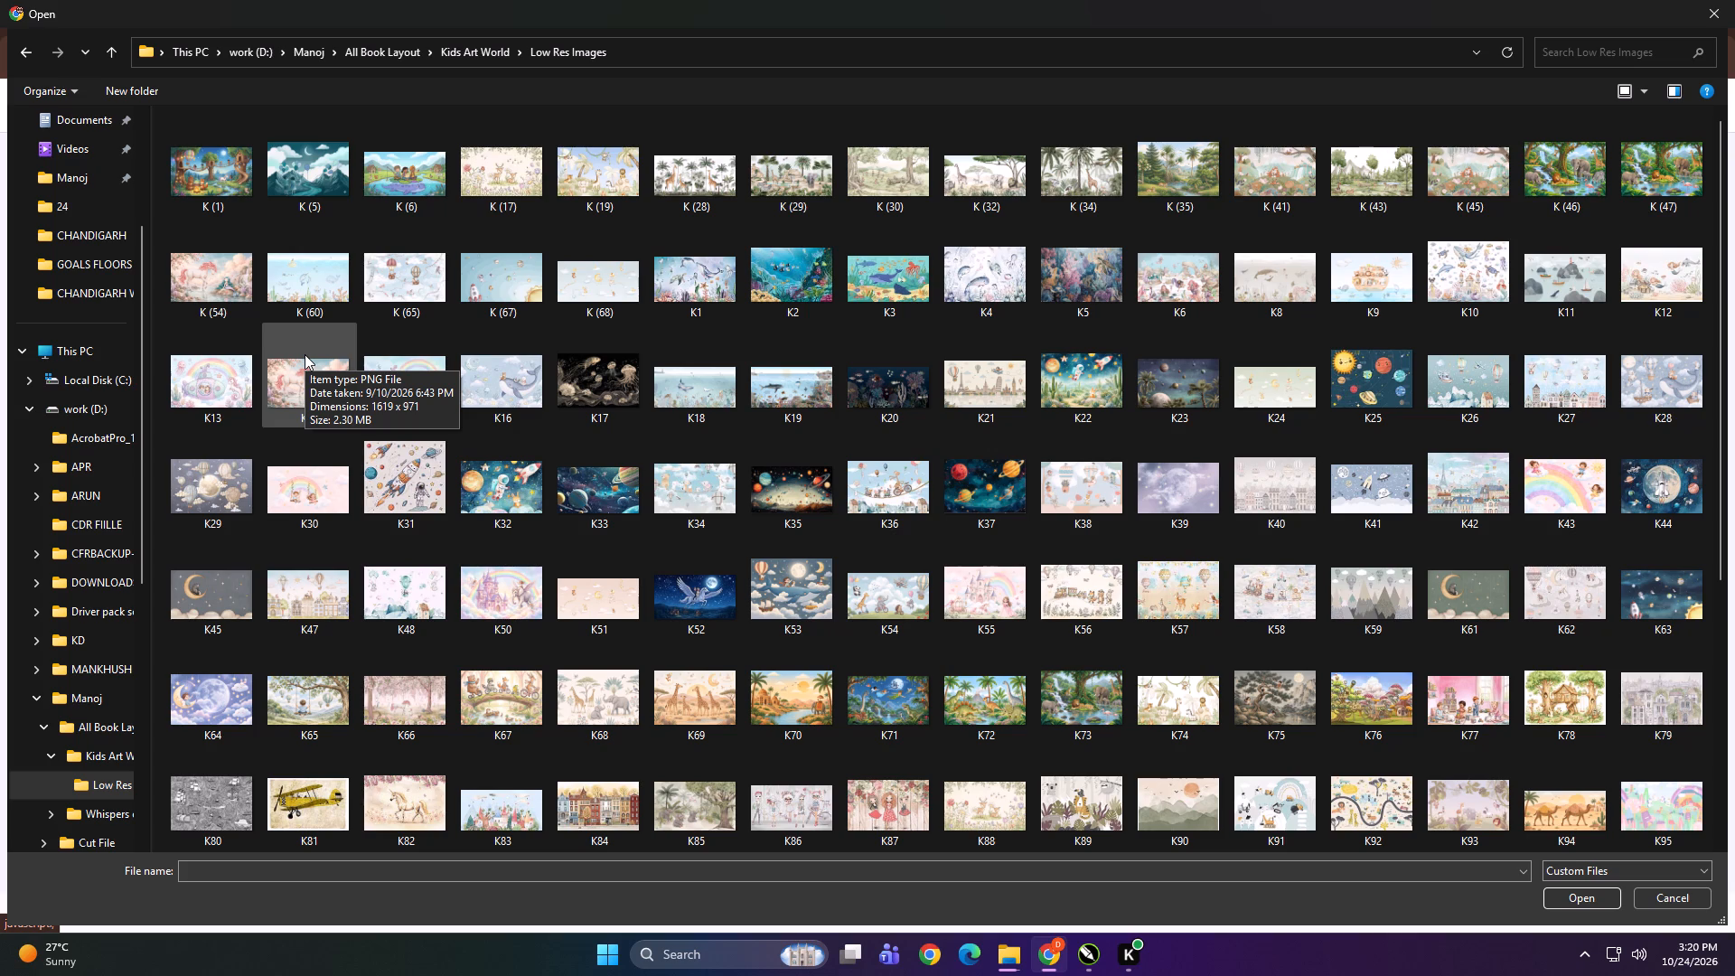
{"action": "left_click", "coordinate": [1701, 21]}
Load the "Layered Sunset Birds and Blossoms" image from the arun print file folder on DIGITECH_SHAREDRIVE (Z:) into the iLoveIMG upscaler.
{"action": "left_click", "coordinate": [839, 349]}
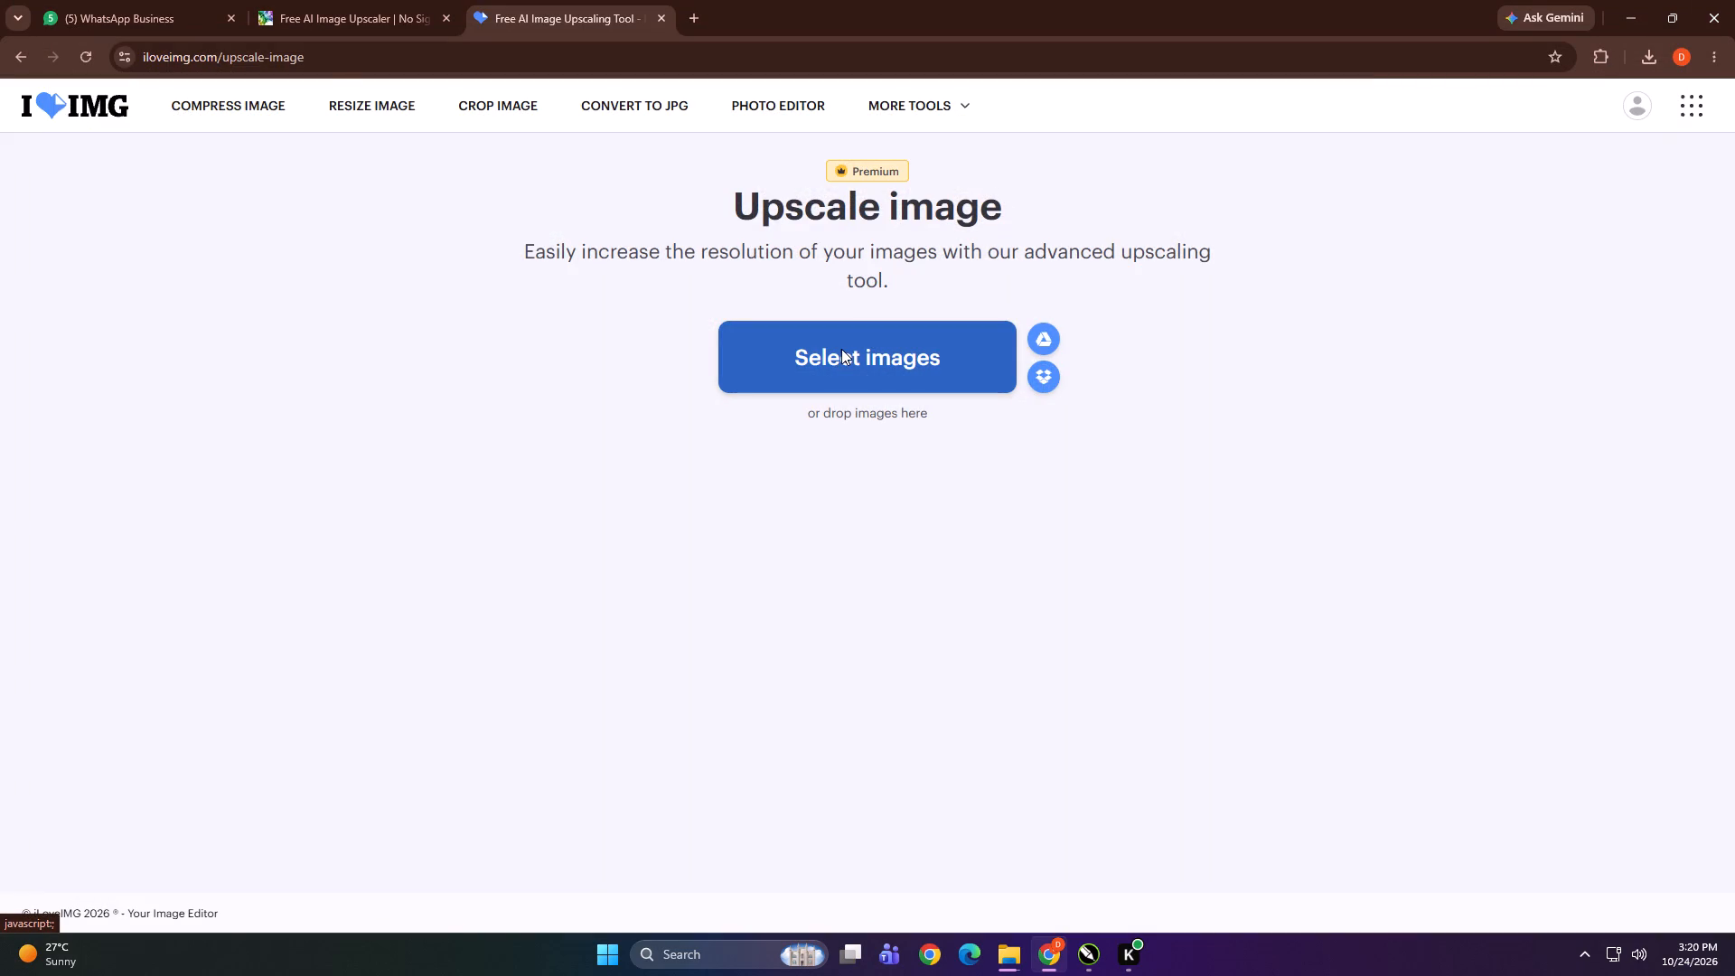
{"action": "left_click", "coordinate": [320, 19]}
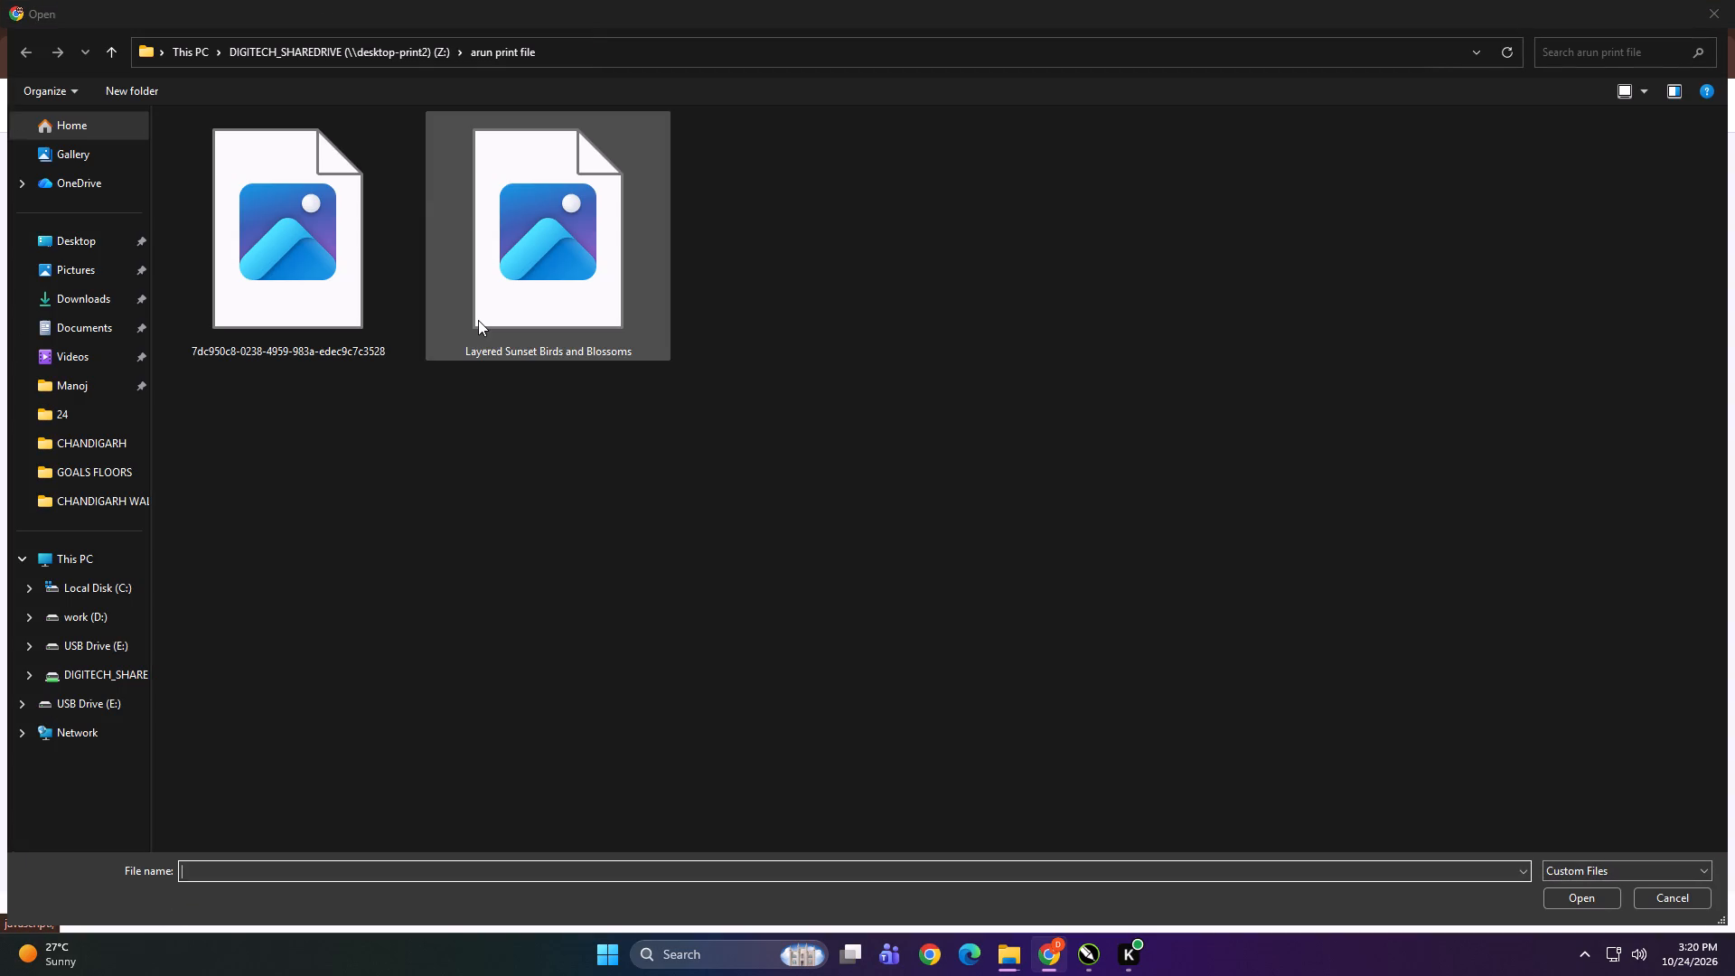
{"action": "left_click", "coordinate": [582, 282]}
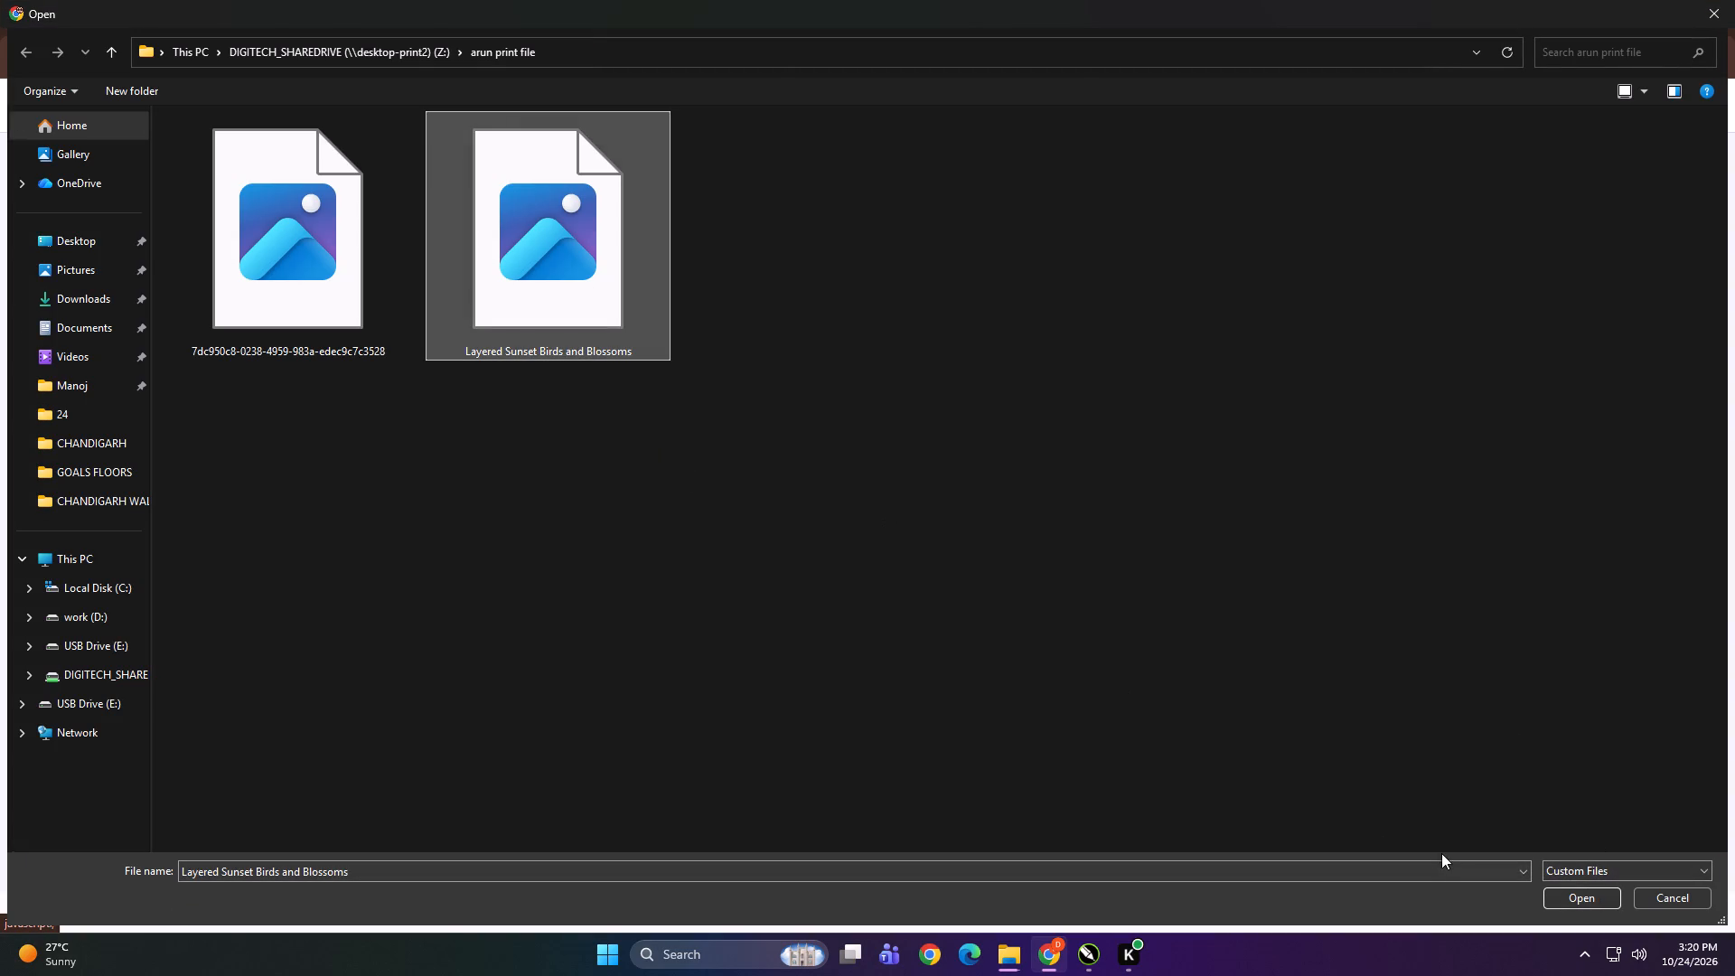
{"action": "left_click", "coordinate": [1584, 903]}
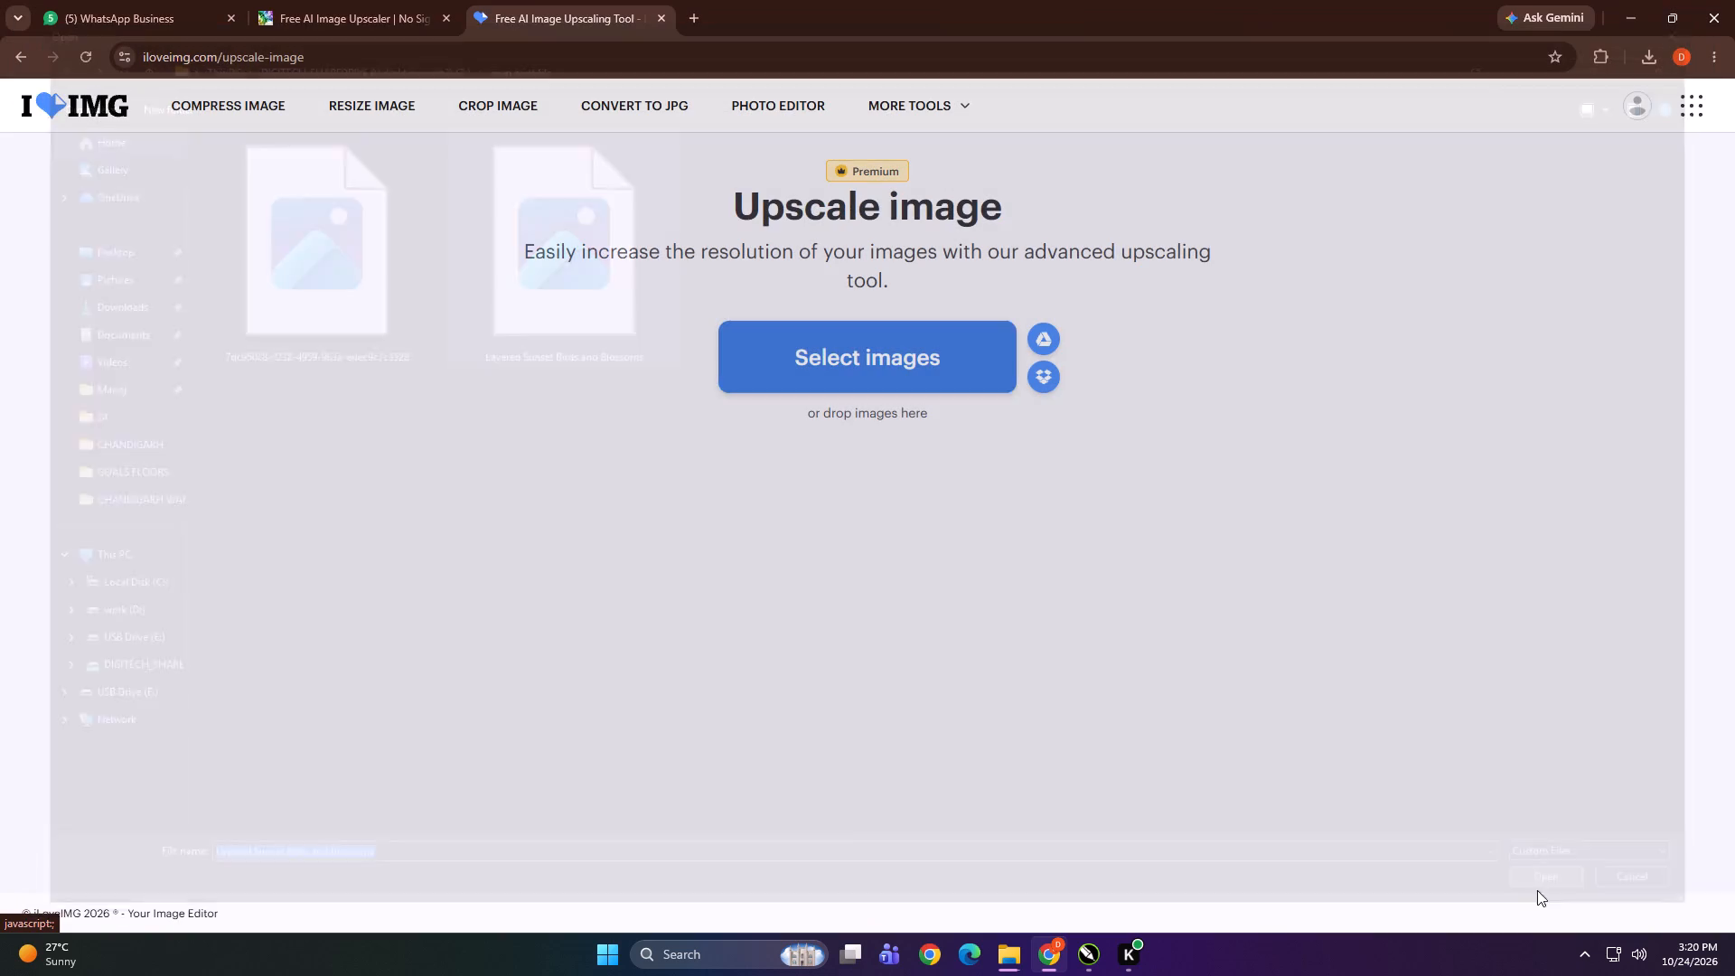
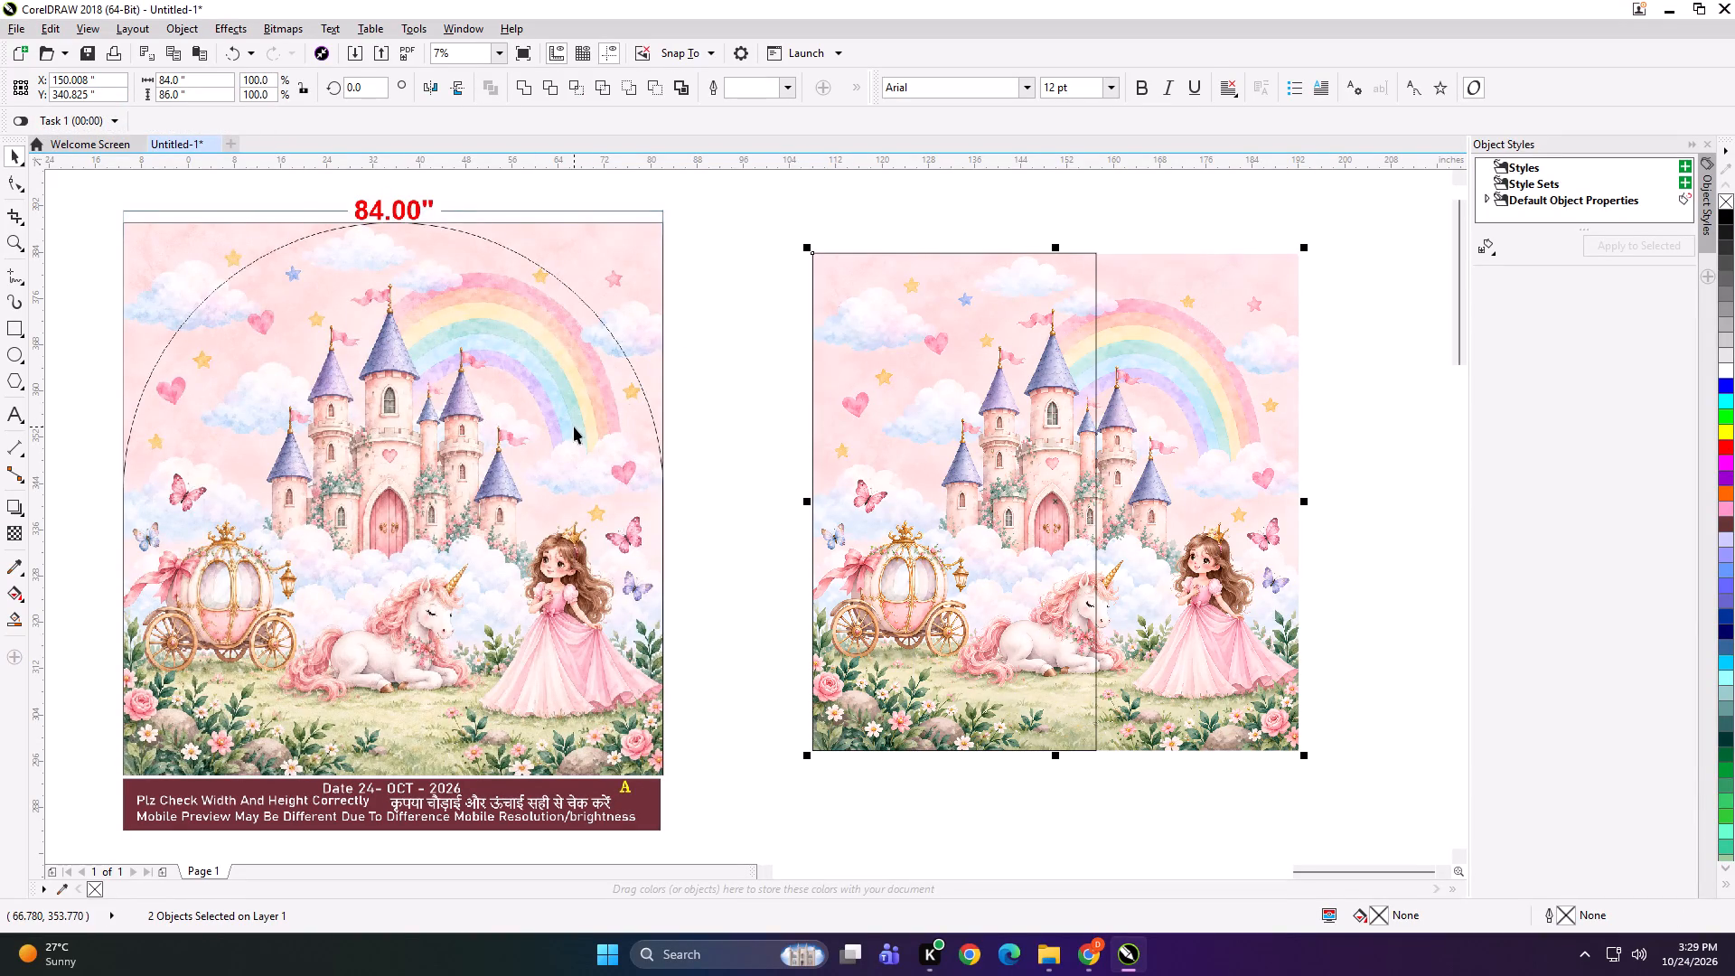
Mirror-copy the panel rectangle onto the castle image's right part, overlap it by 0.5 inch, and narrow it to 35.5 inches.
{"action": "left_click", "coordinate": [917, 230]}
{"action": "left_click", "coordinate": [963, 398]}
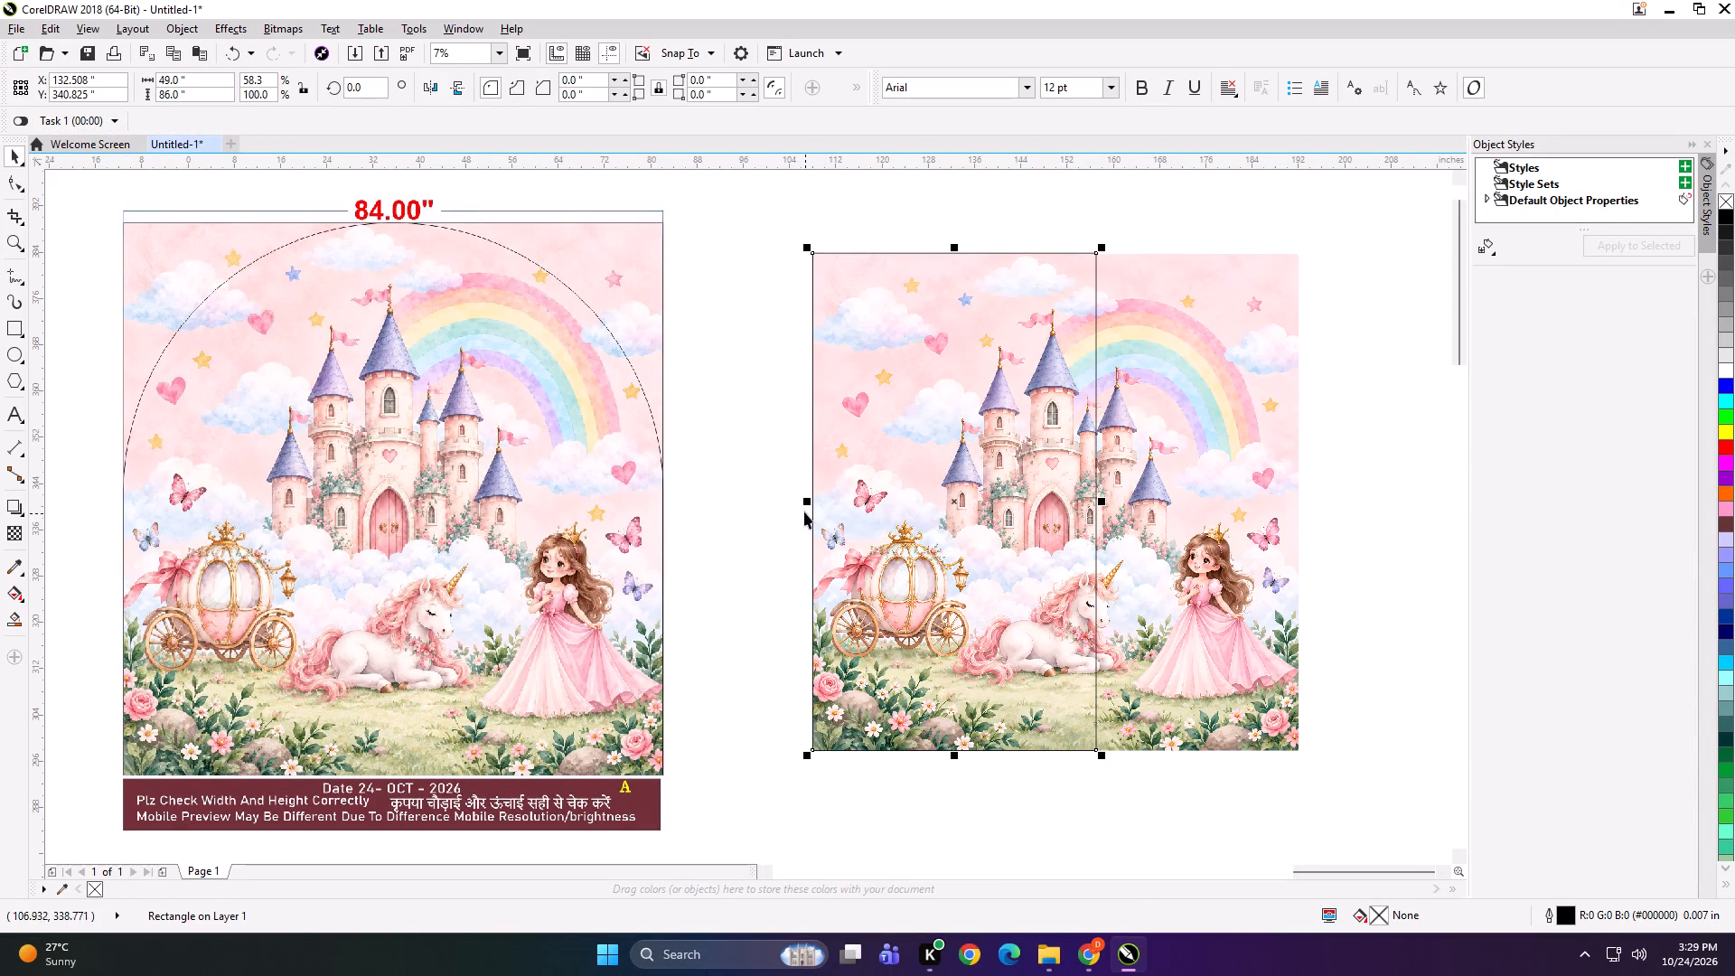
{"action": "left_click_drag", "start_coordinate": [804, 502], "coordinate": [1144, 474]}
{"action": "right_click", "coordinate": [1144, 474], "text": "ctrl"}
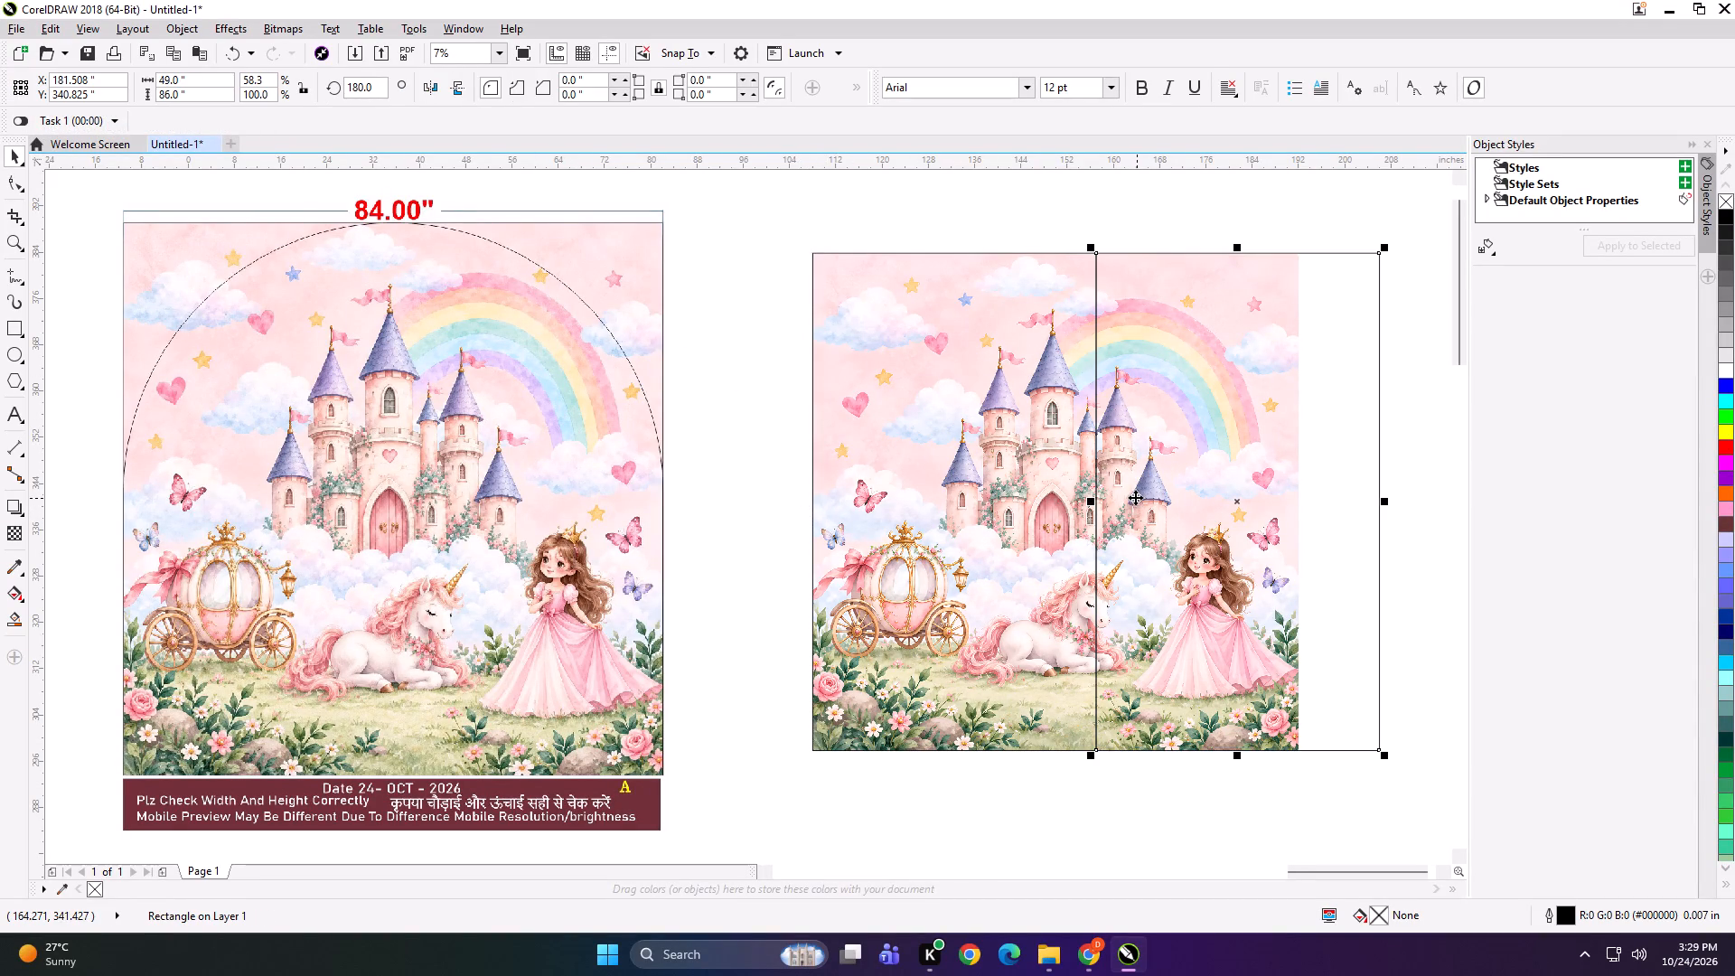
{"action": "key", "text": "Left"}
{"action": "left_click_drag", "start_coordinate": [1384, 504], "coordinate": [1308, 492]}
{"action": "scroll", "coordinate": [1308, 490], "scroll_direction": "up", "scroll_amount": 2}
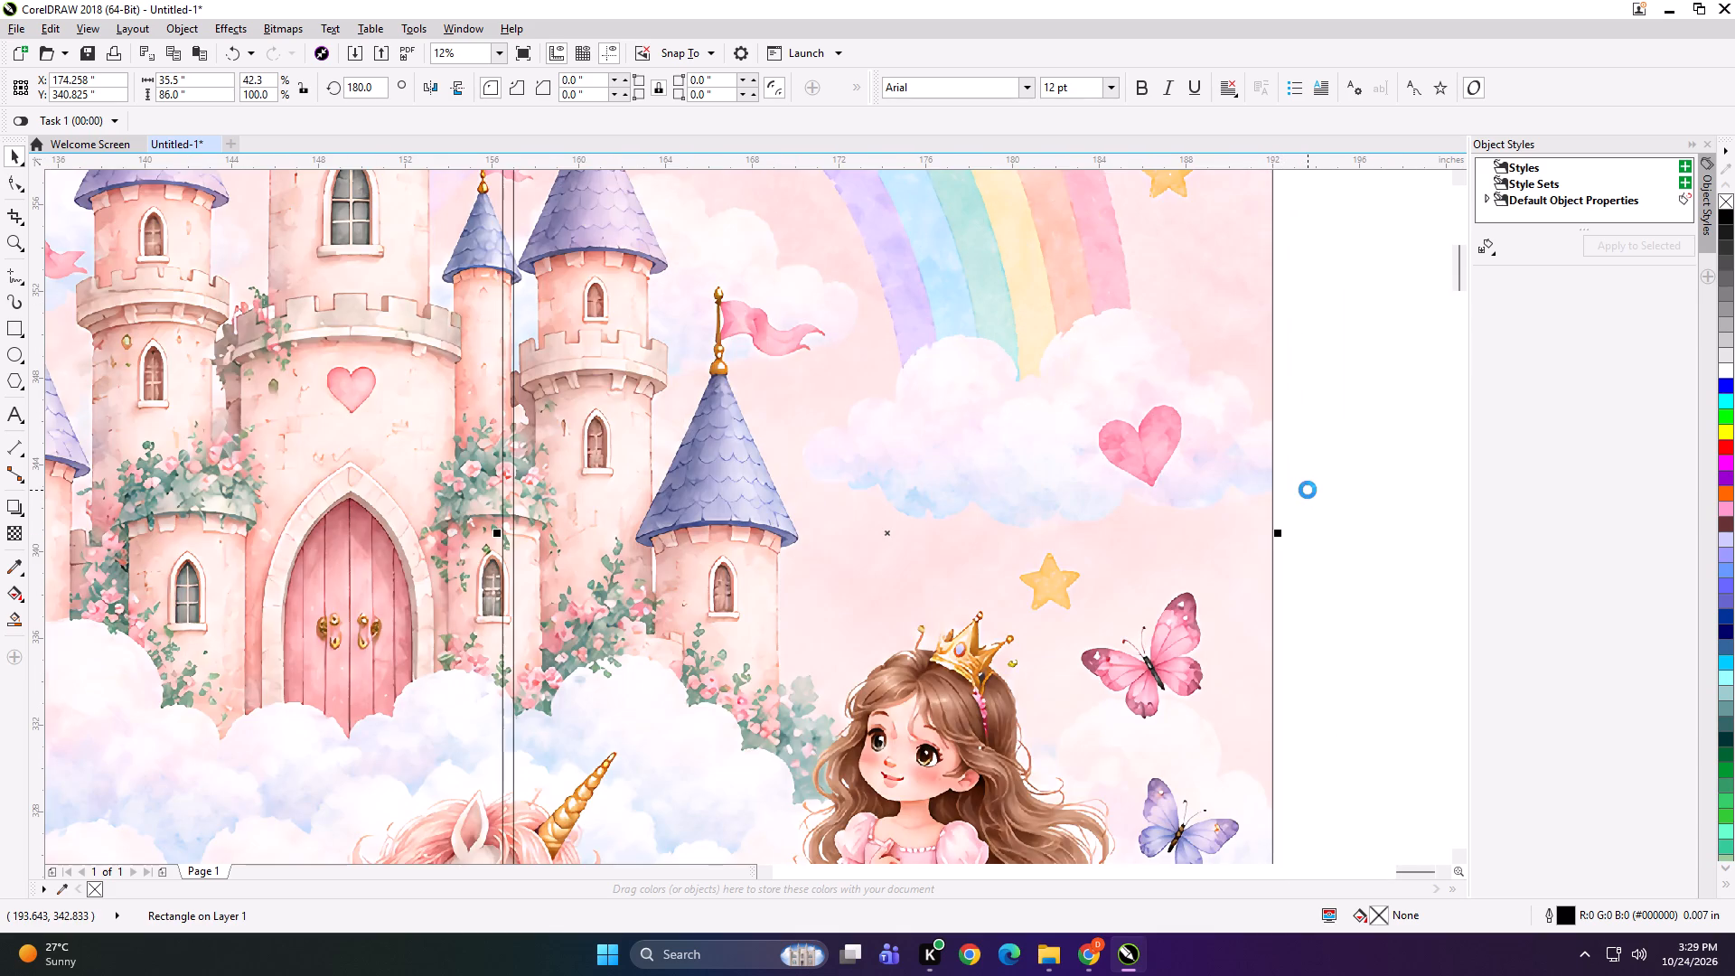
{"action": "scroll", "coordinate": [1148, 500], "scroll_direction": "down", "scroll_amount": 2}
Group the two panel rectangles, clip the castle image to them, and ungroup the result into two separate panels.
{"action": "left_click", "coordinate": [857, 465], "text": "shift"}
{"action": "key", "text": "ctrl+g"}
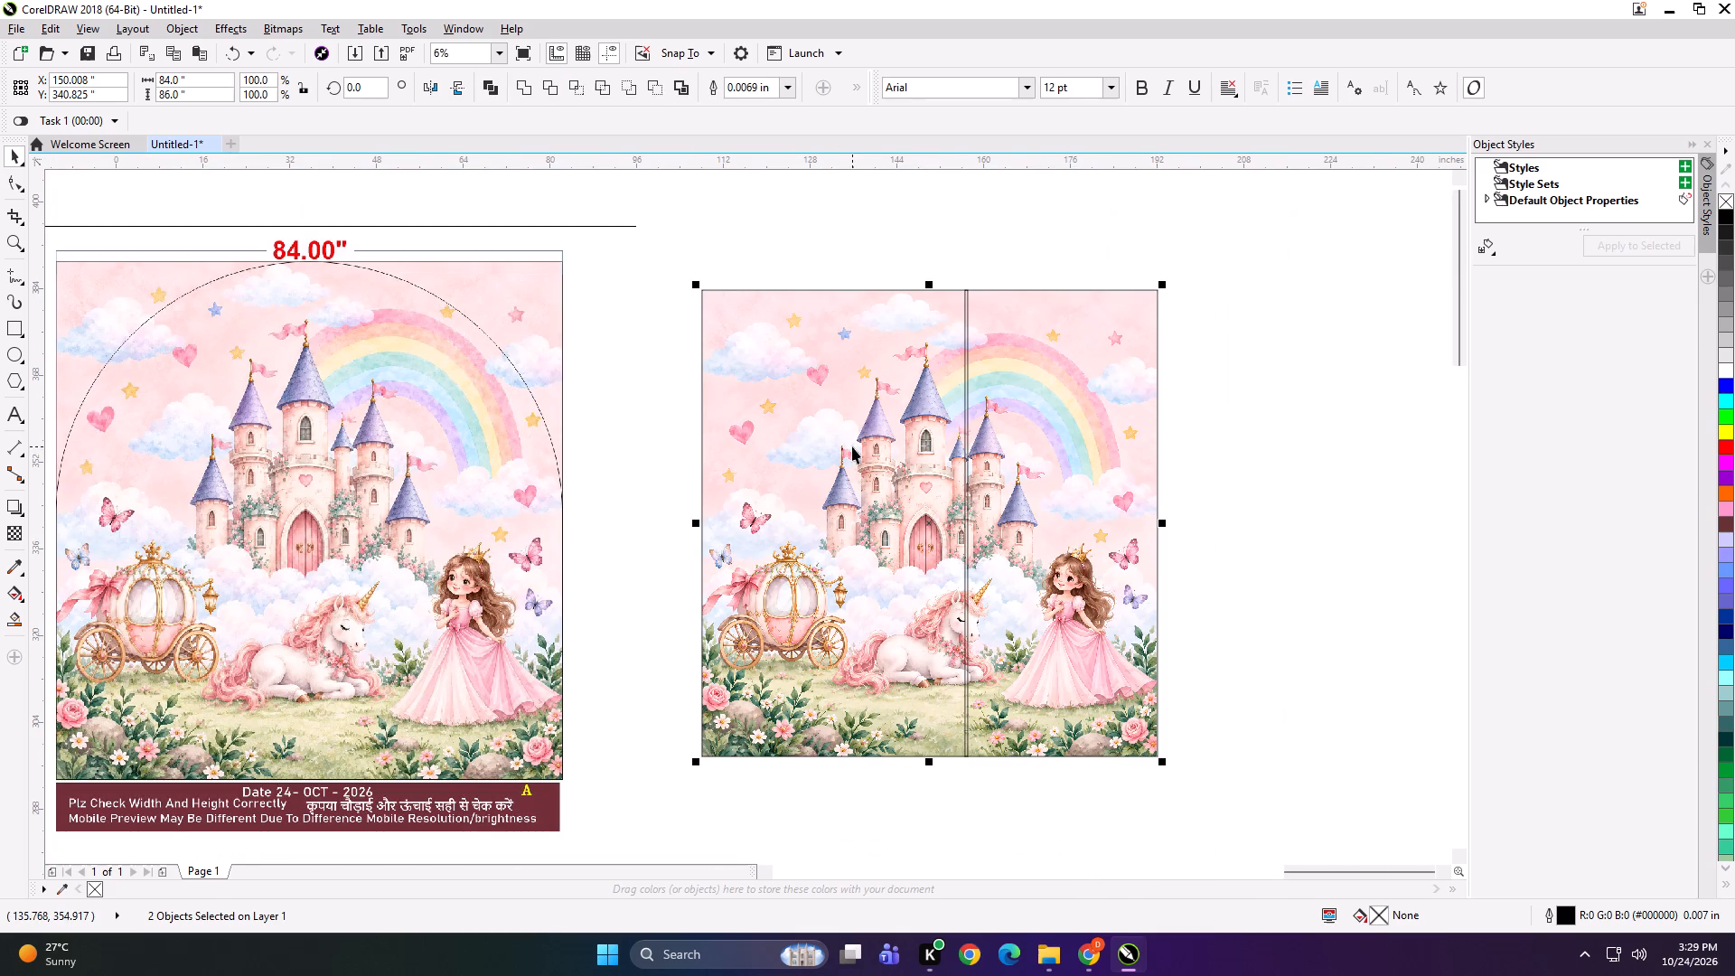
{"action": "left_click", "coordinate": [999, 259]}
{"action": "left_click", "coordinate": [1016, 373], "text": "alt"}
{"action": "key", "text": "shift+Return"}
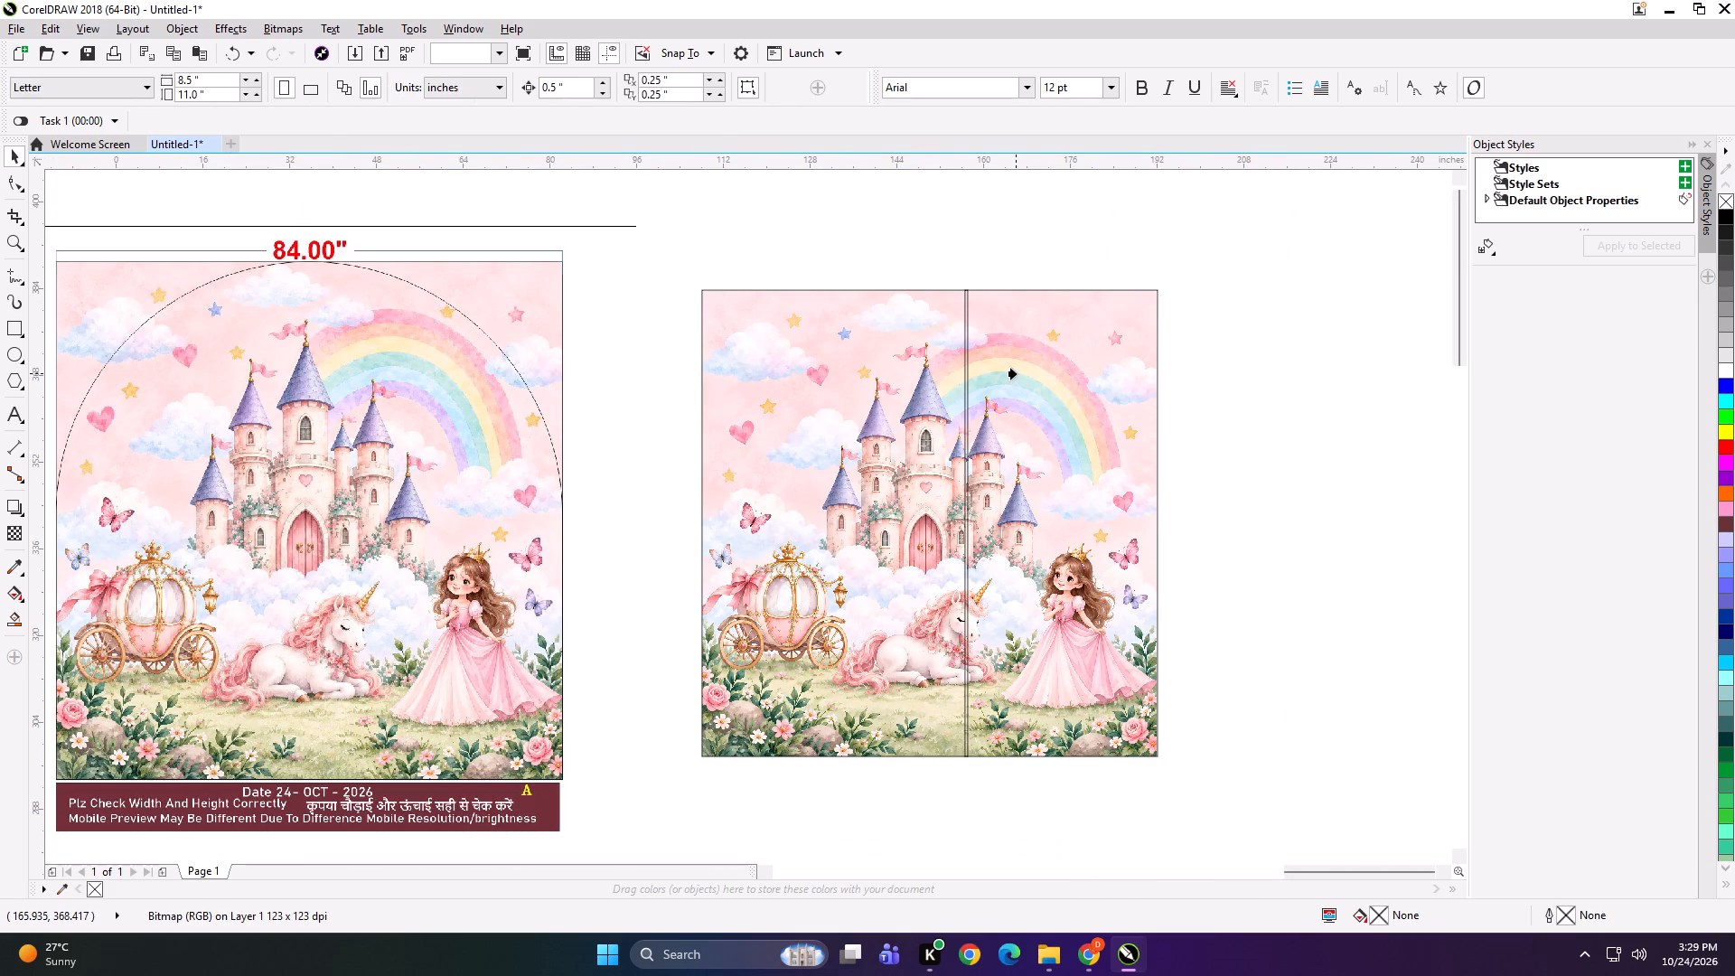
{"action": "left_click", "coordinate": [1016, 373]}
{"action": "key", "text": "ctrl+u"}
{"action": "left_click", "coordinate": [867, 256]}
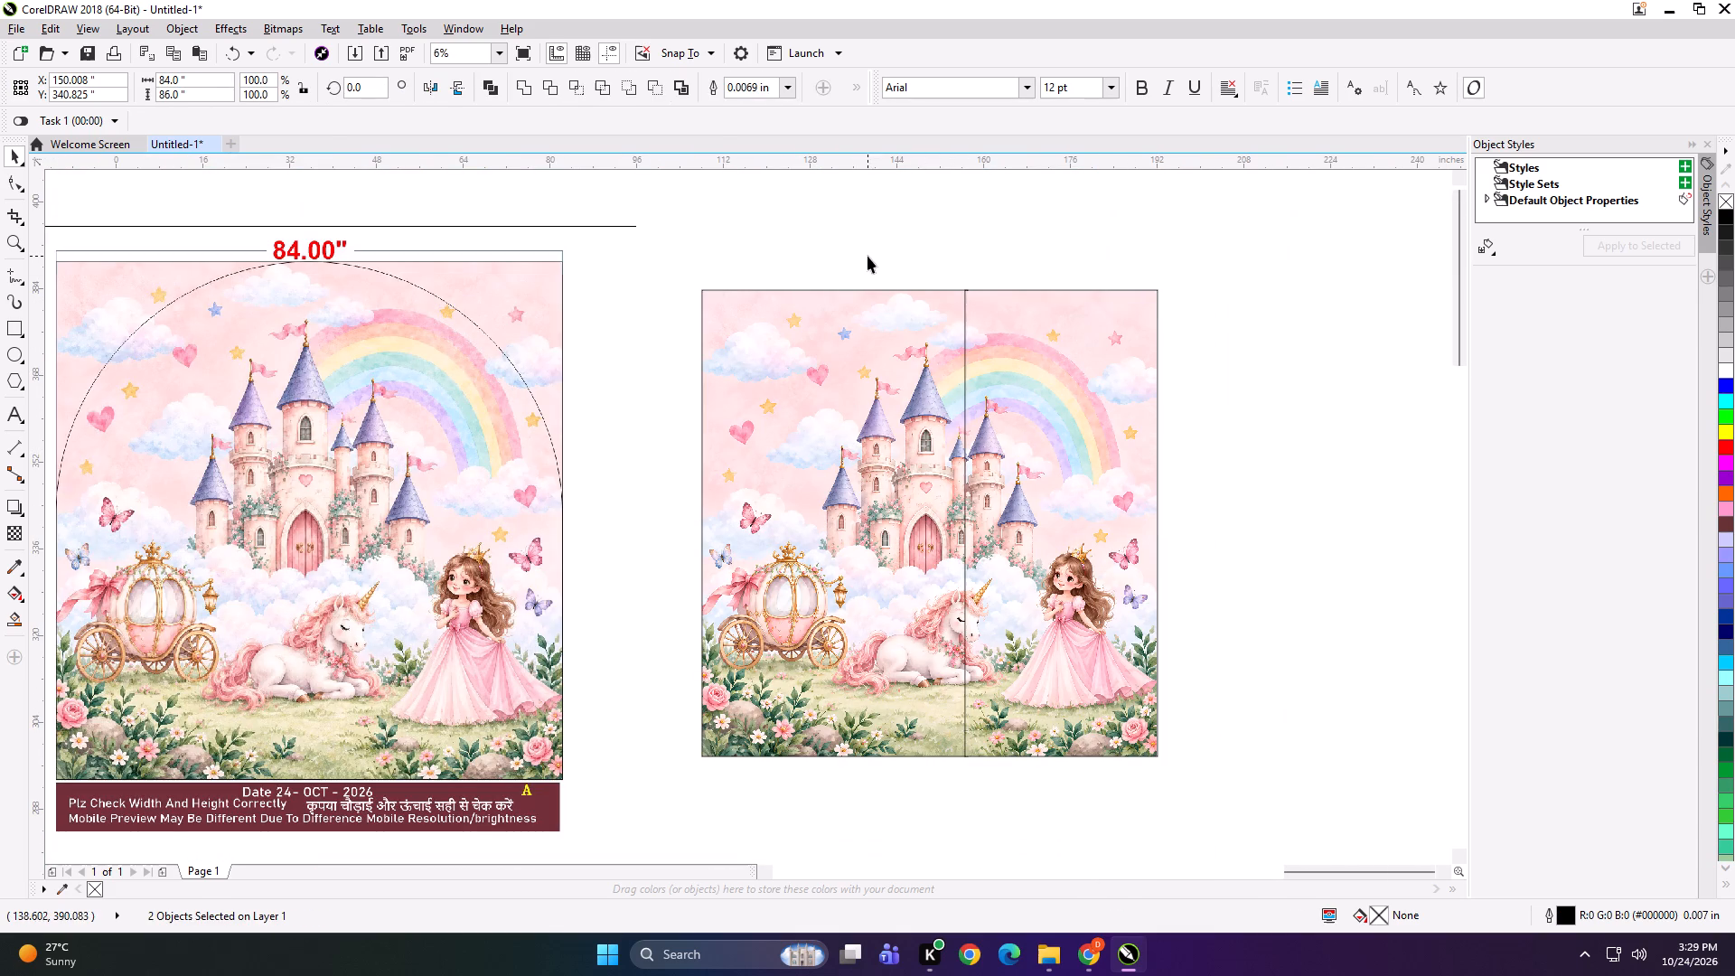
Add the text label "84*86* PANEL 1" at the top edge of the wider castle panel.
{"action": "left_click", "coordinate": [8, 414]}
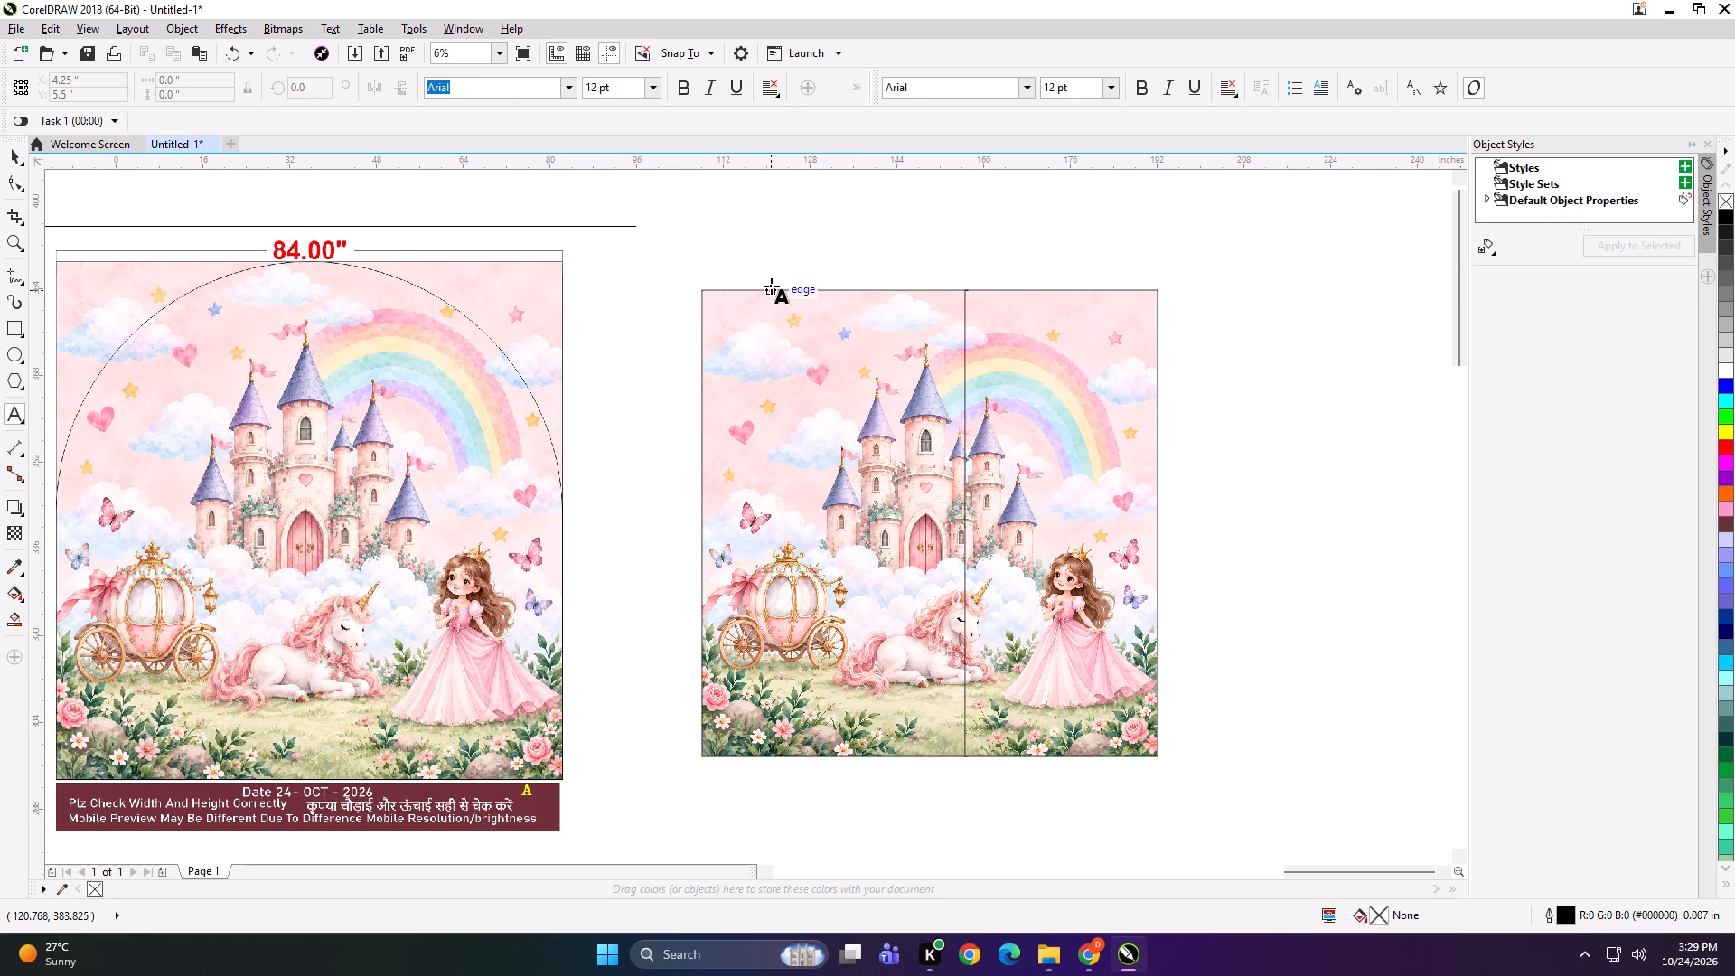
{"action": "left_click", "coordinate": [772, 286]}
{"action": "type", "text": "84*"}
{"action": "scroll", "coordinate": [972, 474], "scroll_direction": "down", "scroll_amount": 1}
{"action": "scroll", "coordinate": [779, 450], "scroll_direction": "up", "scroll_amount": 1}
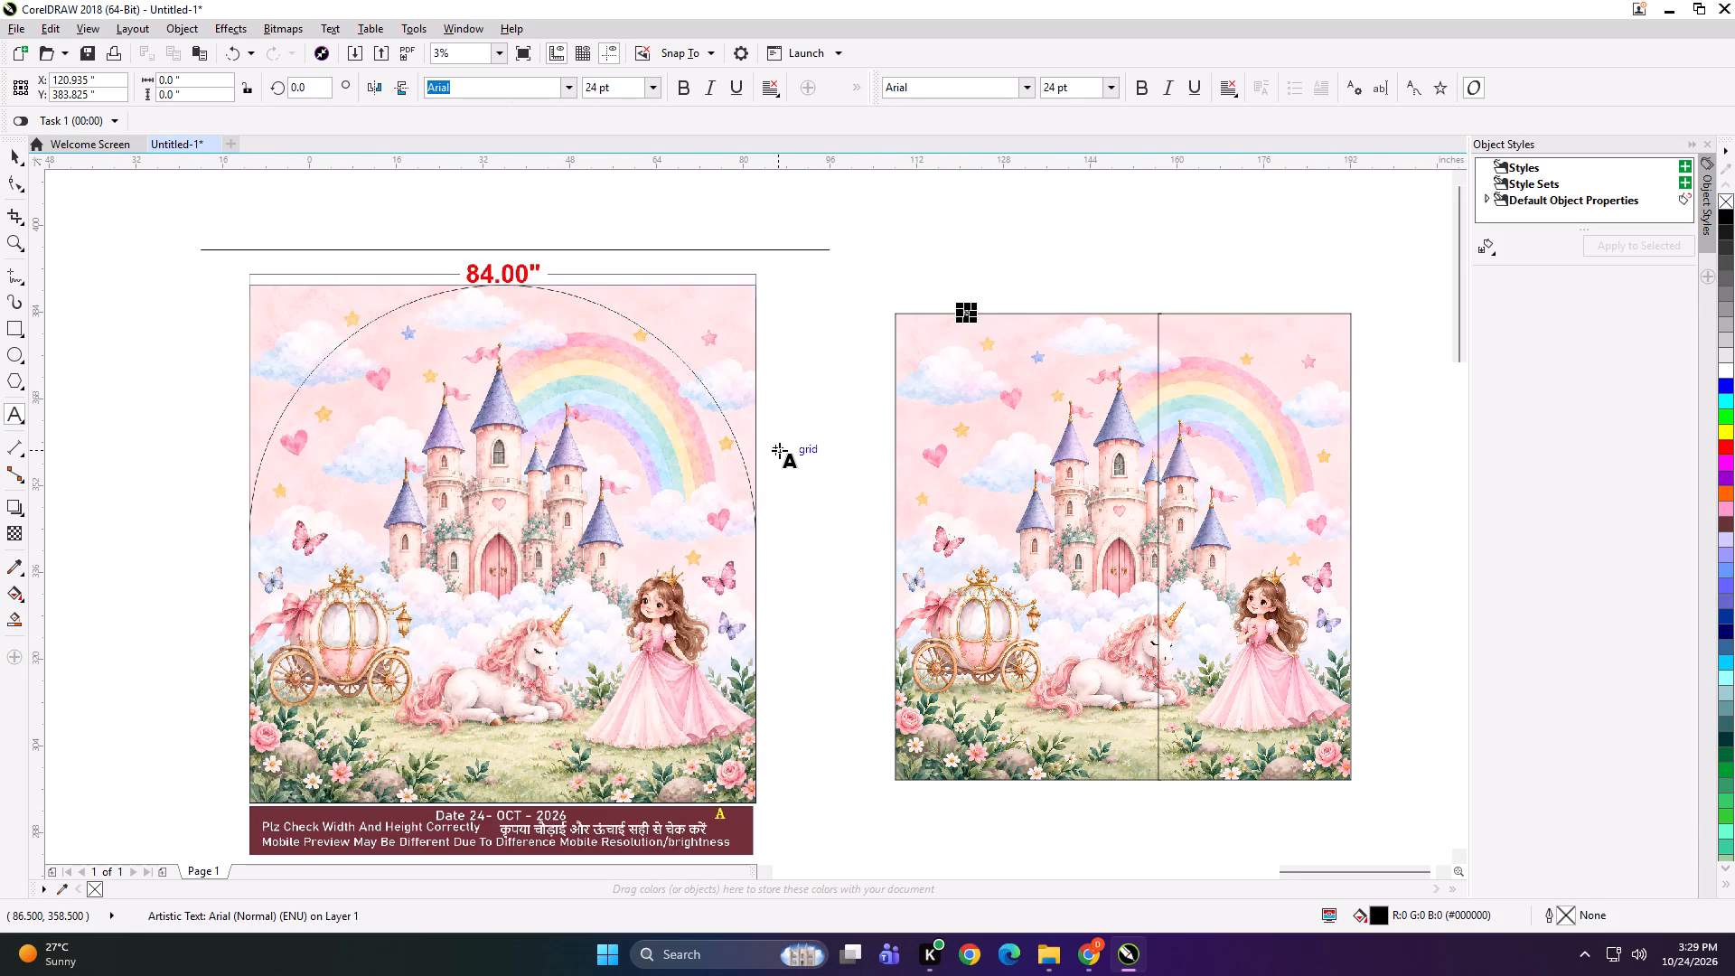
{"action": "type", "text": "86* PANEL 1"}
Copy the panel label to the top edge of the narrower castle panel and change its number to PANEL 2.
{"action": "key", "text": "ctrl+a"}
{"action": "key", "text": "ctrl+c"}
{"action": "scroll", "coordinate": [1219, 296], "scroll_direction": "up", "scroll_amount": 3}
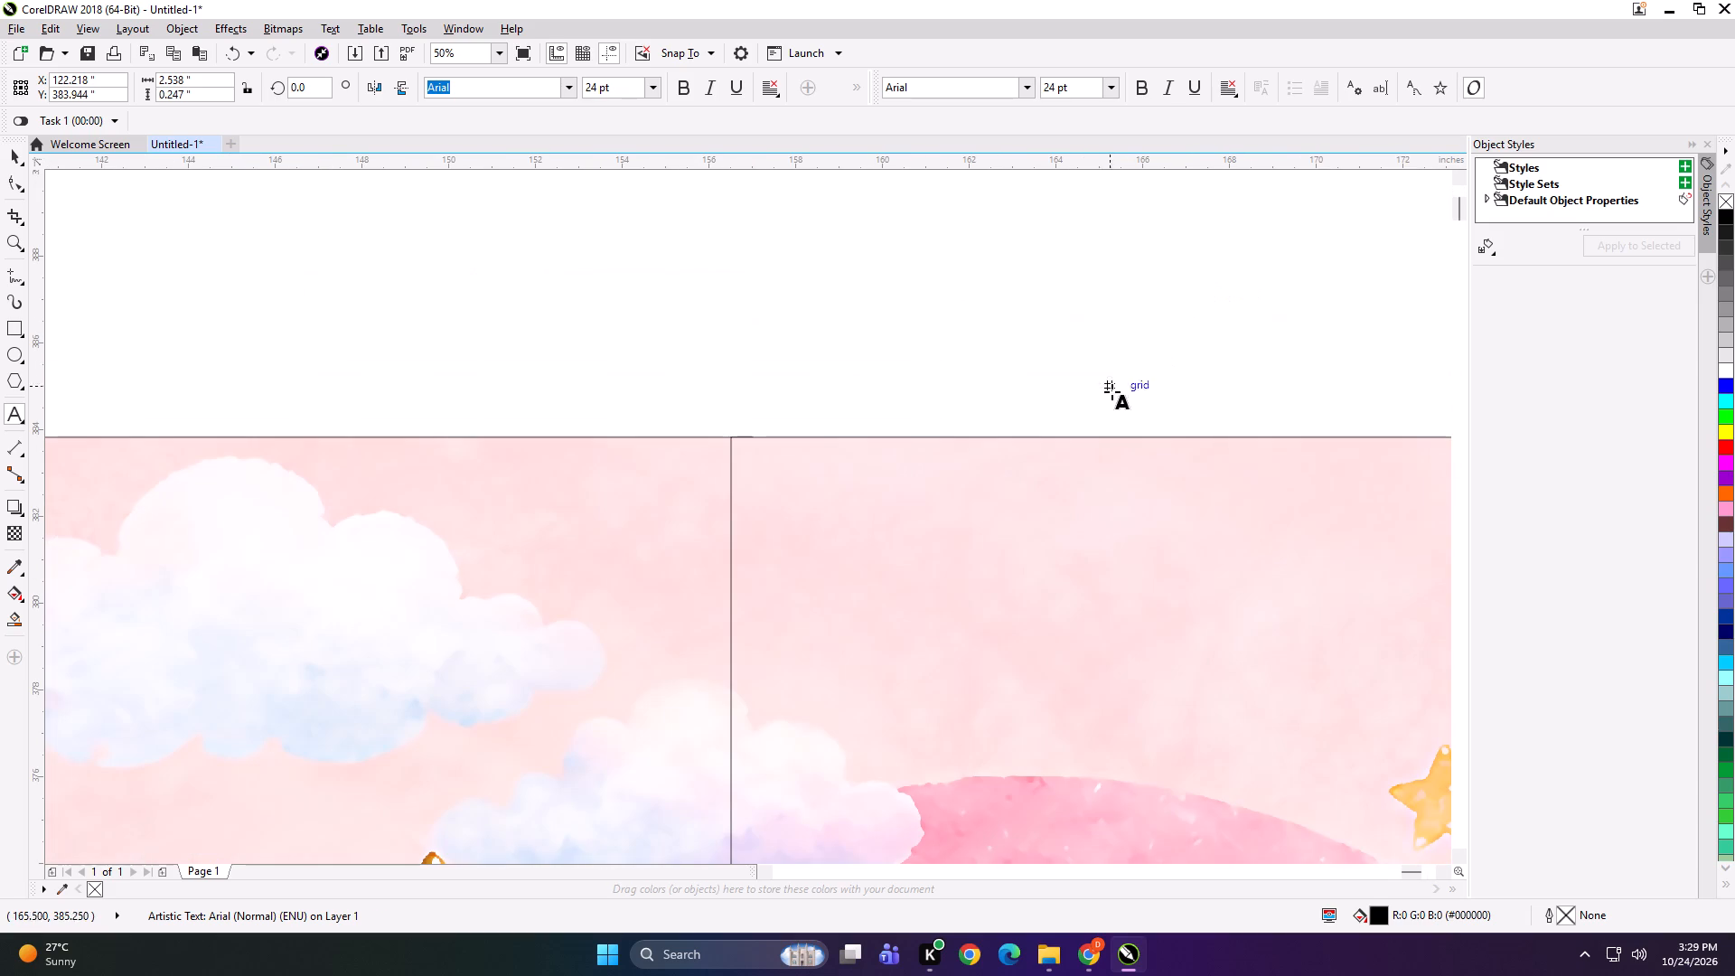
{"action": "left_click", "coordinate": [1139, 433]}
{"action": "key", "text": "ctrl+v"}
{"action": "scroll", "coordinate": [1196, 430], "scroll_direction": "up", "scroll_amount": 1}
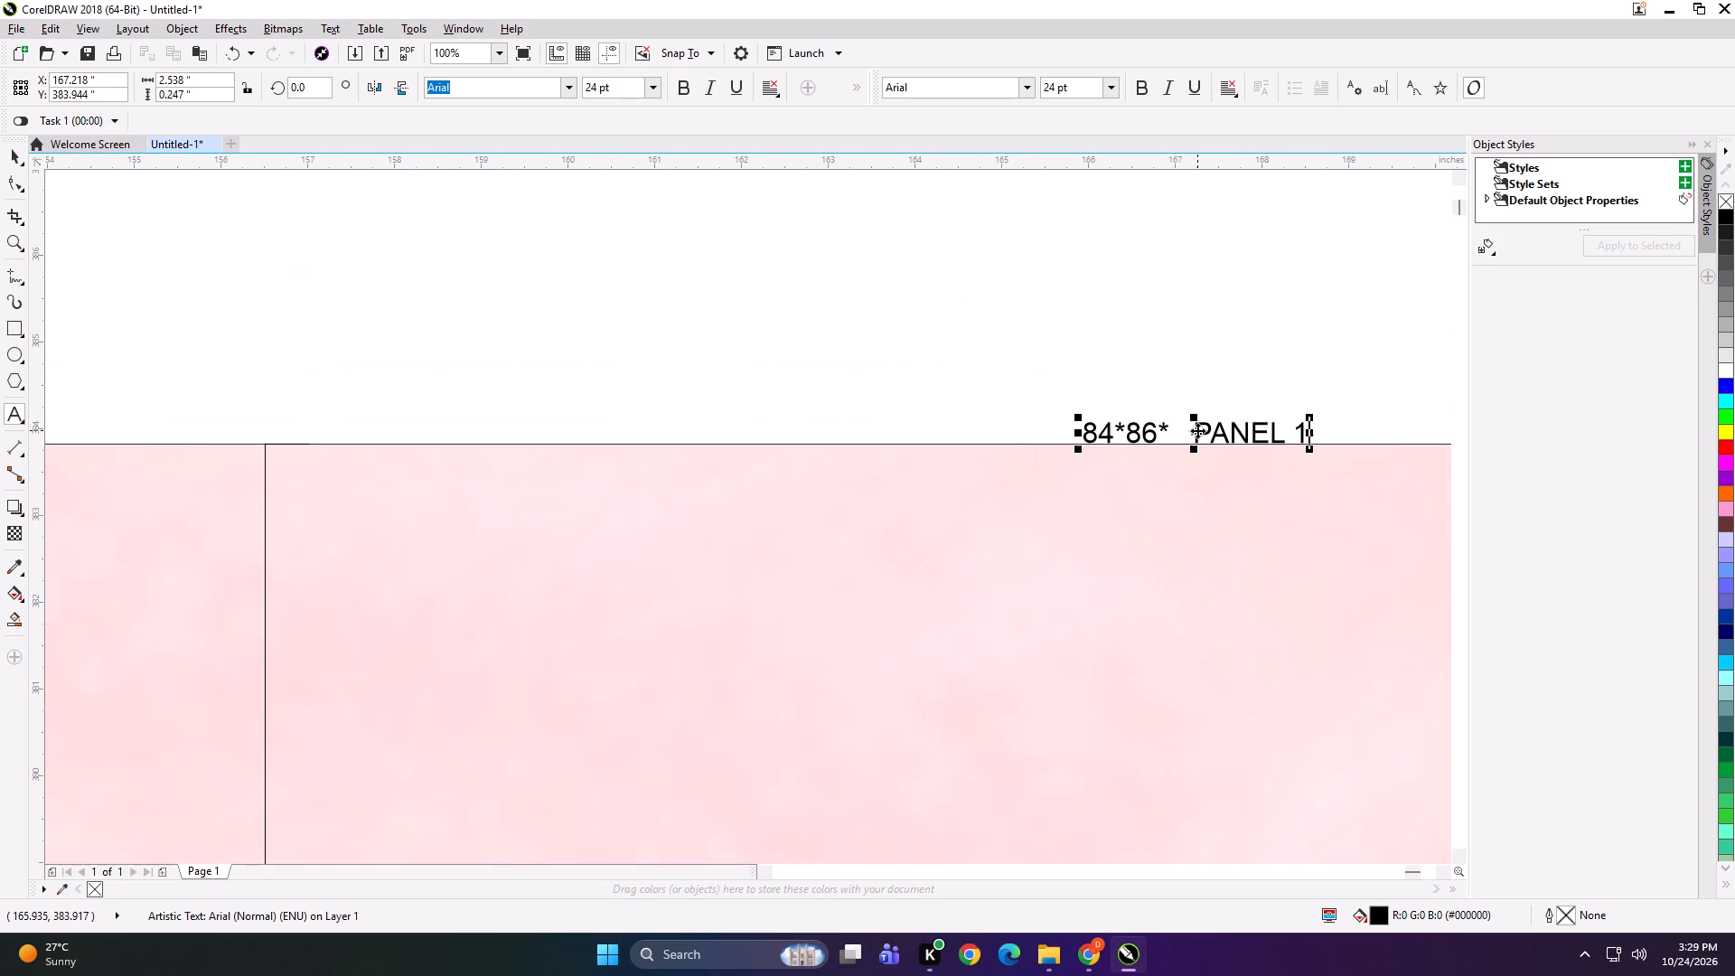
{"action": "key", "text": "BackSpace"}
{"action": "key", "text": "2"}
{"action": "scroll", "coordinate": [1069, 482], "scroll_direction": "down", "scroll_amount": 3}
{"action": "scroll", "coordinate": [594, 462], "scroll_direction": "up", "scroll_amount": 2}
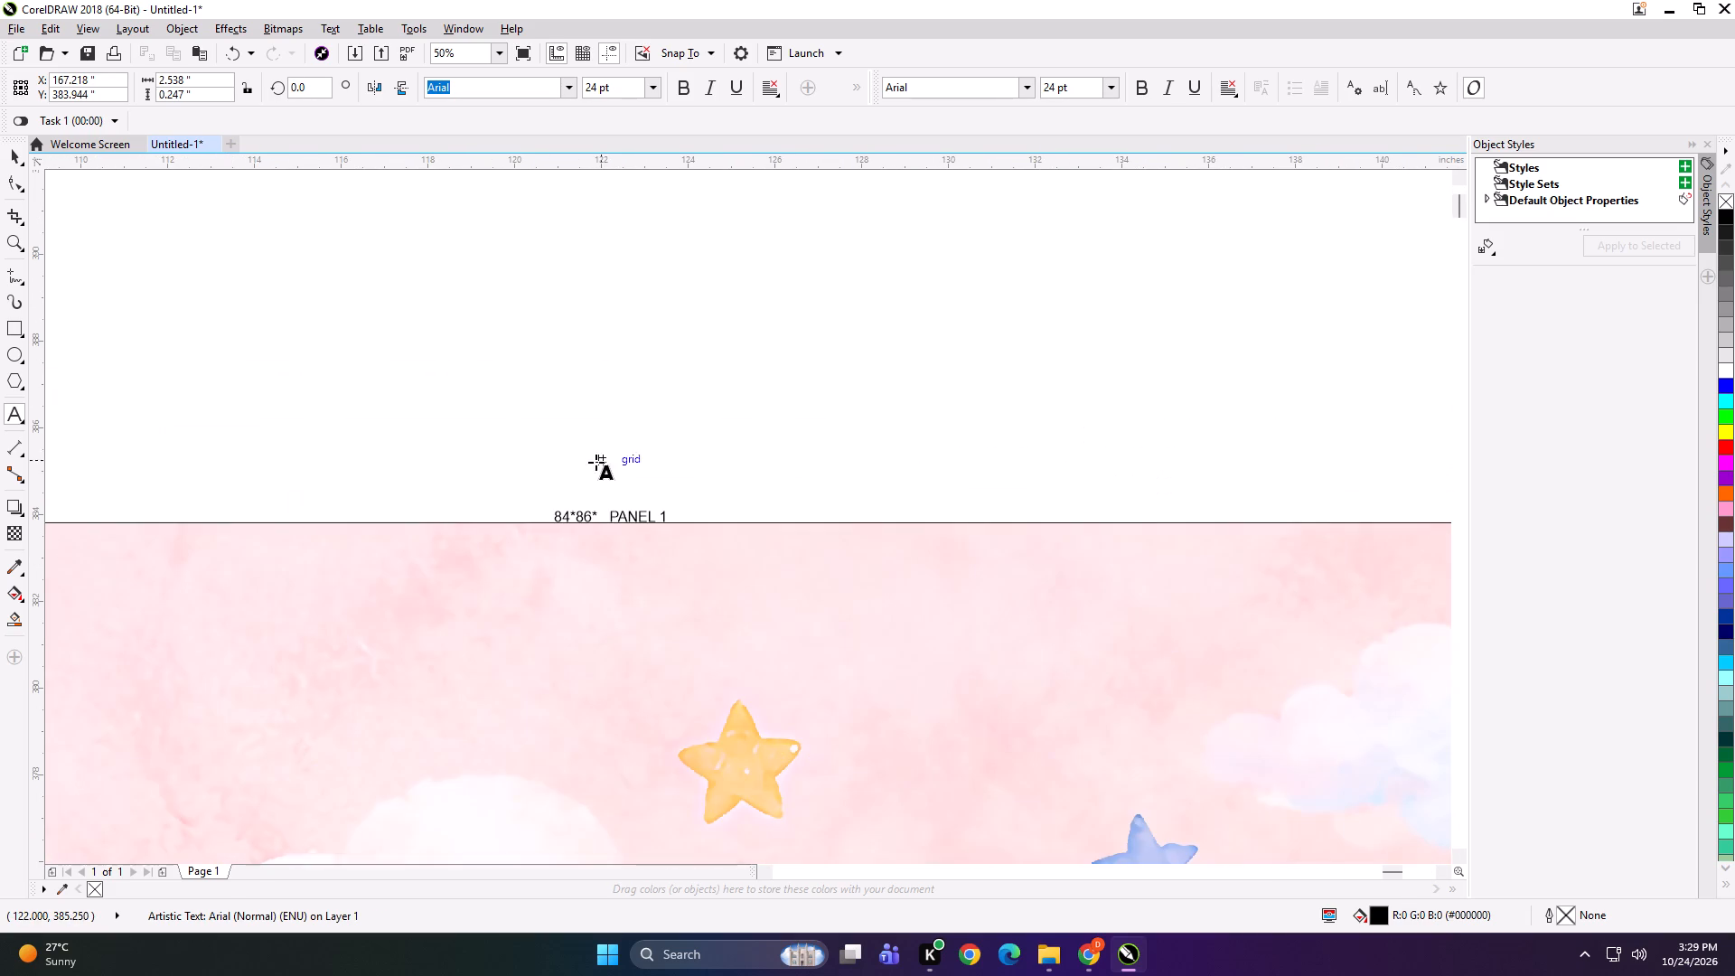
{"action": "scroll", "coordinate": [627, 490], "scroll_direction": "down", "scroll_amount": 3}
{"action": "left_click", "coordinate": [5, 157]}
Group each of the two castle panels with its own text label.
{"action": "scroll", "coordinate": [574, 225], "scroll_direction": "down", "scroll_amount": 1}
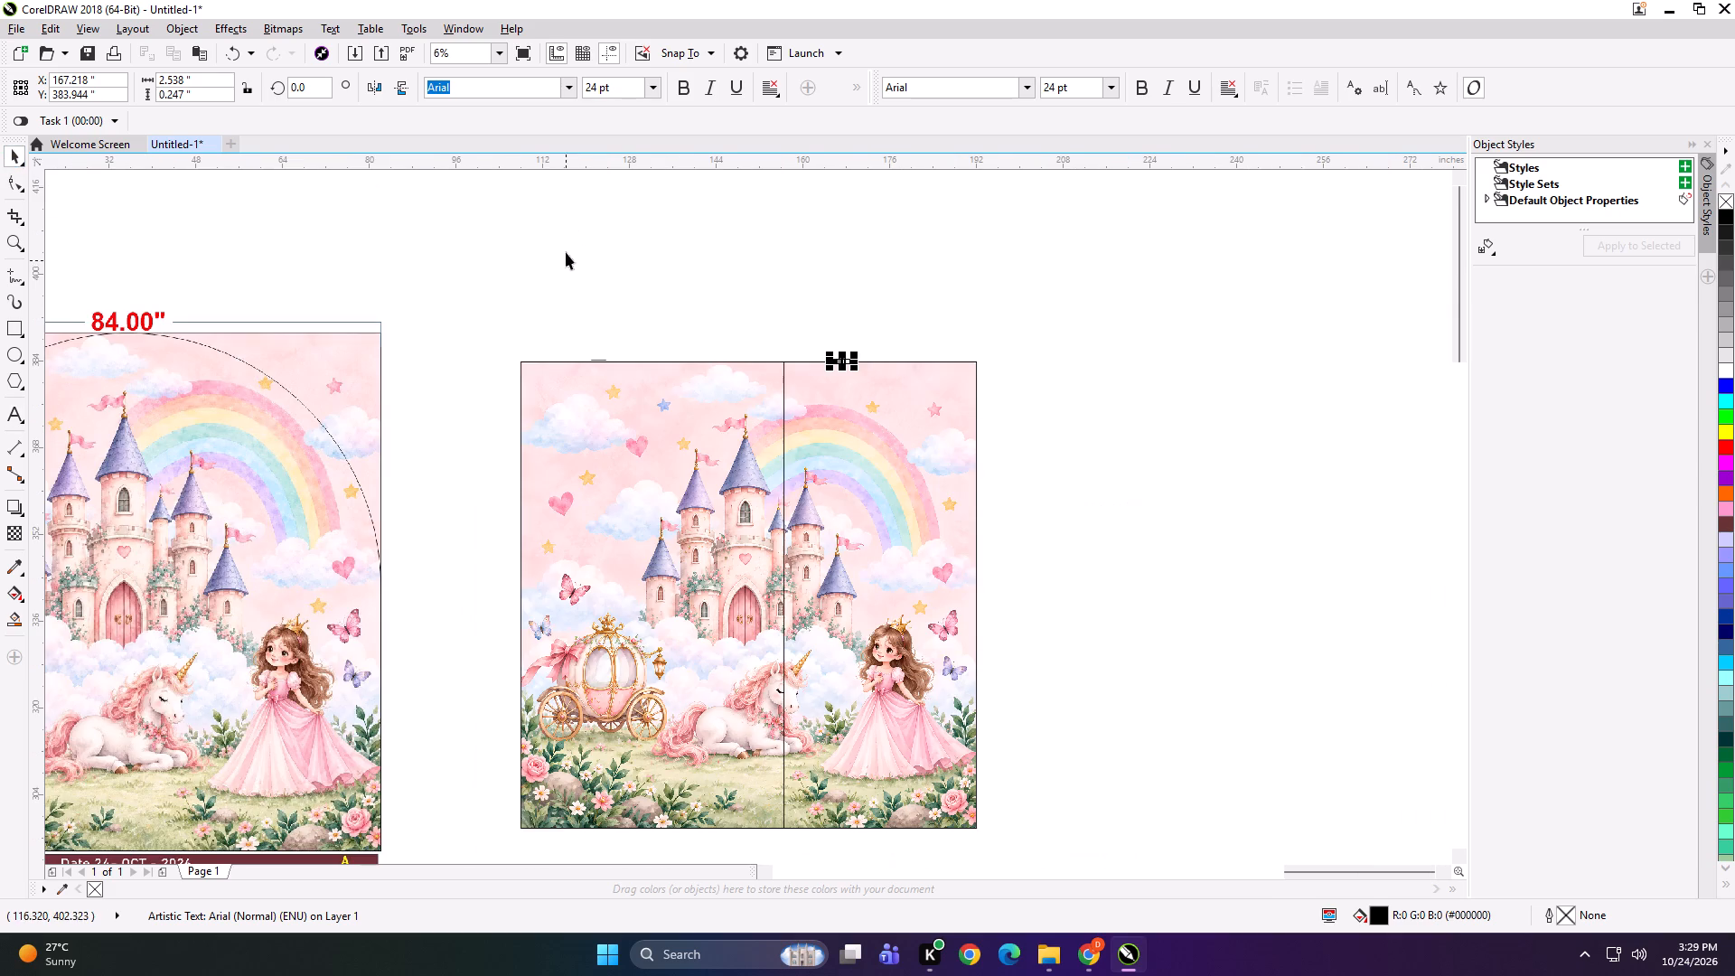
{"action": "left_click", "coordinate": [898, 441], "text": "shift"}
{"action": "key", "text": "ctrl+g"}
{"action": "left_click_drag", "start_coordinate": [811, 299], "coordinate": [500, 504]}
{"action": "left_click", "coordinate": [648, 448], "text": "shift"}
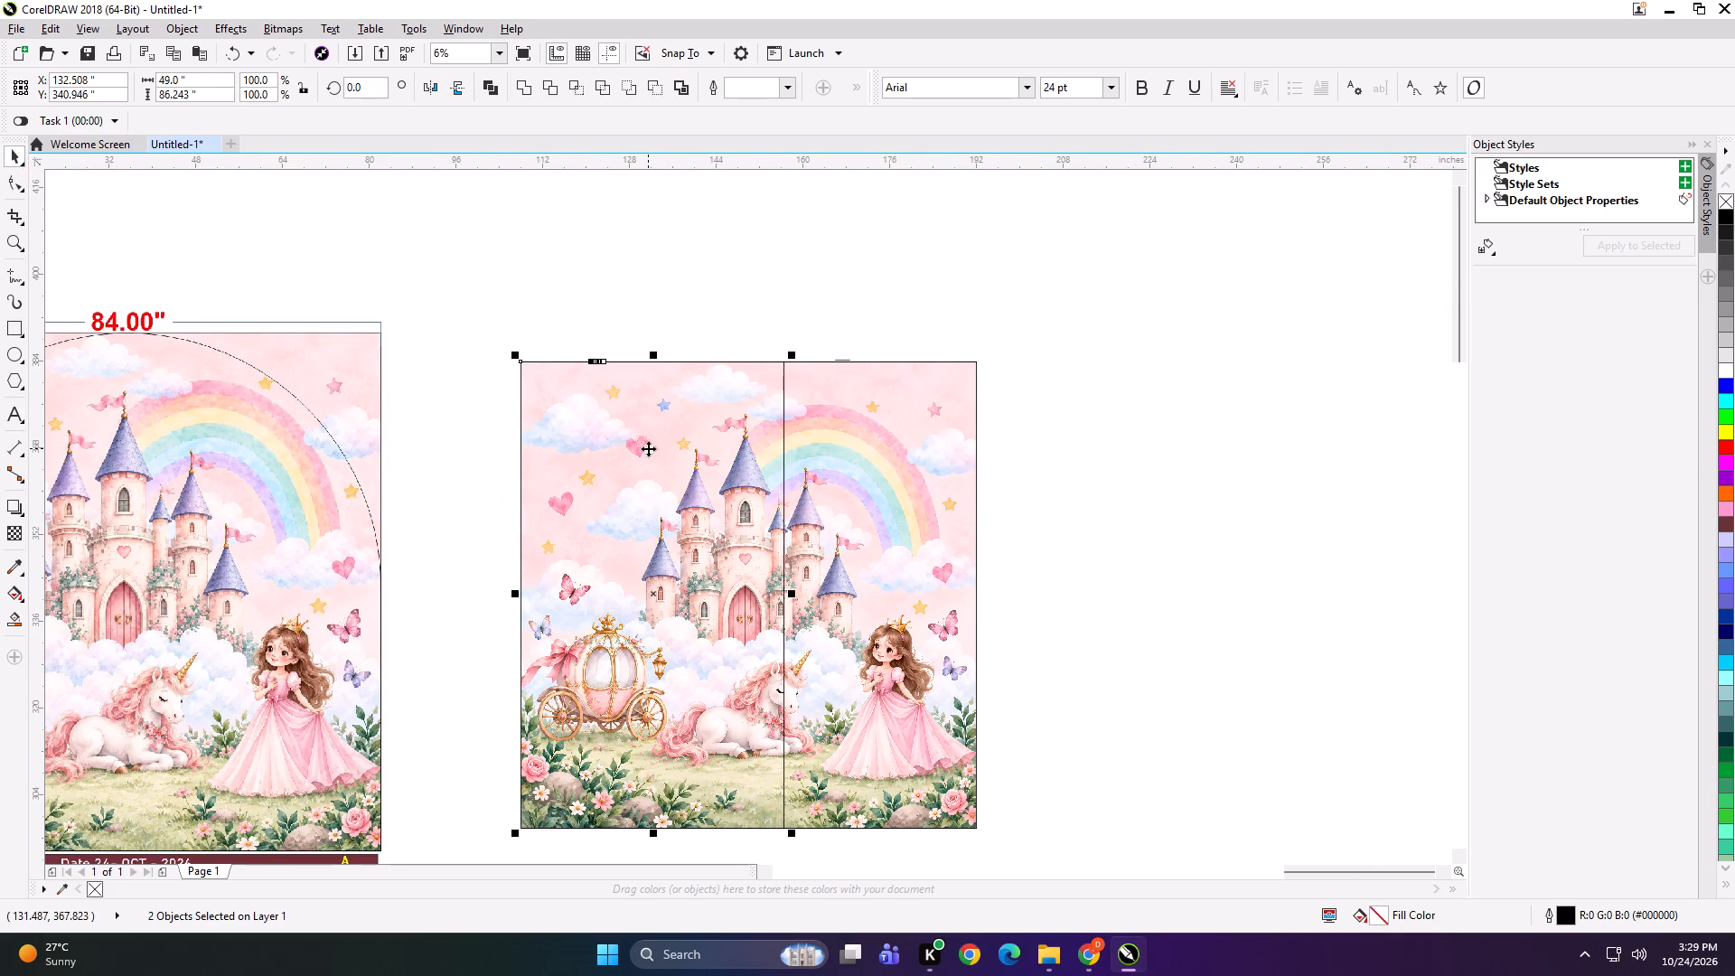
{"action": "key", "text": "ctrl+g"}
Start exporting the PANEL 1 group as a TIFF and create a new folder beginning with 84x86 in PRINT FILE\24.
{"action": "key", "text": "ctrl+e"}
{"action": "left_click", "coordinate": [816, 254]}
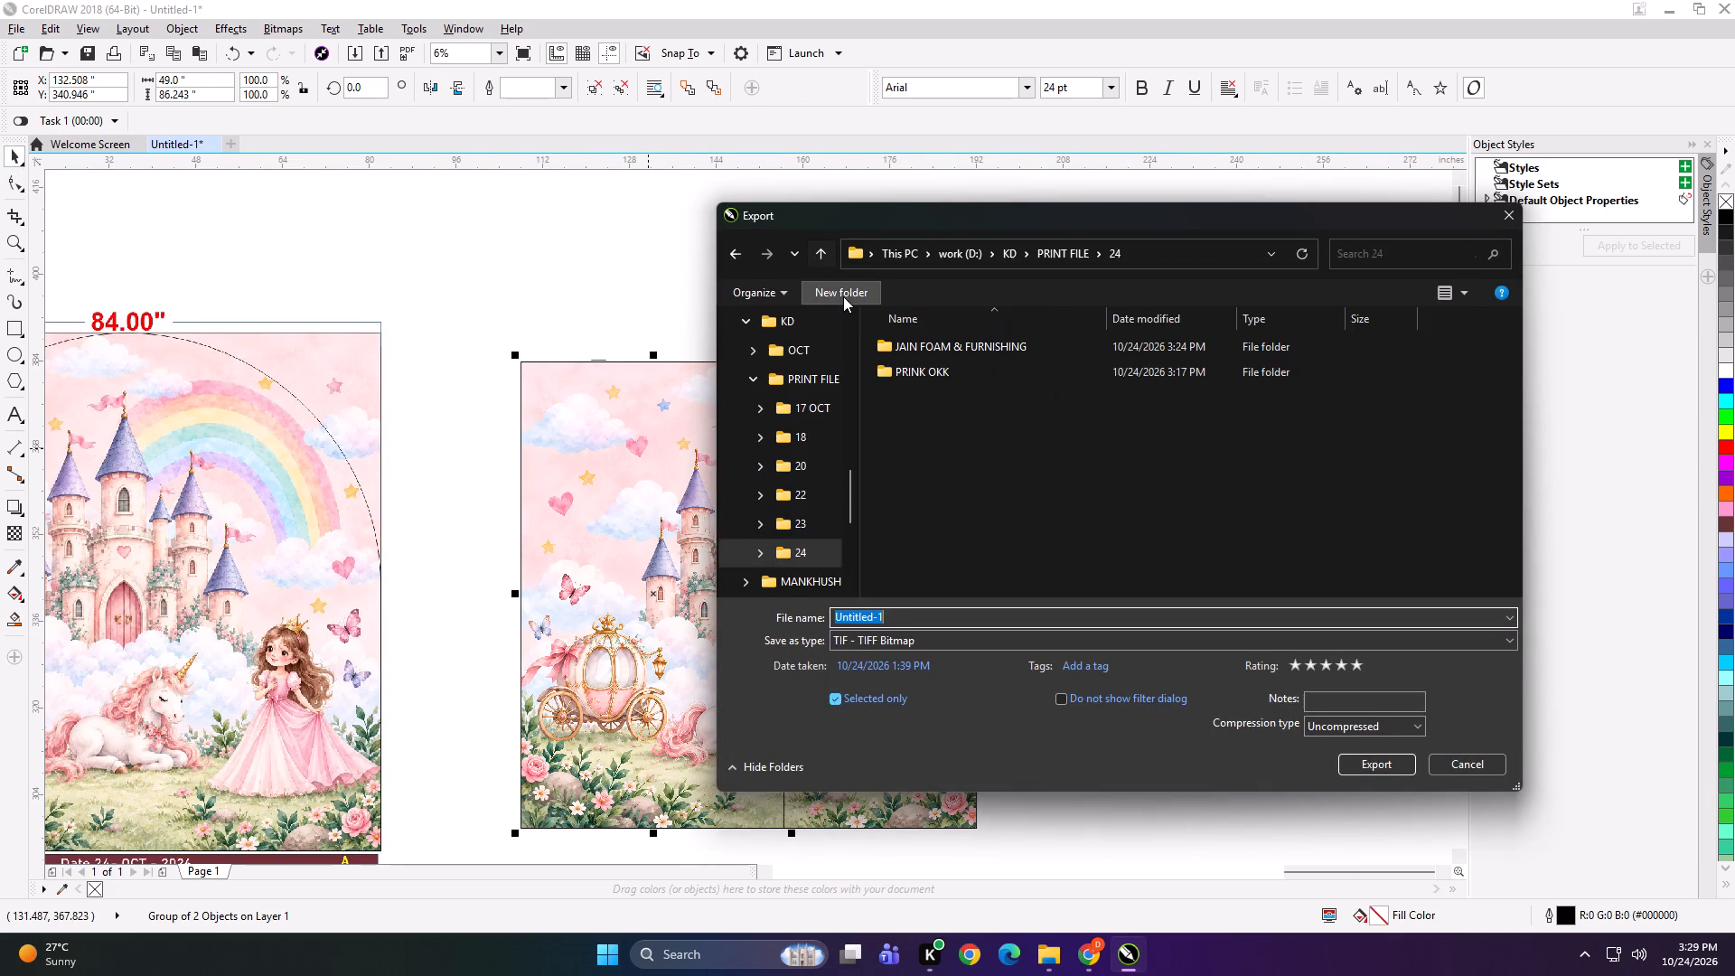
{"action": "left_click", "coordinate": [843, 296]}
{"action": "type", "text": "84x86"}
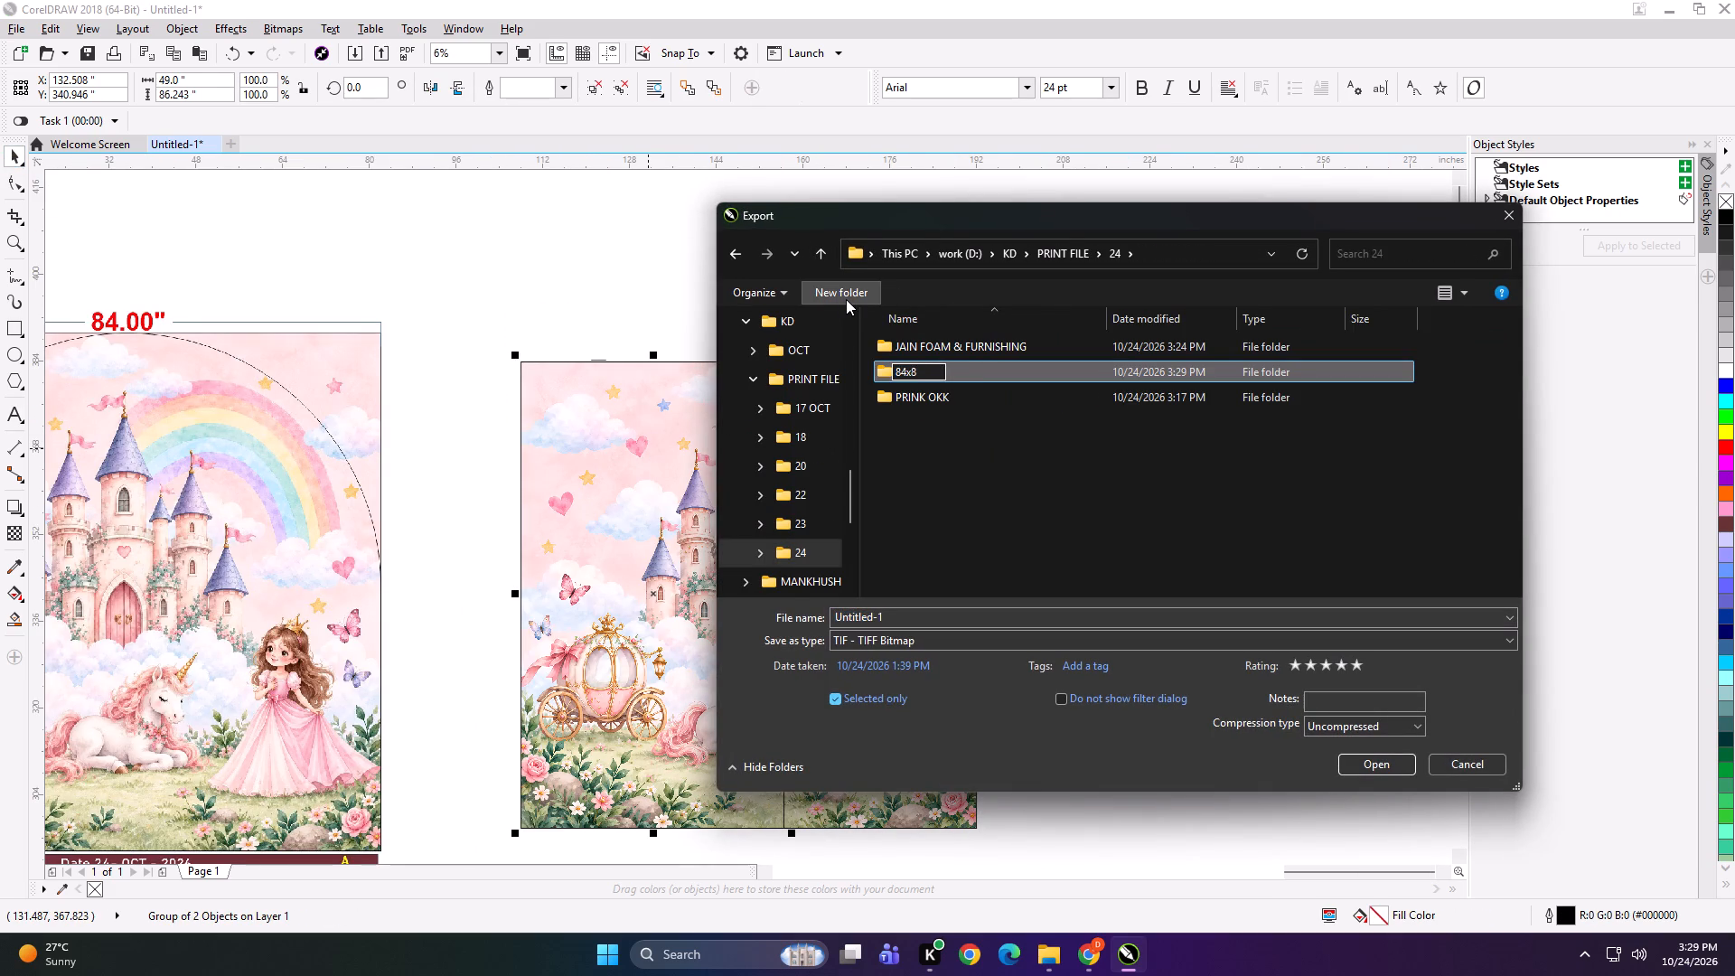
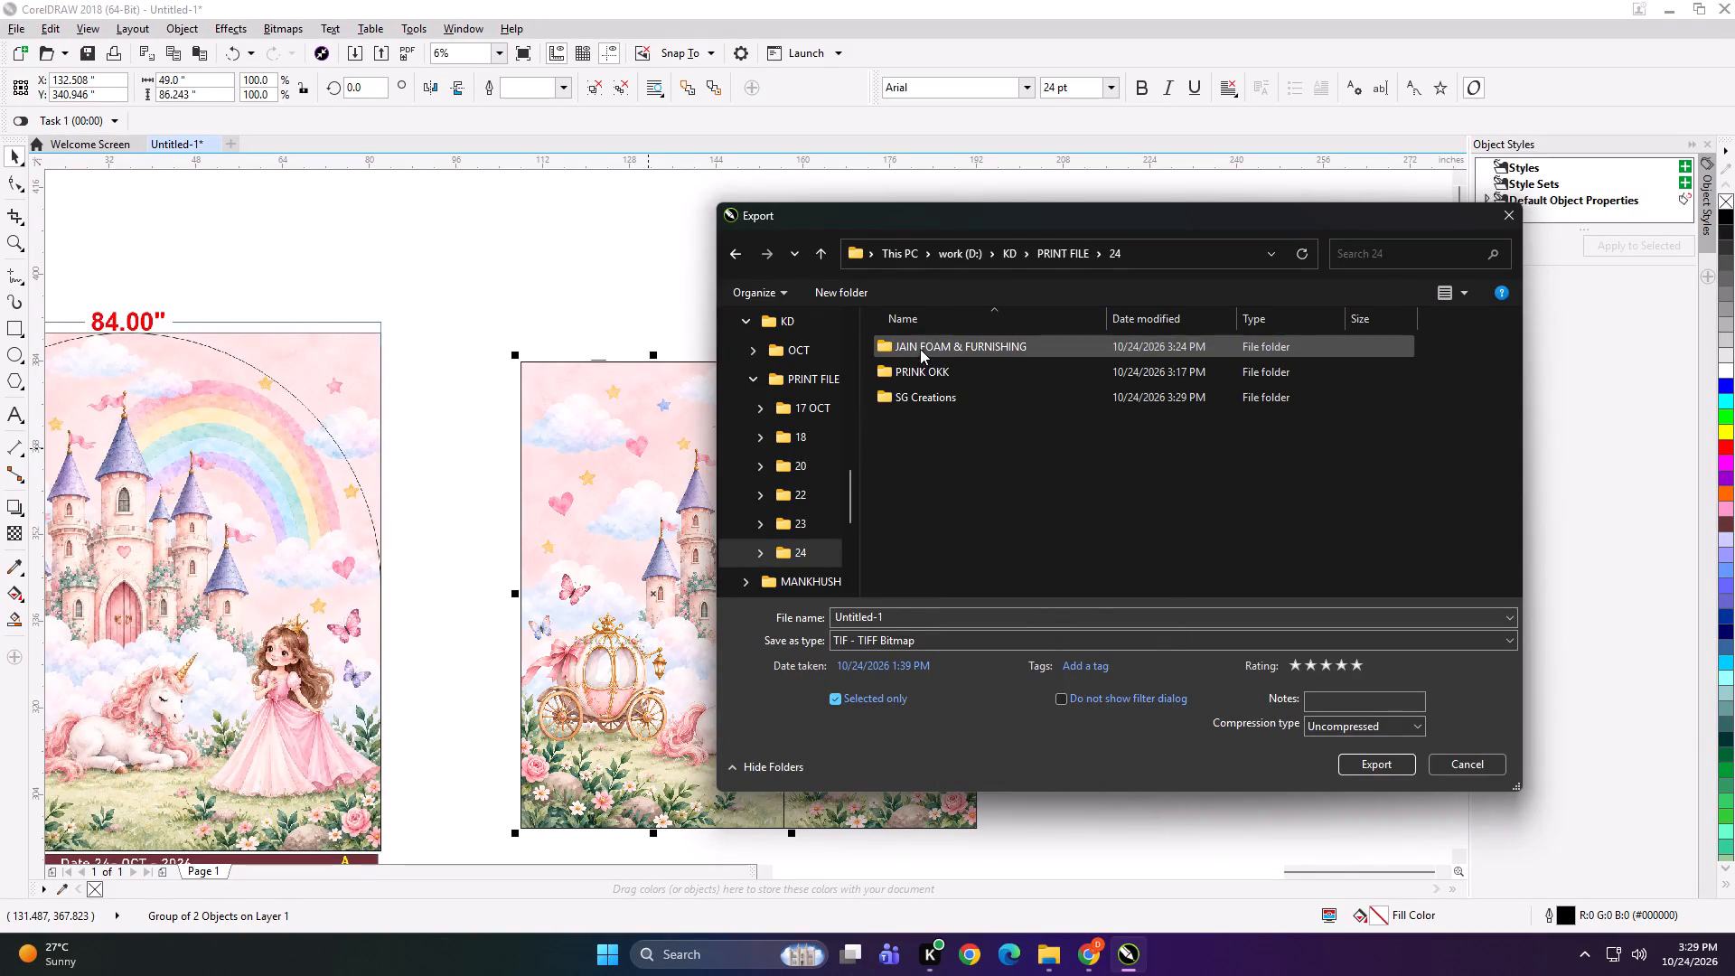
Export the PANEL 1 castle group as a TIFF named 49X86 A CANVAS PAPER in the SG Creations folder.
{"action": "double_click", "coordinate": [968, 401]}
{"action": "left_click", "coordinate": [917, 615]}
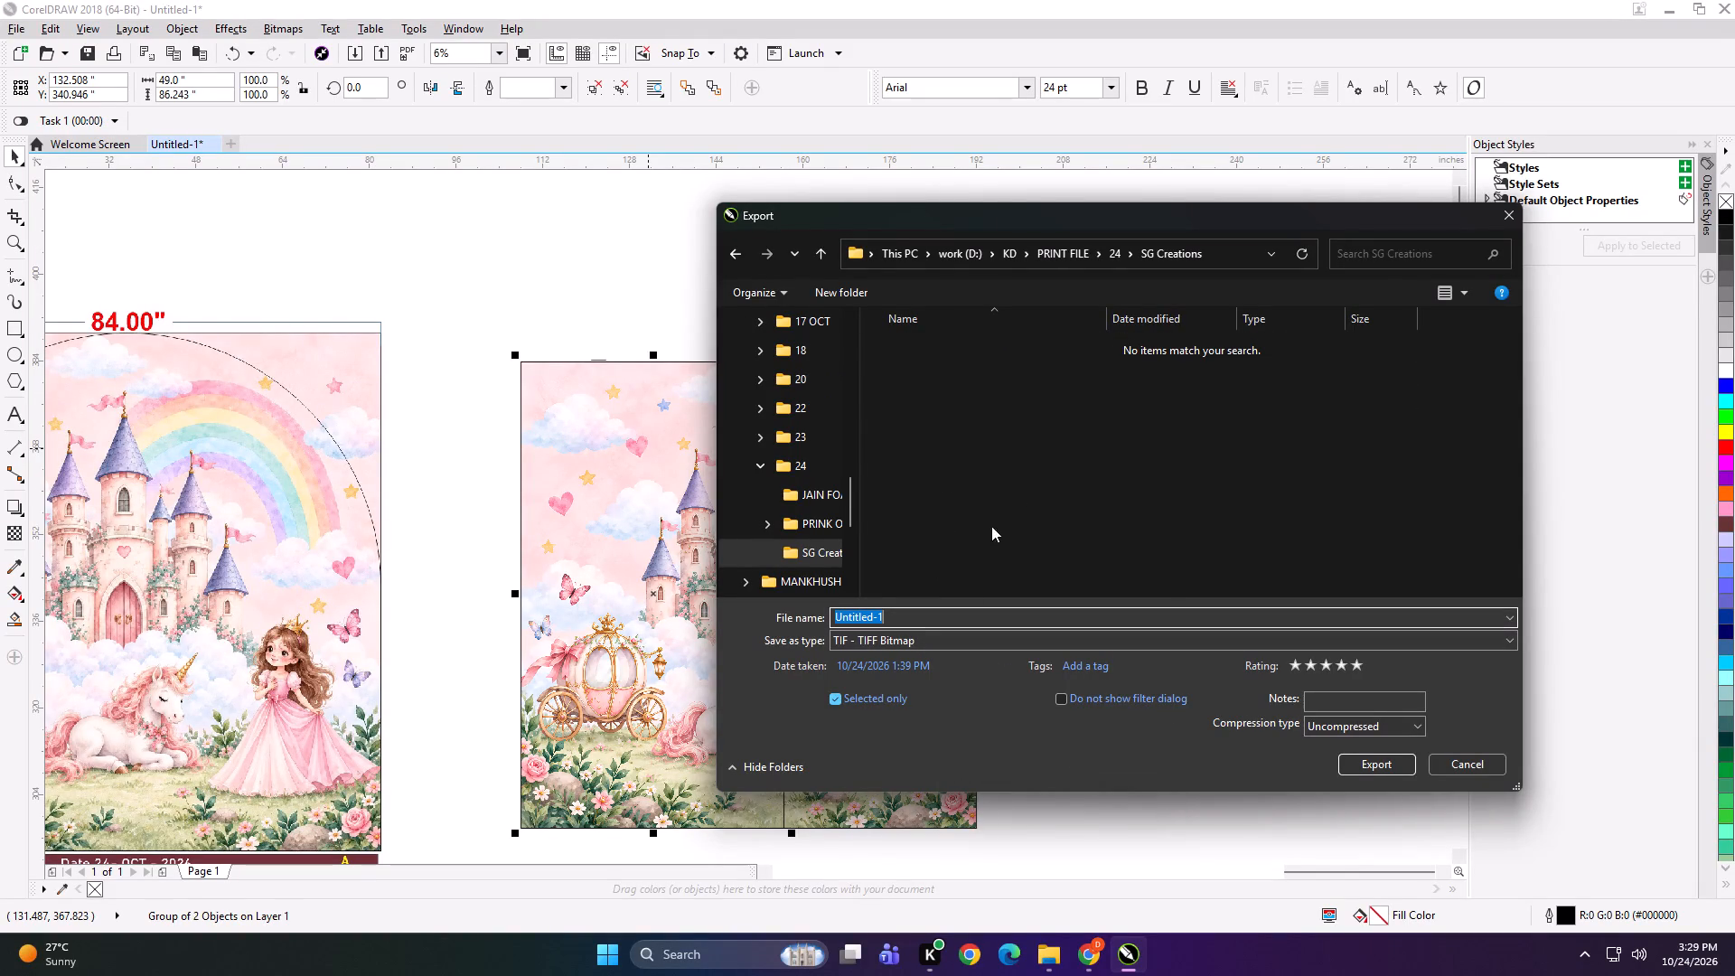
{"action": "type", "text": "49"}
{"action": "type", "text": "X86 A CANVAS PAPA"}
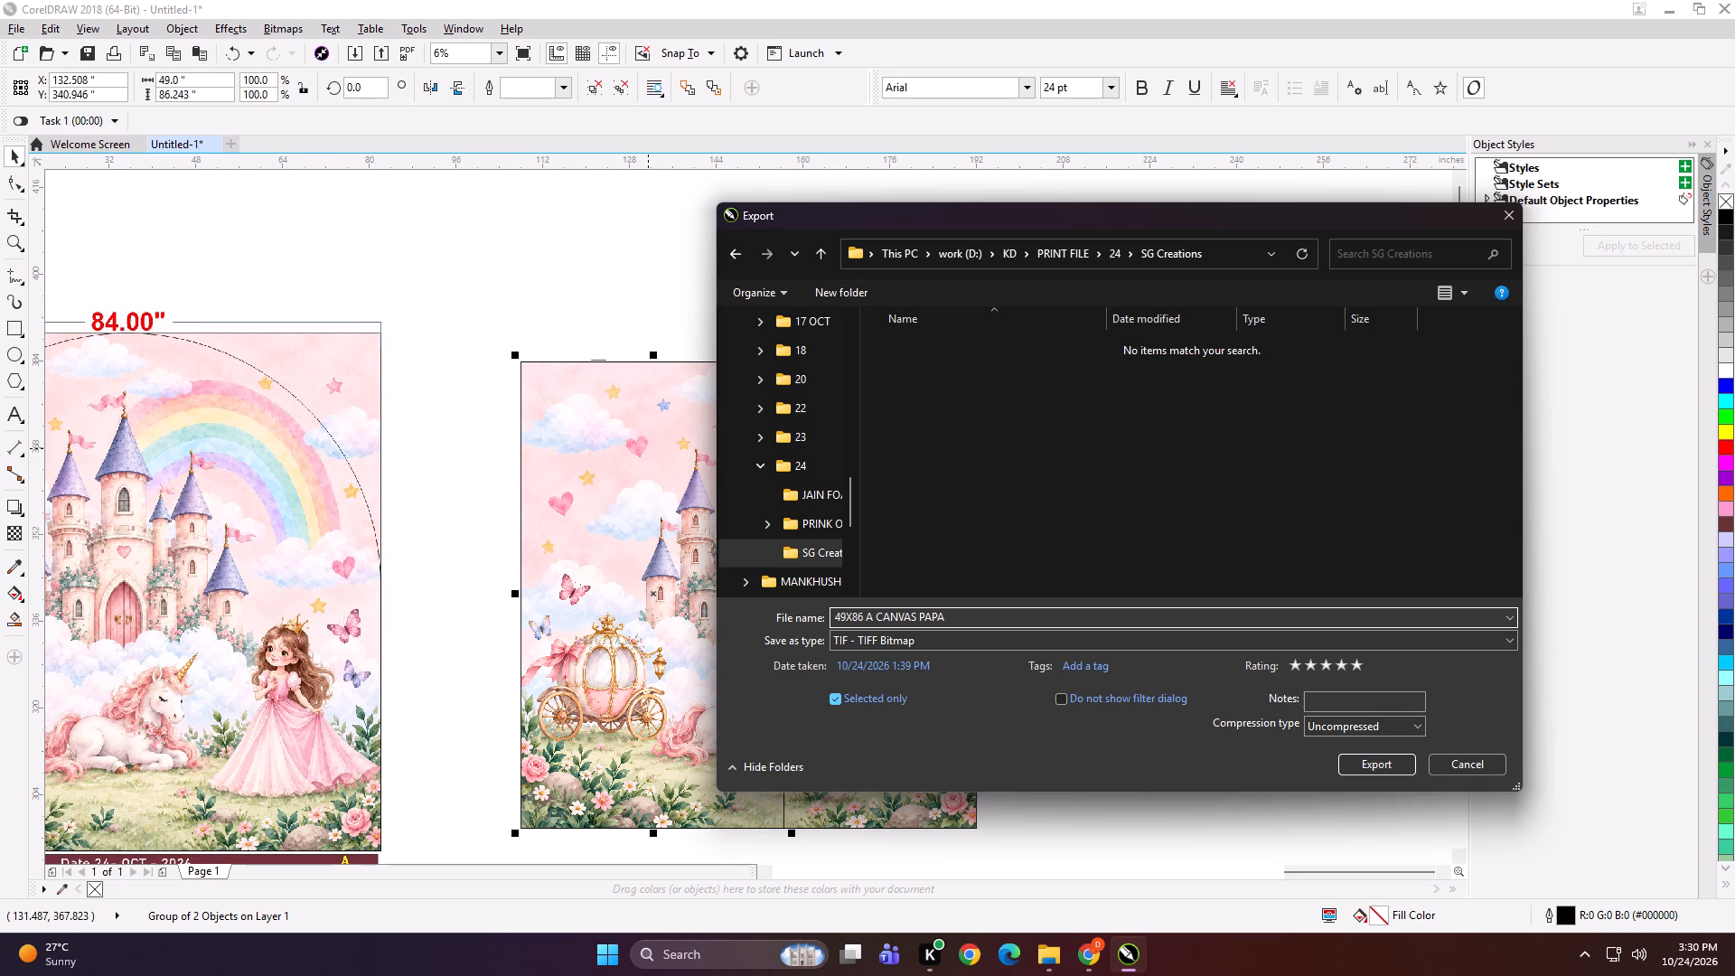
{"action": "key", "text": "BackSpace"}
{"action": "type", "text": "ER"}
{"action": "key", "text": "Return"}
{"action": "key", "text": "Return"}
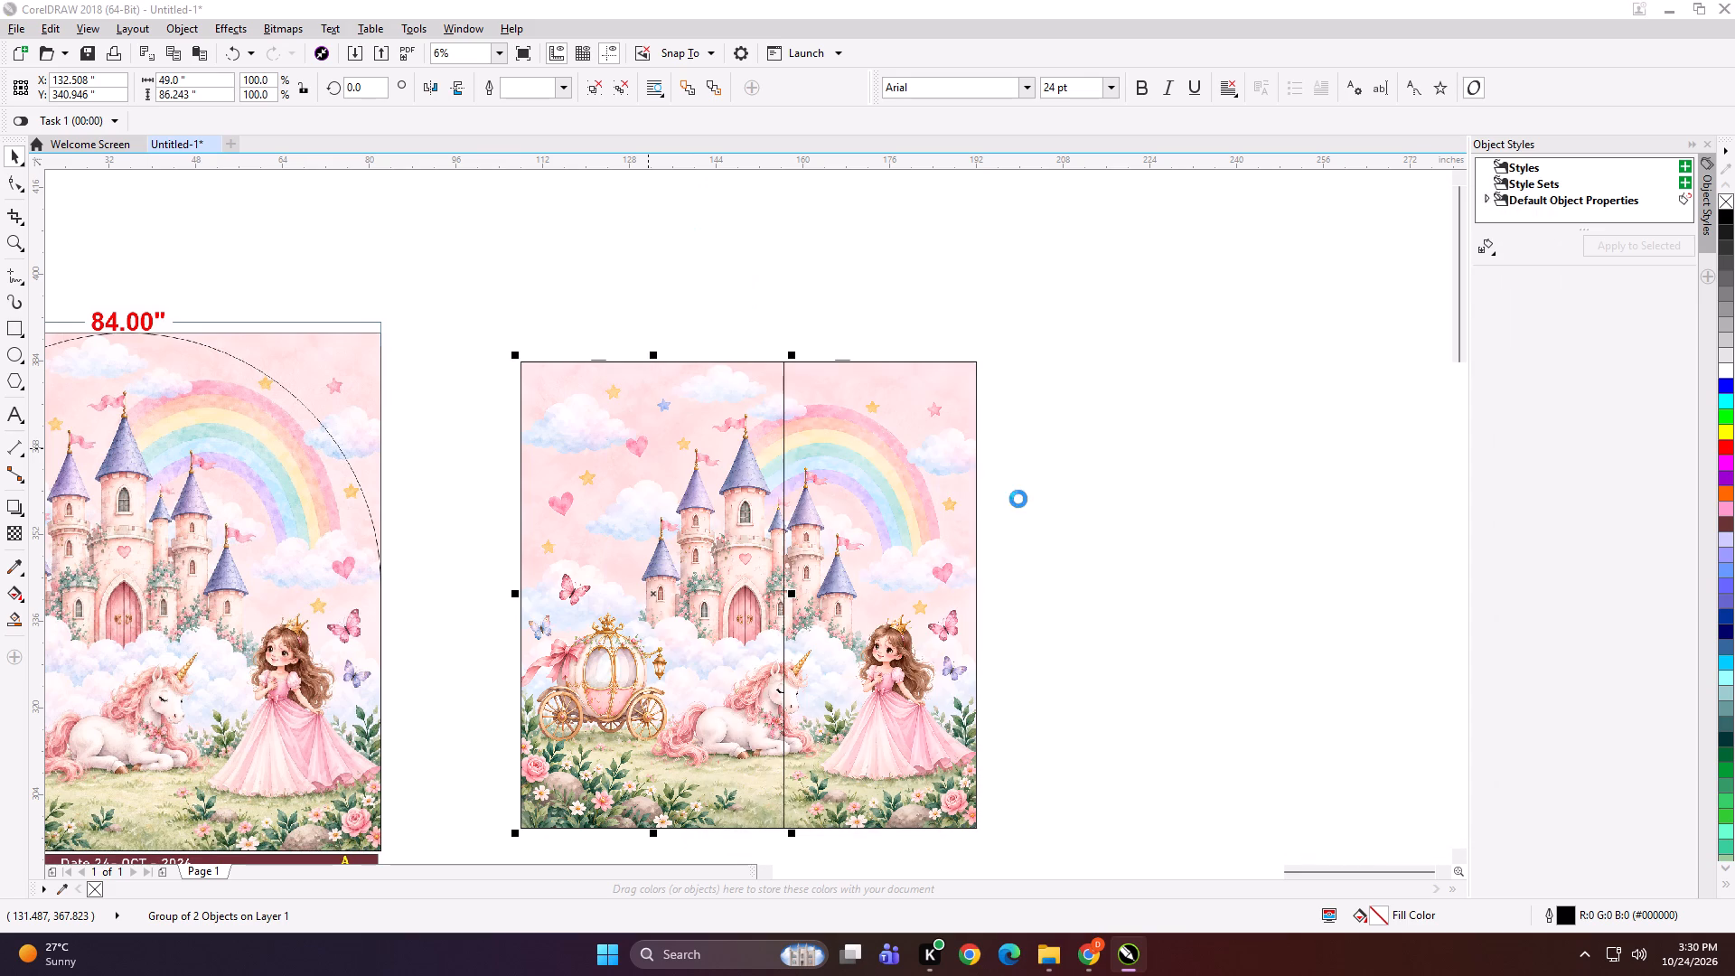
Export the narrower PANEL 2 castle group as a TIFF named 35.5x86 B CANAVS PAPER in the SG Creations folder.
{"action": "left_click", "coordinate": [943, 387]}
{"action": "key", "text": "ctrl+e"}
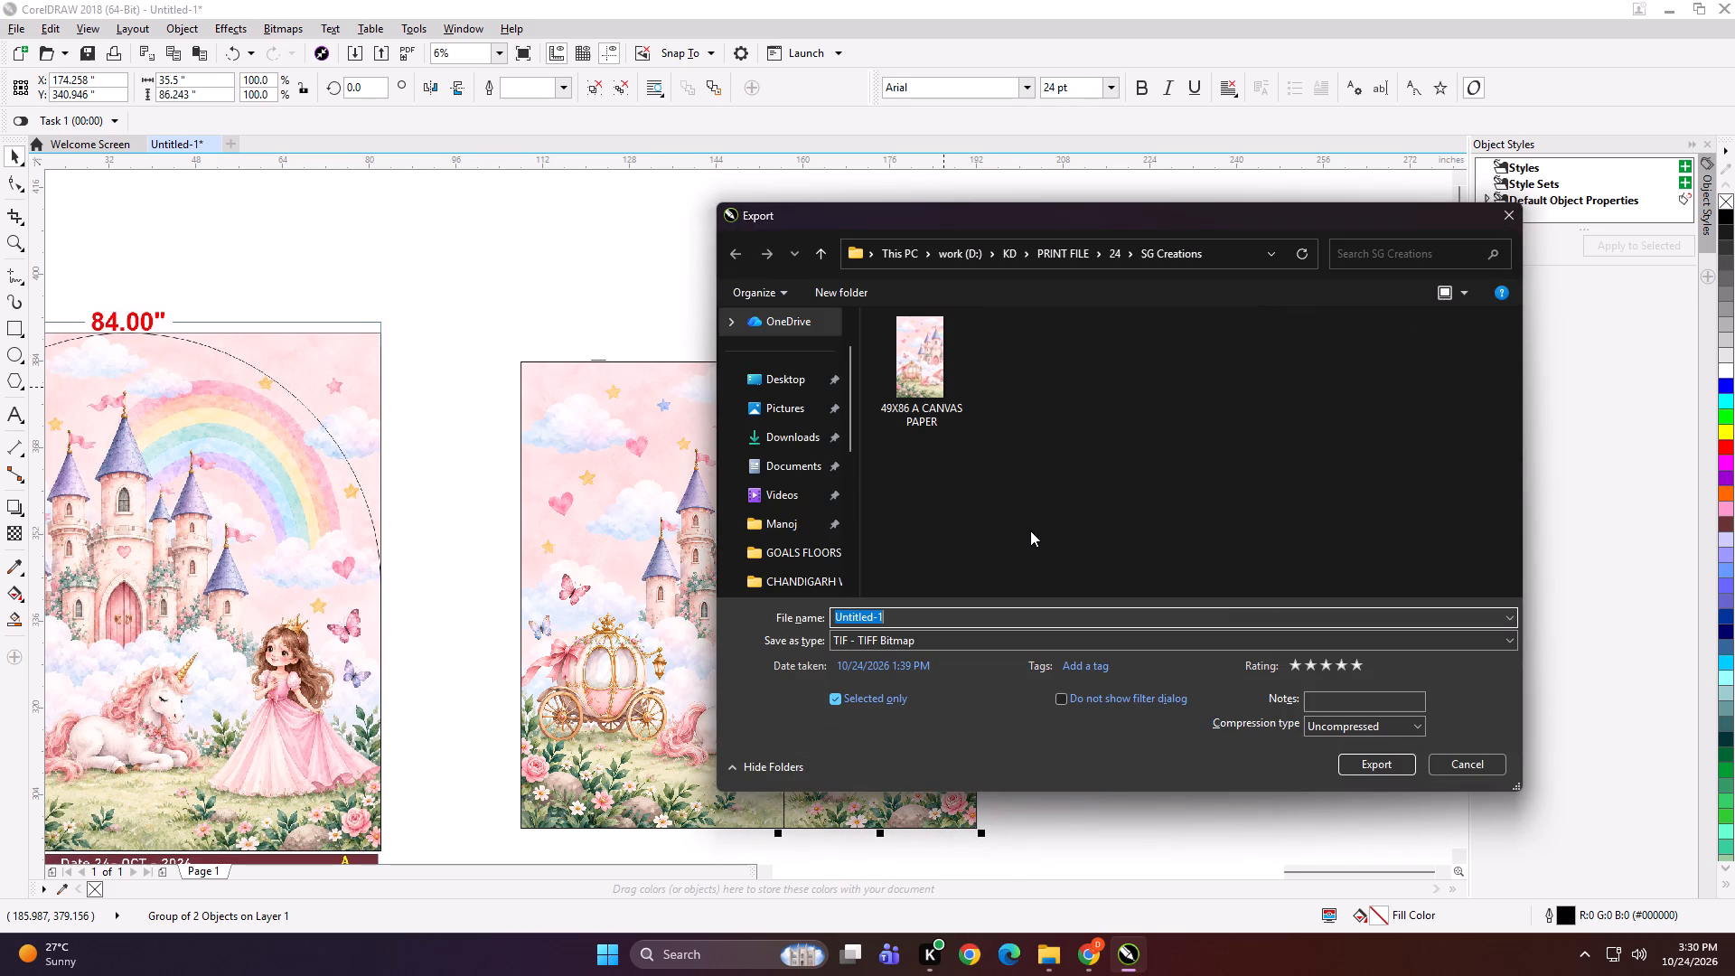
{"action": "type", "text": "35.5x86 B"}
{"action": "key", "text": "space"}
{"action": "type", "text": "CANAVS PAPER"}
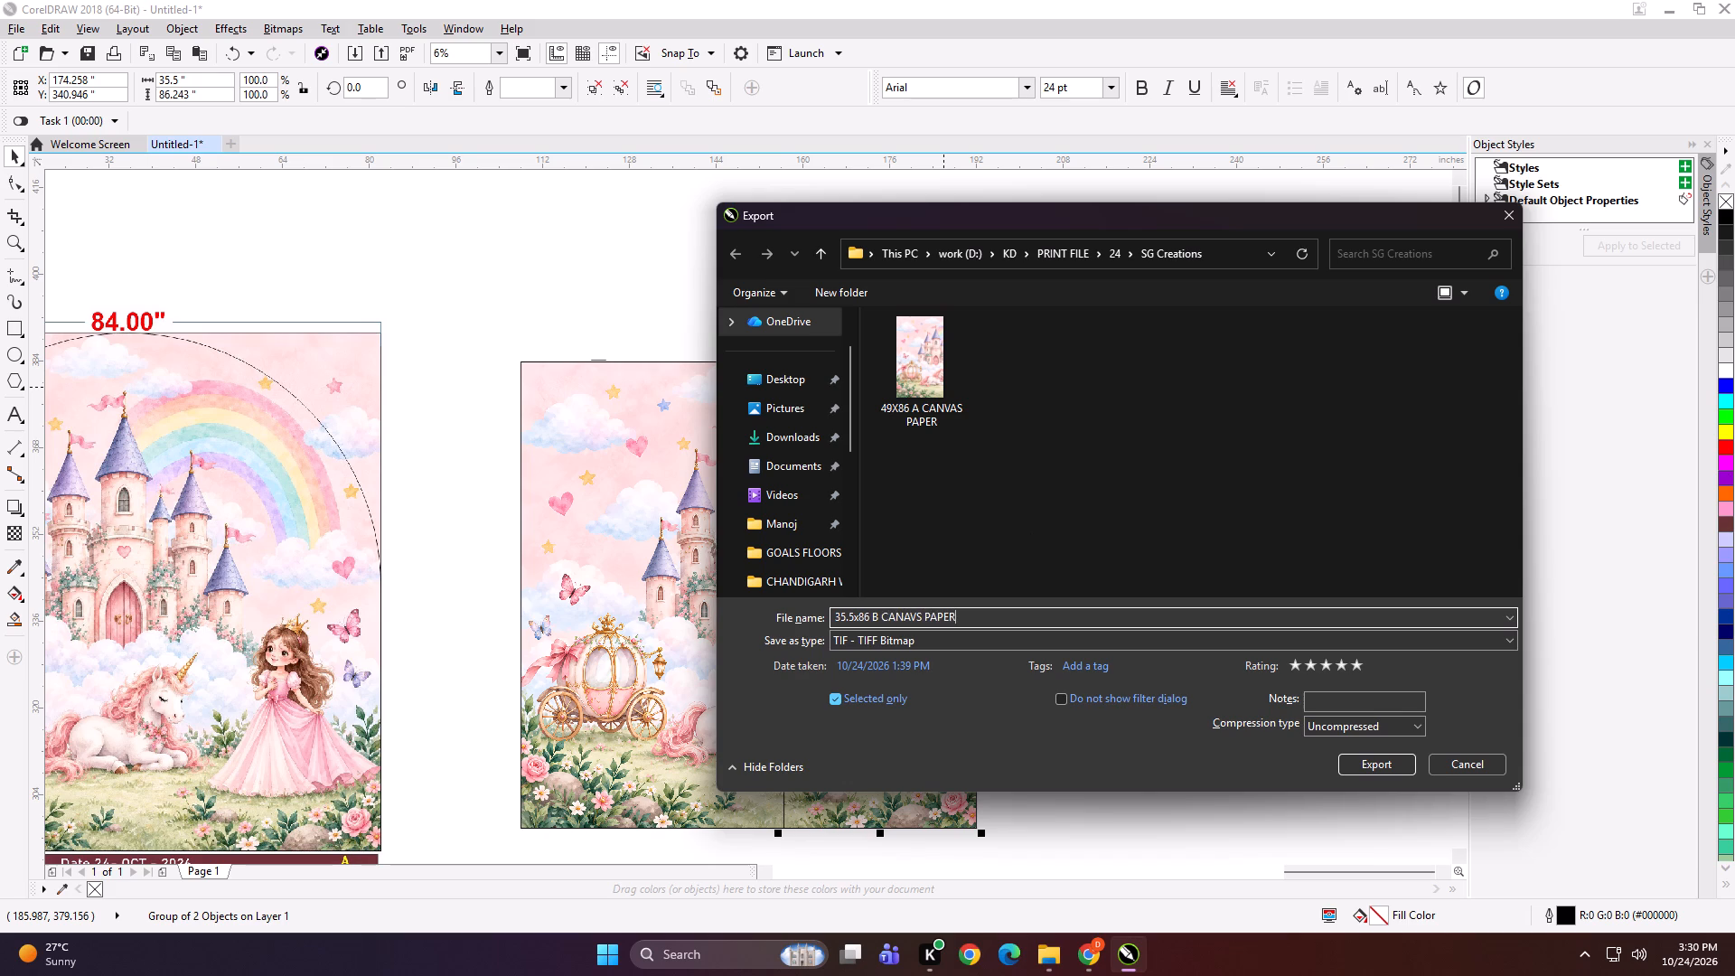
{"action": "key", "text": "Return"}
{"action": "key", "text": "Return"}
Nudge the narrower castle panel about 5.5 inches away from the wider one to leave a gap between them.
{"action": "key", "text": "Right"}
{"action": "key", "text": "Right"}
{"action": "key", "text": "Right"}
{"action": "key", "text": "Right"}
{"action": "key", "text": "Right"}
{"action": "key", "text": "Right"}
{"action": "key", "text": "Right"}
{"action": "key", "text": "Right"}
{"action": "key", "text": "Right"}
{"action": "key", "text": "Right"}
{"action": "key", "text": "Right"}
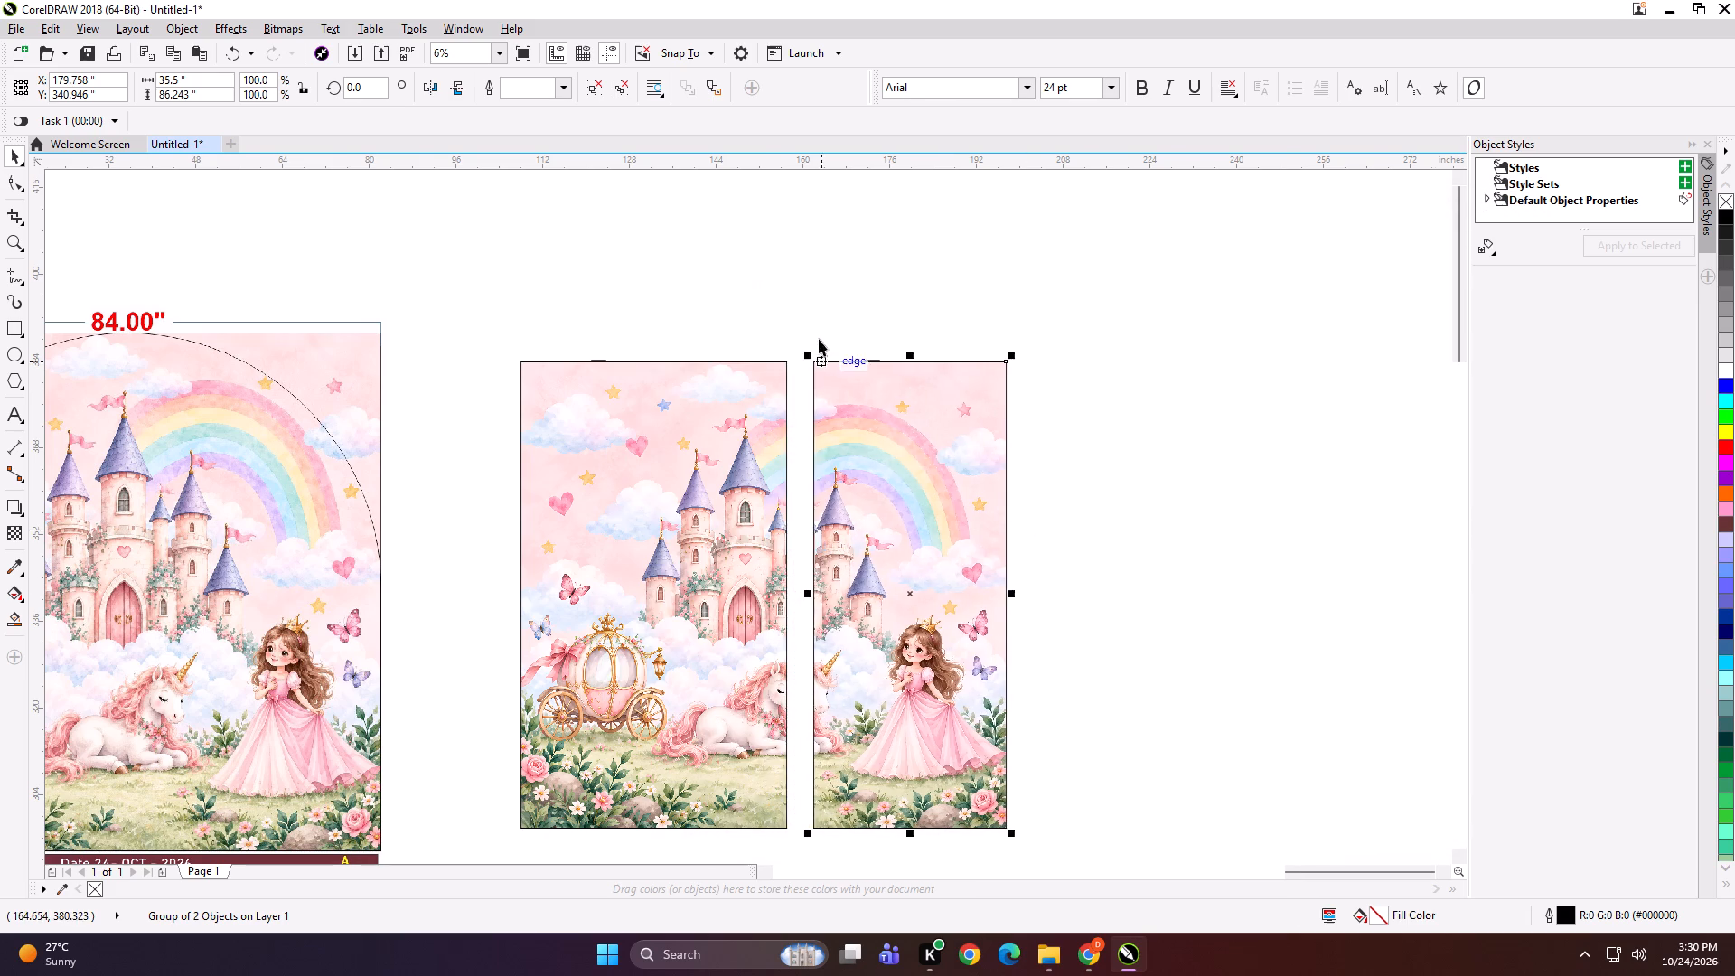
Enlarge both castle panels slightly and group them with the 84-inch castle preview.
{"action": "scroll", "coordinate": [809, 343], "scroll_direction": "down", "scroll_amount": 2}
{"action": "left_click", "coordinate": [752, 393], "text": "shift"}
{"action": "scroll", "coordinate": [745, 381], "scroll_direction": "up", "scroll_amount": 1}
{"action": "left_click", "coordinate": [969, 562], "text": "shift"}
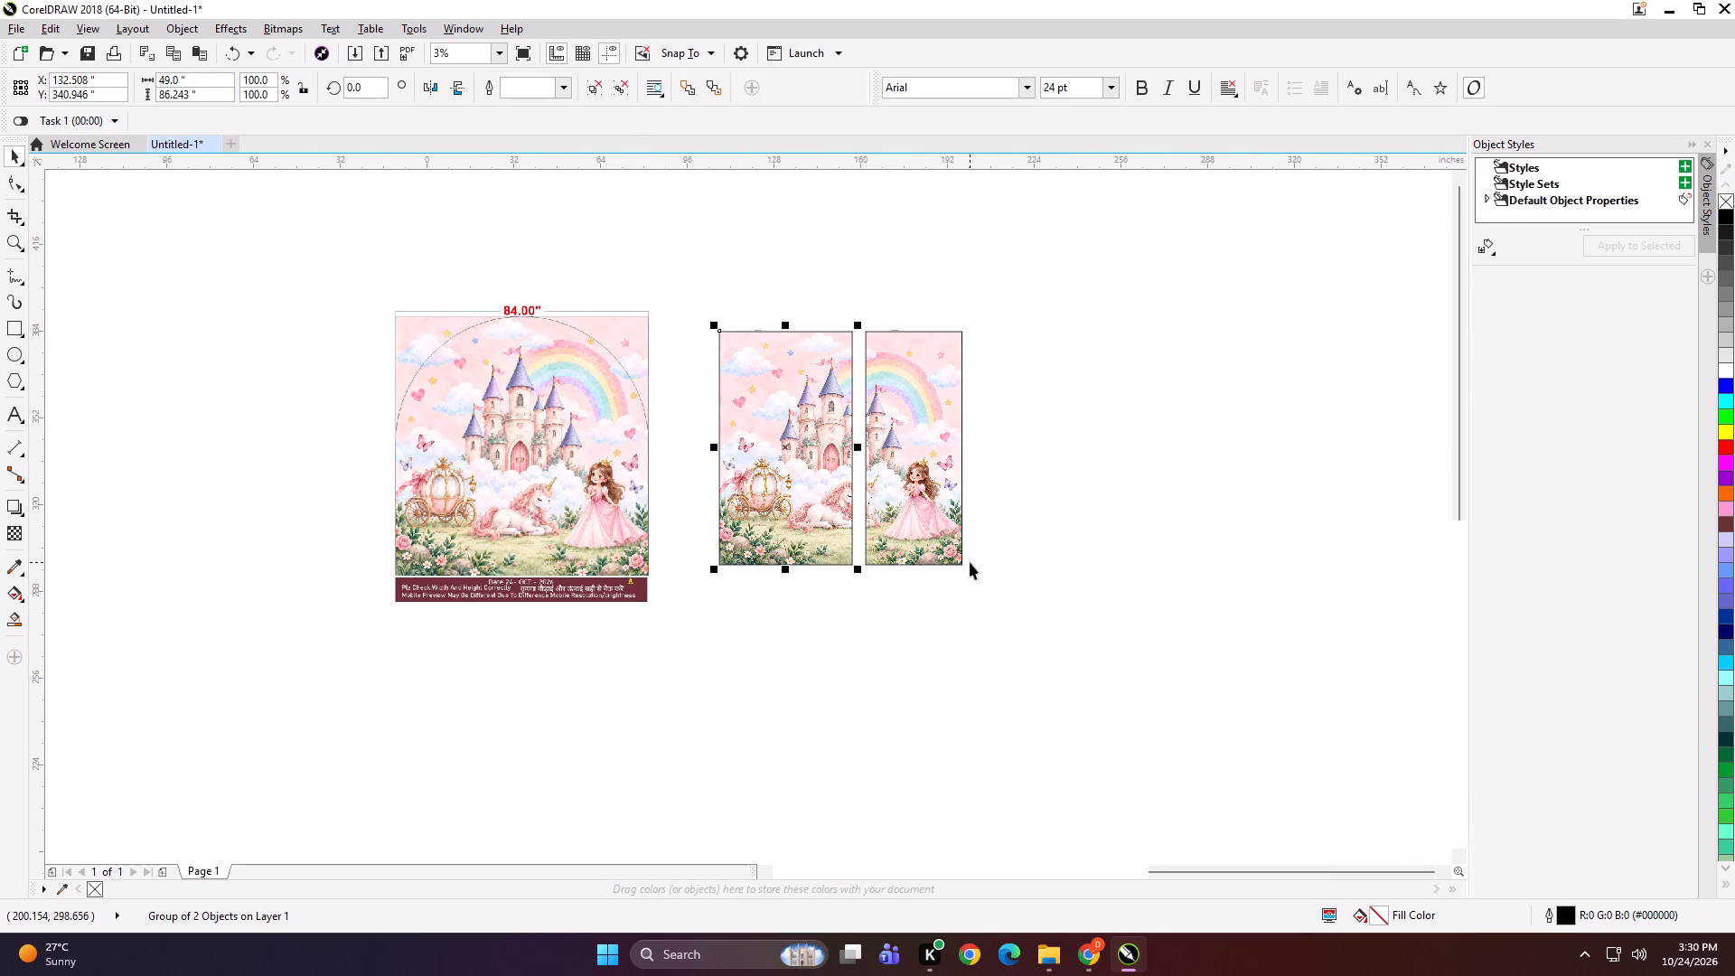
{"action": "left_click", "coordinate": [943, 543], "text": "shift"}
{"action": "left_click_drag", "start_coordinate": [971, 576], "coordinate": [1001, 599], "text": "shift"}
{"action": "left_click", "coordinate": [681, 527], "text": "shift"}
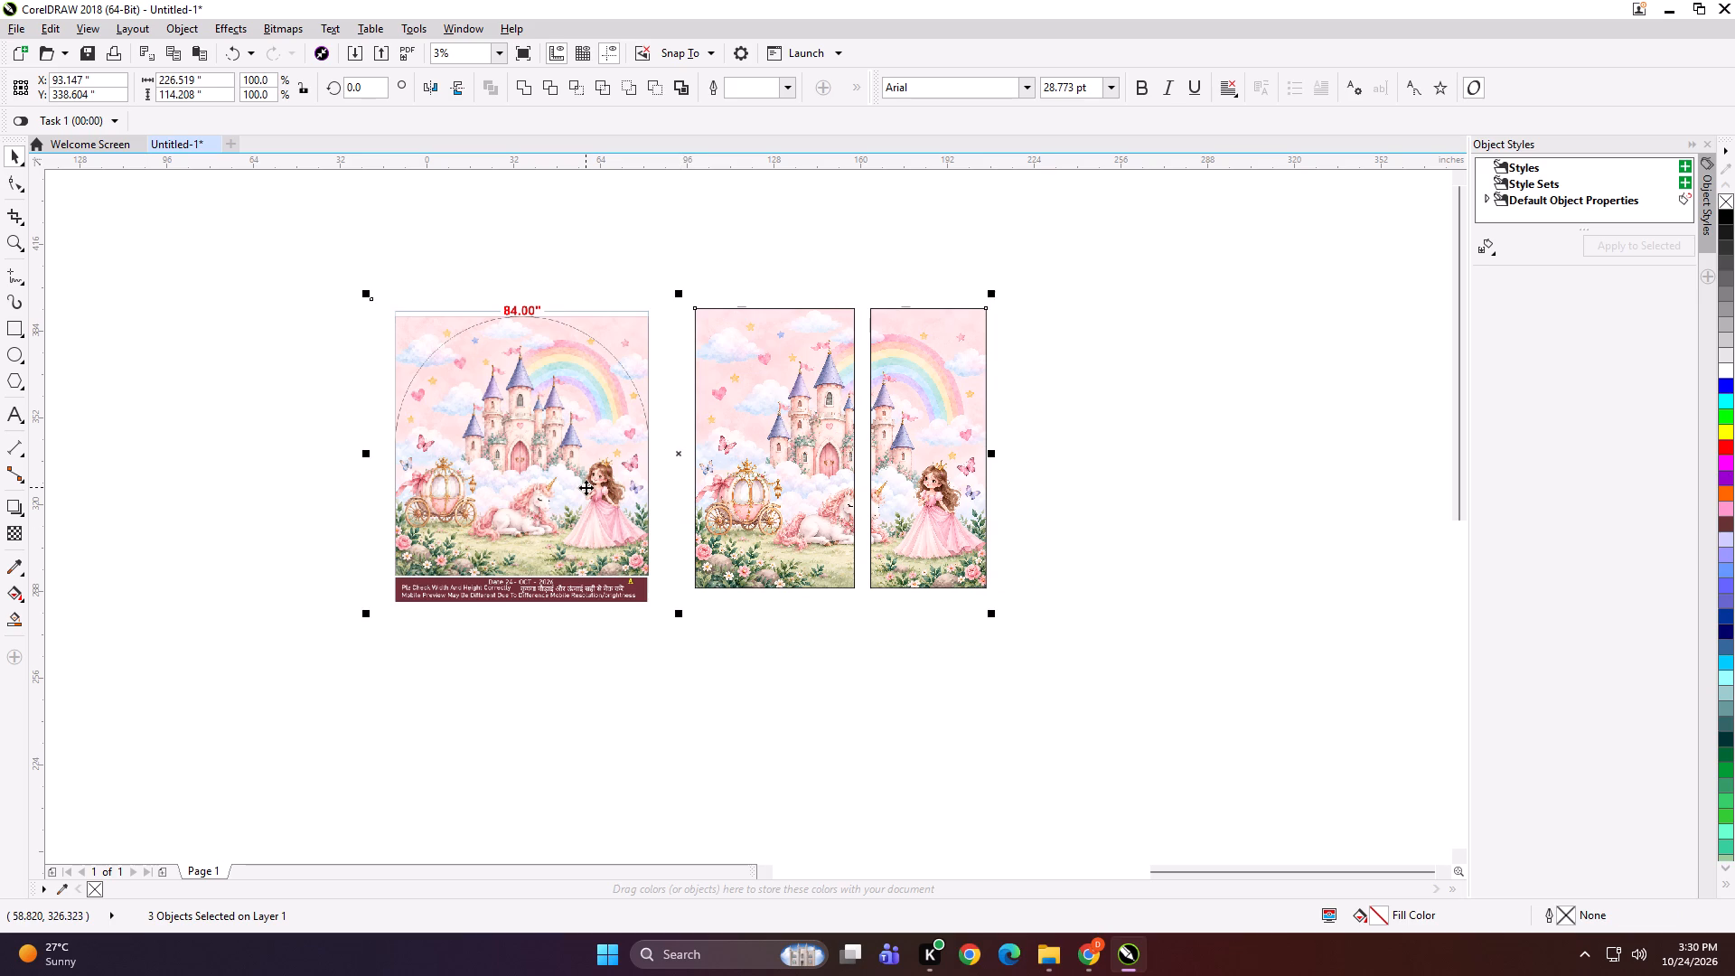
{"action": "key", "text": "ctrl+g"}
Scale the combined castle group down to about 5.7 by 2.9 inches.
{"action": "left_click_drag", "start_coordinate": [991, 612], "coordinate": [724, 491], "text": "shift"}
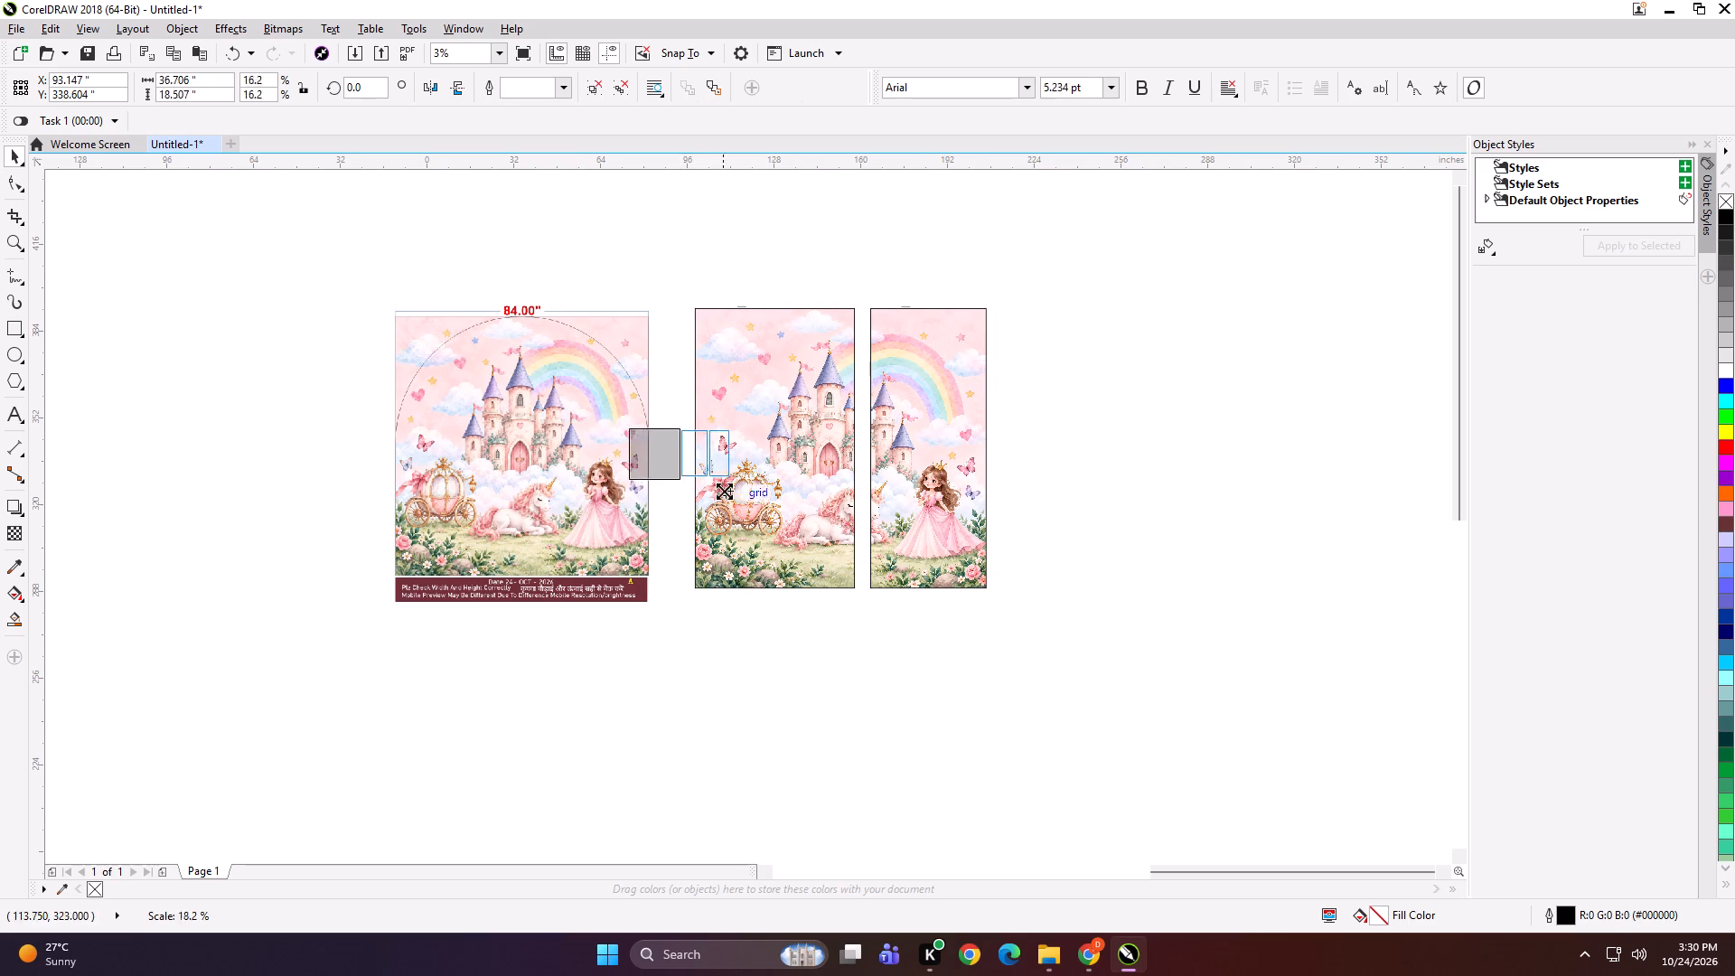
{"action": "left_click_drag", "start_coordinate": [724, 491], "coordinate": [691, 465], "text": "shift"}
{"action": "scroll", "coordinate": [683, 452], "scroll_direction": "up", "scroll_amount": 5}
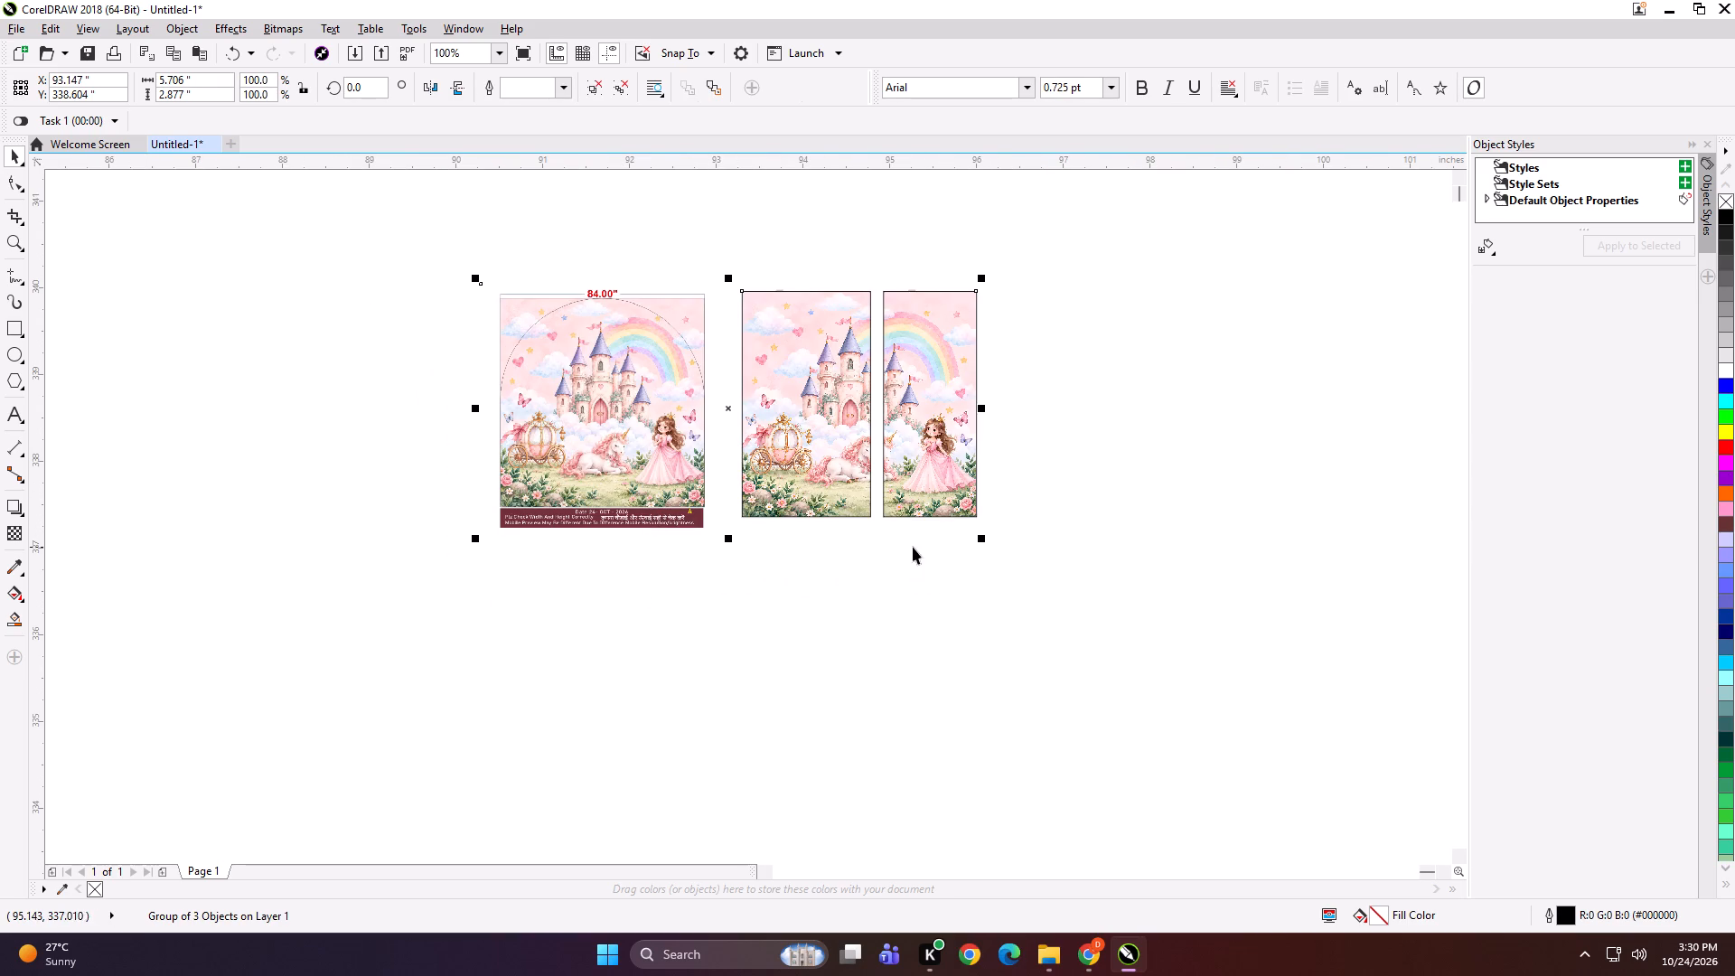
Export the reduced castle group under the name RGFH and delete the group from the drawing.
{"action": "key", "text": "ctrl+e"}
{"action": "type", "text": "RGFH"}
{"action": "key", "text": "Return"}
{"action": "key", "text": "Return"}
{"action": "key", "text": "Return"}
{"action": "key", "text": "Delete"}
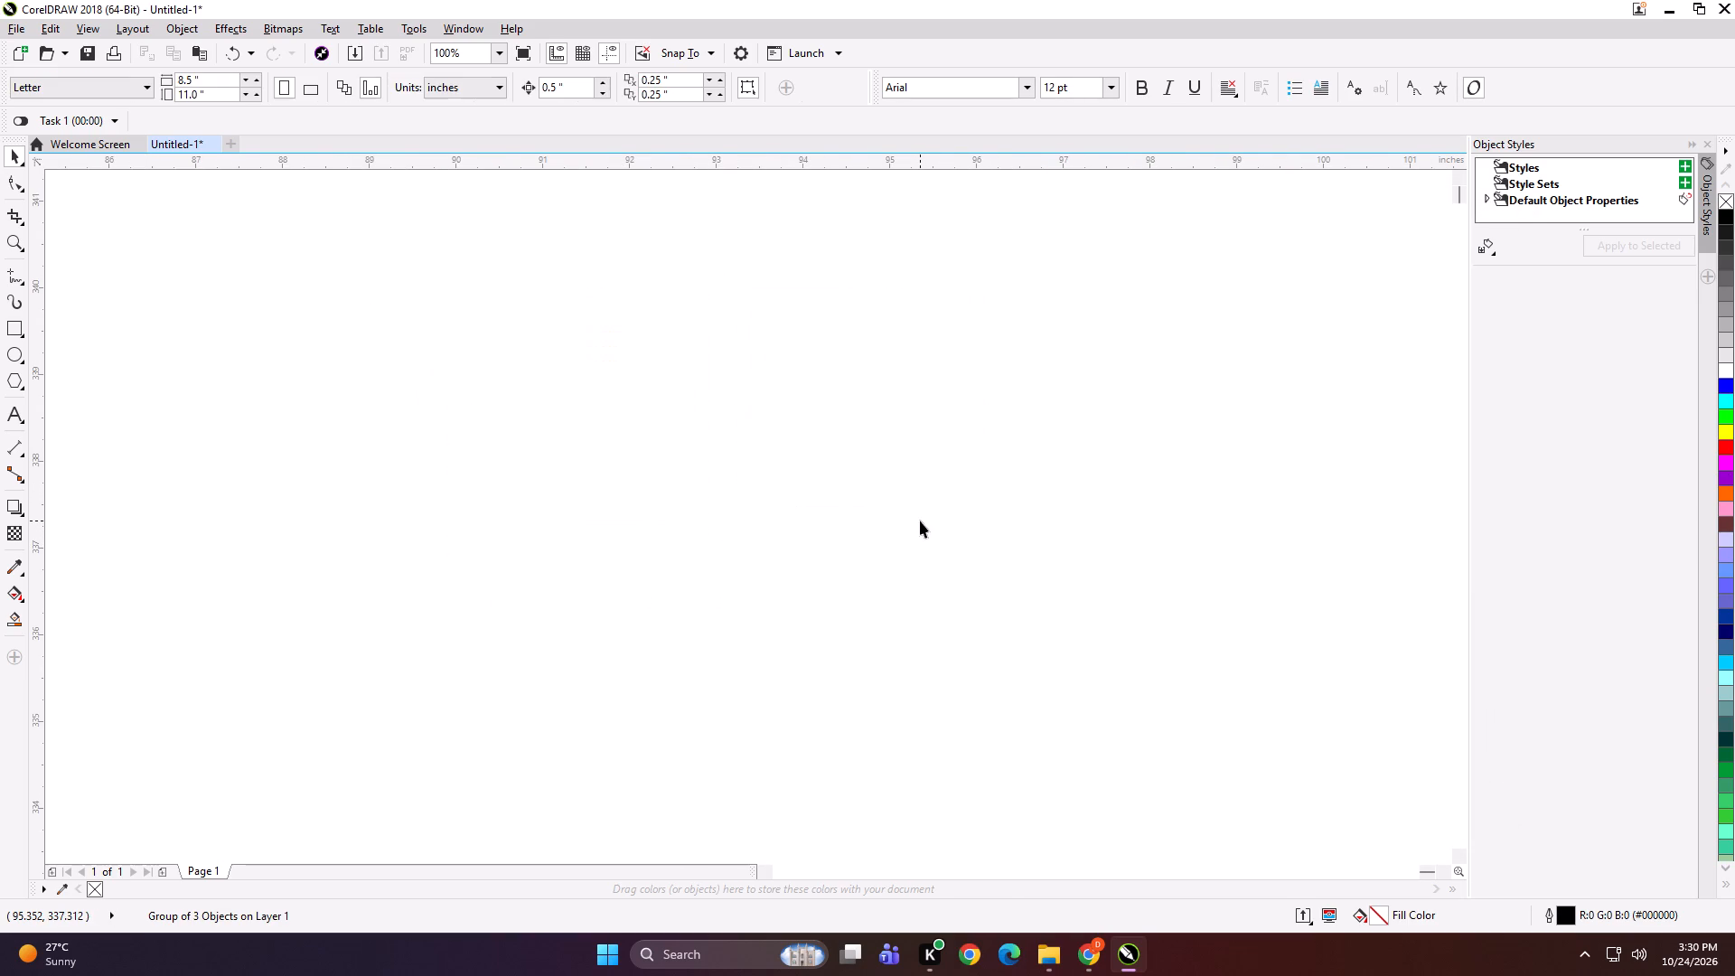
Shrink the brown leaf wallpaper preview and arrange it beside the plain leaf image.
{"action": "key", "text": "F4"}
{"action": "scroll", "coordinate": [821, 420], "scroll_direction": "down", "scroll_amount": 2}
{"action": "left_click", "coordinate": [241, 518]}
{"action": "left_click_drag", "start_coordinate": [471, 590], "coordinate": [472, 590]}
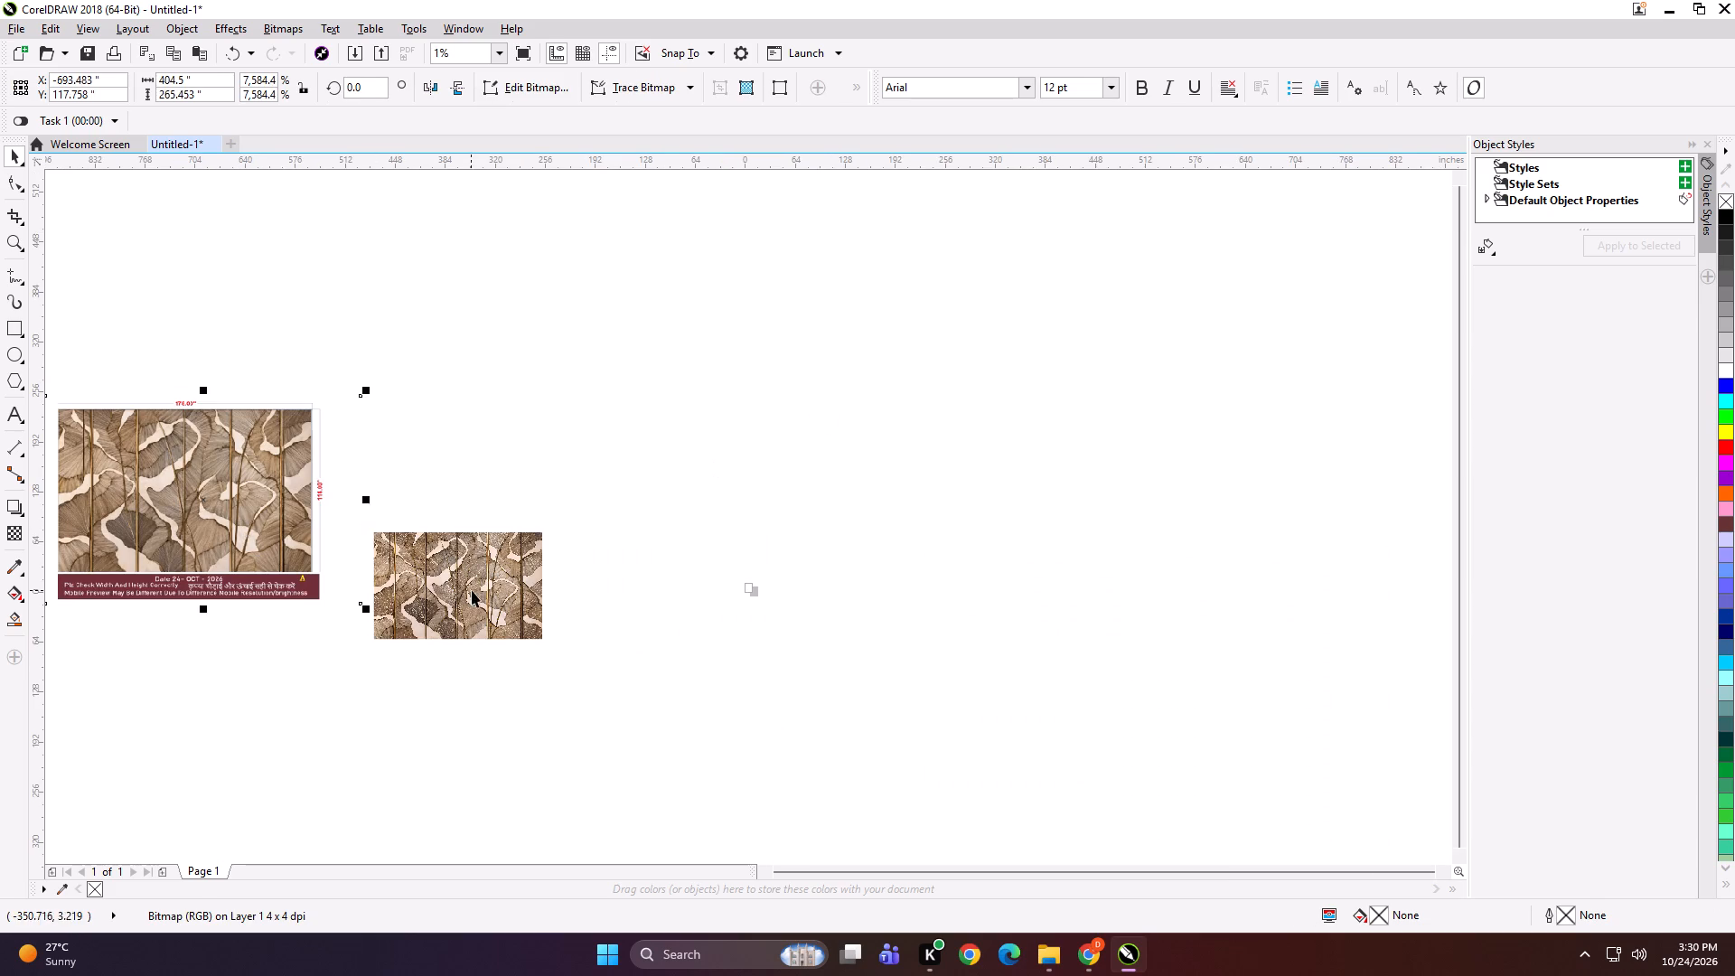
{"action": "left_click_drag", "start_coordinate": [472, 590], "coordinate": [559, 526]}
{"action": "left_click_drag", "start_coordinate": [287, 518], "coordinate": [390, 536]}
{"action": "left_click", "coordinate": [544, 498], "text": "shift"}
{"action": "key", "text": "shift+F2"}
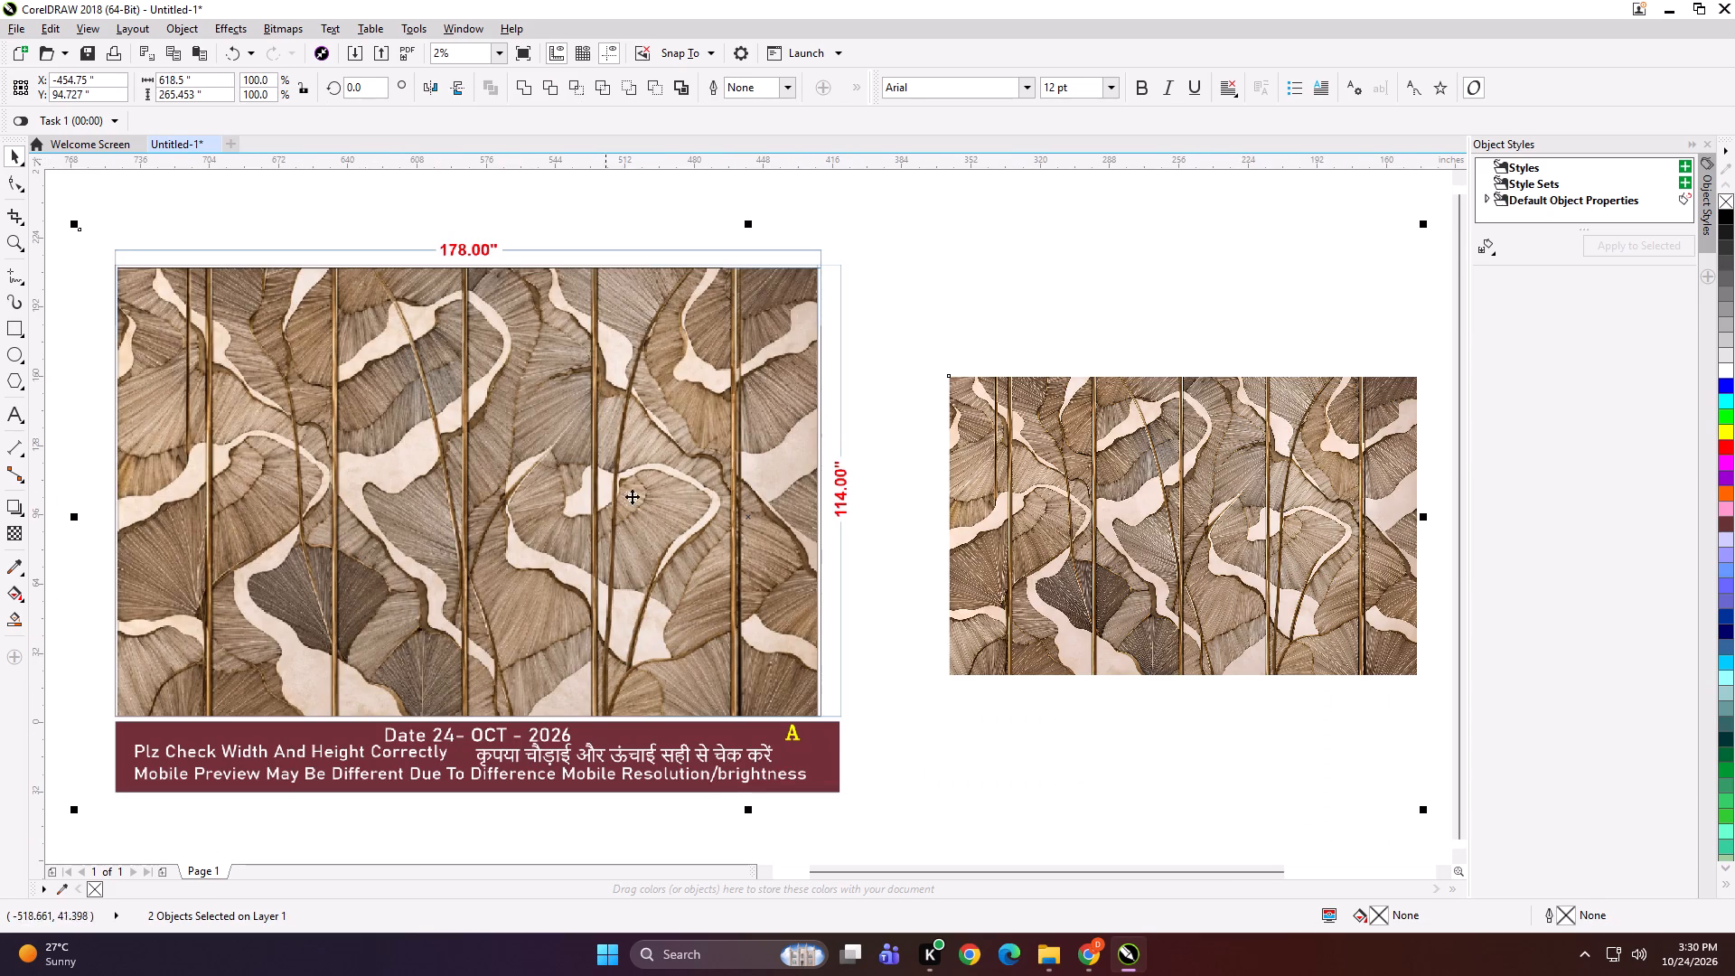
{"action": "left_click", "coordinate": [576, 213]}
{"action": "left_click", "coordinate": [719, 461]}
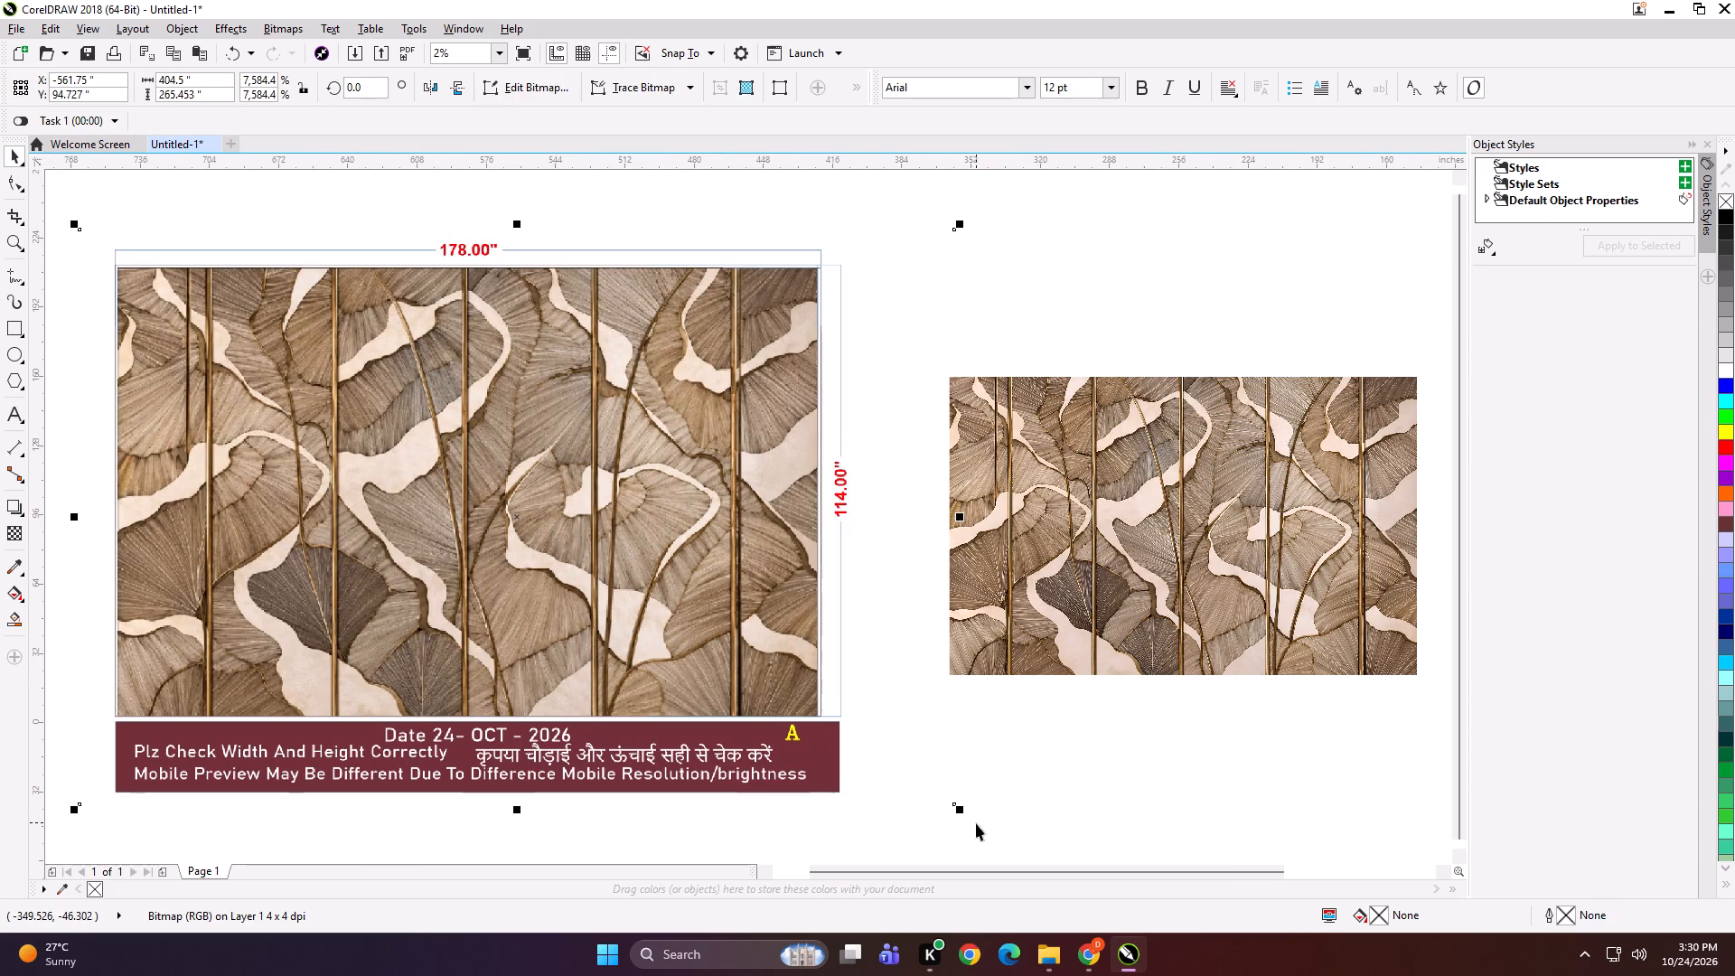
{"action": "left_click_drag", "start_coordinate": [964, 814], "coordinate": [776, 765], "text": "shift"}
{"action": "left_click_drag", "start_coordinate": [690, 599], "coordinate": [653, 591]}
Move the plain leaf image closer to the preview and set its size to 178 by 114 inches.
{"action": "left_click_drag", "start_coordinate": [1033, 534], "coordinate": [923, 504]}
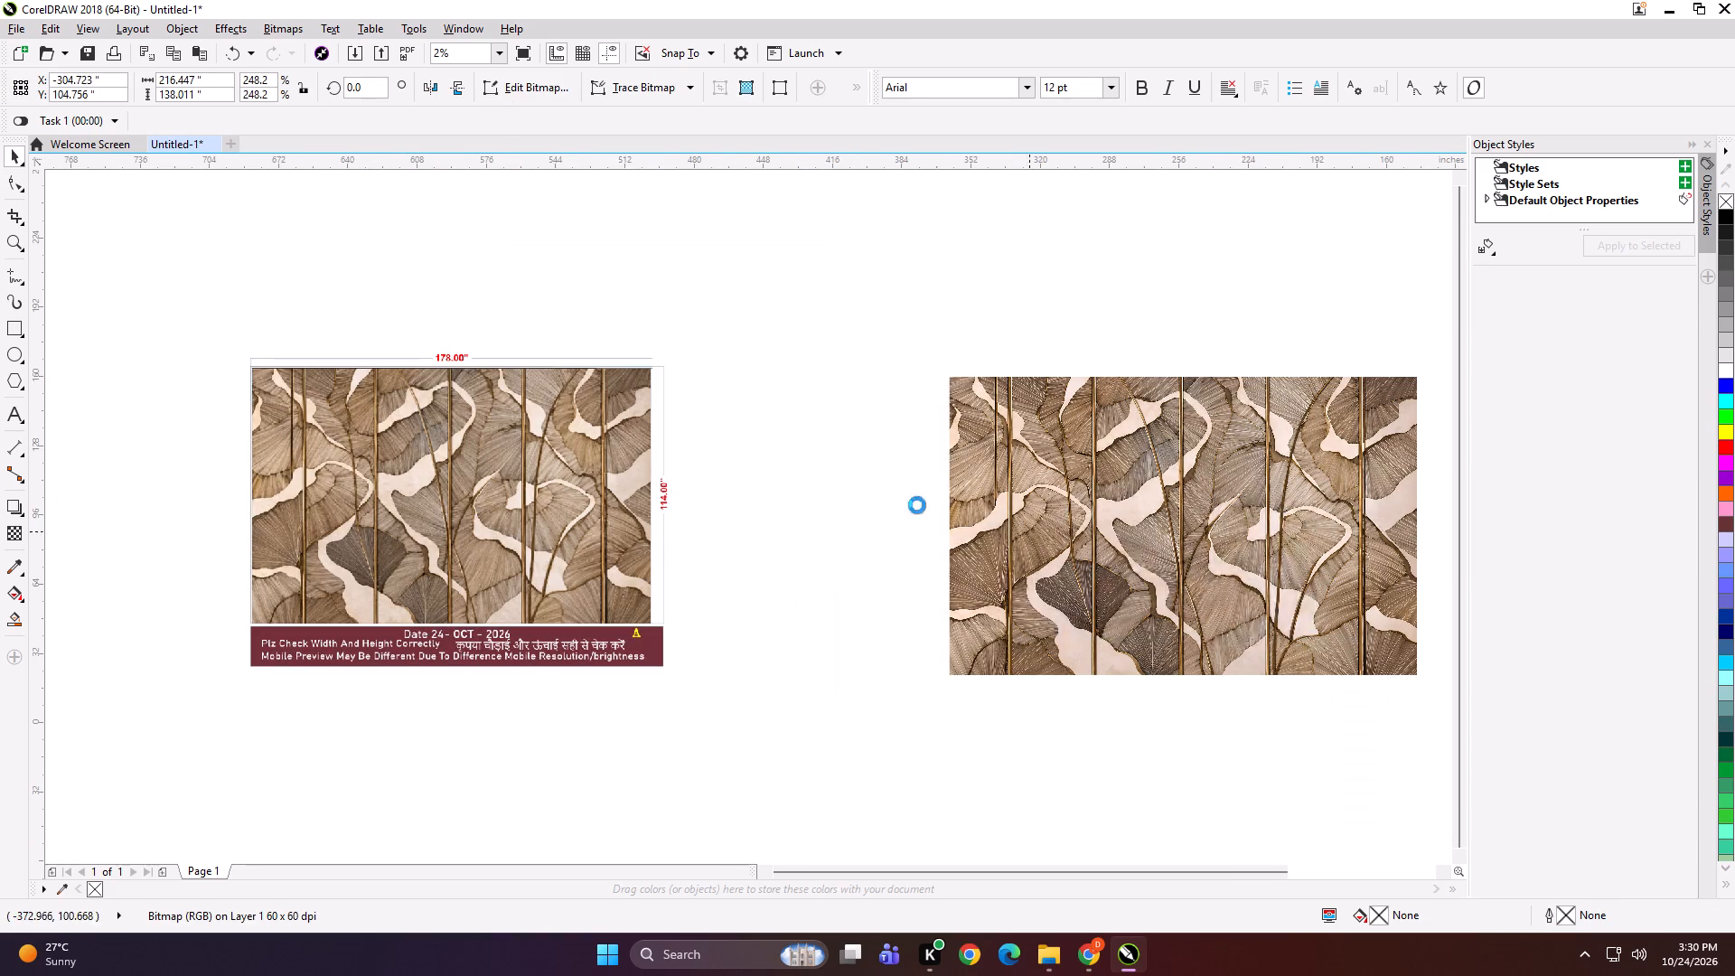
{"action": "left_click_drag", "start_coordinate": [216, 77], "coordinate": [22, 122]}
{"action": "type", "text": "178"}
{"action": "key", "text": "Tab"}
{"action": "type", "text": "114"}
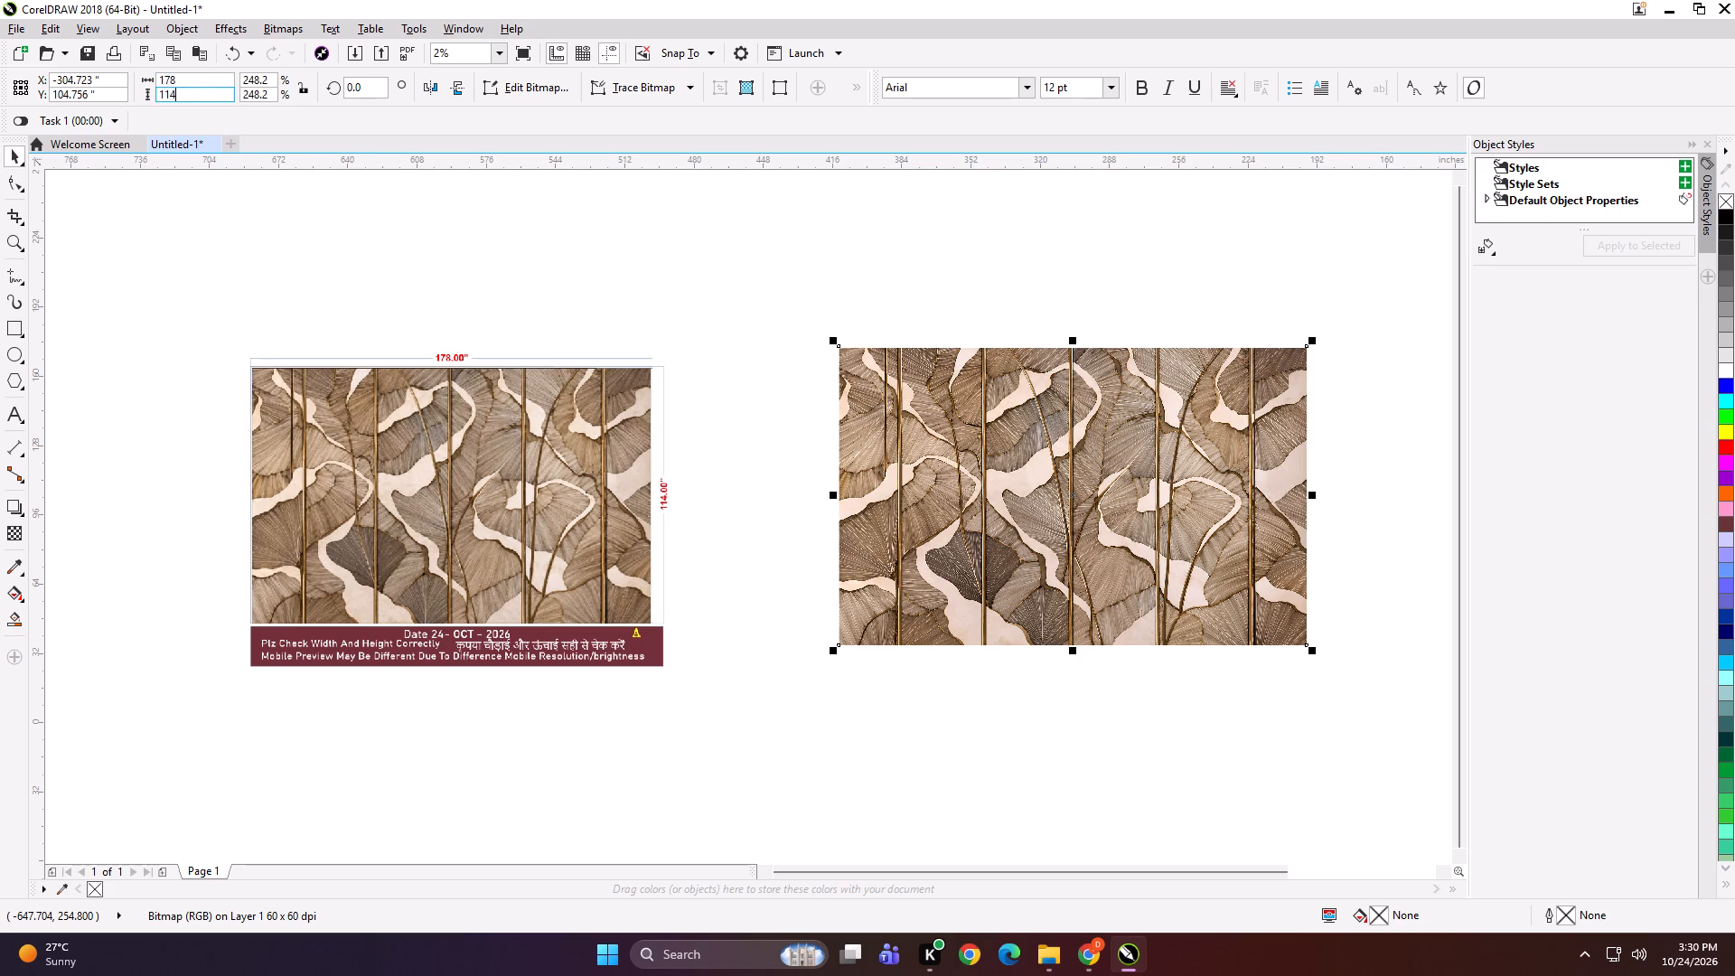
{"action": "key", "text": "Return"}
Bring the resized leaf image and its dimensioned preview closer together, side by side without overlap.
{"action": "left_click", "coordinate": [558, 405], "text": "shift"}
{"action": "key", "text": "shift+F2"}
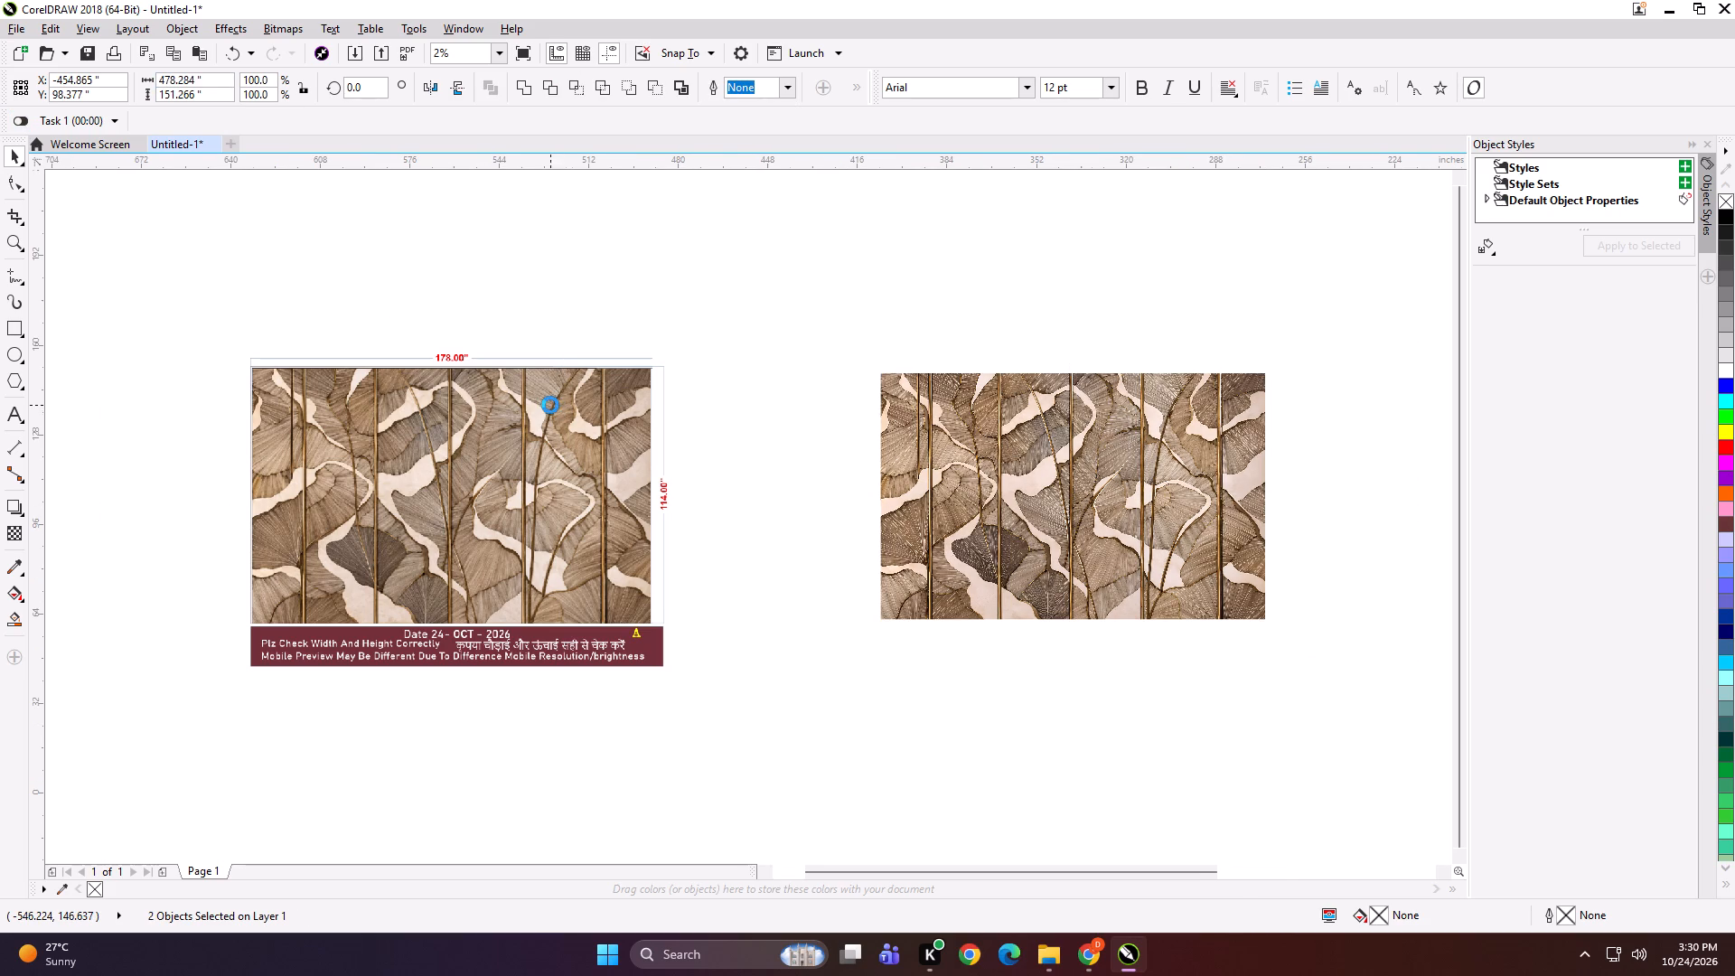
{"action": "left_click", "coordinate": [674, 228]}
{"action": "left_click_drag", "start_coordinate": [593, 411], "coordinate": [581, 390]}
{"action": "left_click_drag", "start_coordinate": [987, 414], "coordinate": [844, 405]}
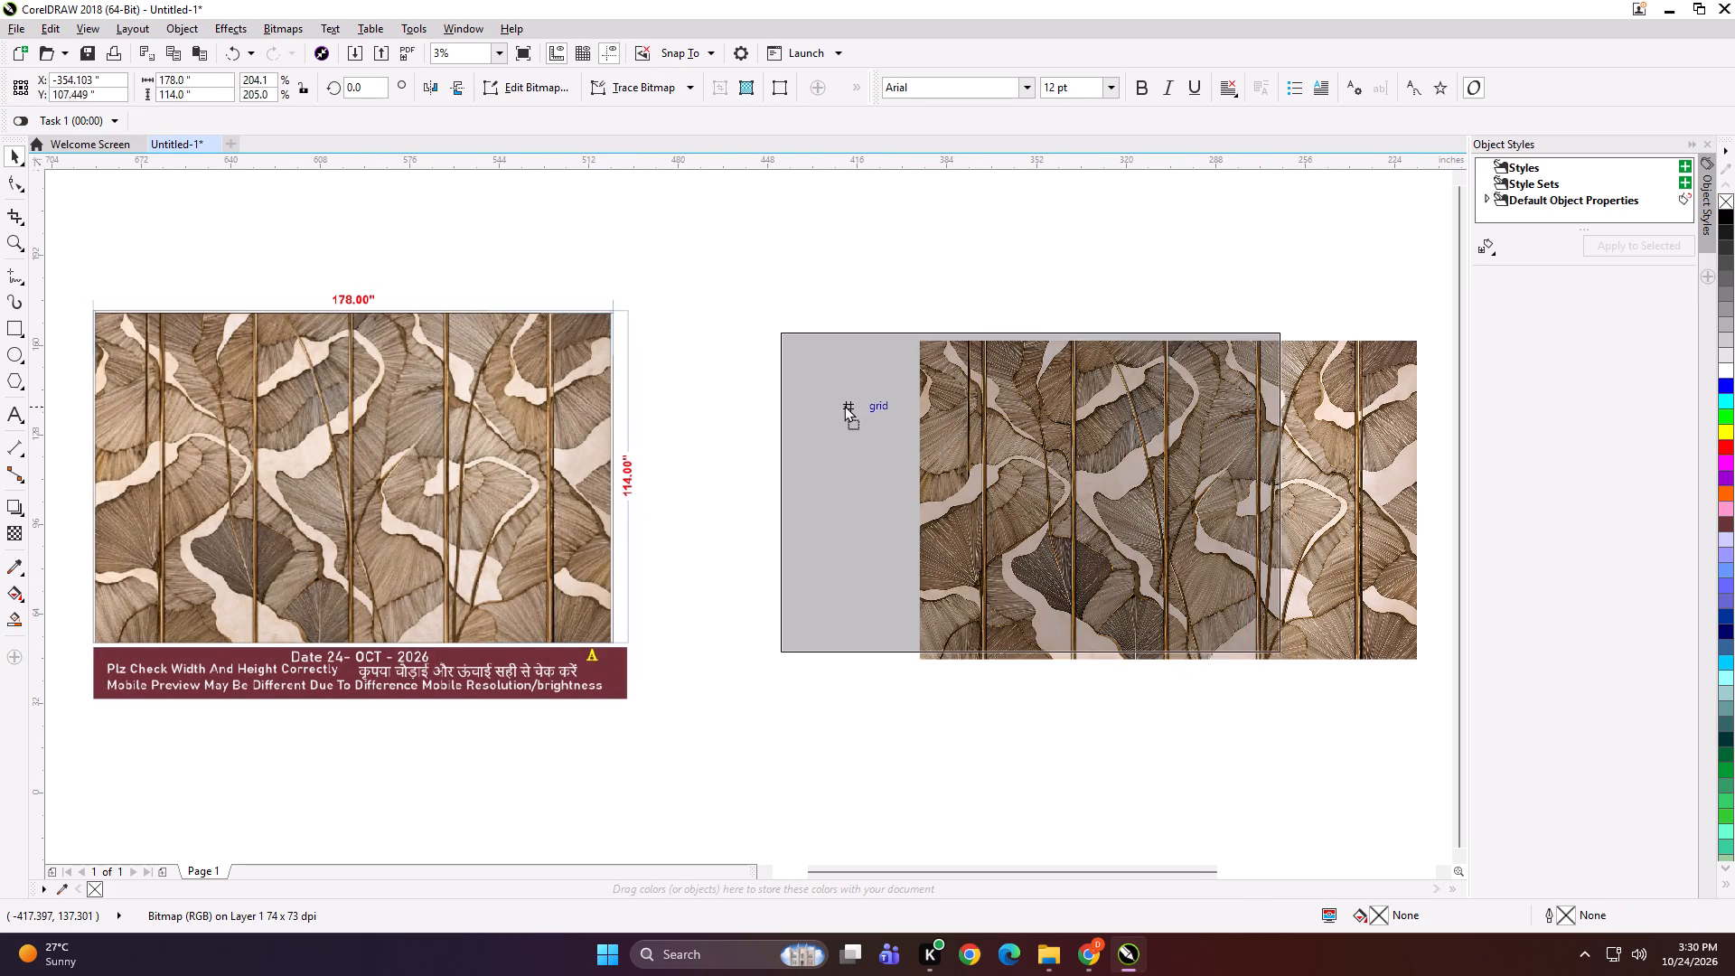
{"action": "left_click_drag", "start_coordinate": [844, 405], "coordinate": [831, 404]}
{"action": "left_click", "coordinate": [611, 427], "text": "shift"}
{"action": "key", "text": "shift+F2"}
{"action": "left_click", "coordinate": [691, 231]}
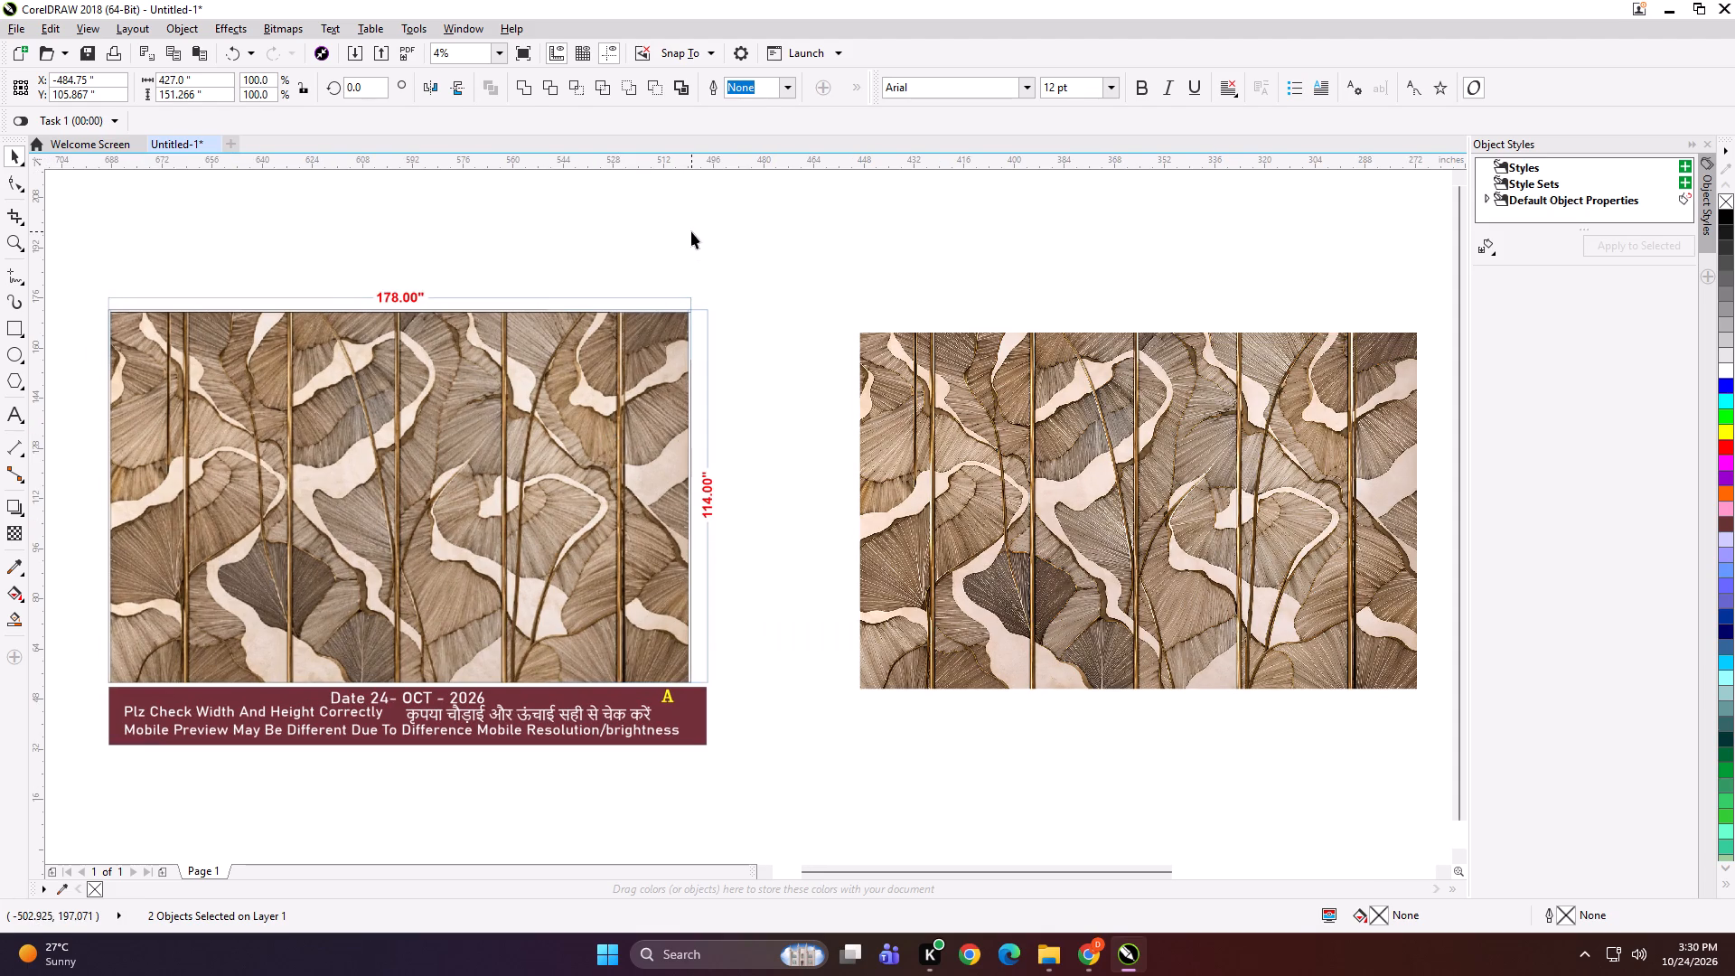
{"action": "left_click_drag", "start_coordinate": [595, 471], "coordinate": [566, 465]}
Create a rectangle around the plain leaf image, set its width to 59 inches, and align it to the image's left edge.
{"action": "left_click", "coordinate": [903, 426]}
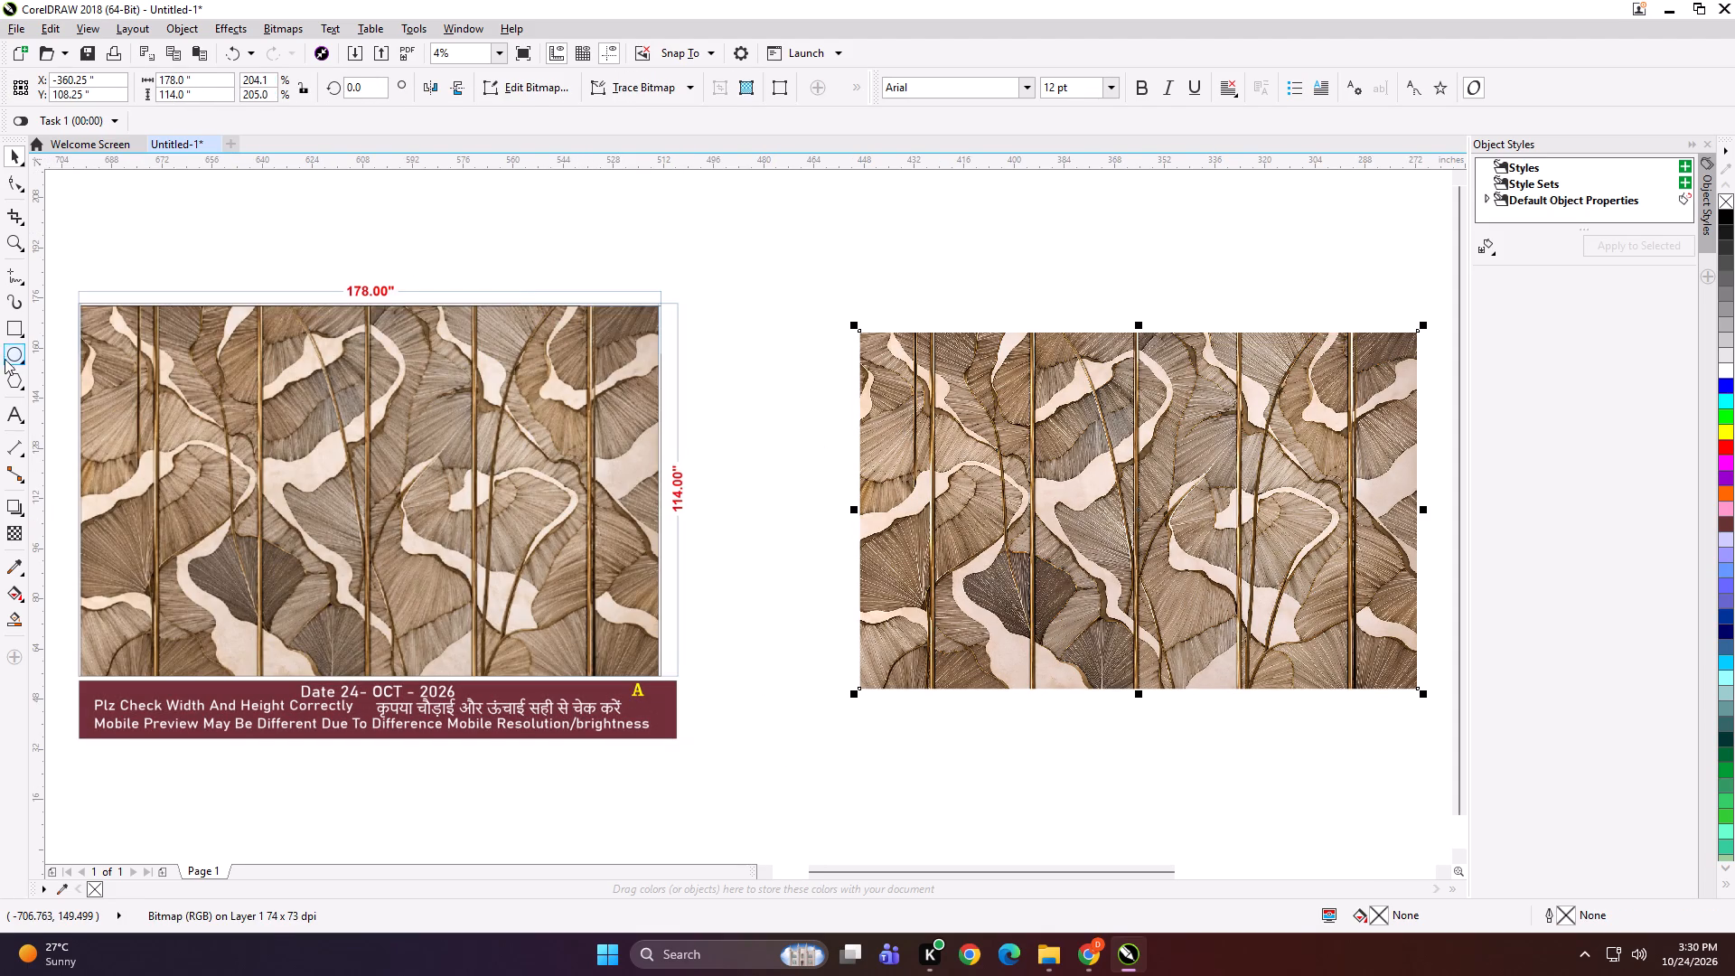
{"action": "double_click", "coordinate": [8, 330], "text": "shift"}
{"action": "key", "text": "shift+space"}
{"action": "left_click", "coordinate": [210, 82]}
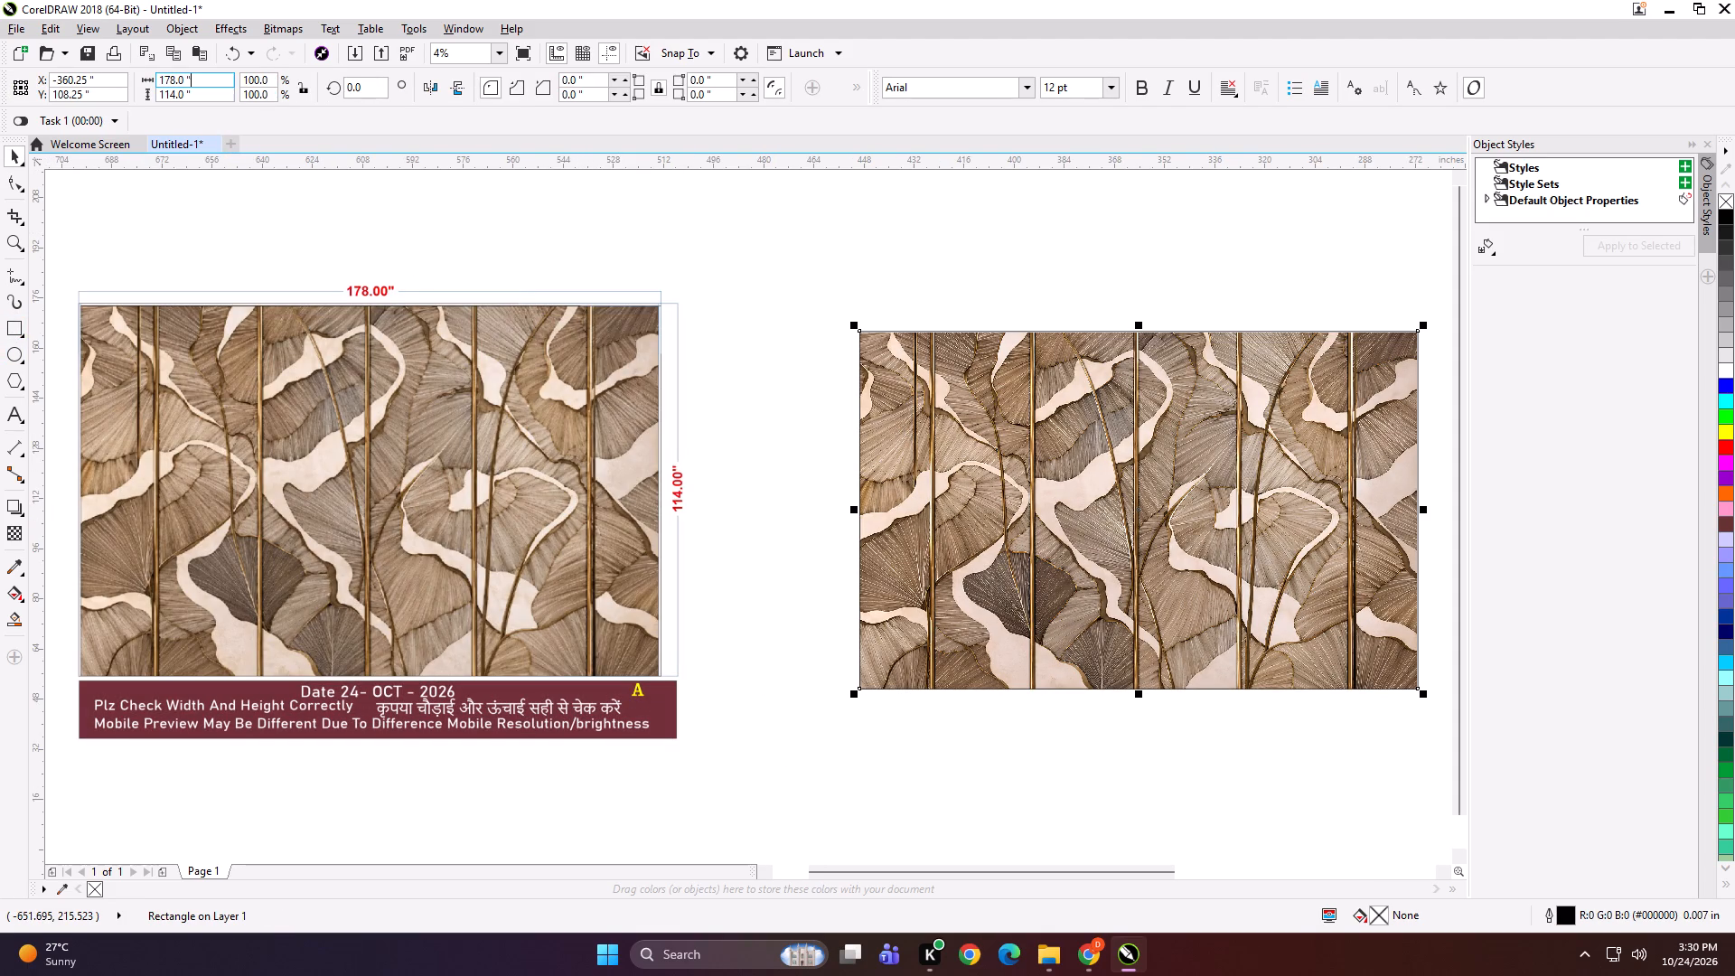
{"action": "key", "text": "ctrl+a"}
{"action": "key", "text": "9"}
{"action": "key", "text": "Return"}
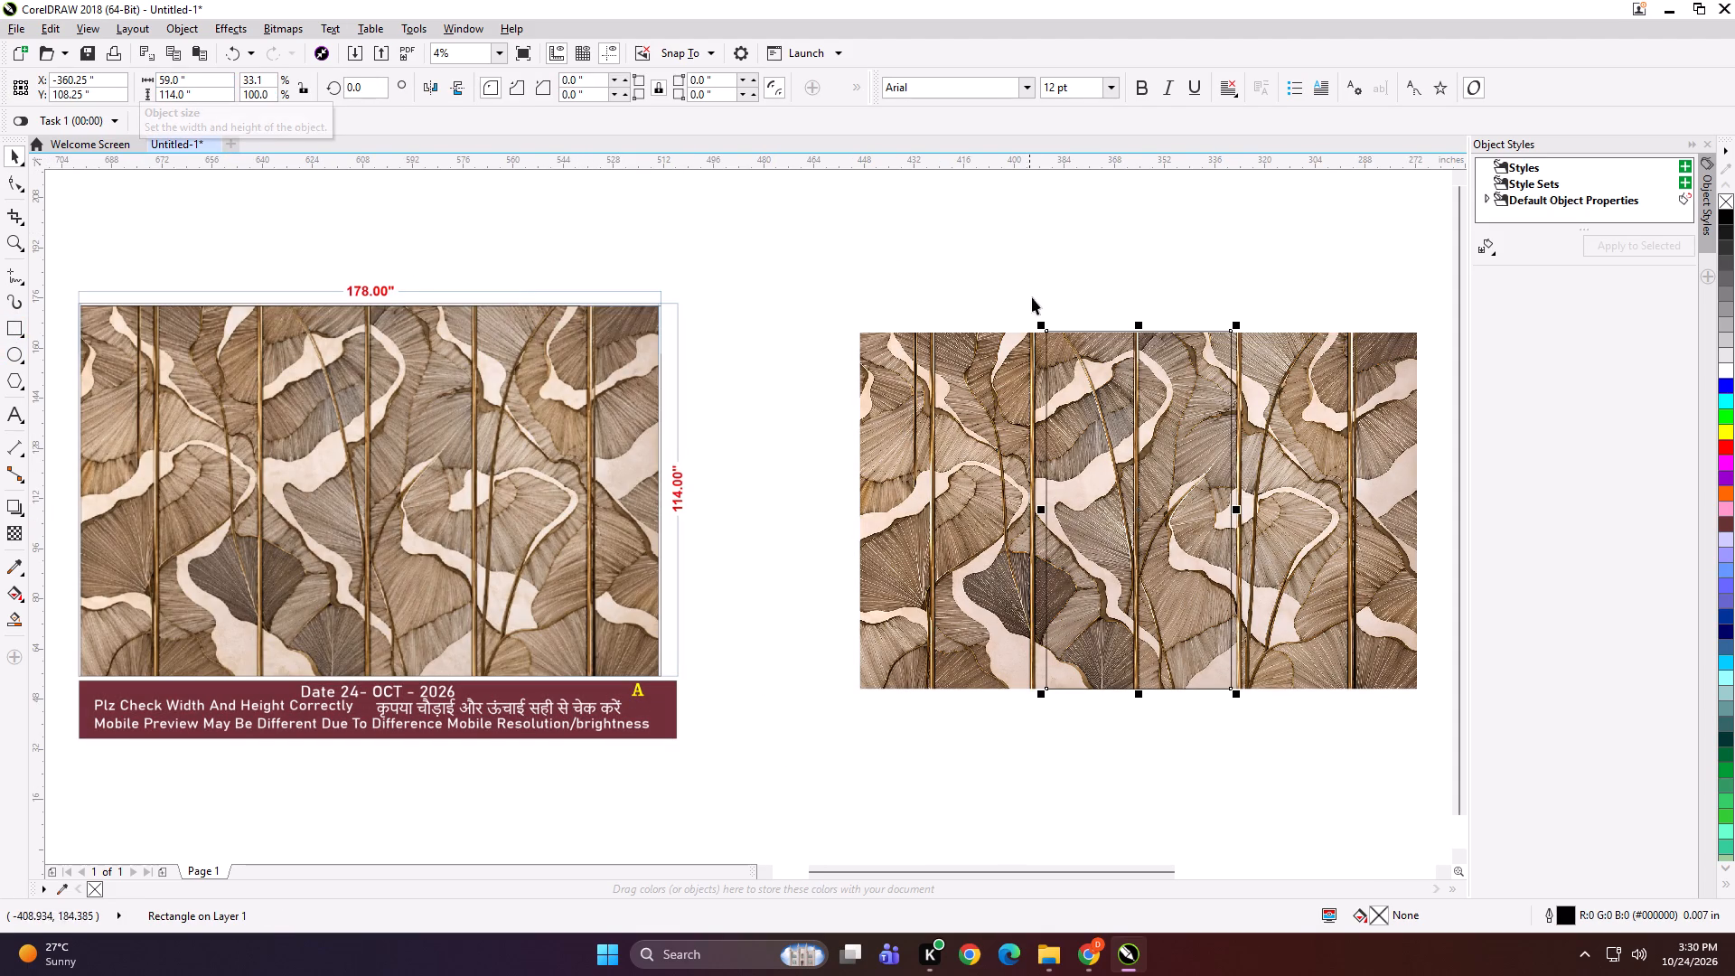
{"action": "left_click", "coordinate": [1013, 410], "text": "shift"}
{"action": "key", "text": "l"}
{"action": "left_click", "coordinate": [1083, 264]}
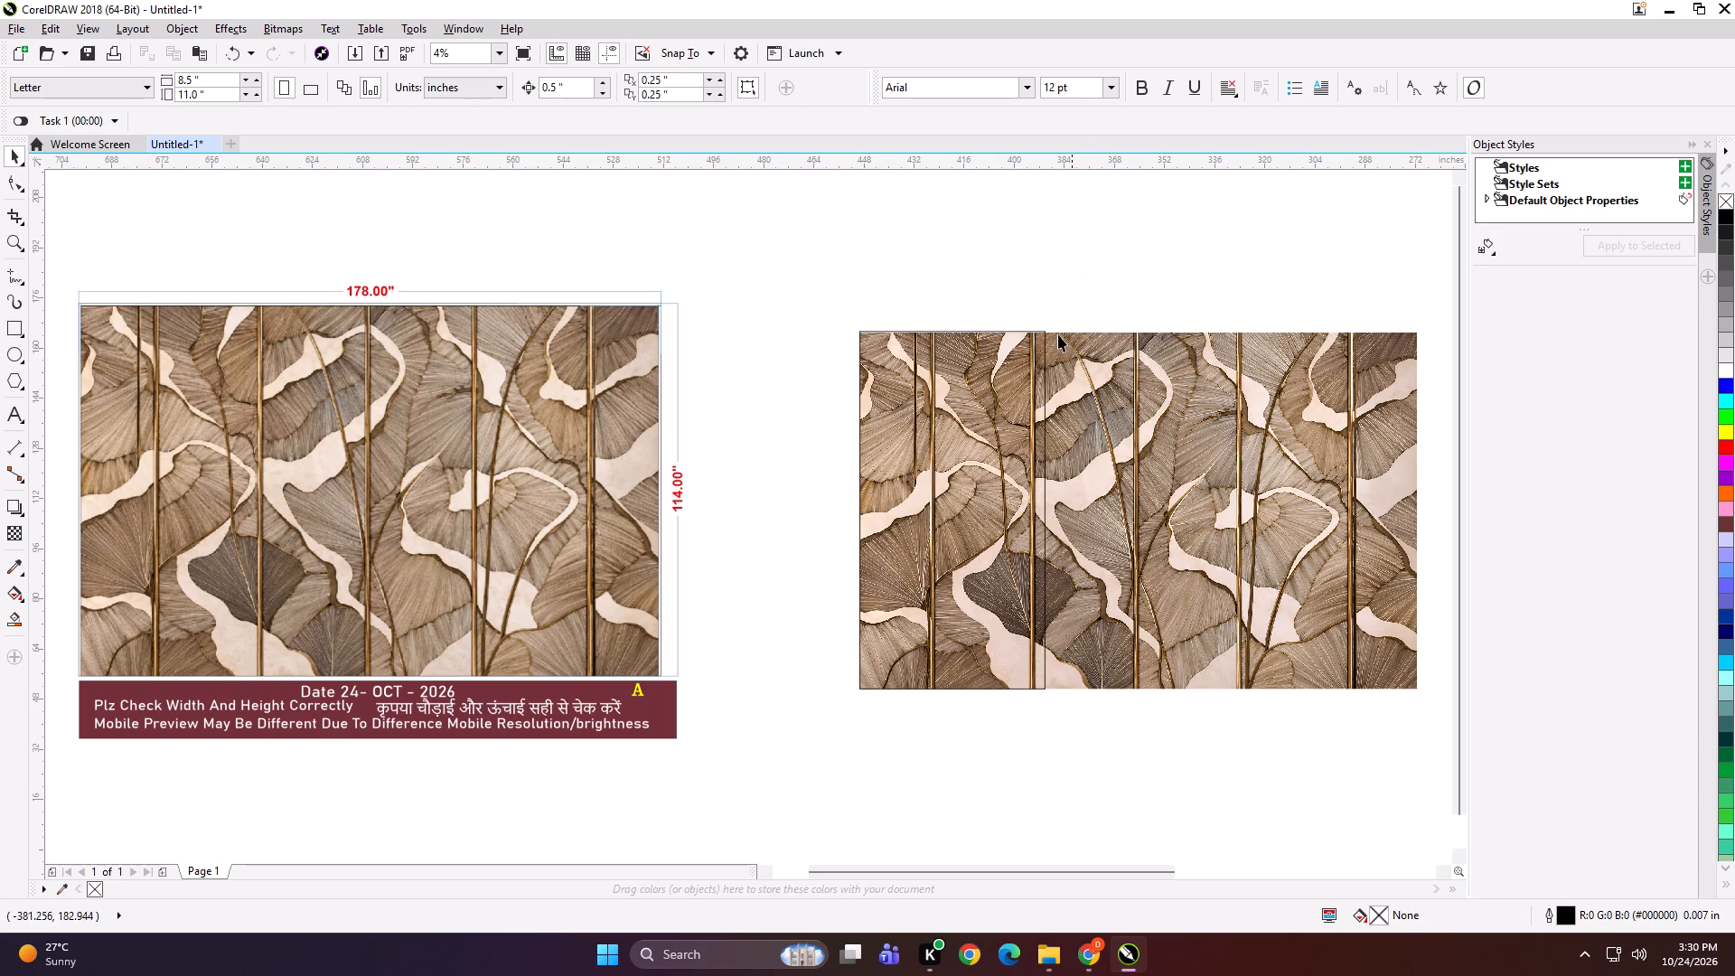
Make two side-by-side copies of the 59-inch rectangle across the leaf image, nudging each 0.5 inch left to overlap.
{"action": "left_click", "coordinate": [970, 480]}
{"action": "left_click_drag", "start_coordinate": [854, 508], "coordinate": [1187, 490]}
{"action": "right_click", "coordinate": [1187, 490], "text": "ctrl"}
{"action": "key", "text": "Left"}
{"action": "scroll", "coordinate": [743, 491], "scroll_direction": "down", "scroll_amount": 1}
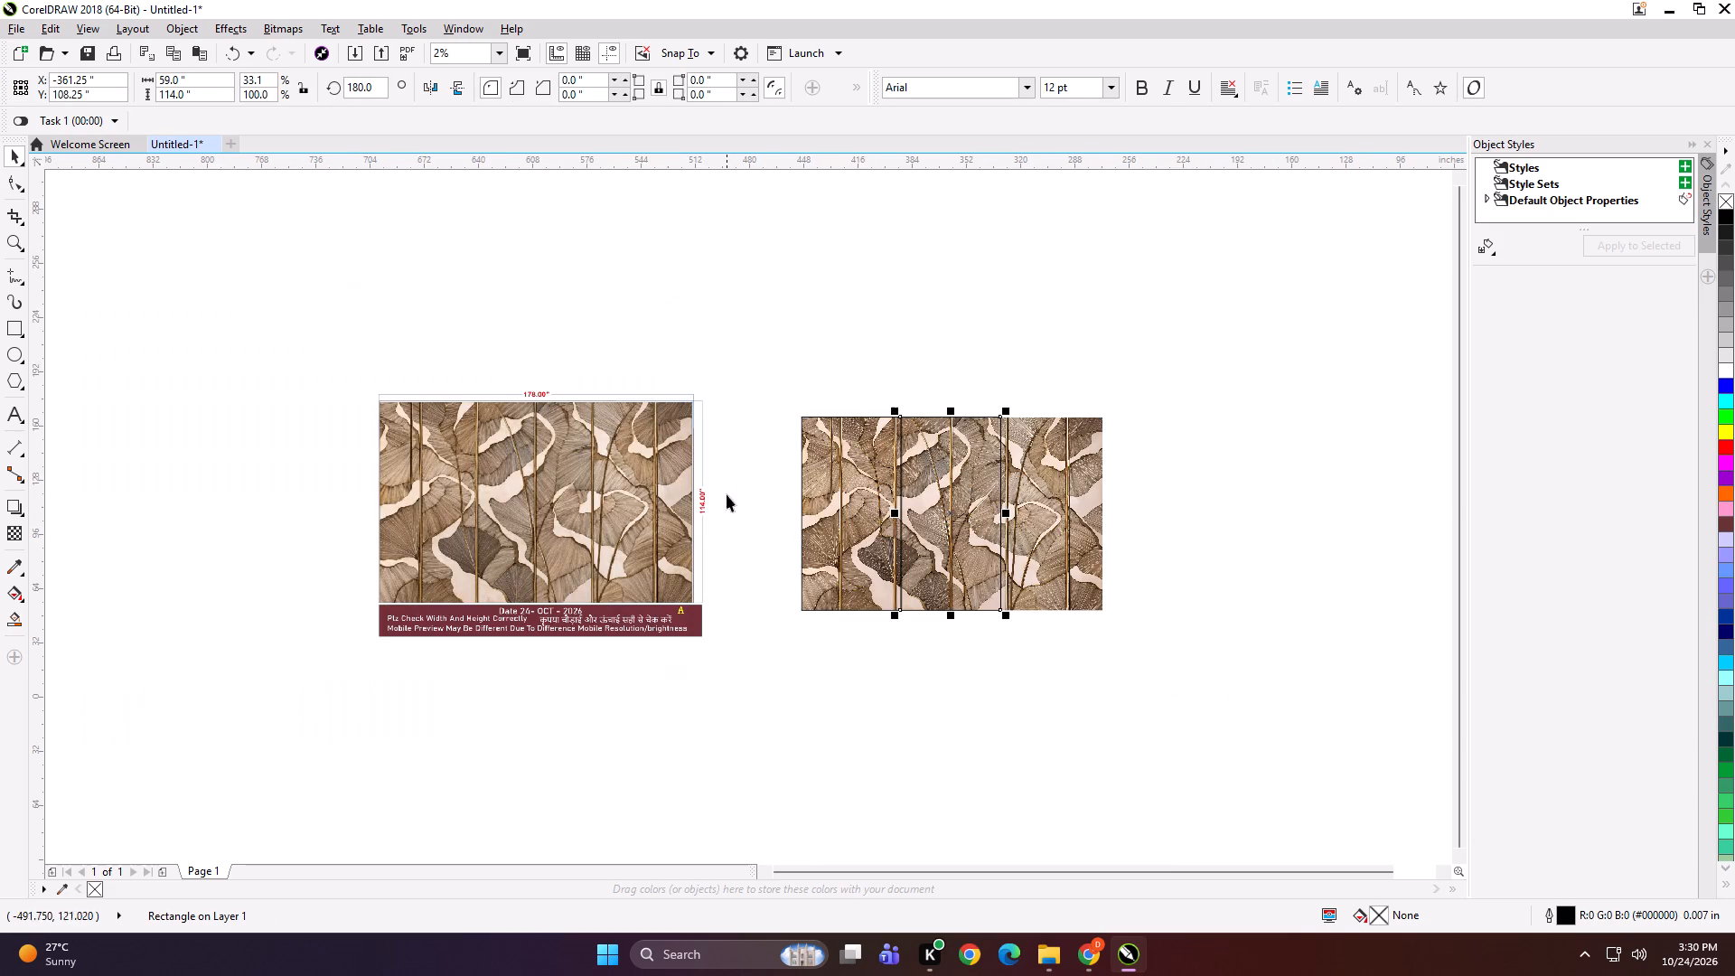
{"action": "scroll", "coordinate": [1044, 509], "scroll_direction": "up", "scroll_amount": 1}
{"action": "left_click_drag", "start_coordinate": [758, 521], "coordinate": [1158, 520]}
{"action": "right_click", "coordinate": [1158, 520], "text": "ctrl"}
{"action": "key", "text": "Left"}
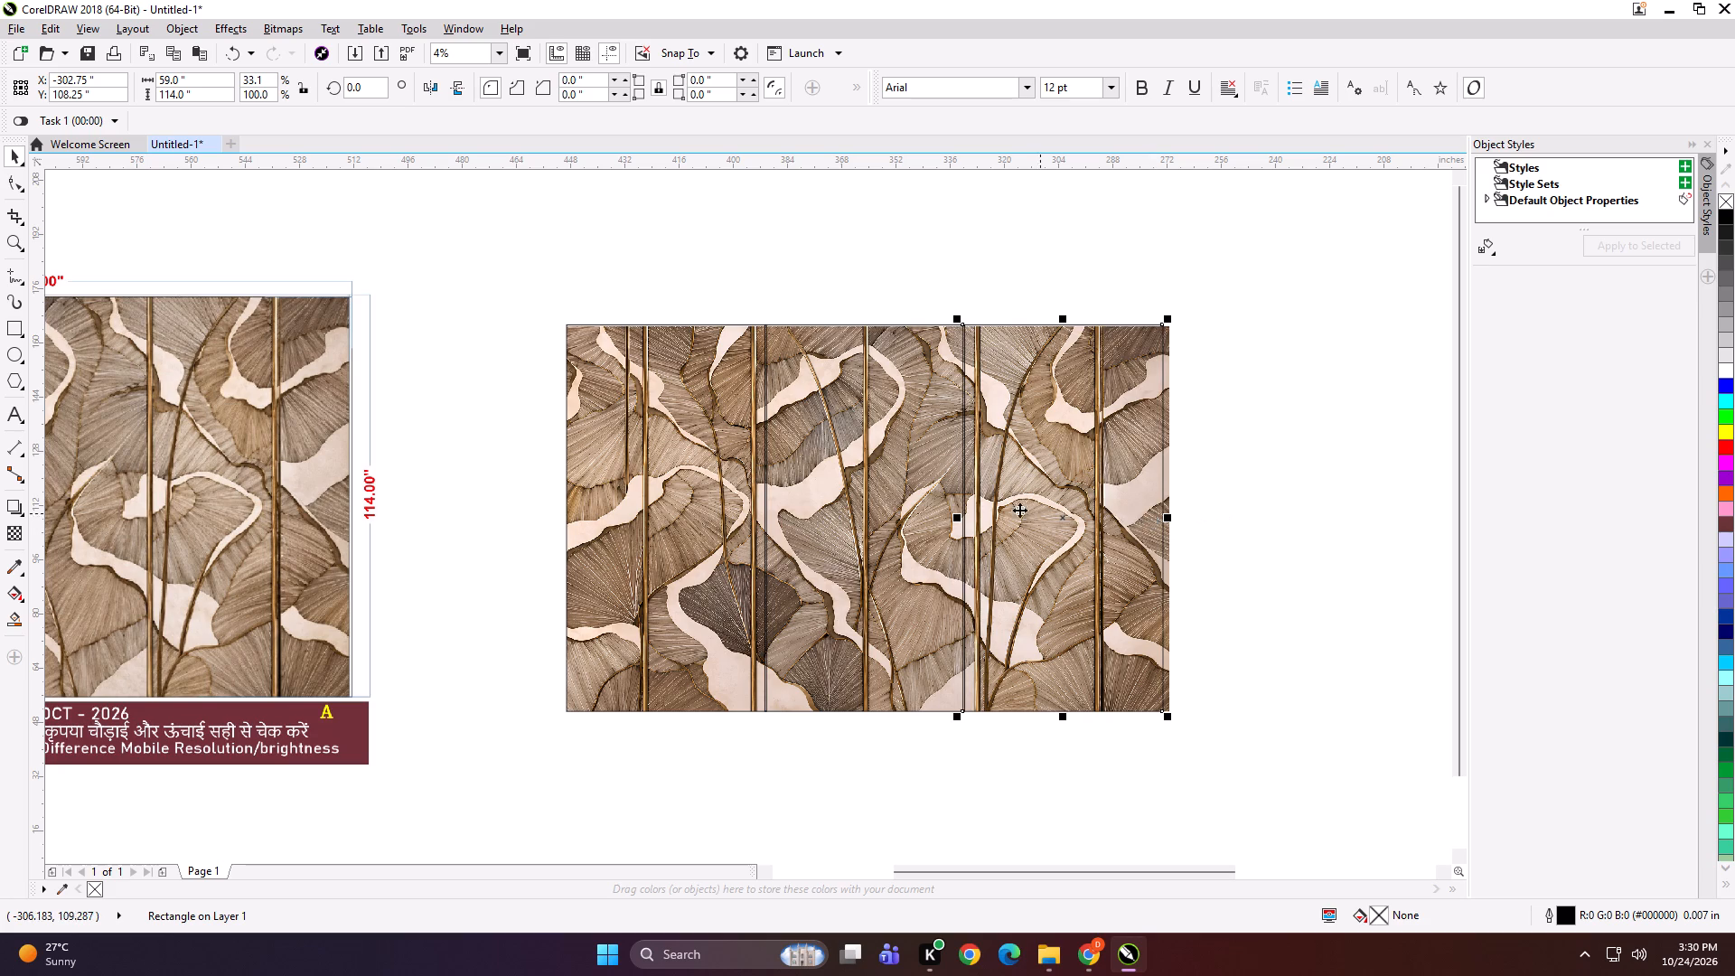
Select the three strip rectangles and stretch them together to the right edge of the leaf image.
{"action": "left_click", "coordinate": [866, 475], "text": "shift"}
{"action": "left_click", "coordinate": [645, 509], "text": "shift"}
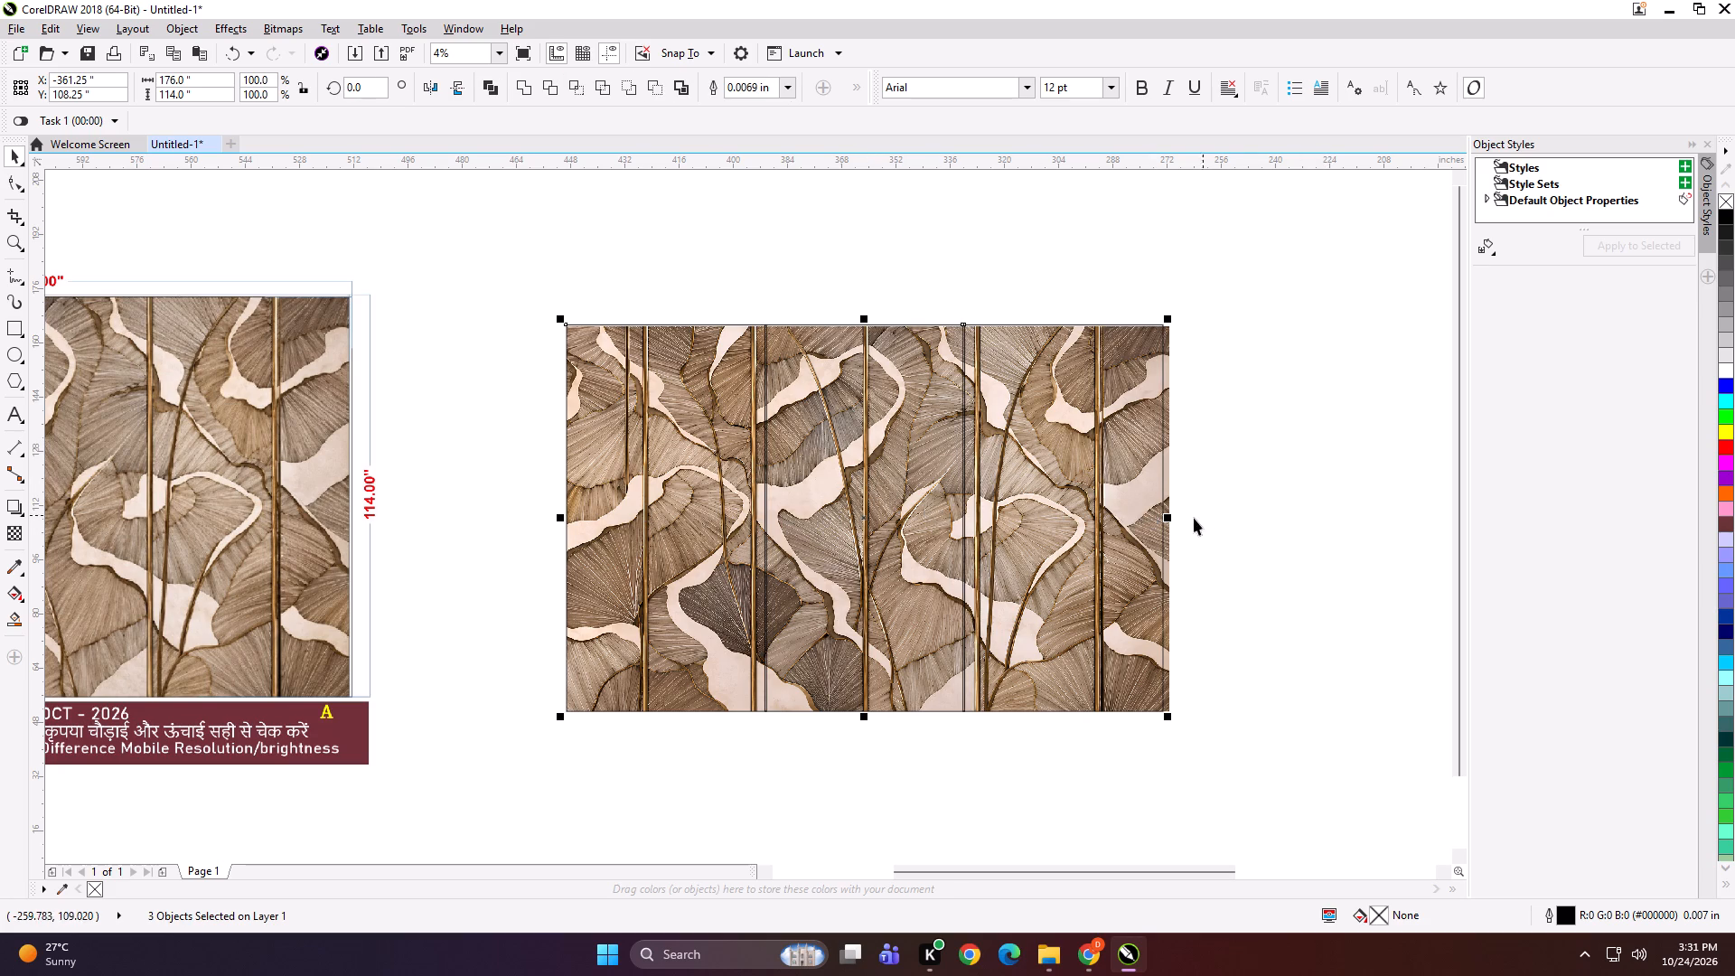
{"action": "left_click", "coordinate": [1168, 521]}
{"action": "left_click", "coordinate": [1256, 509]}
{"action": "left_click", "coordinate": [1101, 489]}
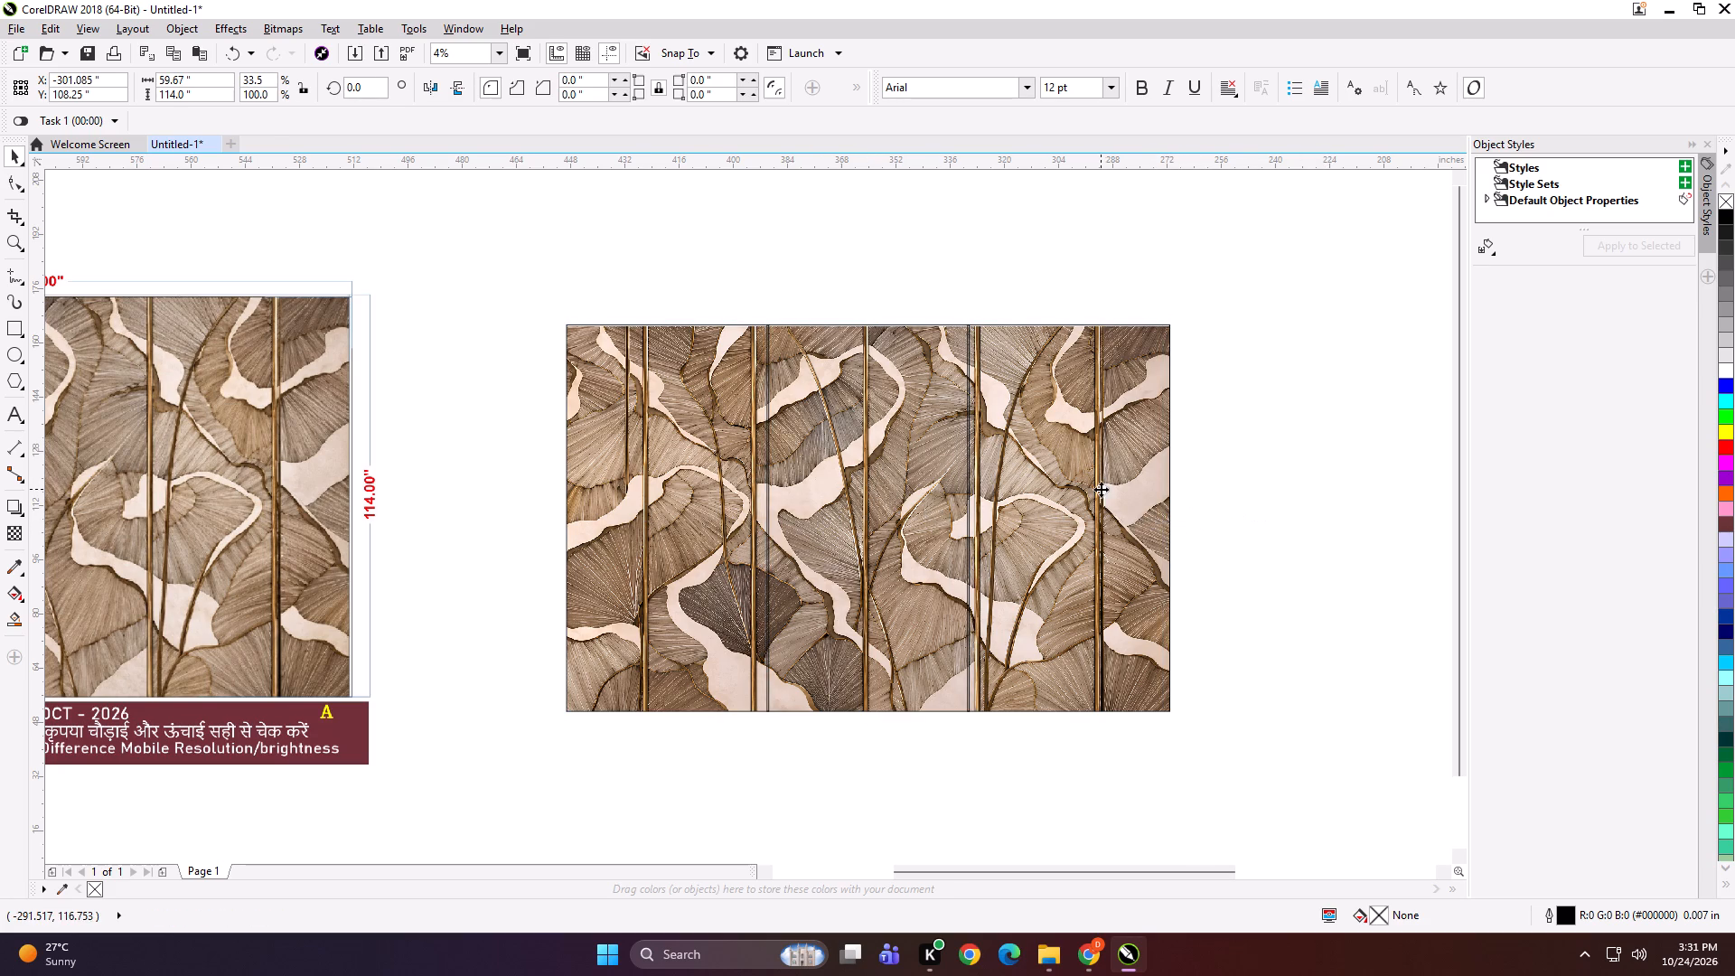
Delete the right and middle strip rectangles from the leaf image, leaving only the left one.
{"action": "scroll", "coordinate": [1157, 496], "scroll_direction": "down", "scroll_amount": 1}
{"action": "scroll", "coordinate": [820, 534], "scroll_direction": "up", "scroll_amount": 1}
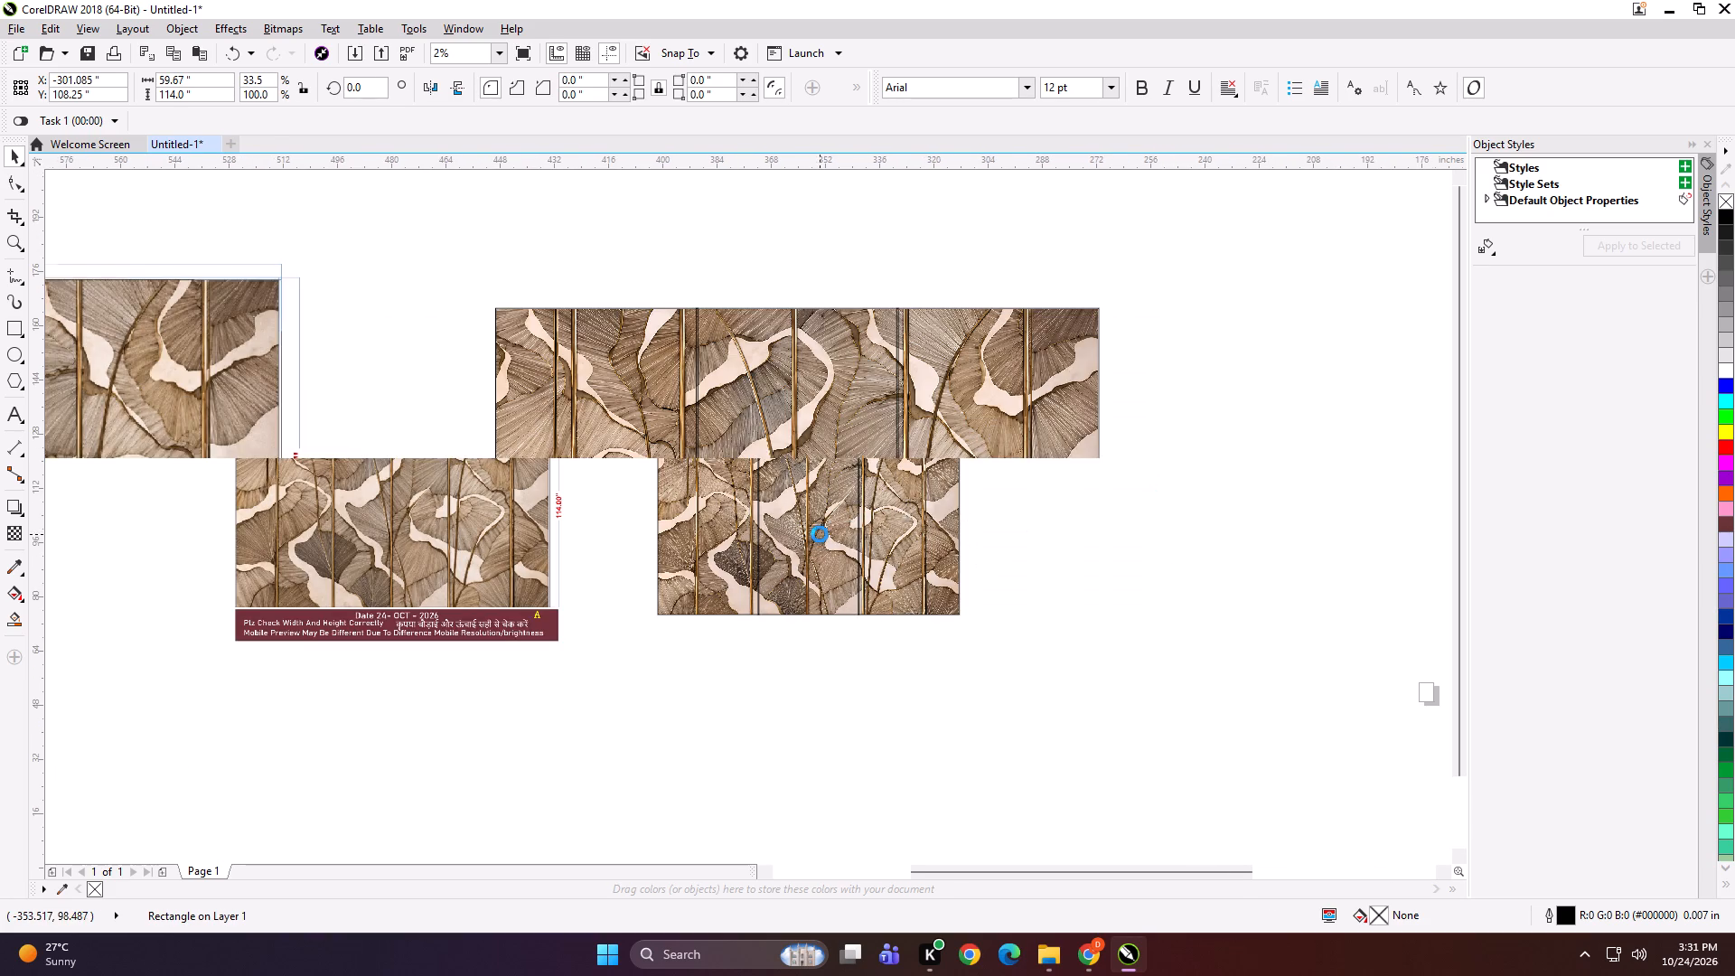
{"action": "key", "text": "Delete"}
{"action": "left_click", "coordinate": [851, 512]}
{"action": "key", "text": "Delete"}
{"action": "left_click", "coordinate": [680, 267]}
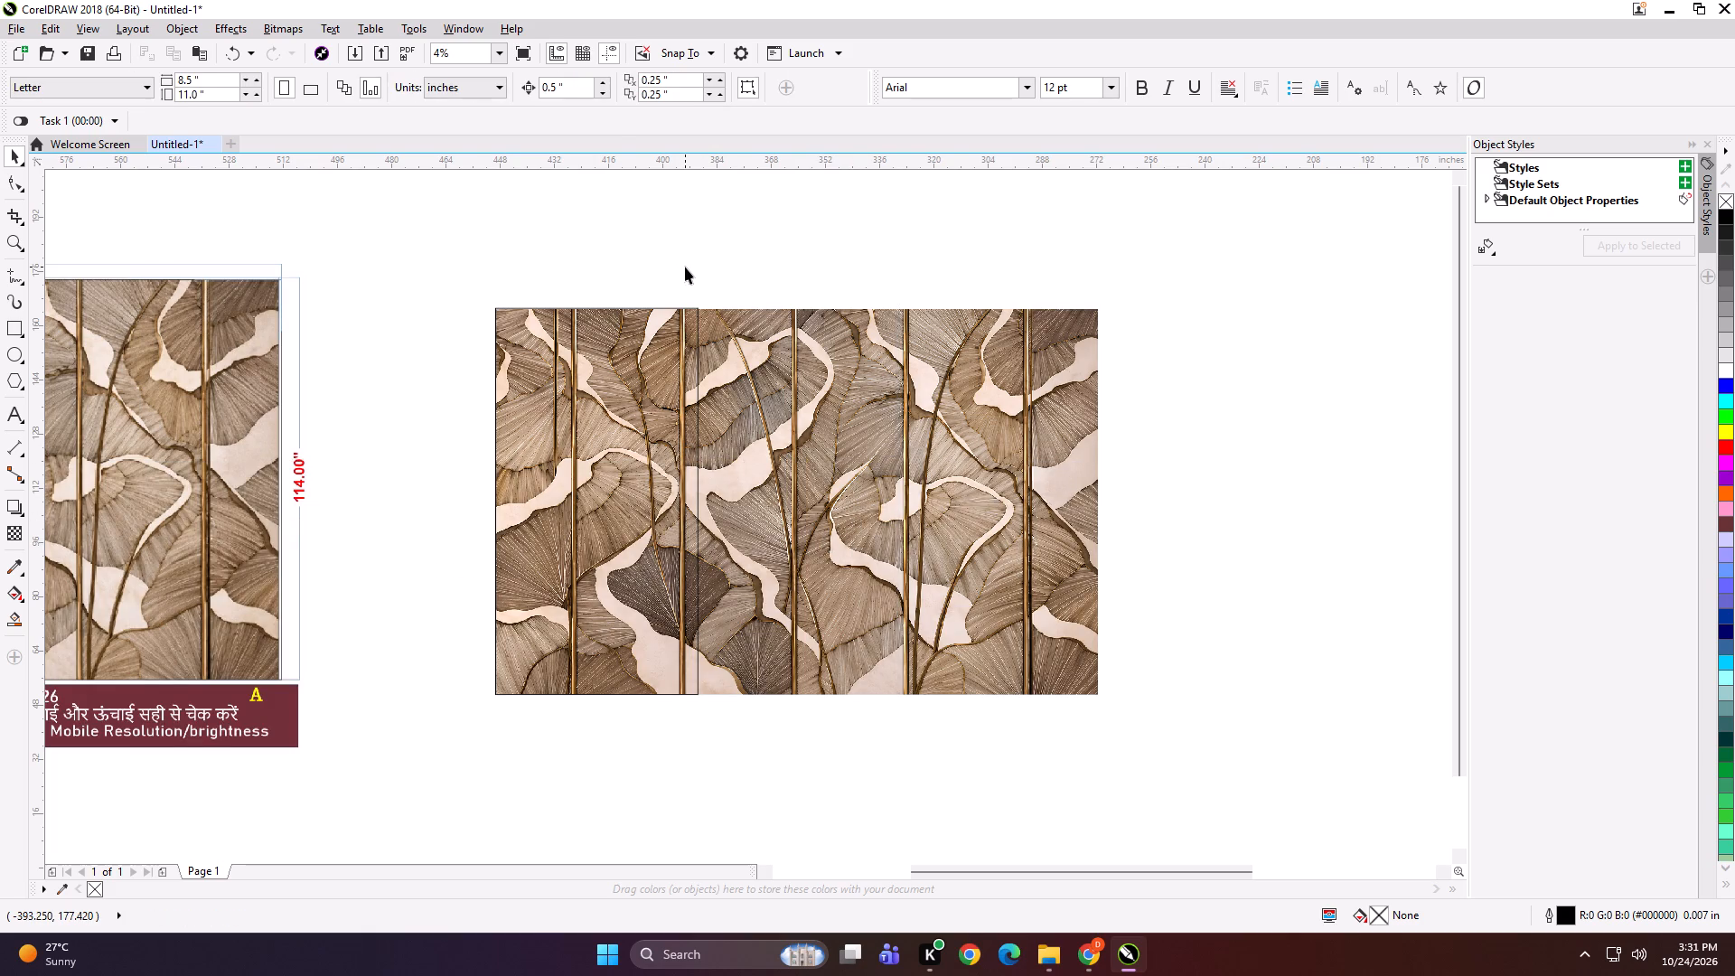
Set the document's nudge distance to 0.35 inch.
{"action": "left_click_drag", "start_coordinate": [571, 89], "coordinate": [506, 96]}
{"action": "type", "text": ".35"}
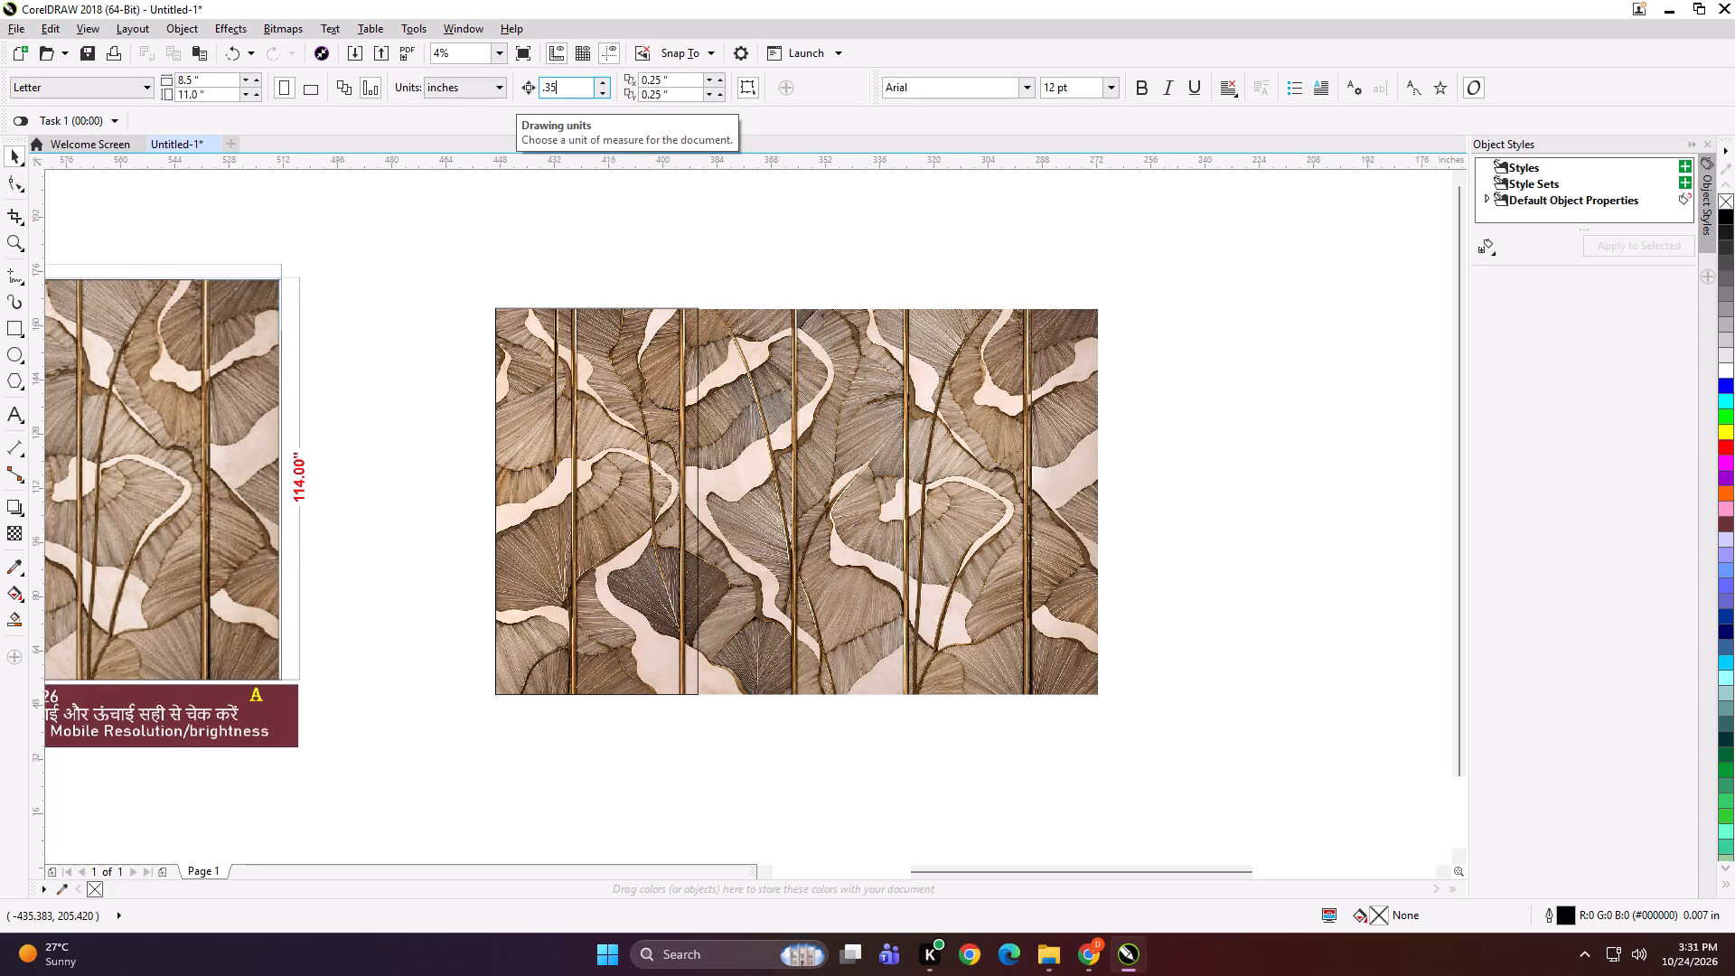
{"action": "key", "text": "Return"}
Set the remaining strip rectangle's width to 59.5 inches and align it to the left edge of the leaf image.
{"action": "left_click", "coordinate": [687, 568]}
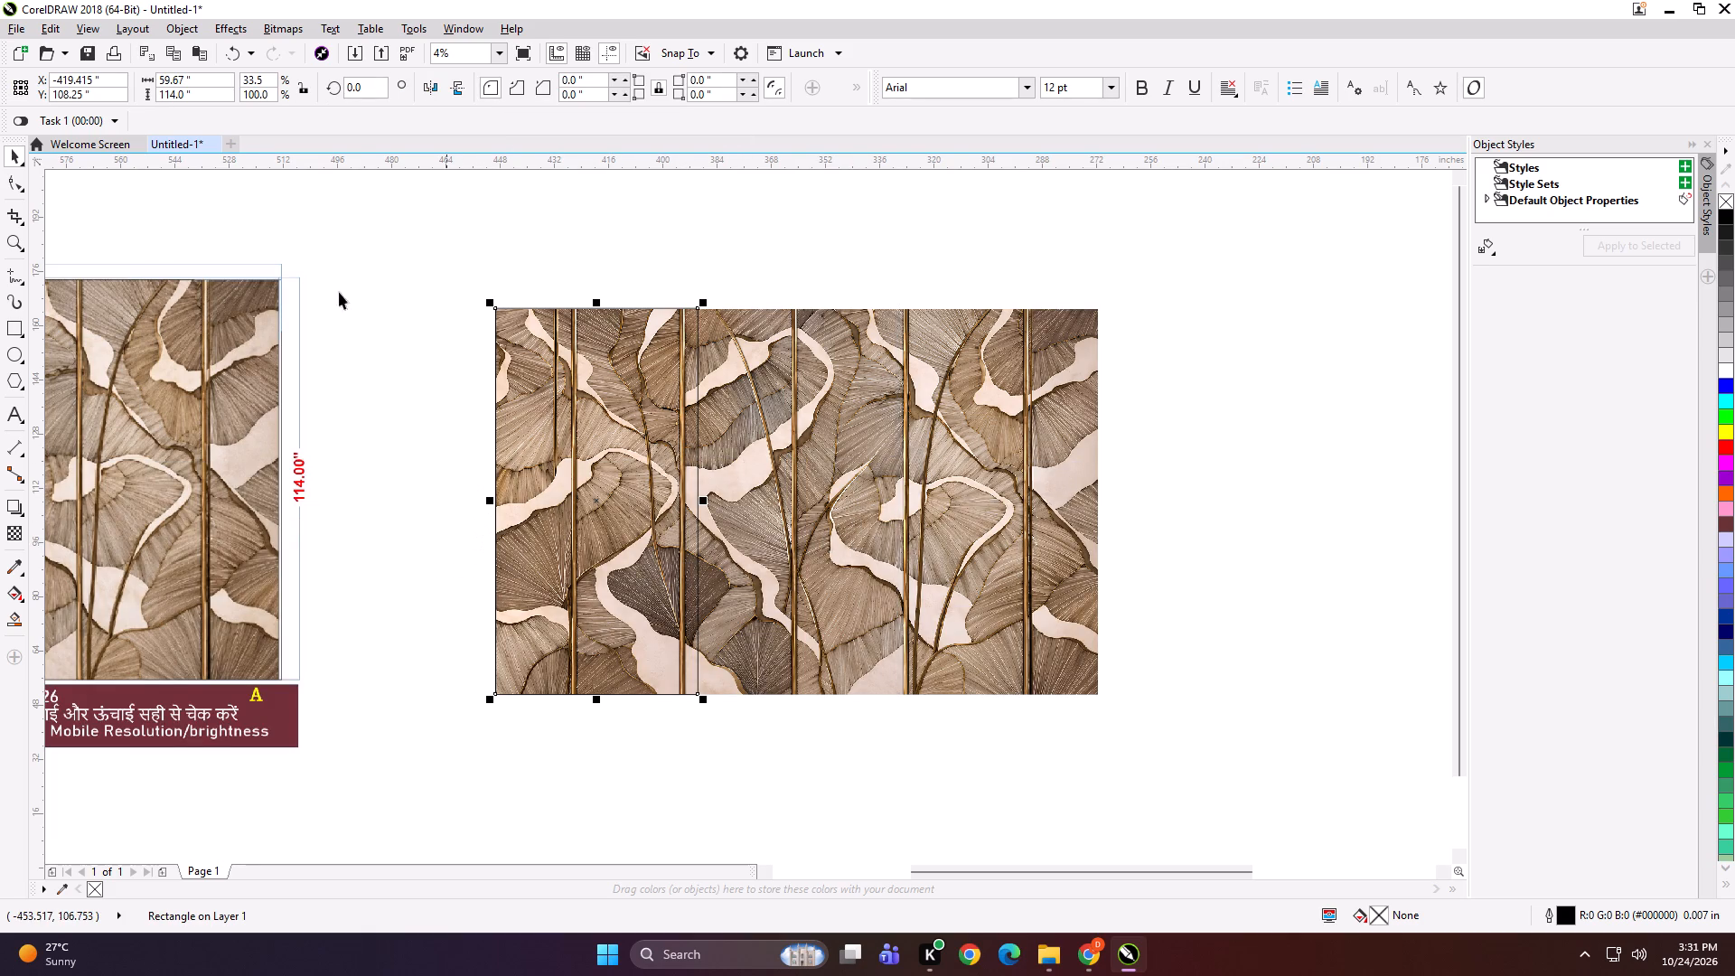
{"action": "left_click_drag", "start_coordinate": [202, 81], "coordinate": [76, 101]}
{"action": "type", "text": "59.5"}
{"action": "key", "text": "Return"}
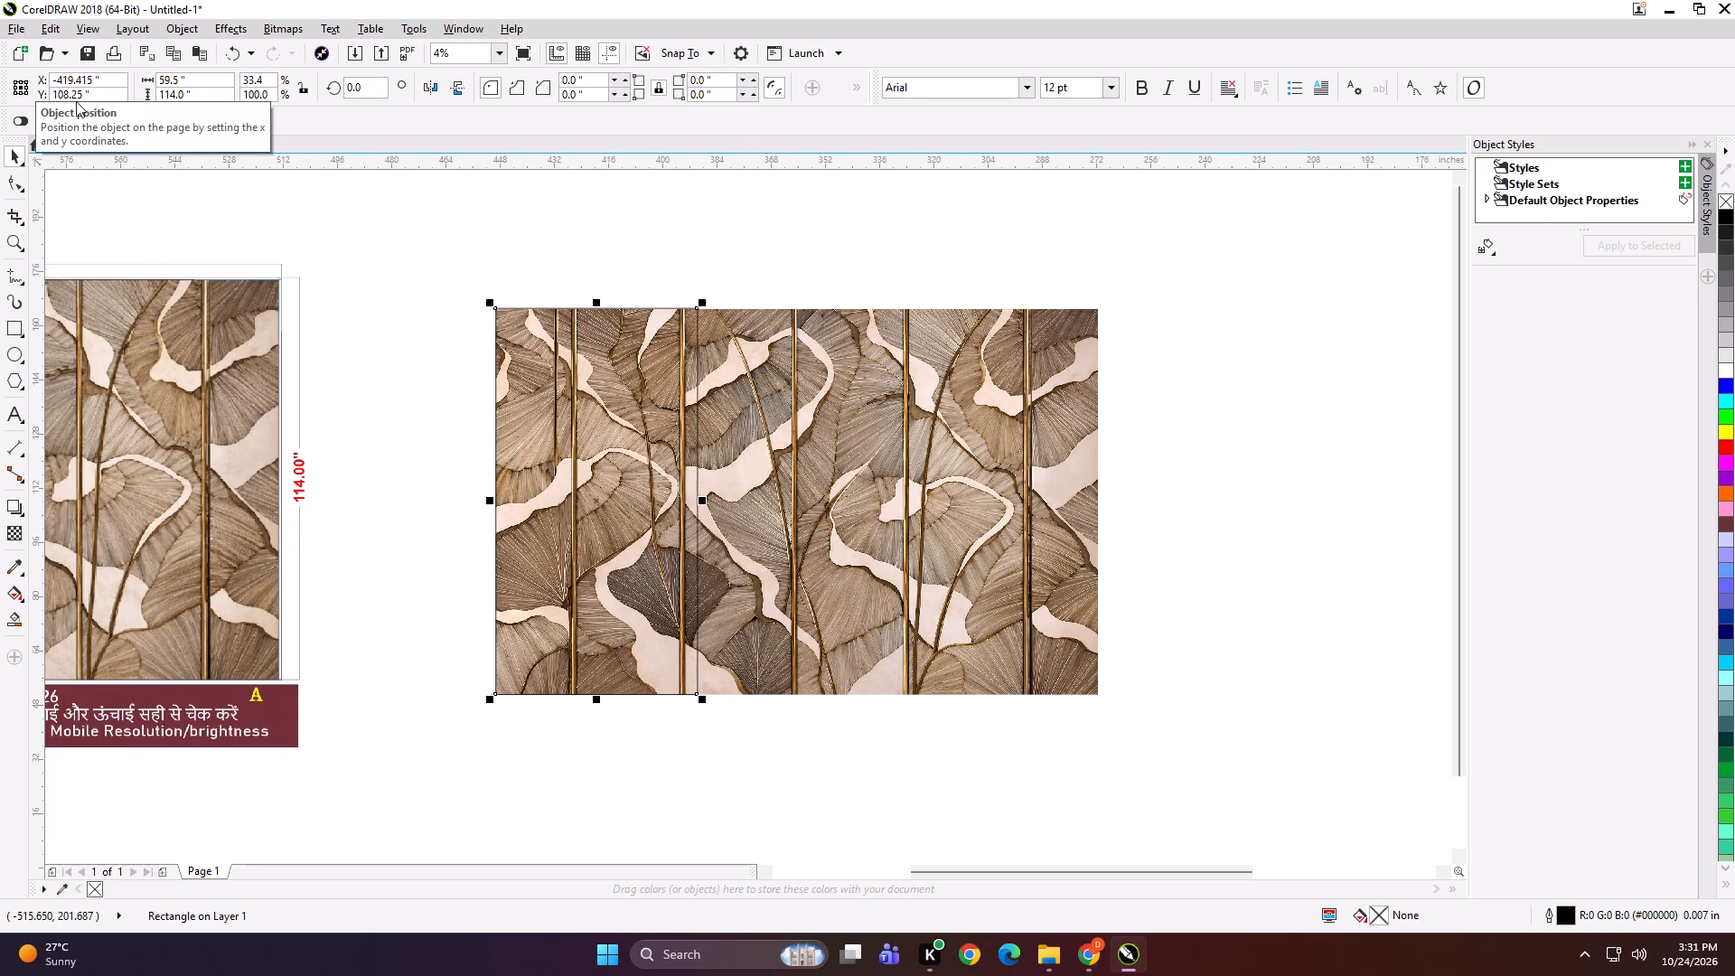
{"action": "left_click", "coordinate": [849, 526], "text": "shift"}
{"action": "key", "text": "l"}
{"action": "left_click", "coordinate": [655, 231]}
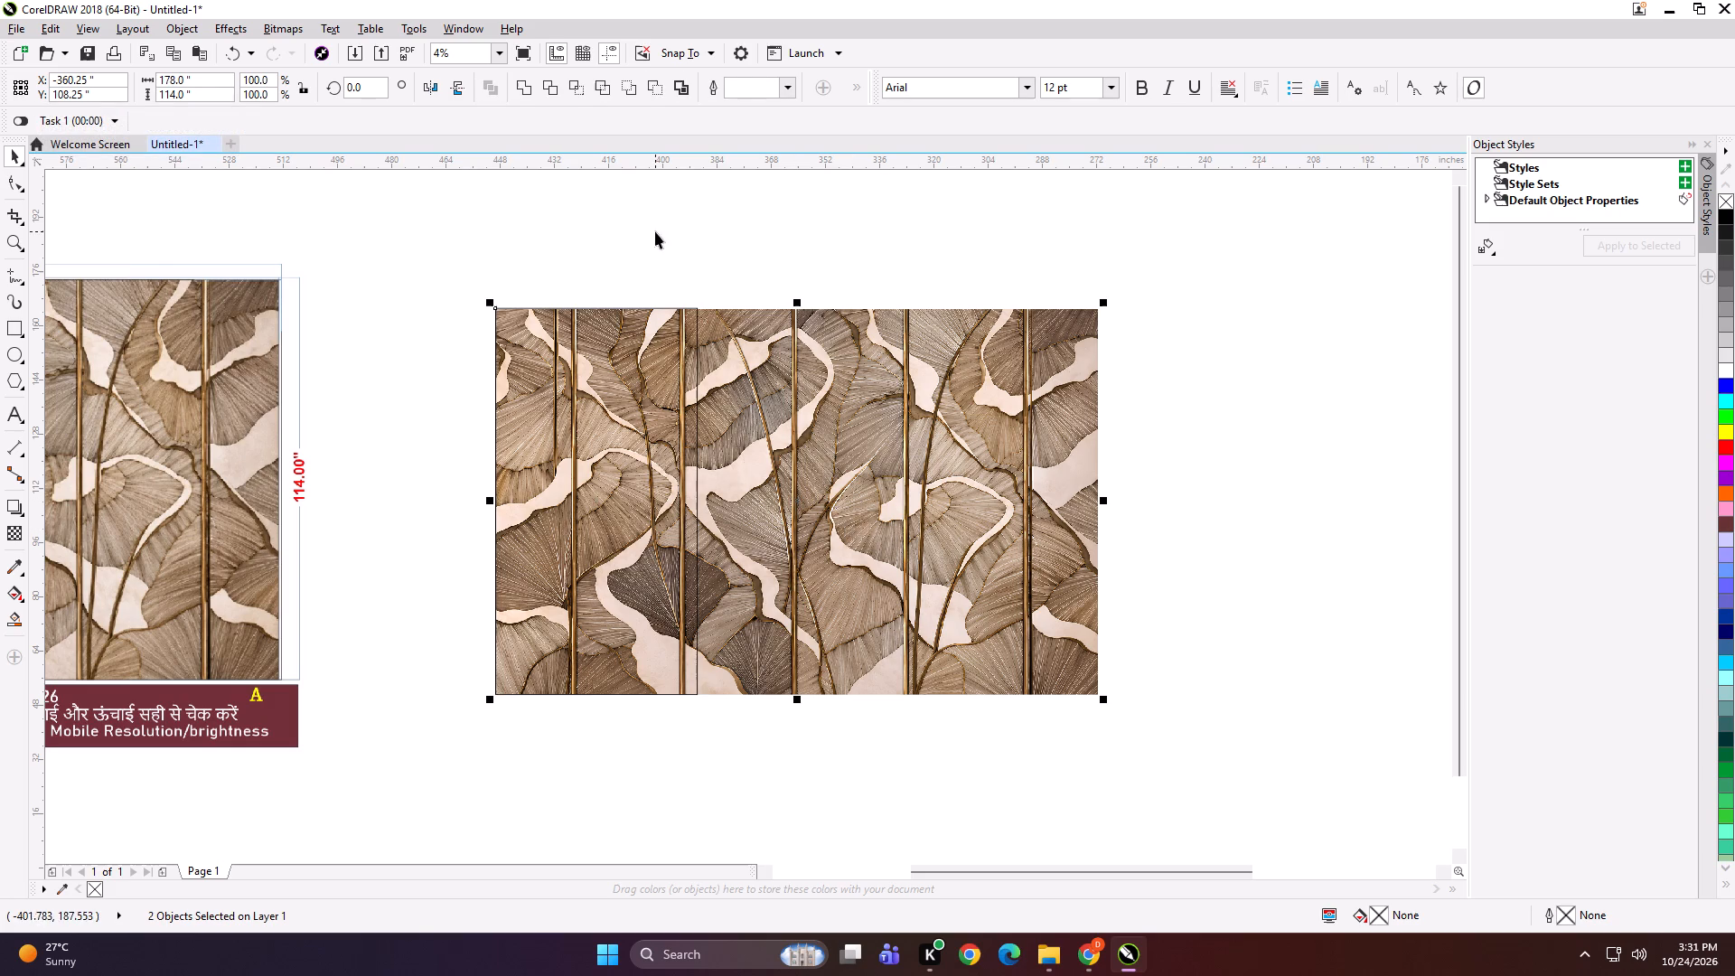
Copy the 59.5-inch rectangle alongside as the middle strip and nudge it 0.35 inch left to overlap the first.
{"action": "left_click", "coordinate": [633, 446]}
{"action": "left_click_drag", "start_coordinate": [490, 498], "coordinate": [852, 503]}
{"action": "right_click", "coordinate": [851, 503], "text": "ctrl"}
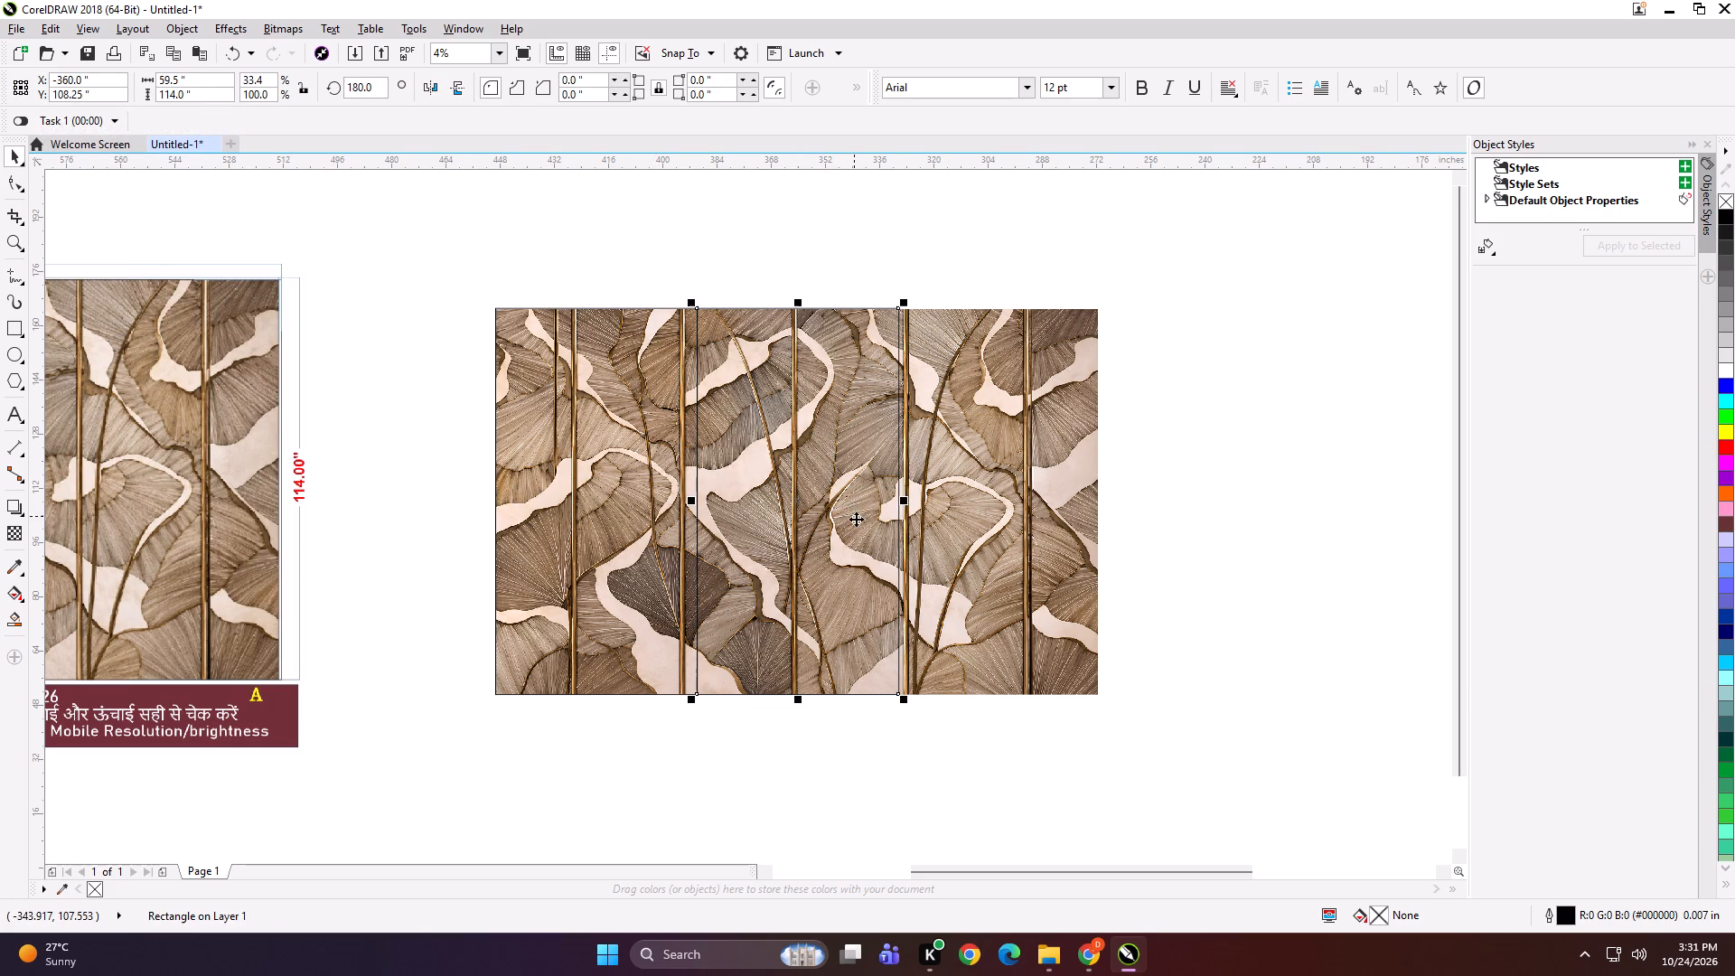
{"action": "key", "text": "Left"}
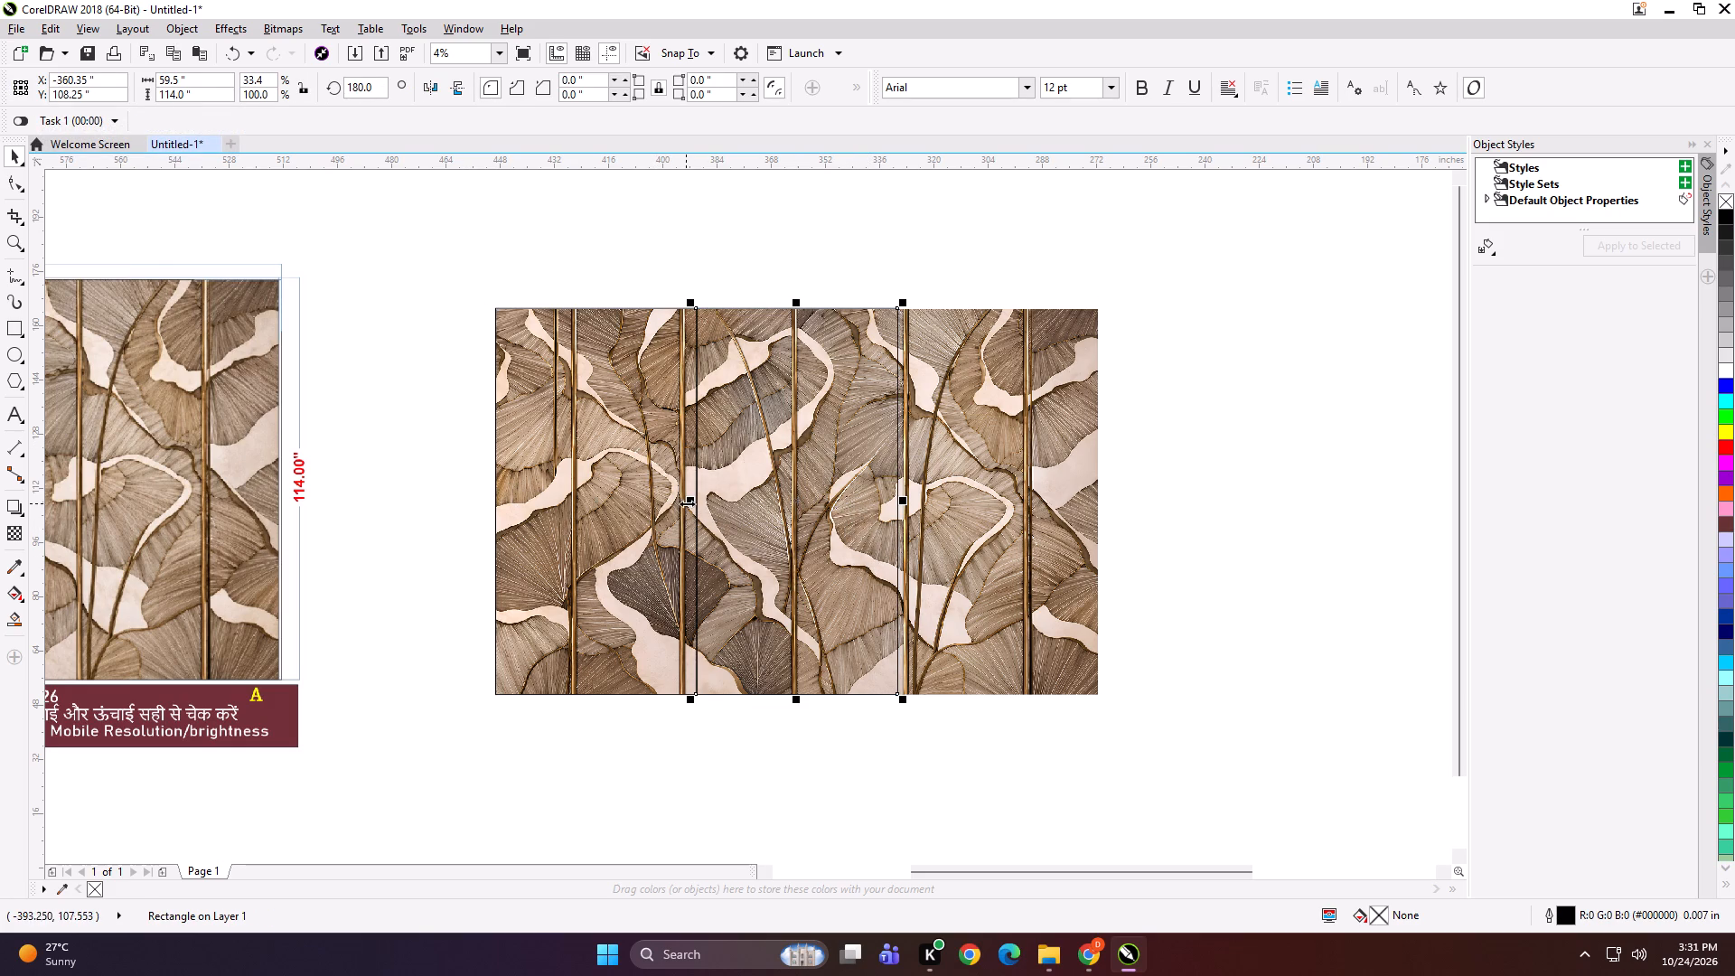
Copy the middle 59.5-inch rectangle alongside as the third strip and nudge it 0.35 inch left to overlap the middle one.
{"action": "left_click_drag", "start_coordinate": [688, 503], "coordinate": [1035, 504]}
{"action": "right_click", "coordinate": [1034, 504], "text": "ctrl"}
{"action": "scroll", "coordinate": [1058, 523], "scroll_direction": "up", "scroll_amount": 1}
{"action": "key", "text": "Left"}
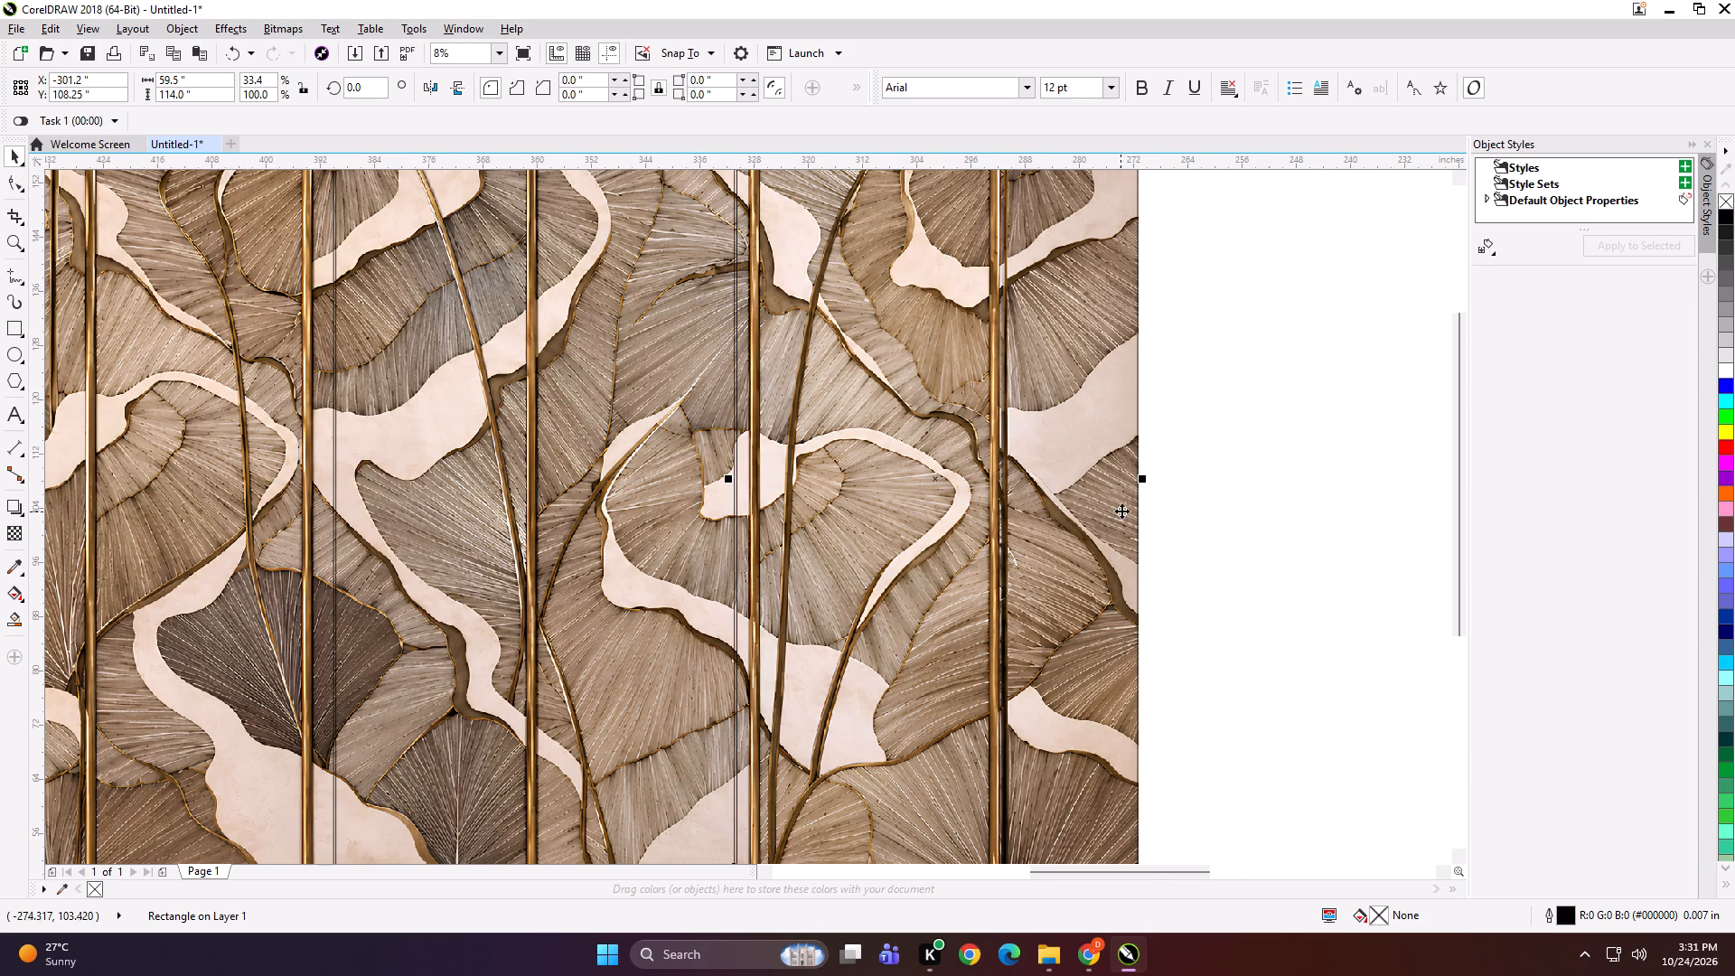
Stretch all three strip rectangles together to the leaf image's right edge, for a combined width of 178 inches.
{"action": "scroll", "coordinate": [1168, 474], "scroll_direction": "up", "scroll_amount": 3}
{"action": "scroll", "coordinate": [1052, 468], "scroll_direction": "down", "scroll_amount": 3}
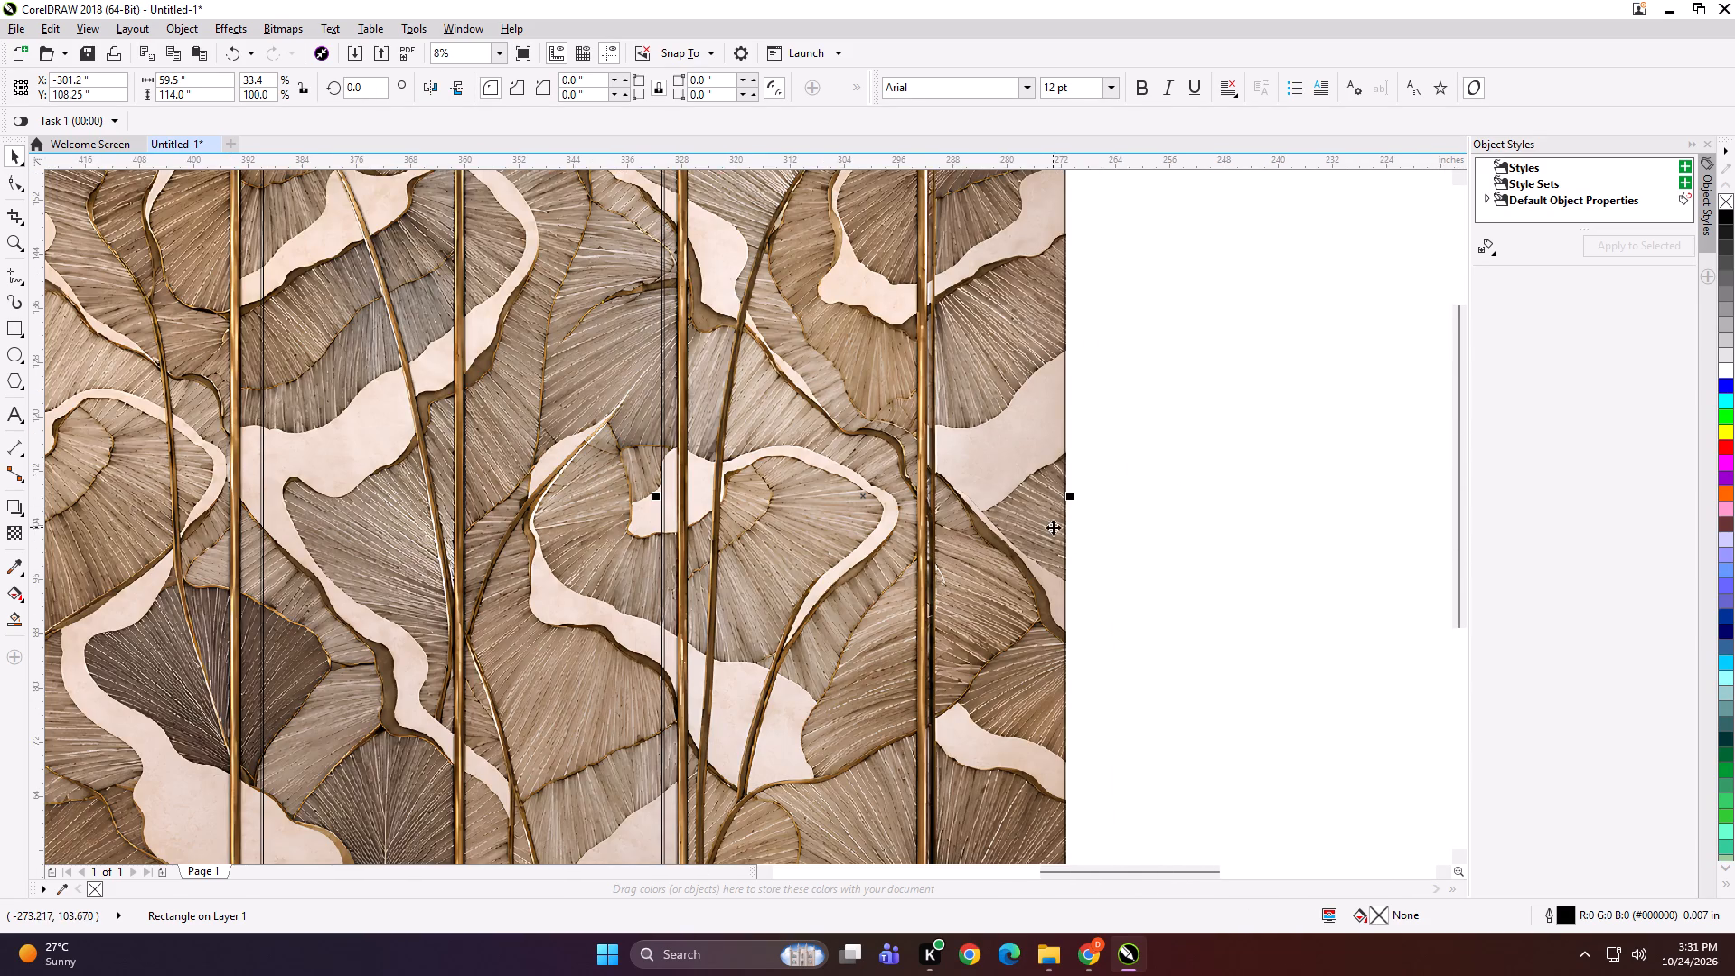
{"action": "scroll", "coordinate": [1063, 514], "scroll_direction": "down", "scroll_amount": 1}
{"action": "left_click", "coordinate": [803, 491], "text": "shift"}
{"action": "left_click", "coordinate": [589, 481], "text": "shift"}
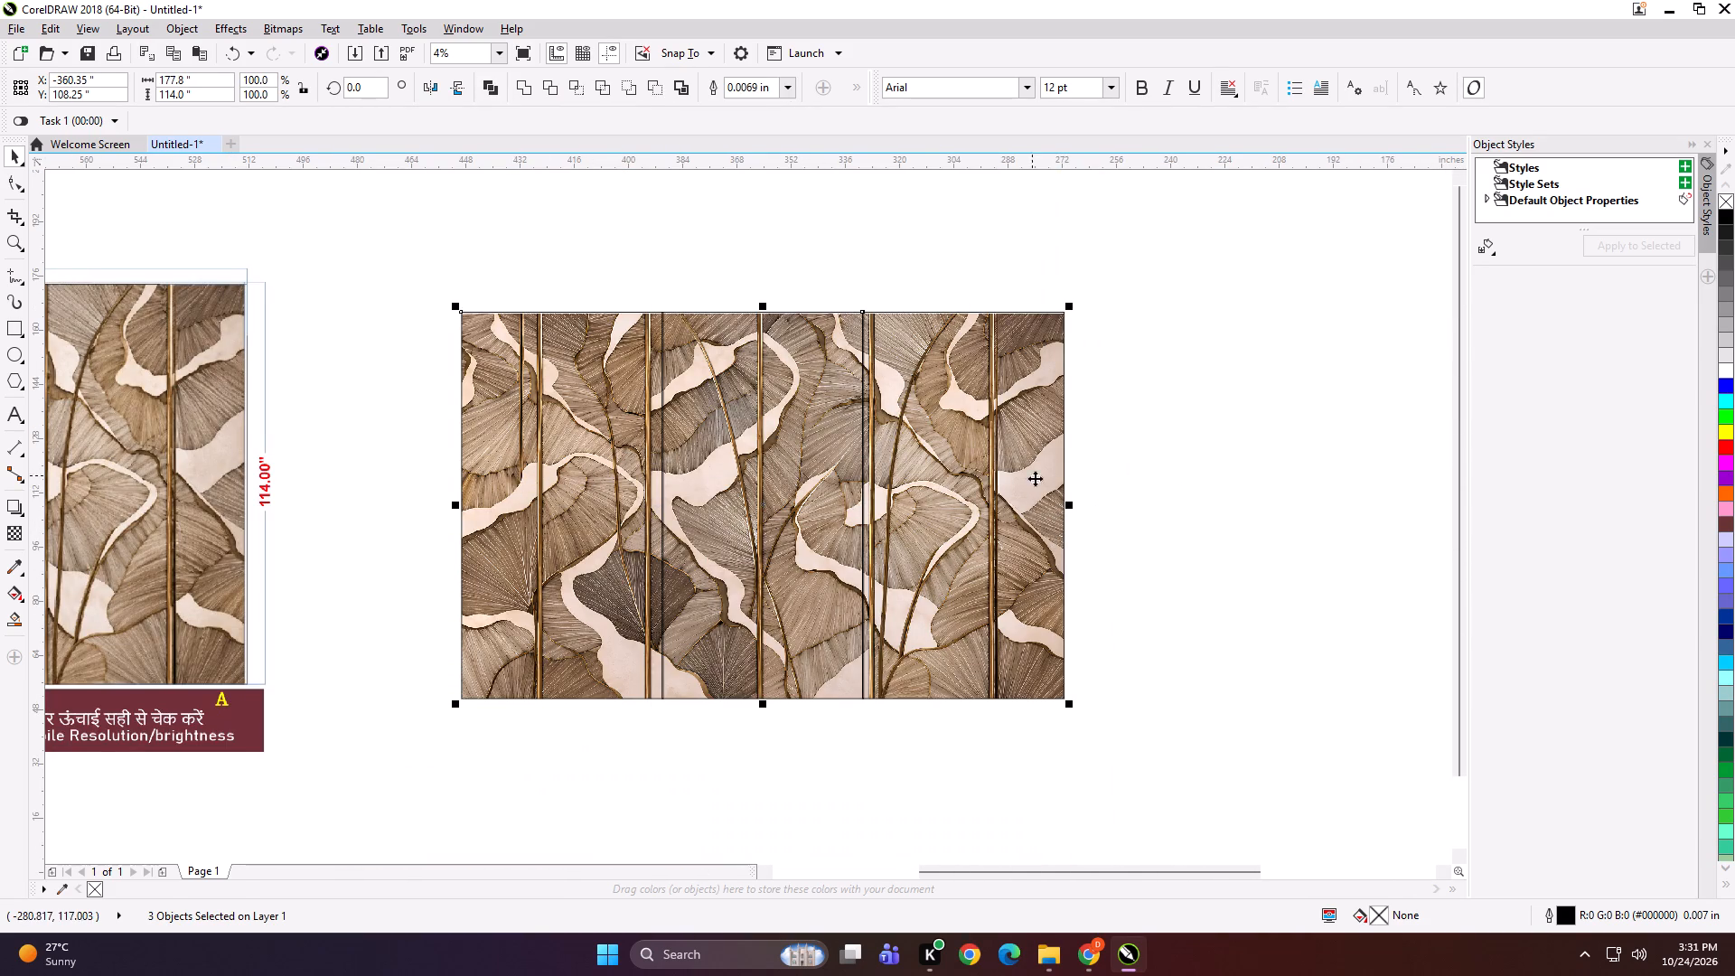
{"action": "scroll", "coordinate": [1070, 502], "scroll_direction": "up", "scroll_amount": 5}
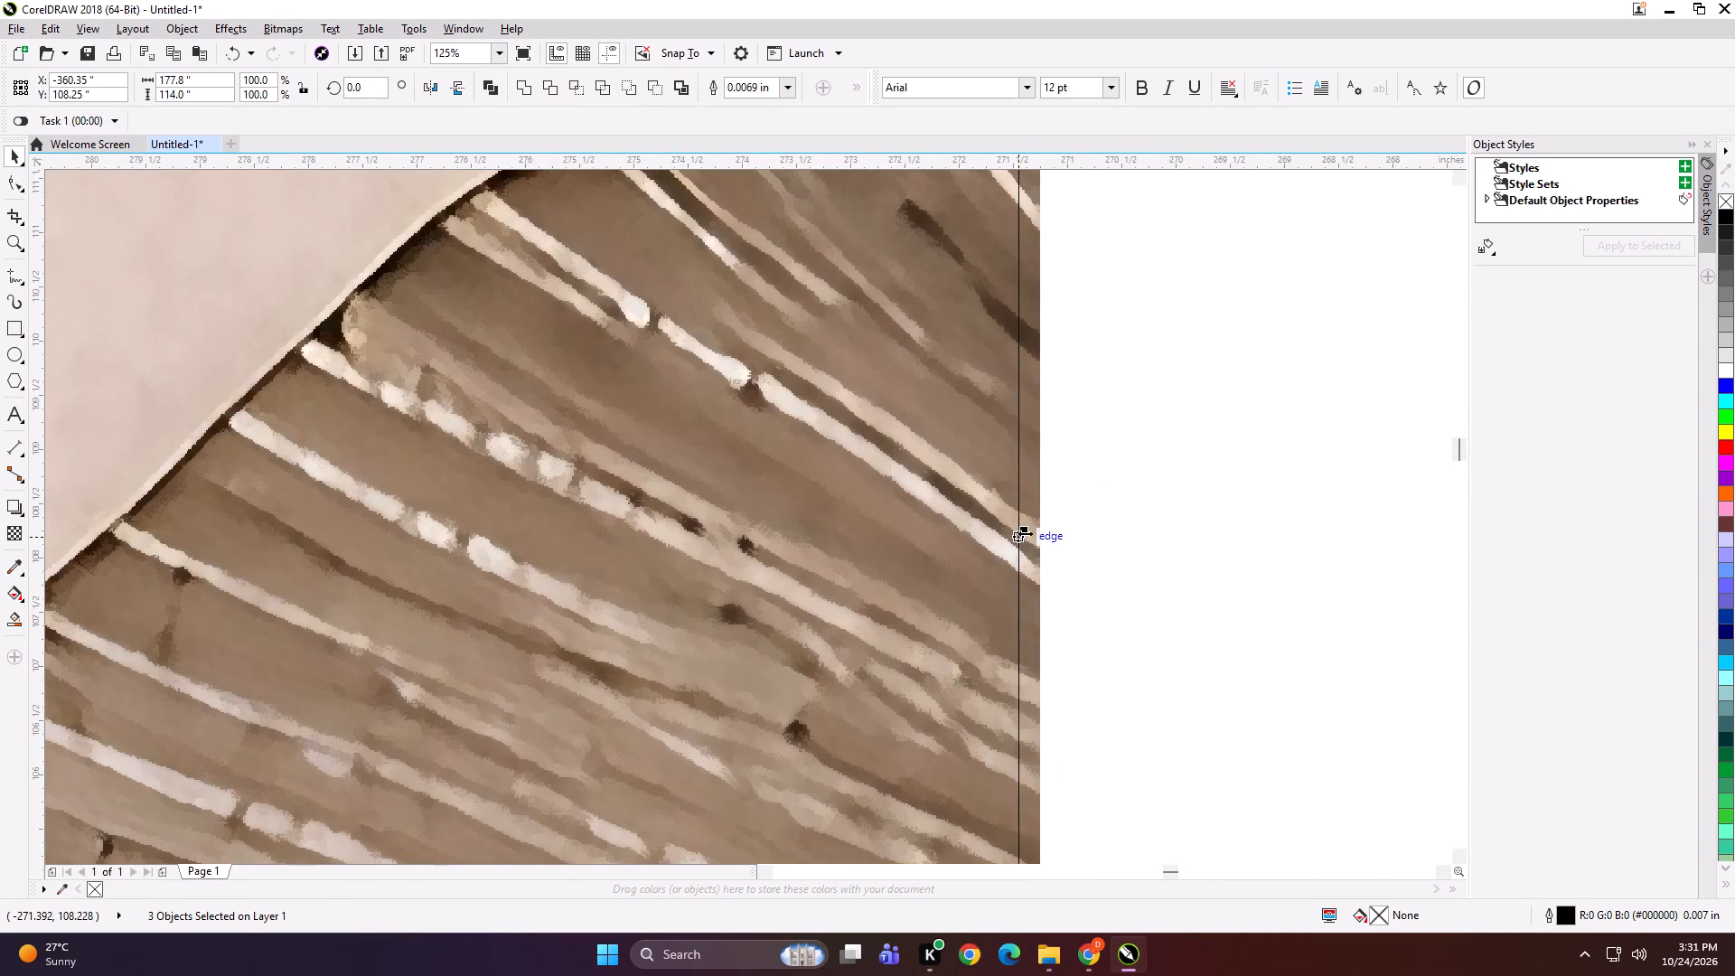
{"action": "left_click_drag", "start_coordinate": [1025, 533], "coordinate": [1046, 525]}
{"action": "left_click", "coordinate": [1117, 506]}
Group the three strip rectangles, PowerClip the leaf image into the group, and ungroup it into separate strips.
{"action": "left_click", "coordinate": [852, 476]}
{"action": "scroll", "coordinate": [1037, 476], "scroll_direction": "down", "scroll_amount": 2}
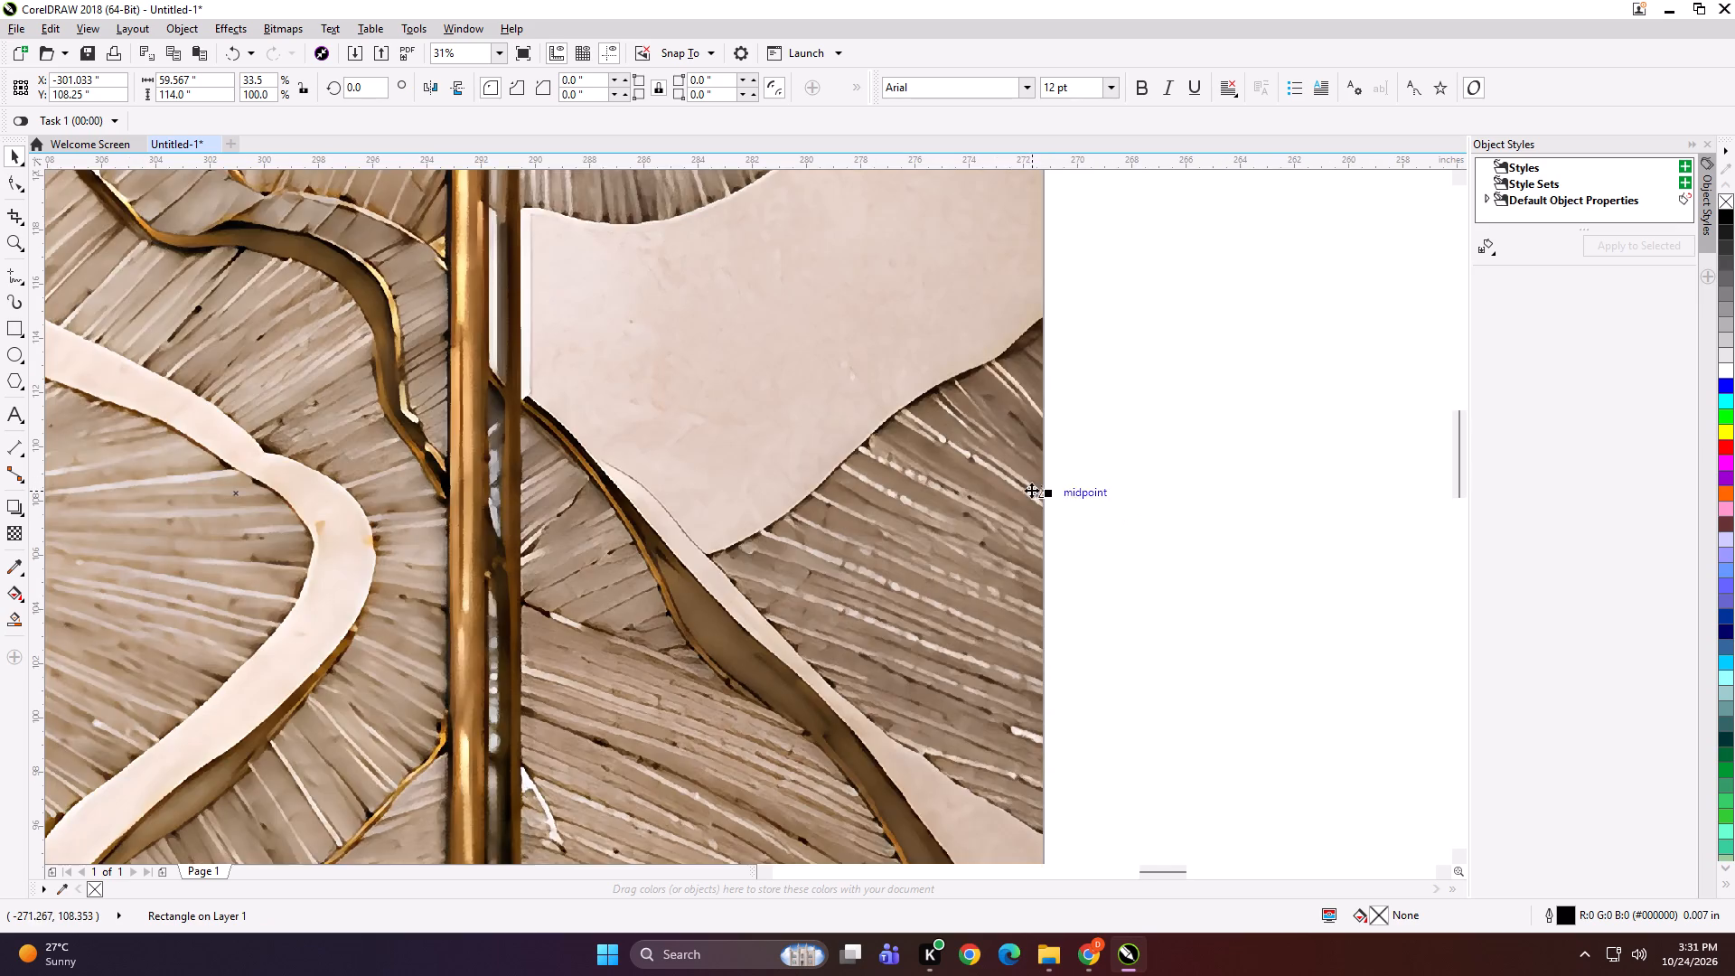
{"action": "scroll", "coordinate": [1009, 435], "scroll_direction": "down", "scroll_amount": 3}
{"action": "left_click", "coordinate": [719, 416], "text": "shift"}
{"action": "left_click", "coordinate": [521, 408], "text": "shift"}
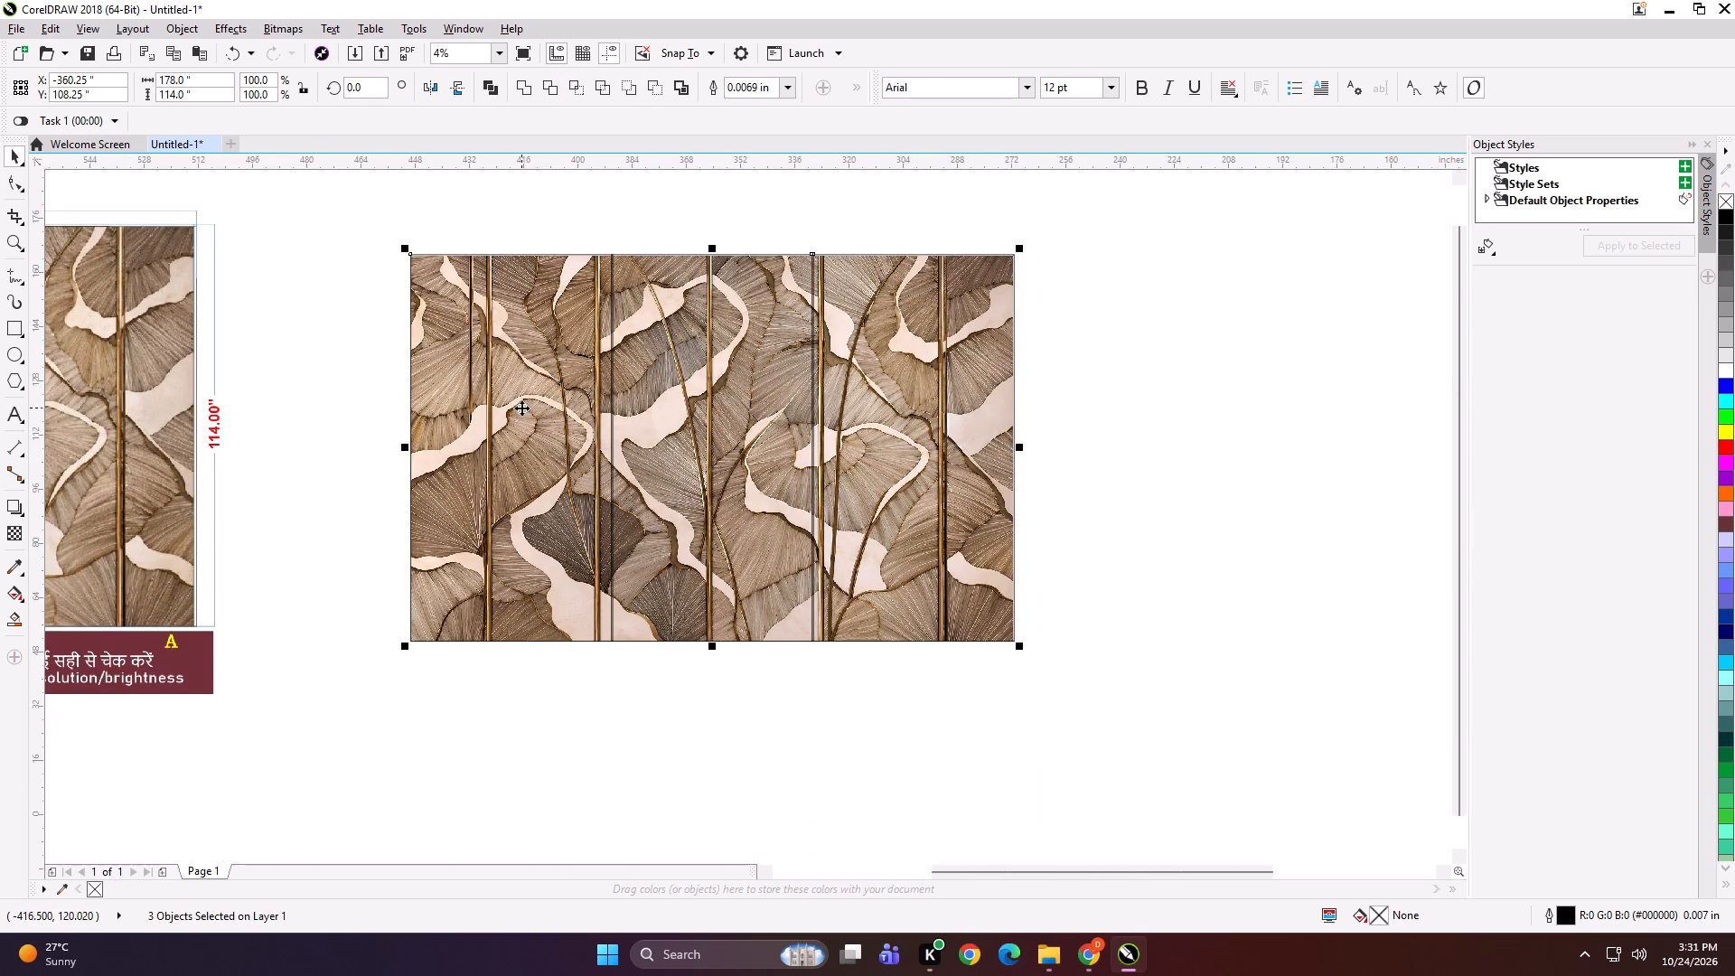
{"action": "key", "text": "ctrl+g"}
{"action": "left_click", "coordinate": [1074, 486]}
{"action": "left_click", "coordinate": [803, 457], "text": "alt"}
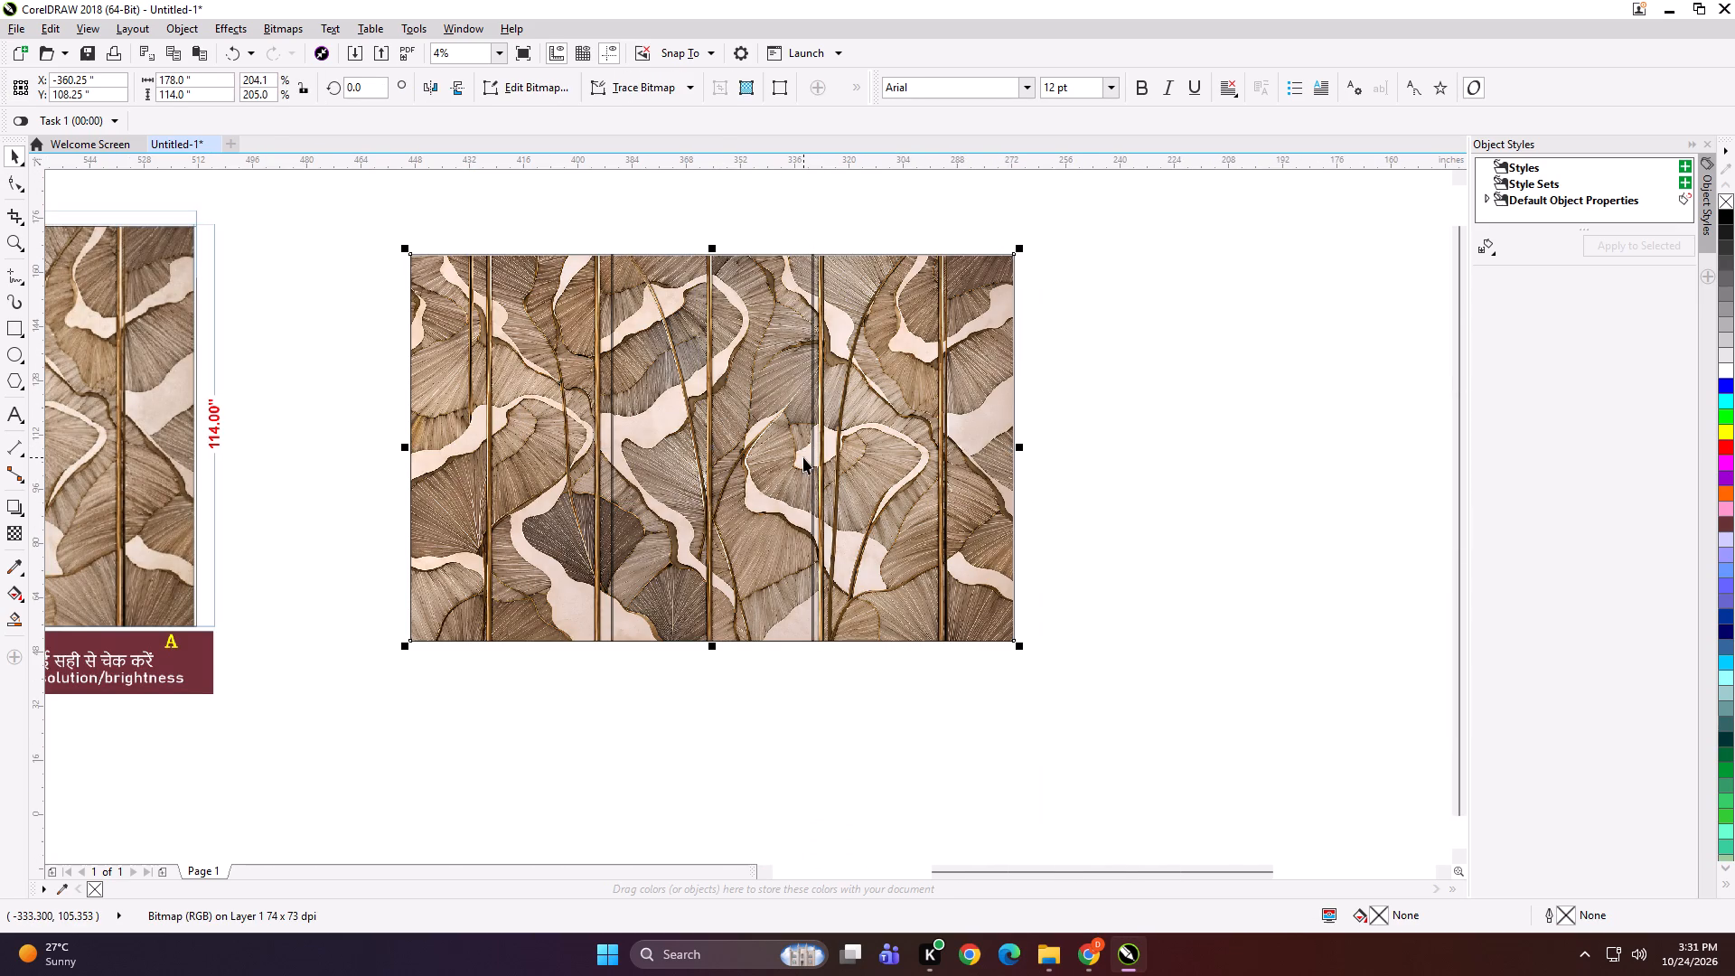
{"action": "key", "text": "shift+Return"}
{"action": "left_click", "coordinate": [803, 457]}
{"action": "key", "text": "ctrl+u"}
{"action": "left_click", "coordinate": [1162, 424]}
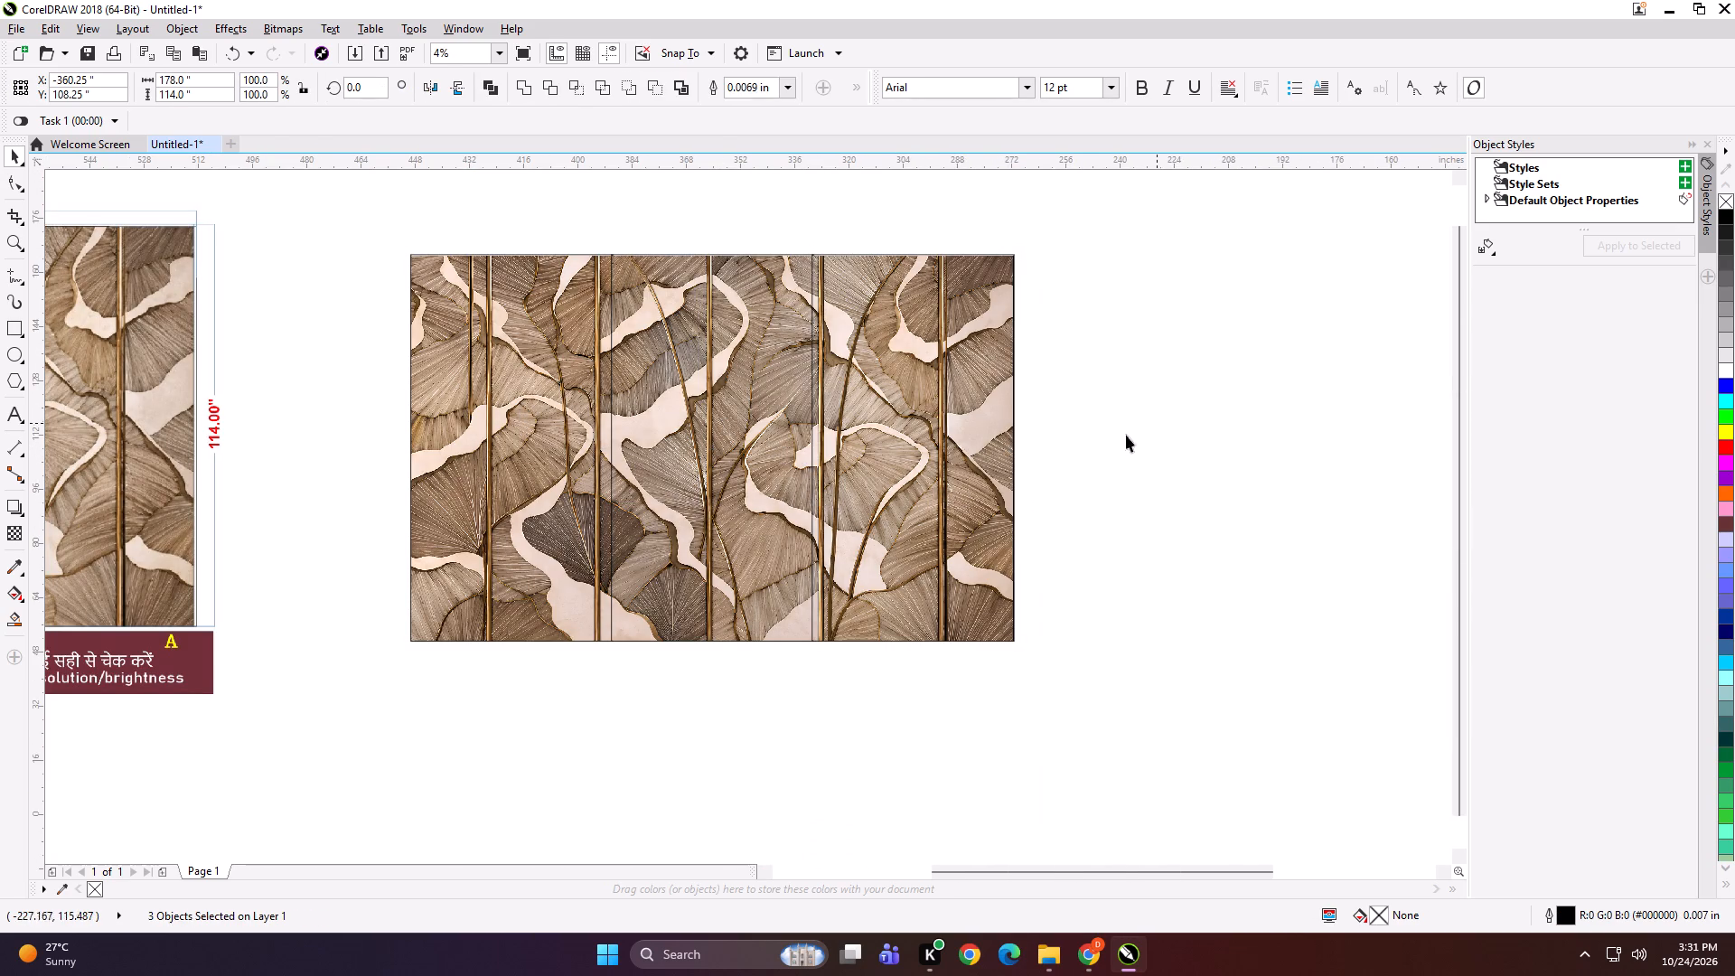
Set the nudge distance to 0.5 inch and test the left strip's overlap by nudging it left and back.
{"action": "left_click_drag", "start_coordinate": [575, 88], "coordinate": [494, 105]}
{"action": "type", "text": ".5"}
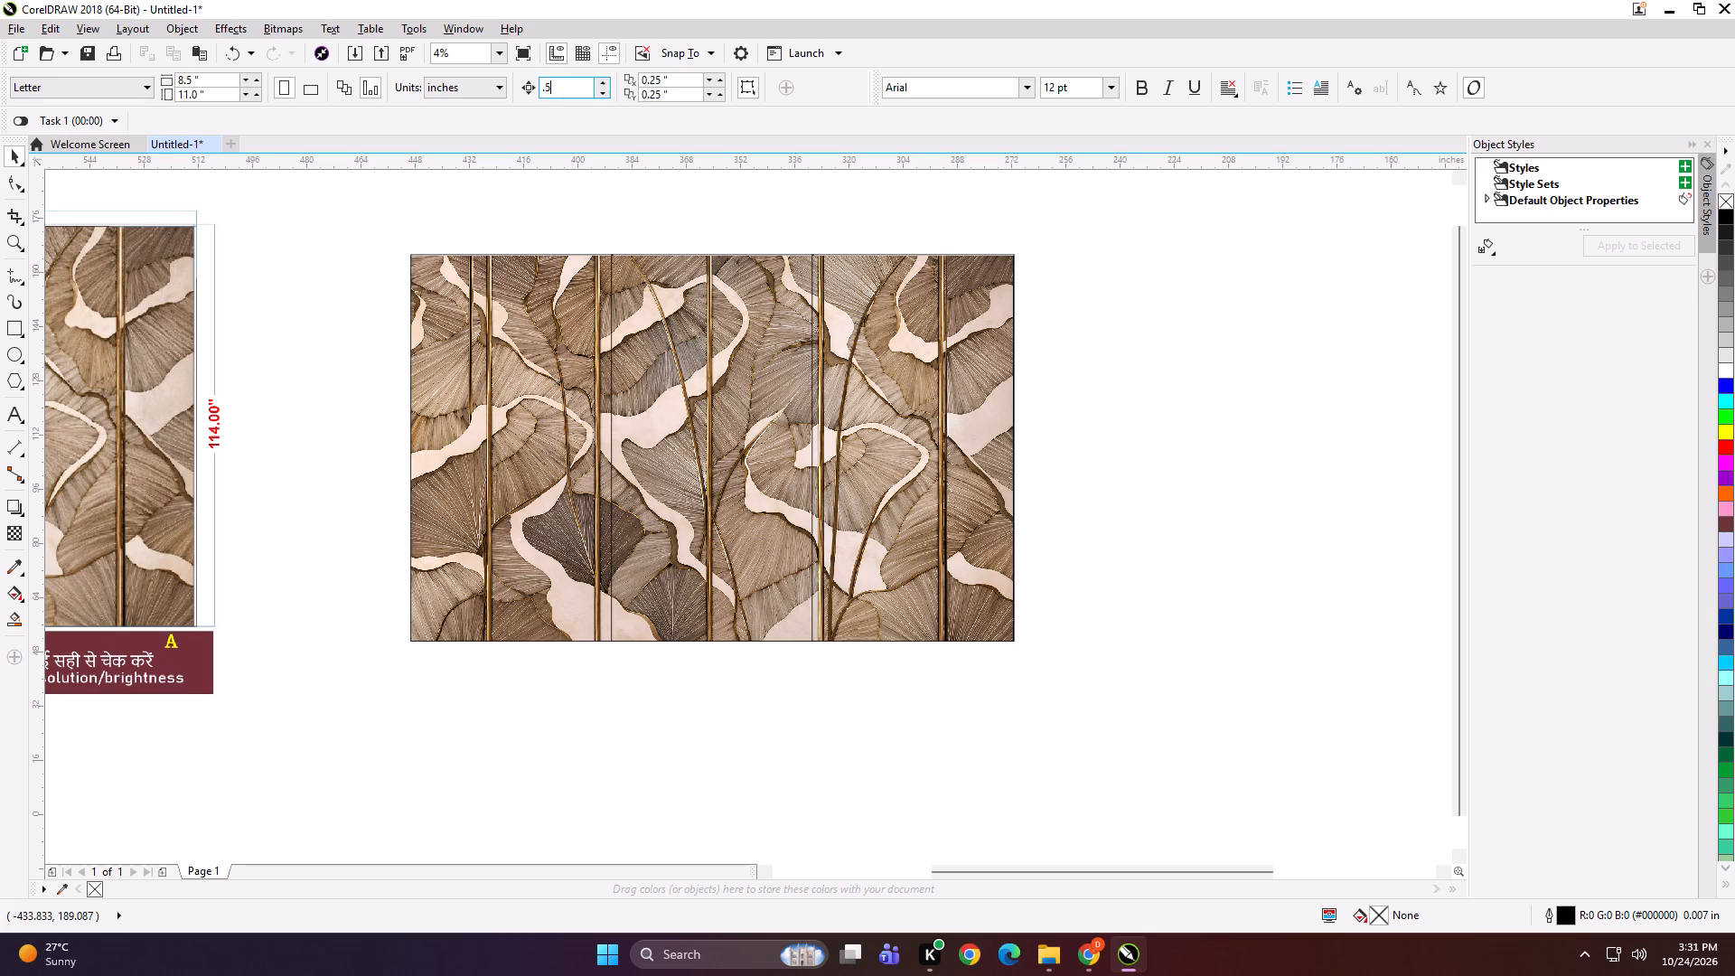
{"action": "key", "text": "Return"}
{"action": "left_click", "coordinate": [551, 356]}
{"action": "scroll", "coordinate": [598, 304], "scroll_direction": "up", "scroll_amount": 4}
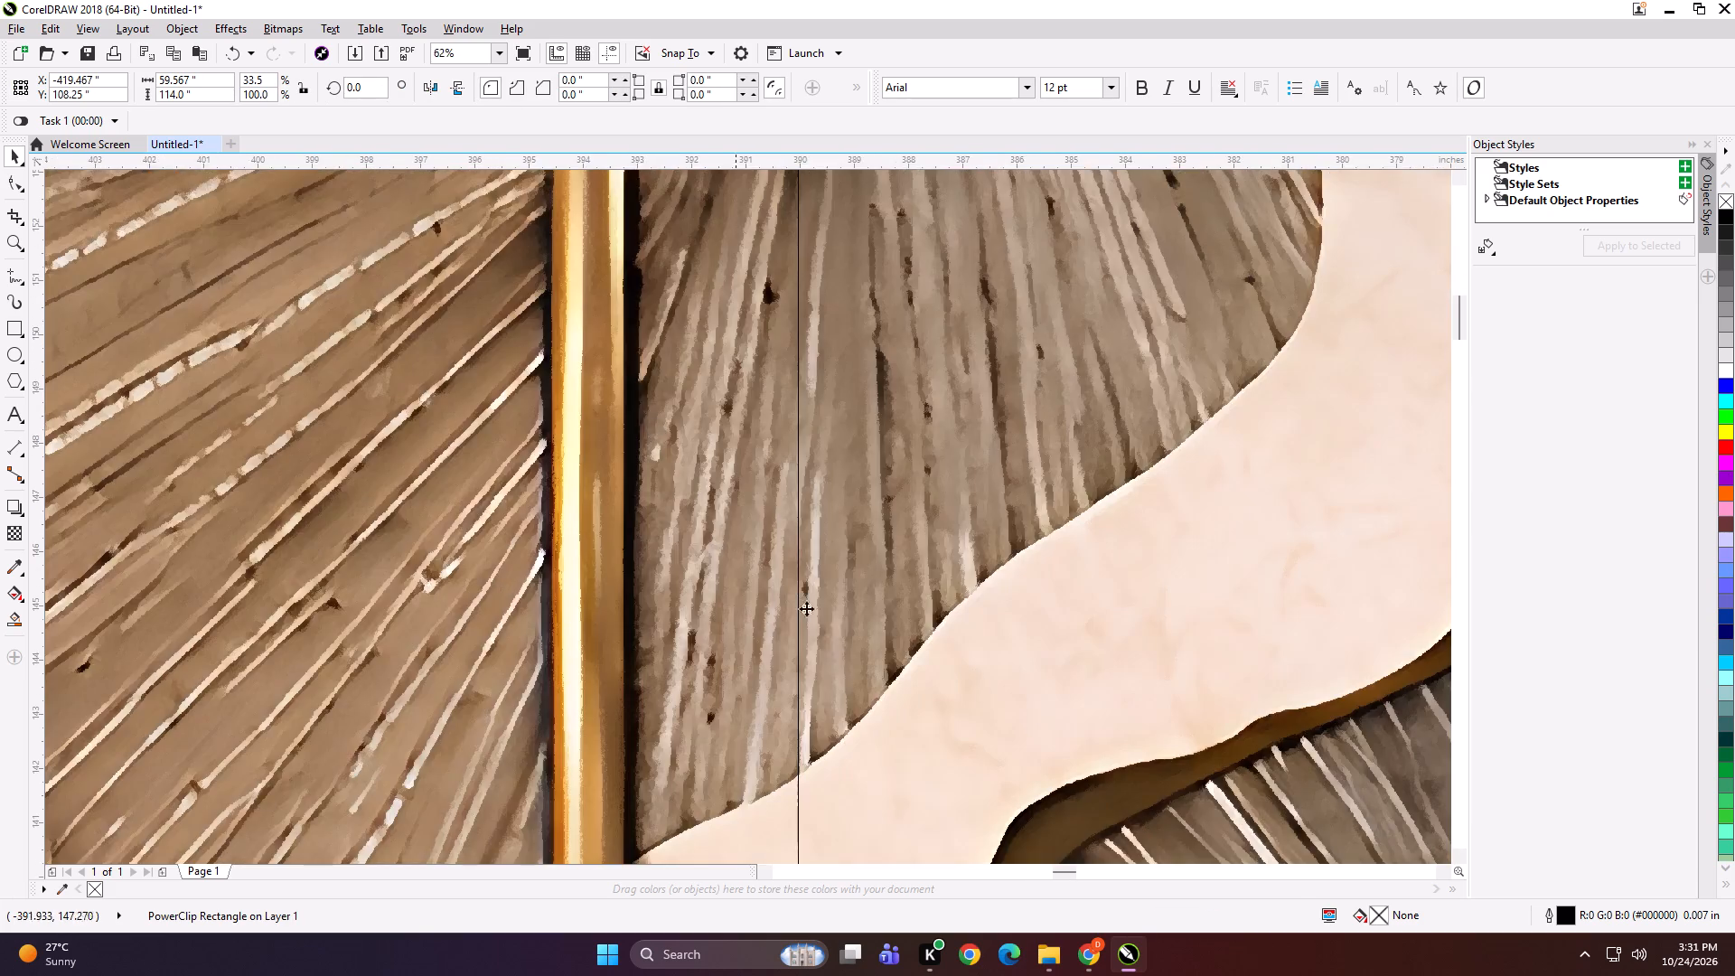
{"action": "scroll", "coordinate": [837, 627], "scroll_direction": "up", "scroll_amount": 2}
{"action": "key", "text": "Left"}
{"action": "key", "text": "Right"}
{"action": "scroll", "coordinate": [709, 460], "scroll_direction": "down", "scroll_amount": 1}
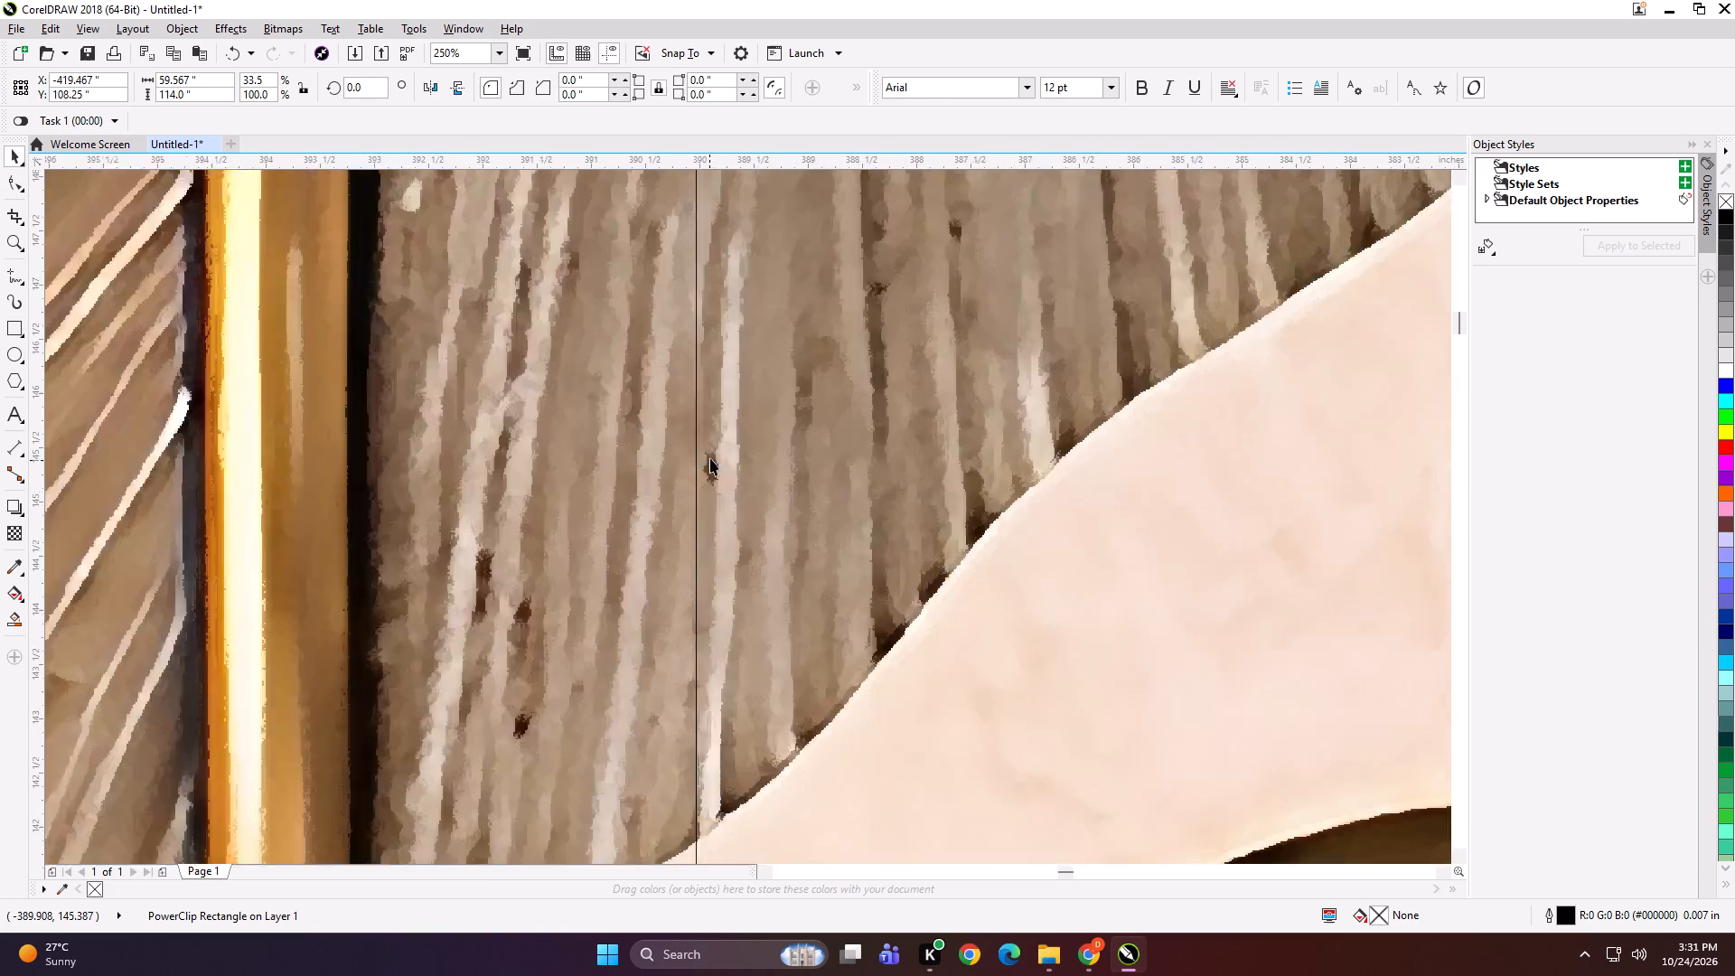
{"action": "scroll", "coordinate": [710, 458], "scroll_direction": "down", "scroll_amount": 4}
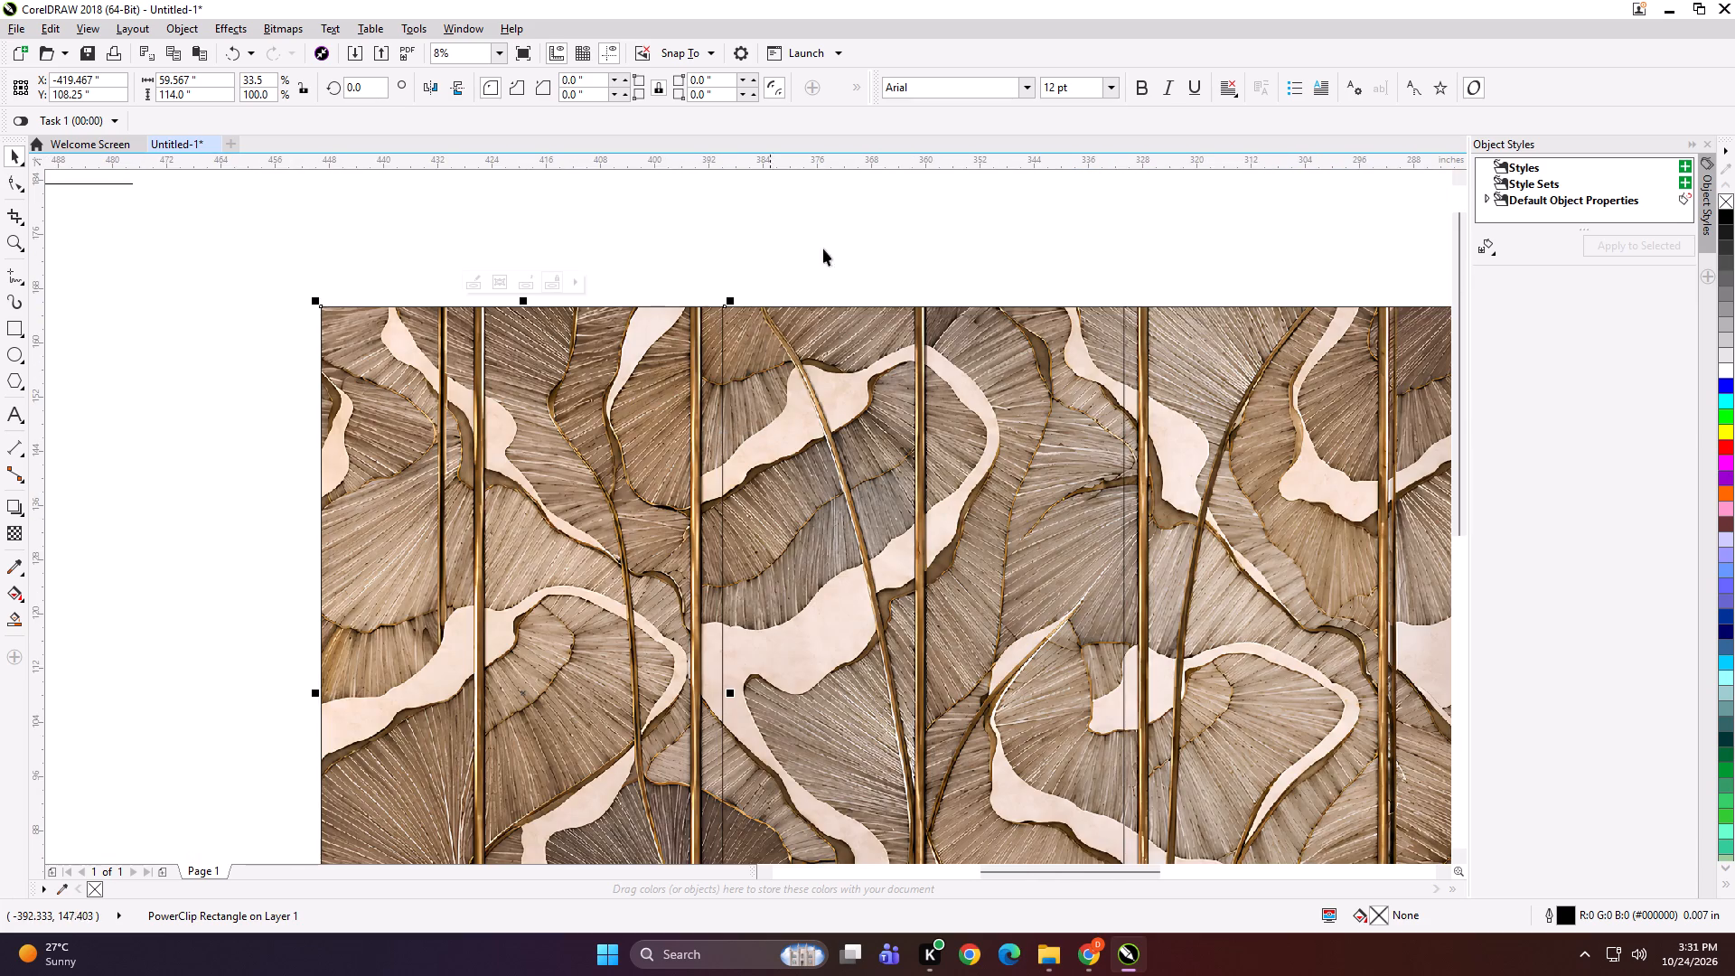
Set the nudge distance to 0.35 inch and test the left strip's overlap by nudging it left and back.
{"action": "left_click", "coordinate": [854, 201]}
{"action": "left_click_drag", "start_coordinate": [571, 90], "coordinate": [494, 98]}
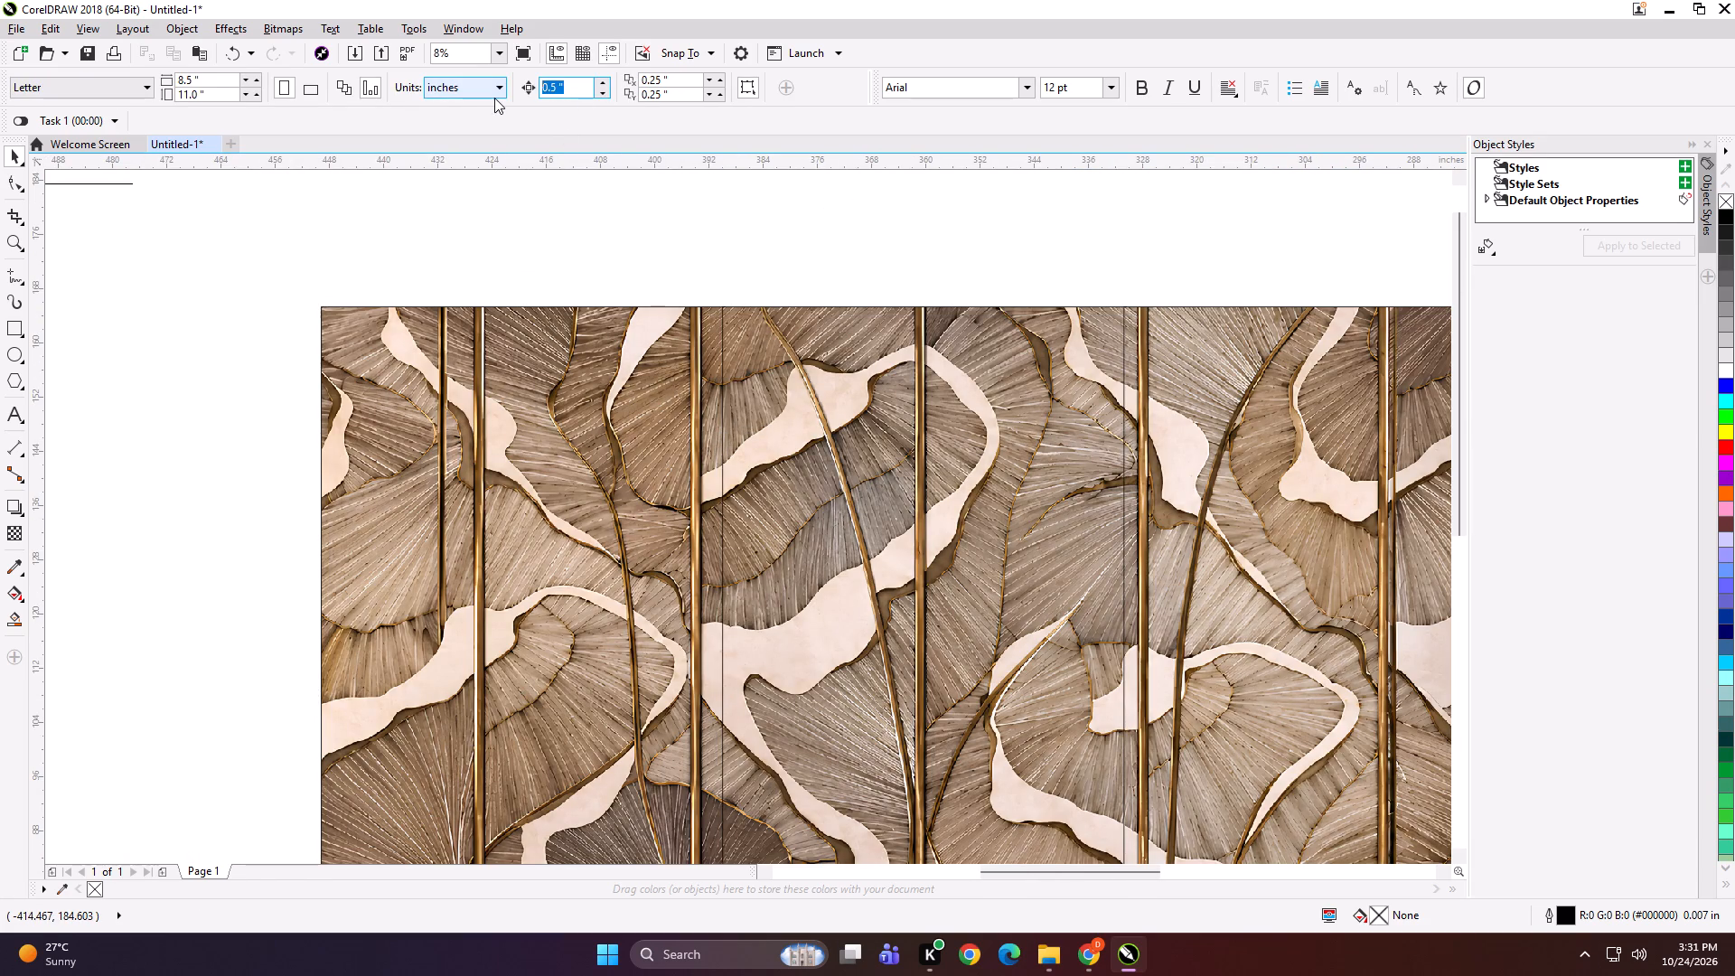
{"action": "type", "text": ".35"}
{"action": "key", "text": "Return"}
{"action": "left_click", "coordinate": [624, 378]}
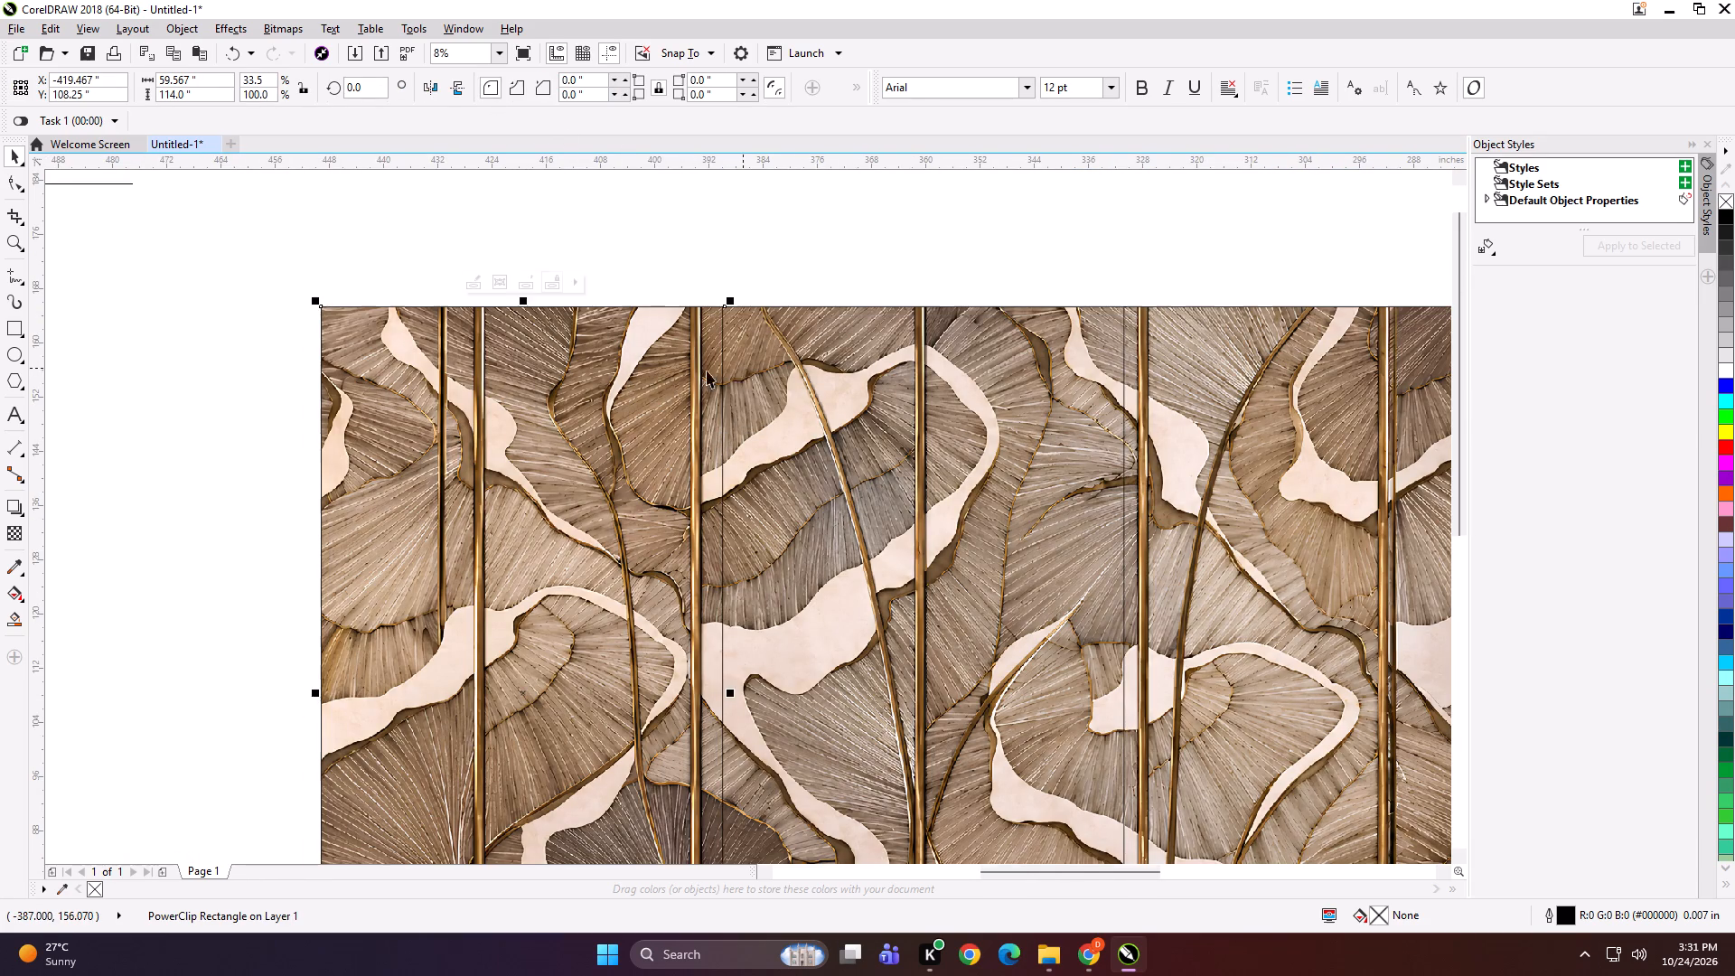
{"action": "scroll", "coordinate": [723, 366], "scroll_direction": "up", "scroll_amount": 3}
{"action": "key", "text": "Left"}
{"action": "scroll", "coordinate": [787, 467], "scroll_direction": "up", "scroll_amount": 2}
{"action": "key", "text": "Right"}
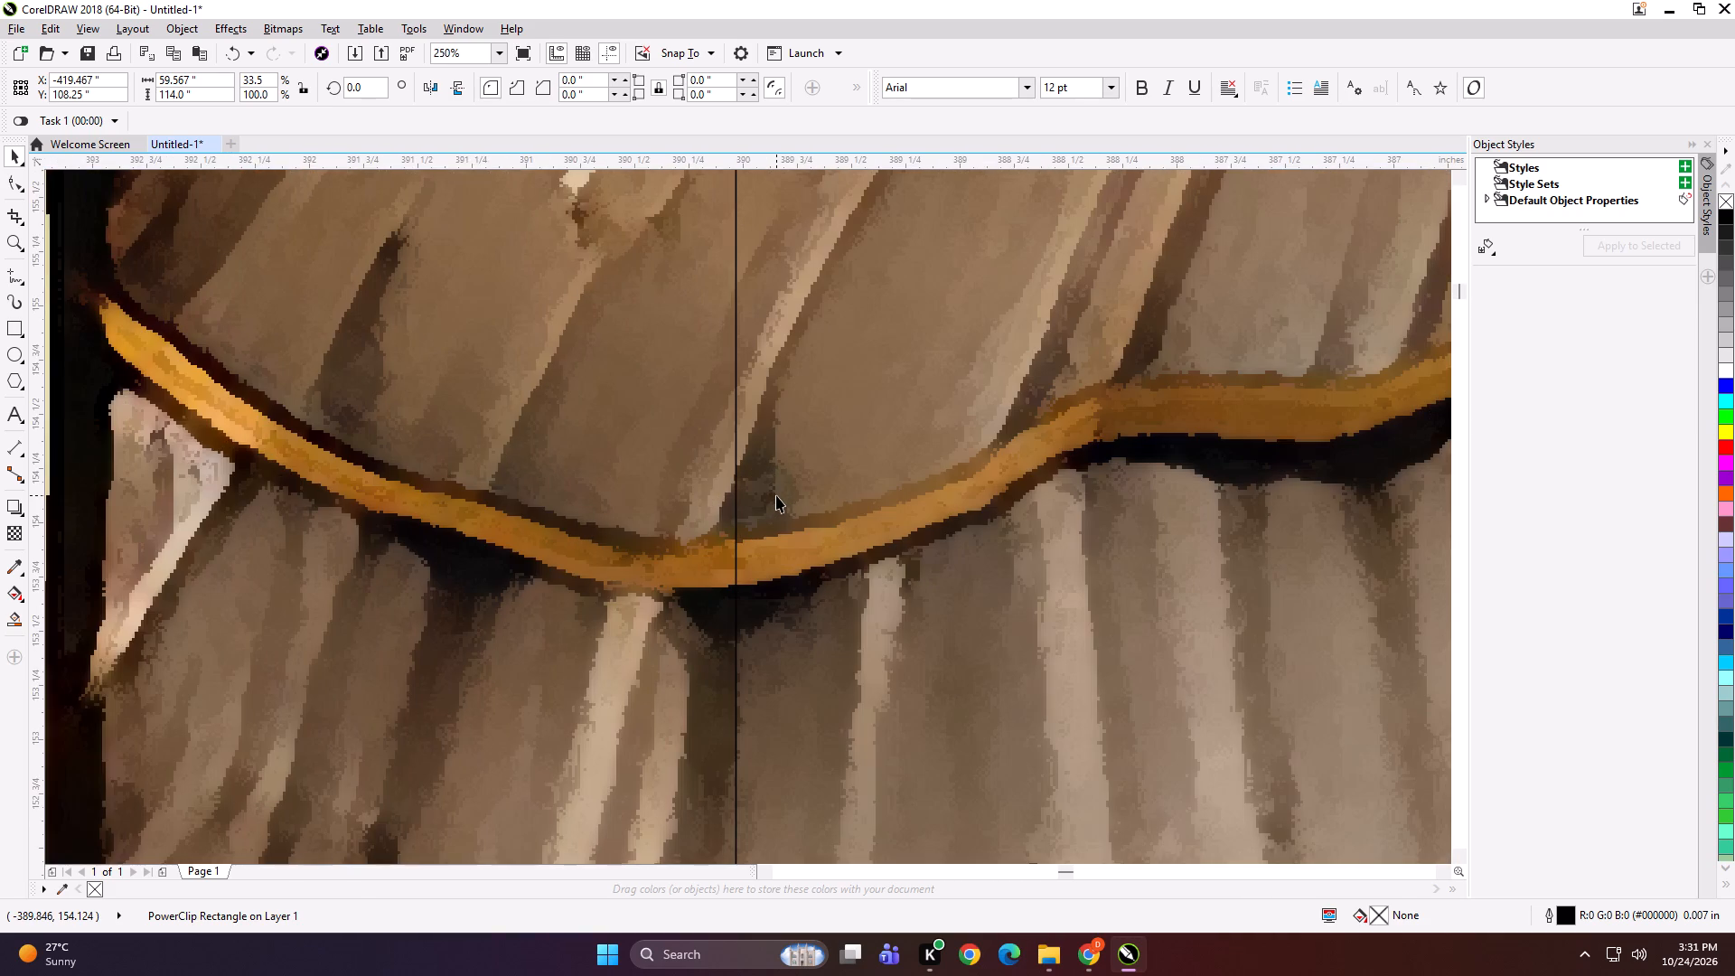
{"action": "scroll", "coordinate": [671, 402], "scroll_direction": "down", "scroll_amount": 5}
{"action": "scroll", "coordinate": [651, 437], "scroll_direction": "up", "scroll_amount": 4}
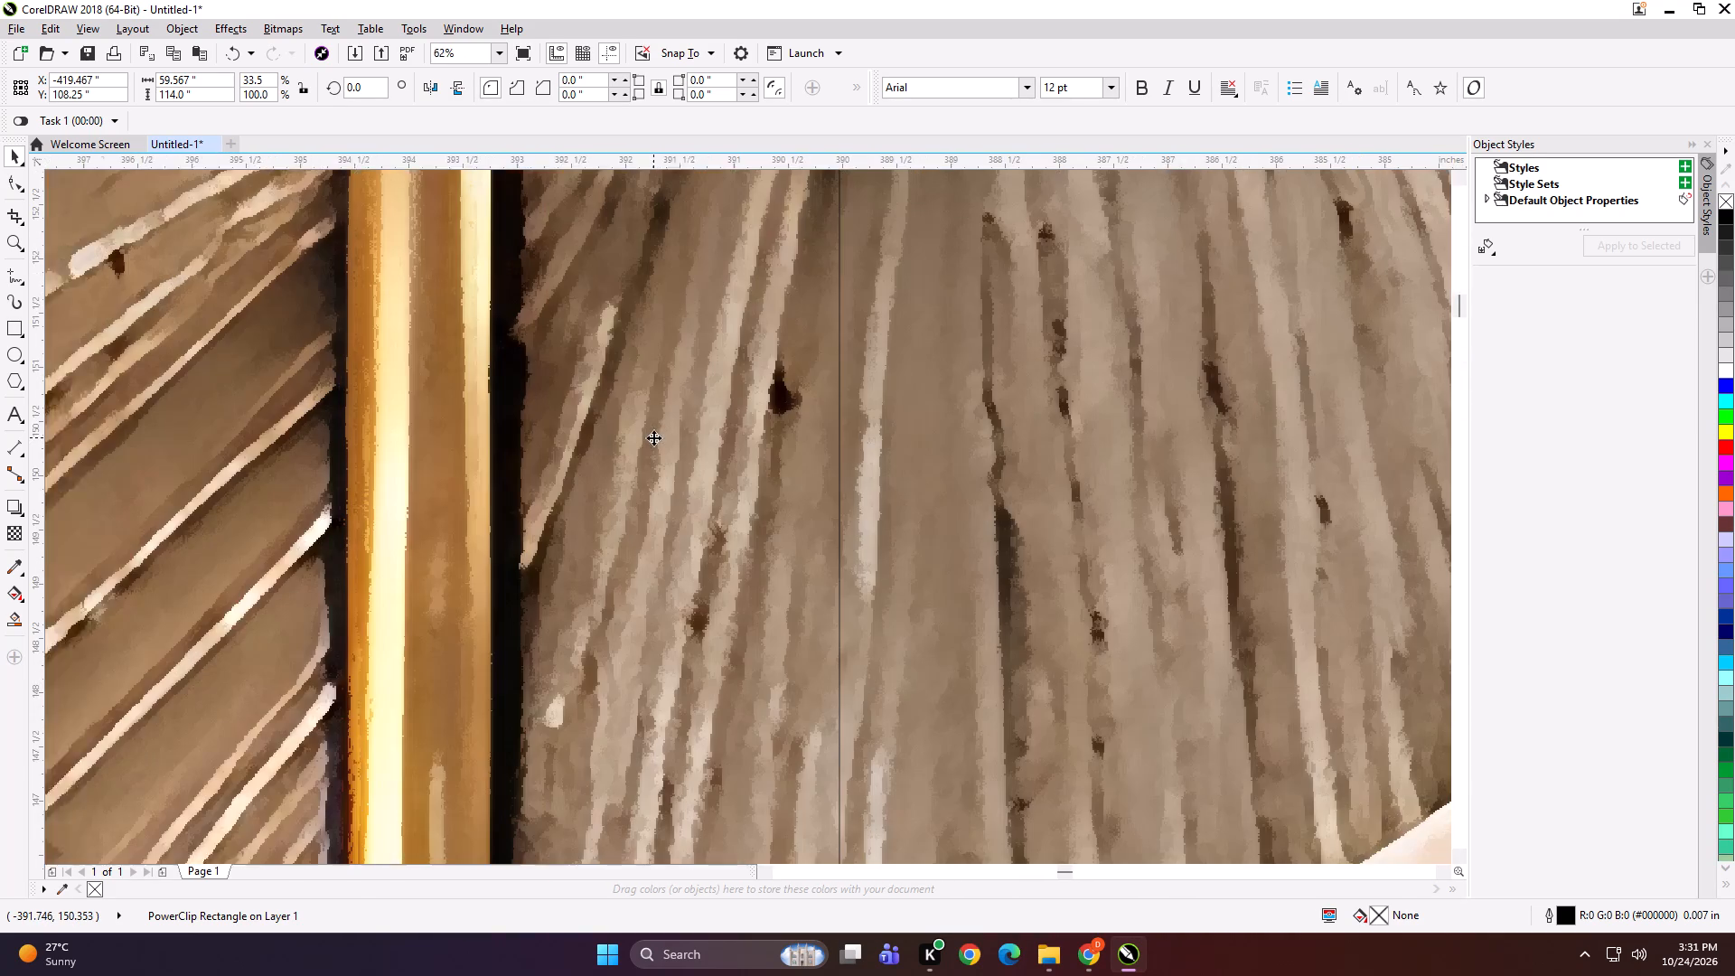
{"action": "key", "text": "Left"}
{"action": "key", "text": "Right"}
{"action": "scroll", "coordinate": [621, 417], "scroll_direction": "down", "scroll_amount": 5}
Set the document's nudge distance to 0.5 inch.
{"action": "left_click", "coordinate": [668, 302]}
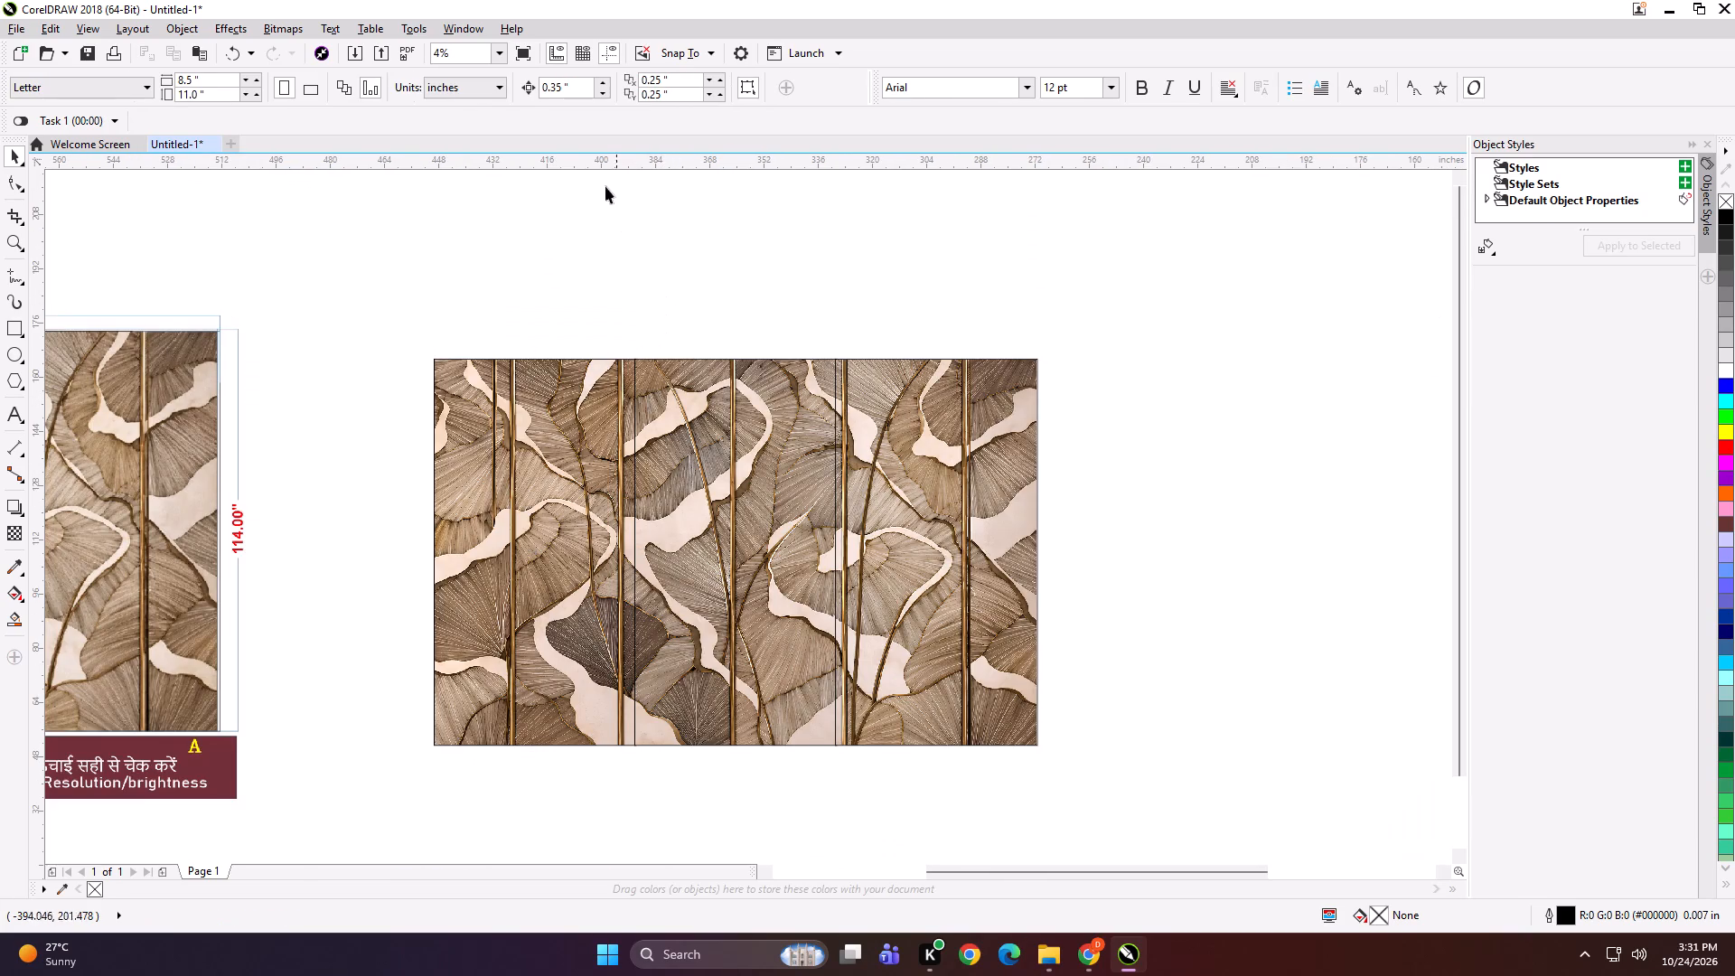
{"action": "left_click_drag", "start_coordinate": [577, 91], "coordinate": [477, 109]}
{"action": "type", "text": ".5"}
{"action": "key", "text": "Return"}
Move the dimensioned client preview bitmap closer to the leaf strips.
{"action": "scroll", "coordinate": [708, 311], "scroll_direction": "down", "scroll_amount": 1}
{"action": "left_click_drag", "start_coordinate": [379, 334], "coordinate": [424, 338]}
Add the text label "178*114 PANEL 1" at the top edge of the left strip.
{"action": "left_click_drag", "start_coordinate": [485, 280], "coordinate": [961, 606], "text": "shift"}
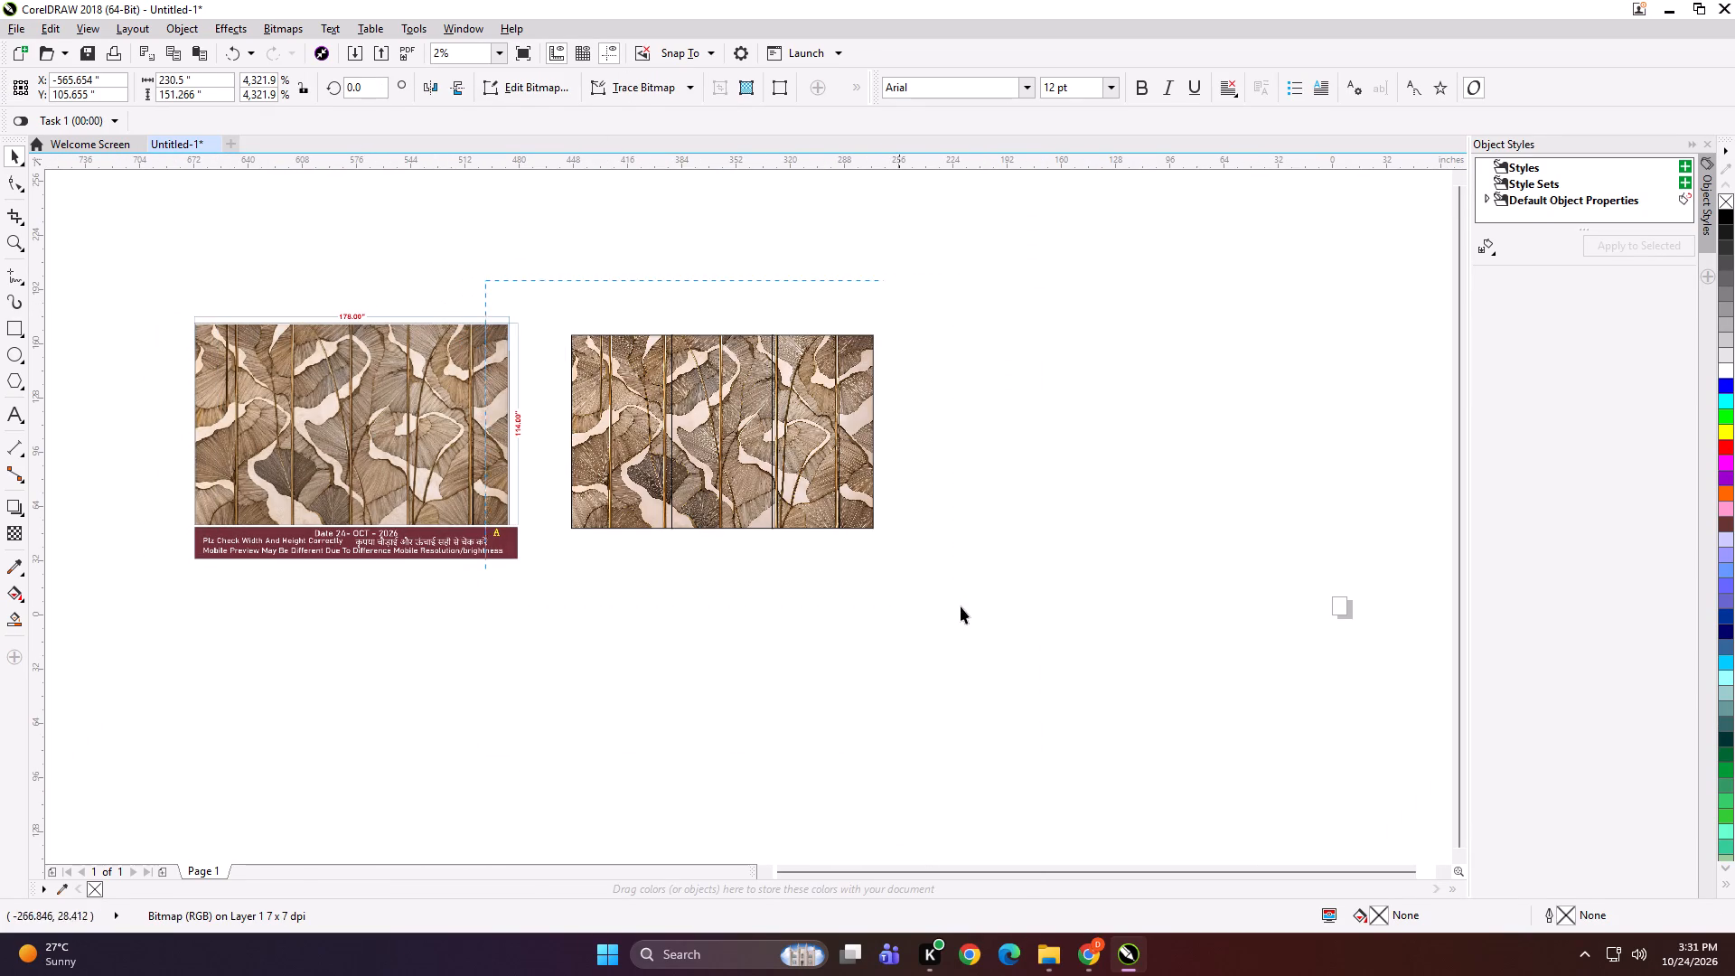
{"action": "left_click_drag", "start_coordinate": [961, 606], "coordinate": [961, 607], "text": "shift"}
{"action": "key", "text": "shift+F2"}
{"action": "left_click", "coordinate": [938, 249]}
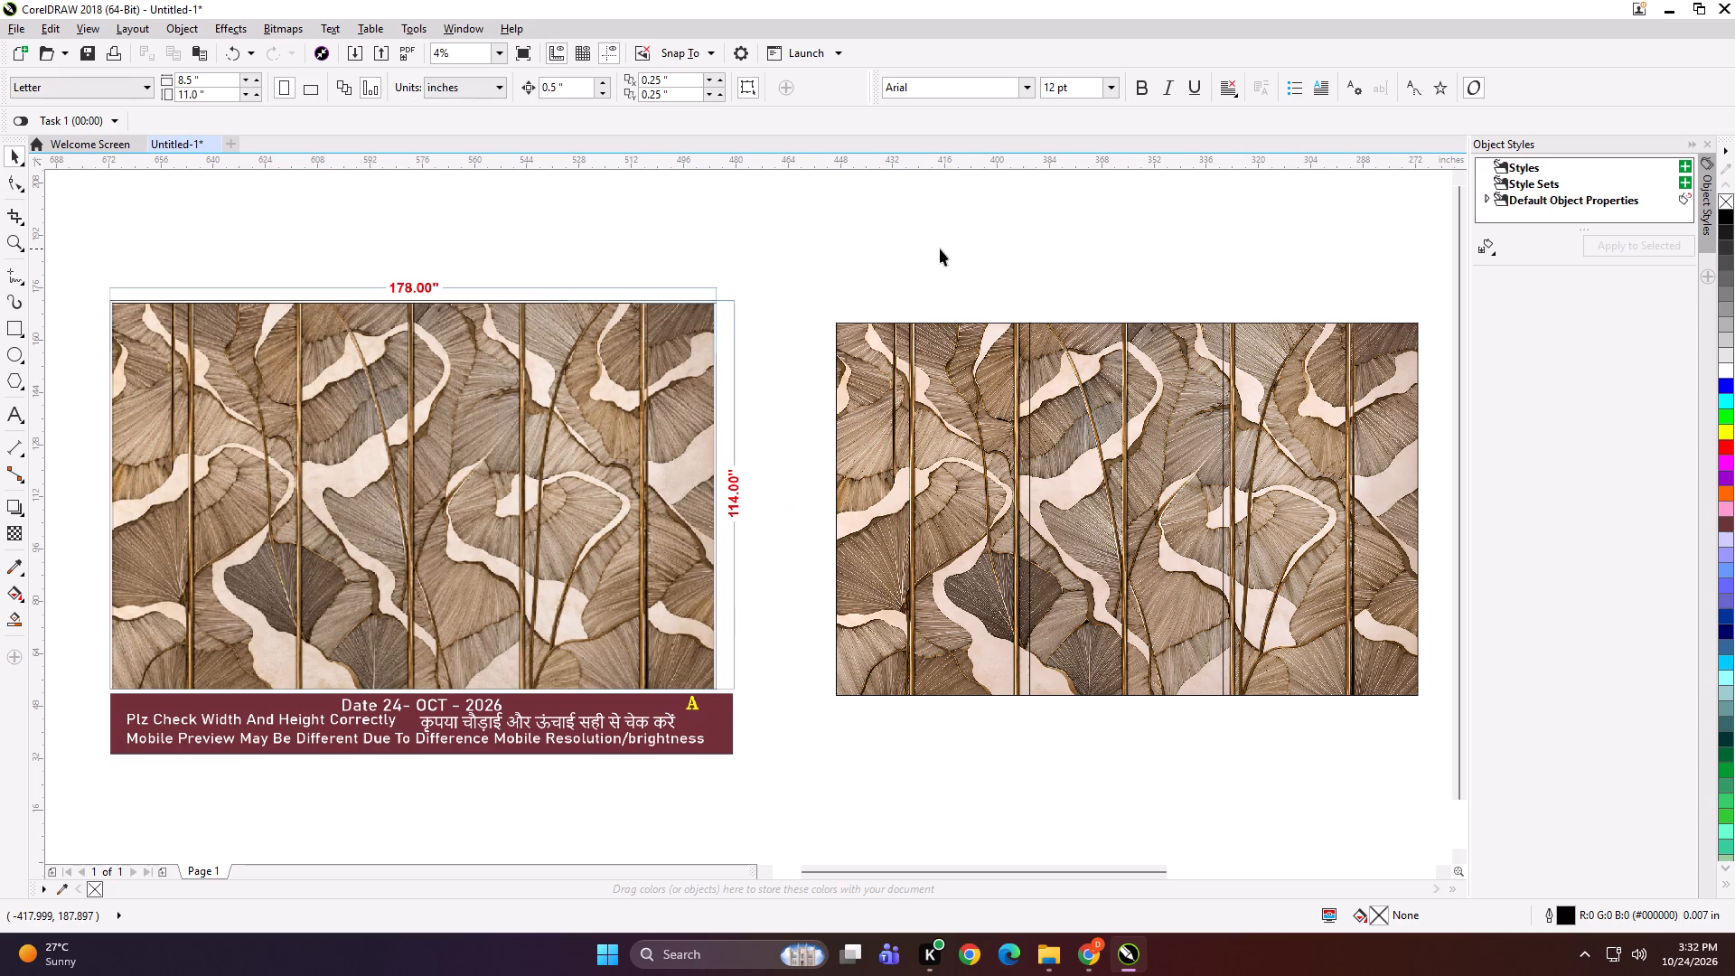
{"action": "left_click", "coordinate": [876, 365]}
{"action": "left_click", "coordinate": [1149, 376], "text": "shift"}
{"action": "left_click", "coordinate": [1294, 374], "text": "shift"}
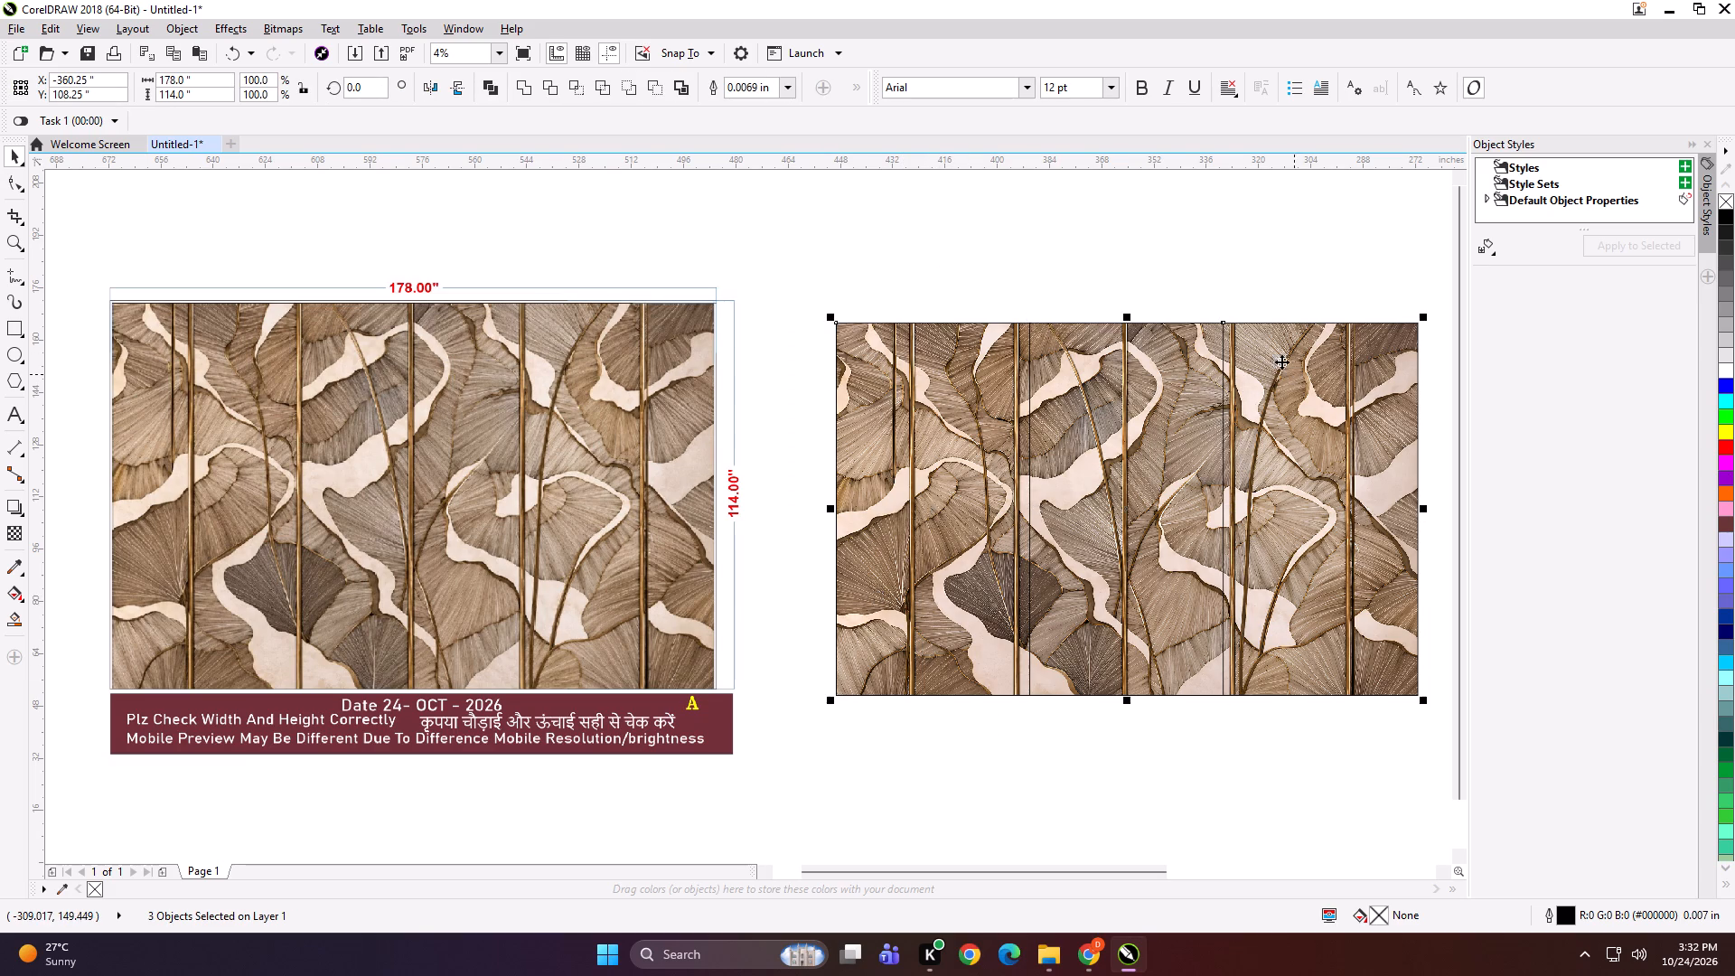
{"action": "left_click", "coordinate": [962, 254]}
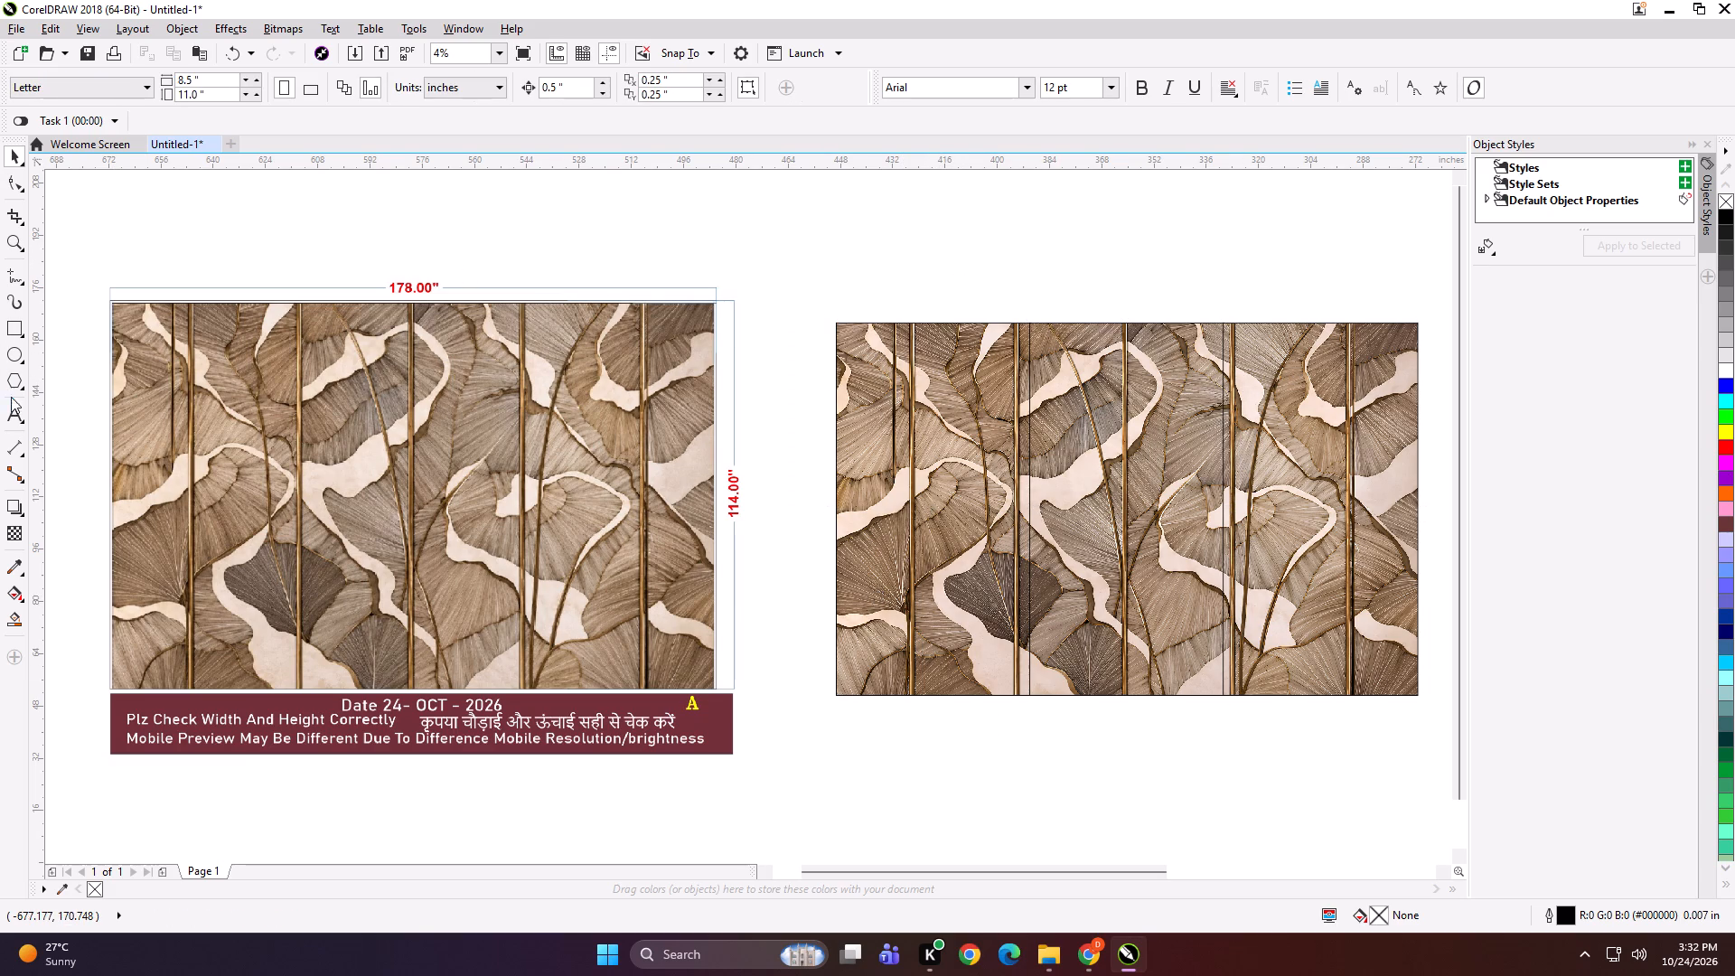
{"action": "left_click", "coordinate": [12, 407]}
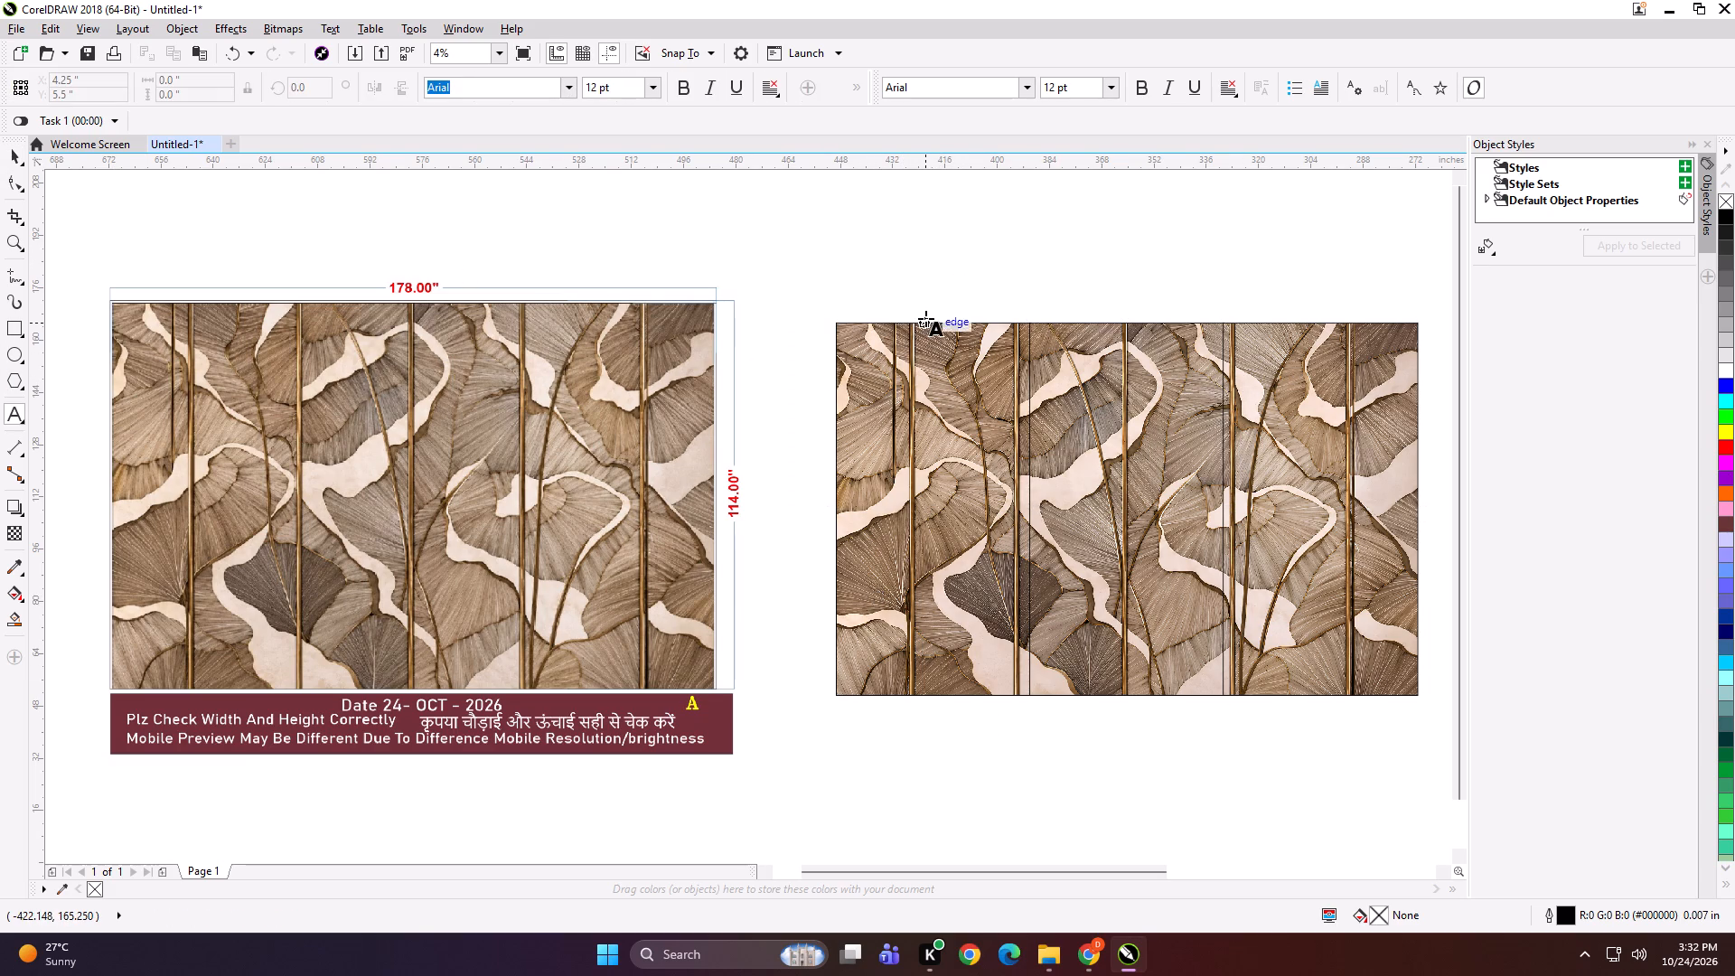
{"action": "left_click", "coordinate": [929, 319]}
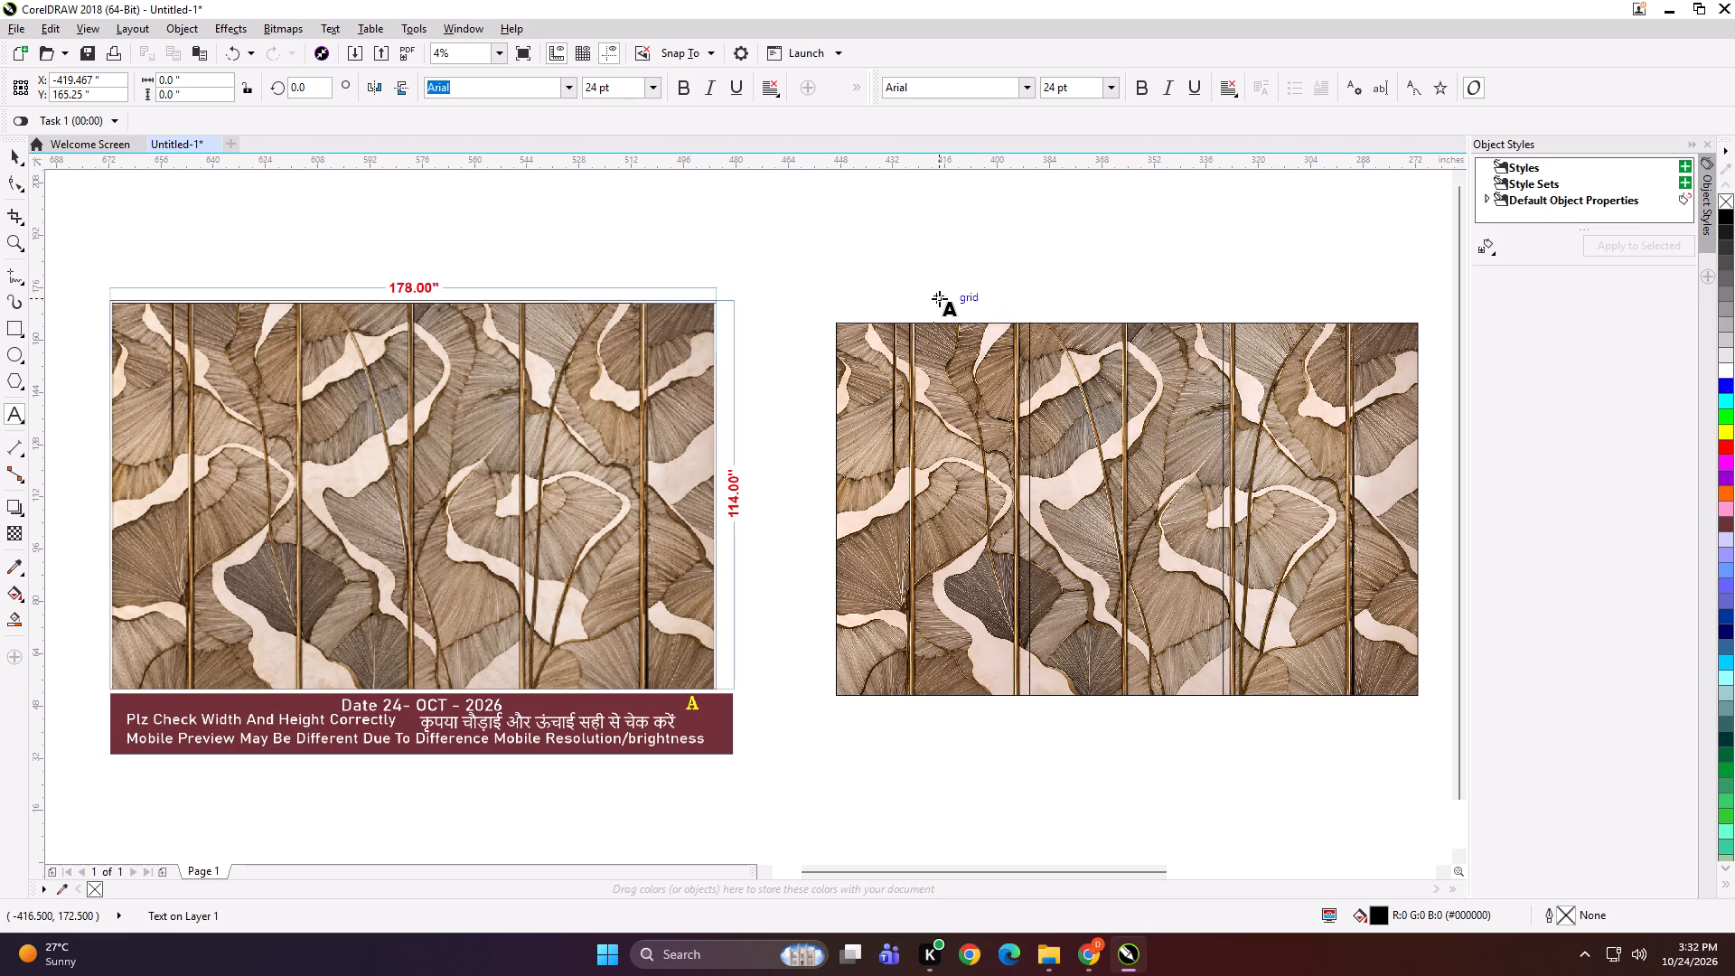
{"action": "type", "text": "178*114"}
{"action": "key", "text": "space"}
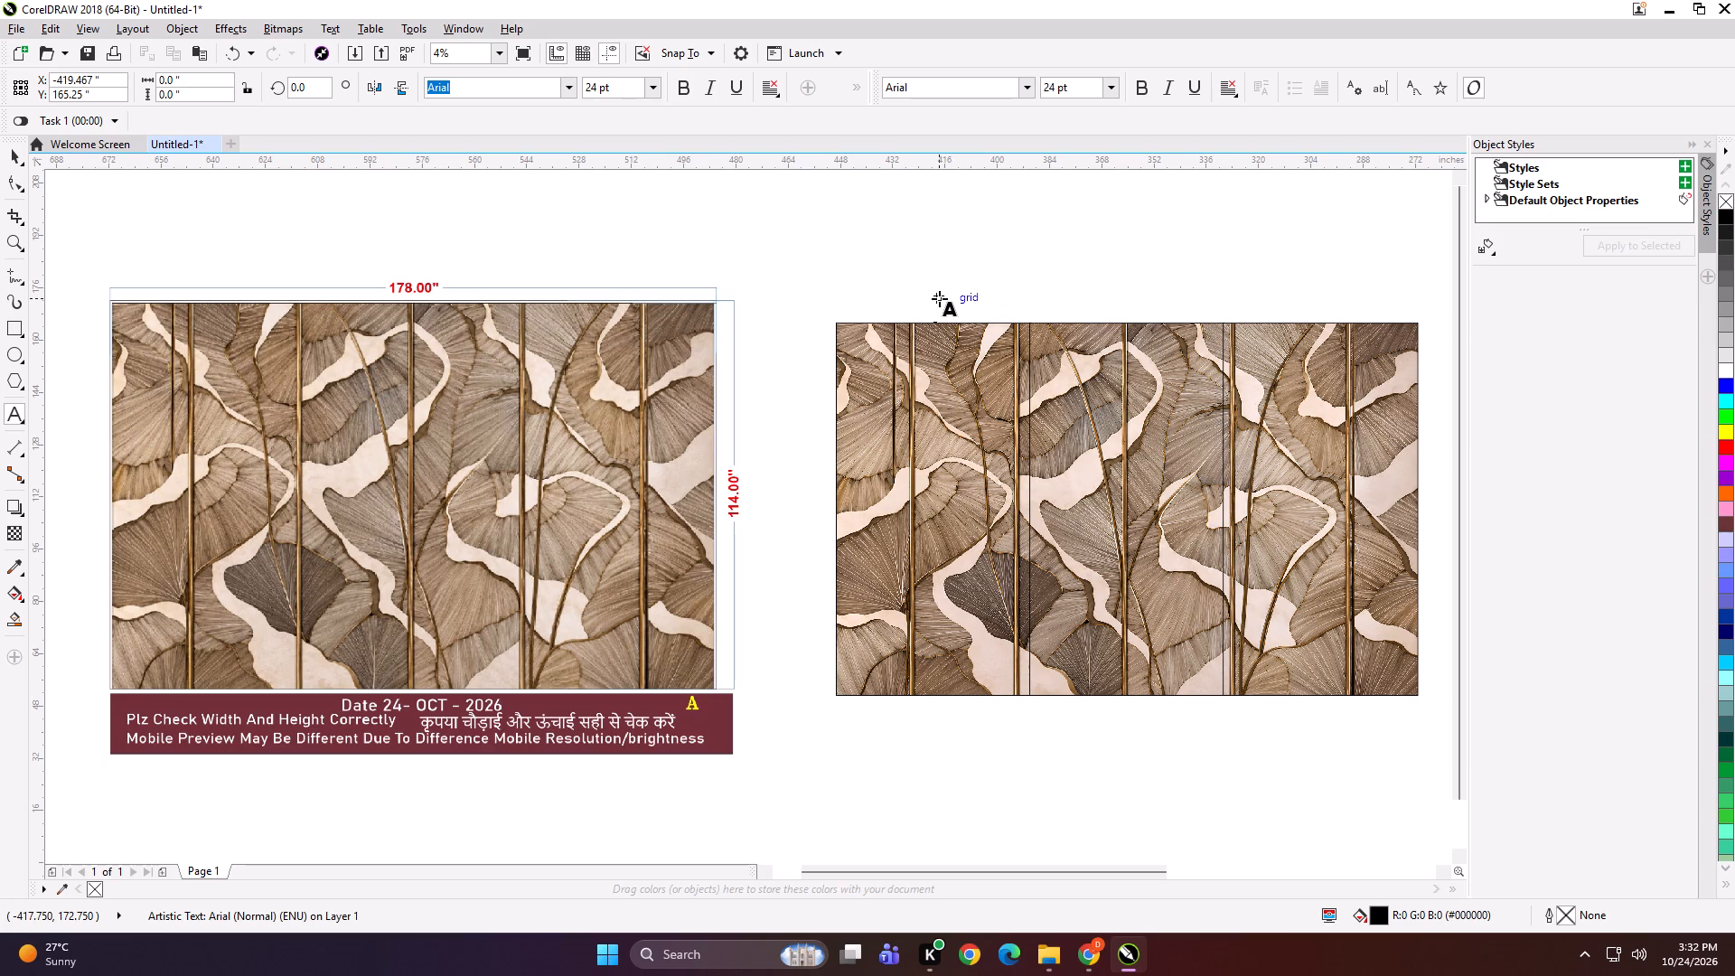
{"action": "type", "text": "PANEL 1"}
Copy the panel label to the middle strip's top edge and change it to read "178*114 PANEL 2".
{"action": "key", "text": "ctrl+a"}
{"action": "key", "text": "ctrl+c"}
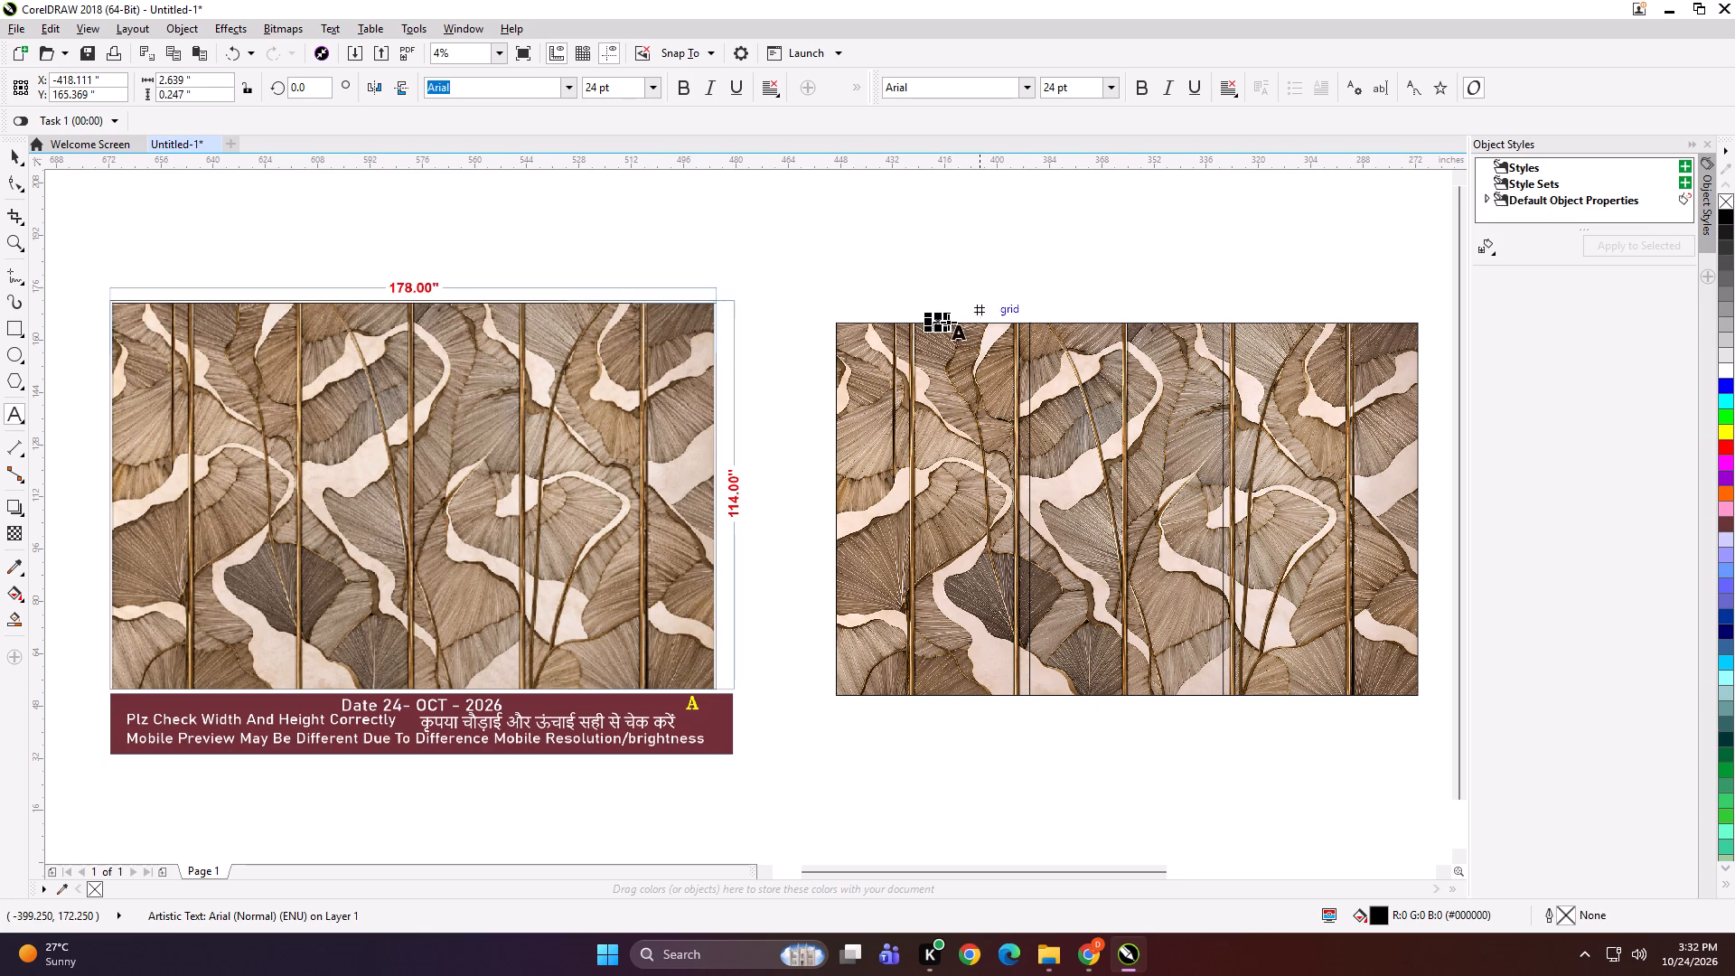
{"action": "scroll", "coordinate": [934, 325], "scroll_direction": "up", "scroll_amount": 7}
{"action": "scroll", "coordinate": [558, 315], "scroll_direction": "down", "scroll_amount": 7}
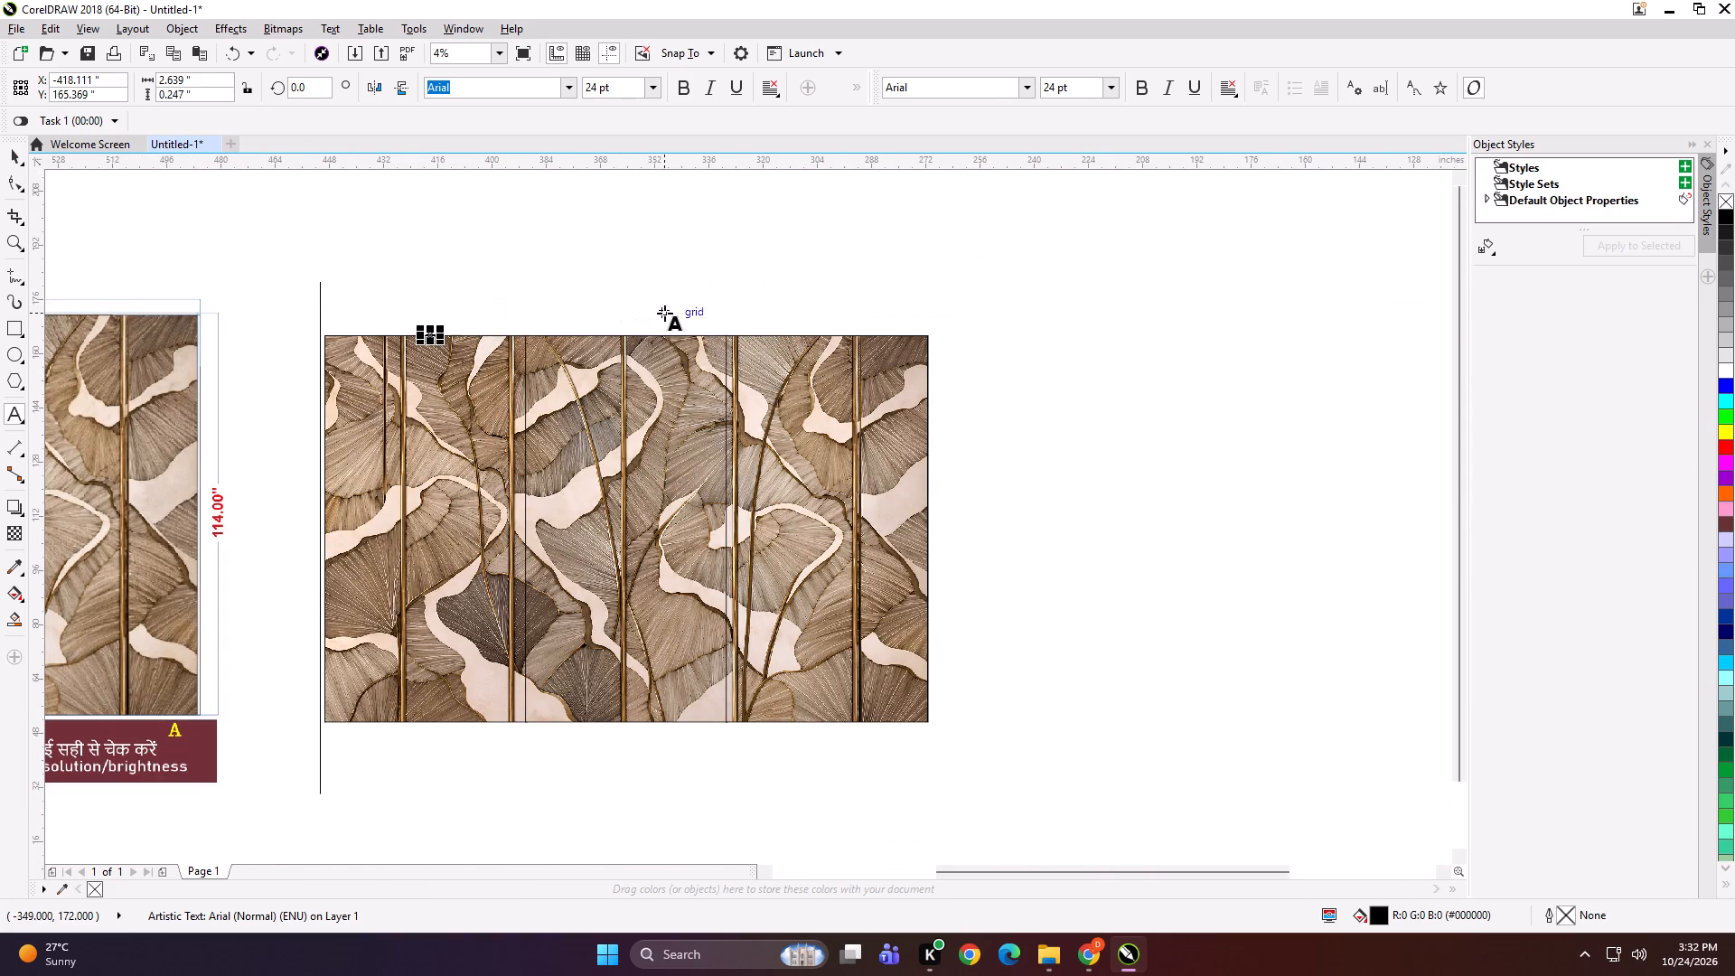
{"action": "scroll", "coordinate": [596, 330], "scroll_direction": "up", "scroll_amount": 4}
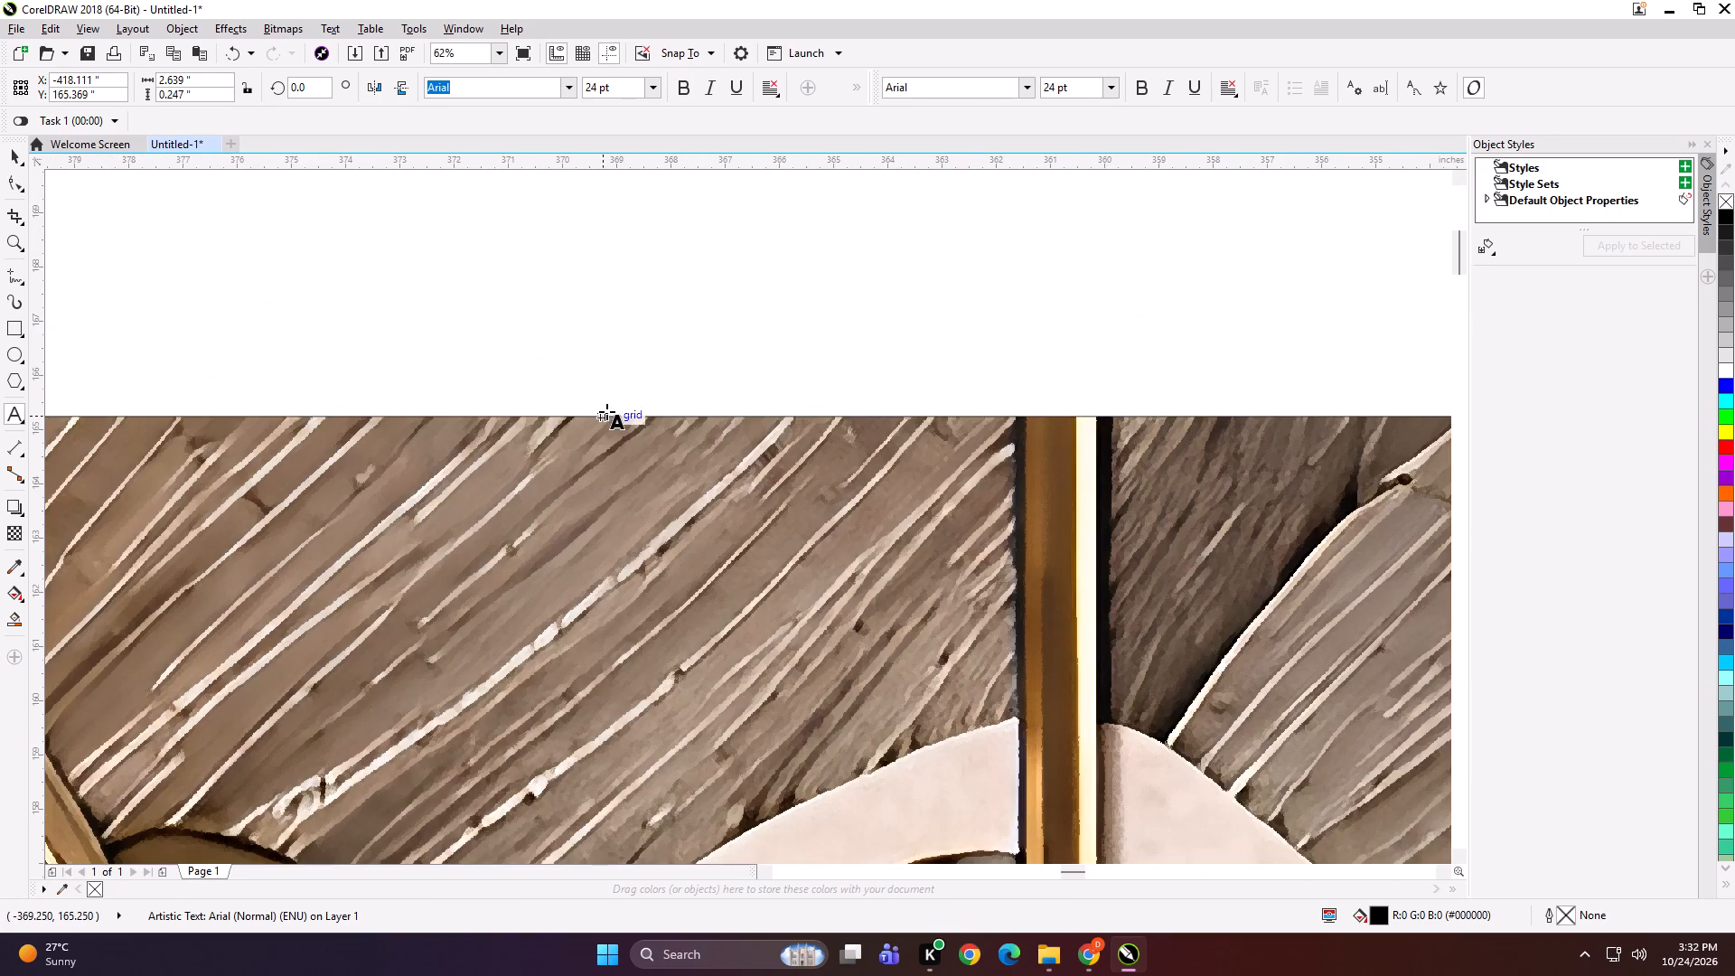
{"action": "left_click", "coordinate": [612, 413]}
{"action": "key", "text": "ctrl+v"}
{"action": "key", "text": "BackSpace"}
{"action": "key", "text": "2"}
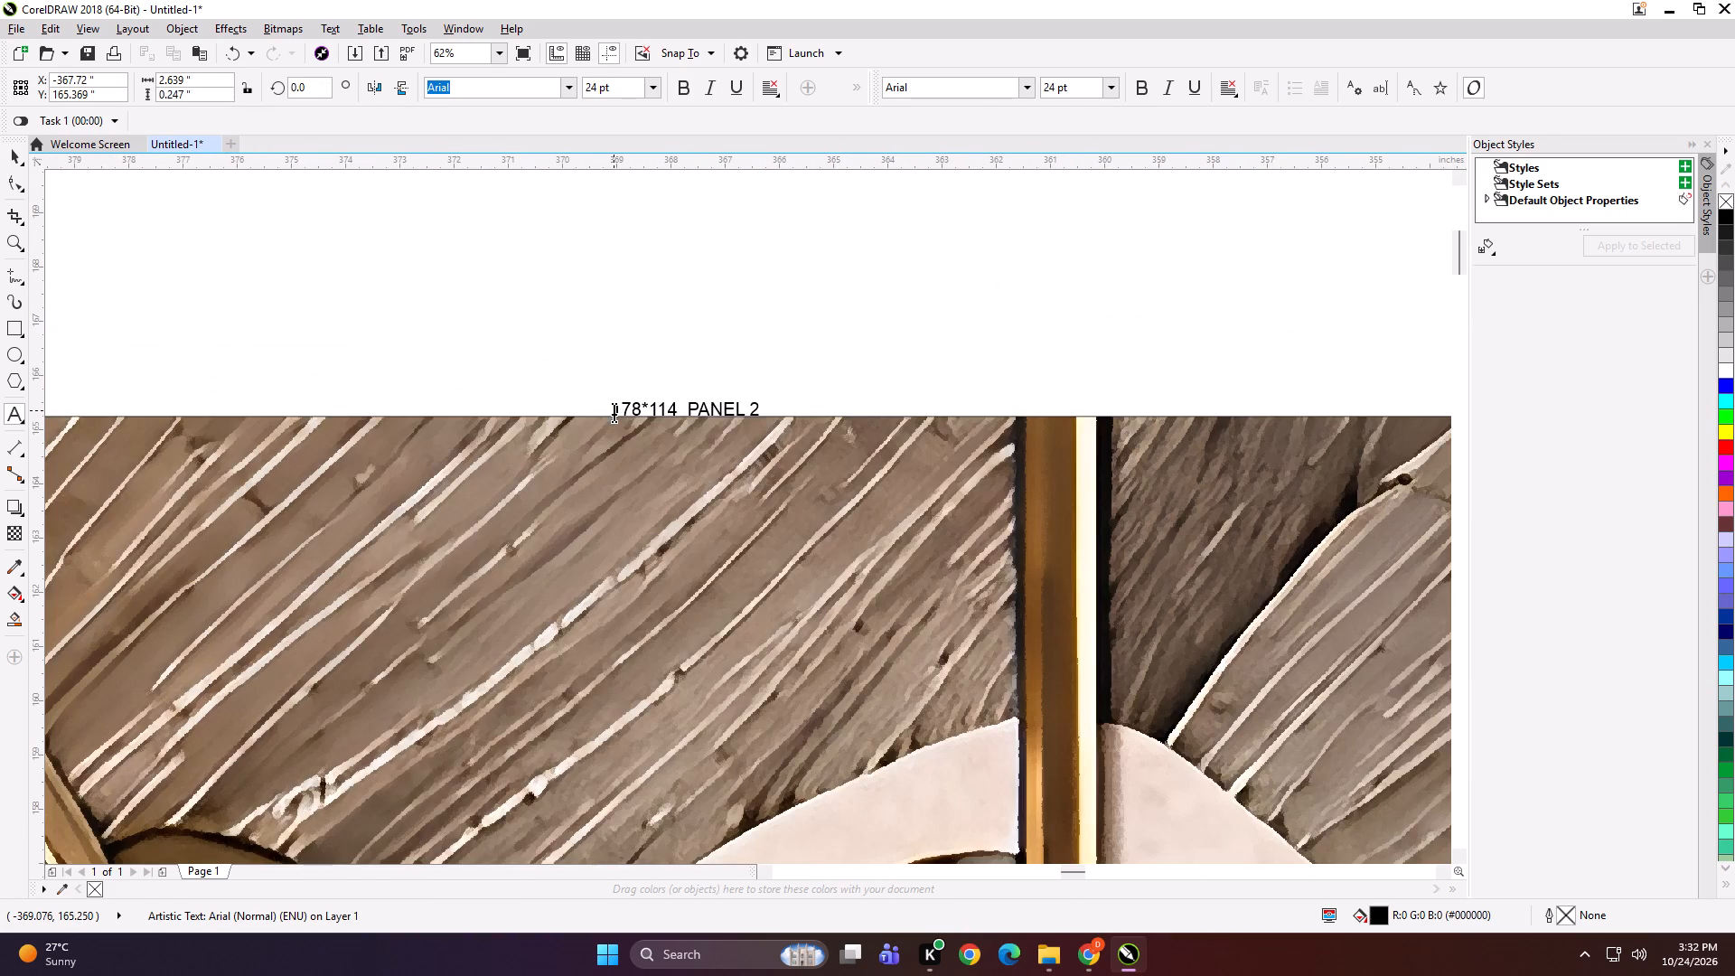
Paste the panel label at the right strip's top edge and change it to read "178*114 PANEL 3".
{"action": "scroll", "coordinate": [640, 394], "scroll_direction": "down", "scroll_amount": 3}
{"action": "scroll", "coordinate": [992, 384], "scroll_direction": "up", "scroll_amount": 3}
{"action": "left_click", "coordinate": [982, 377]}
{"action": "key", "text": "ctrl+v"}
{"action": "key", "text": "BackSpace"}
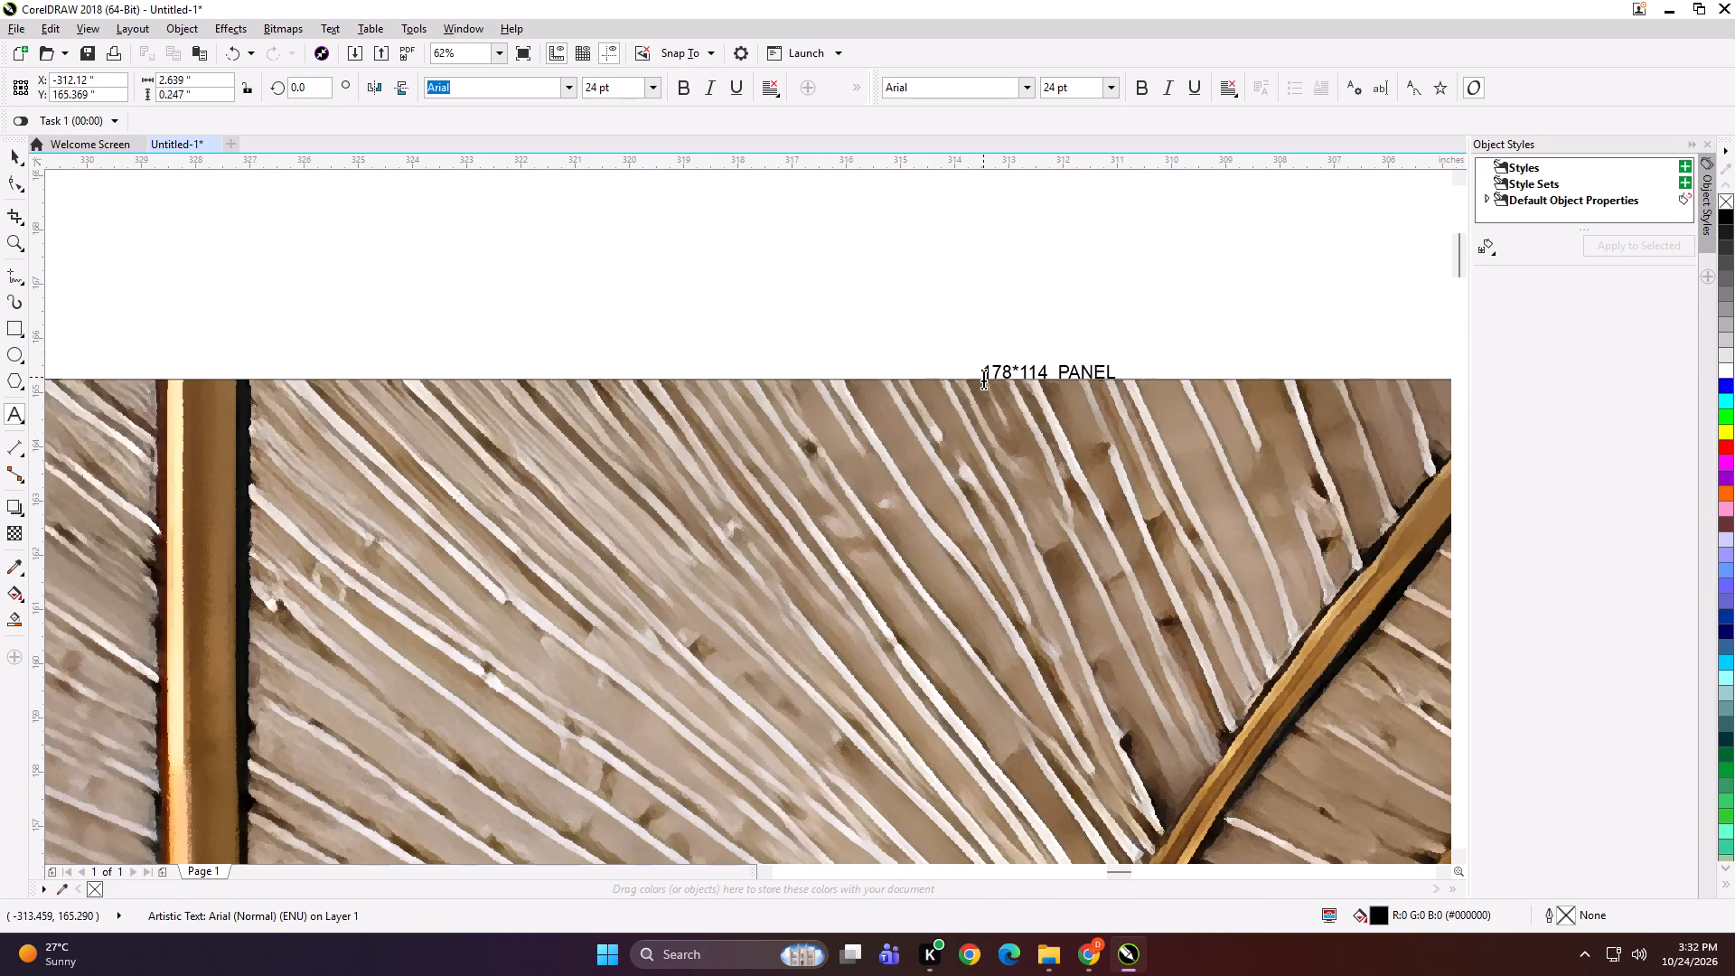
{"action": "key", "text": "3"}
Group each of the three panel labels with its own strip, working from the right strip to the left.
{"action": "scroll", "coordinate": [984, 377], "scroll_direction": "down", "scroll_amount": 3}
{"action": "left_click", "coordinate": [14, 156]}
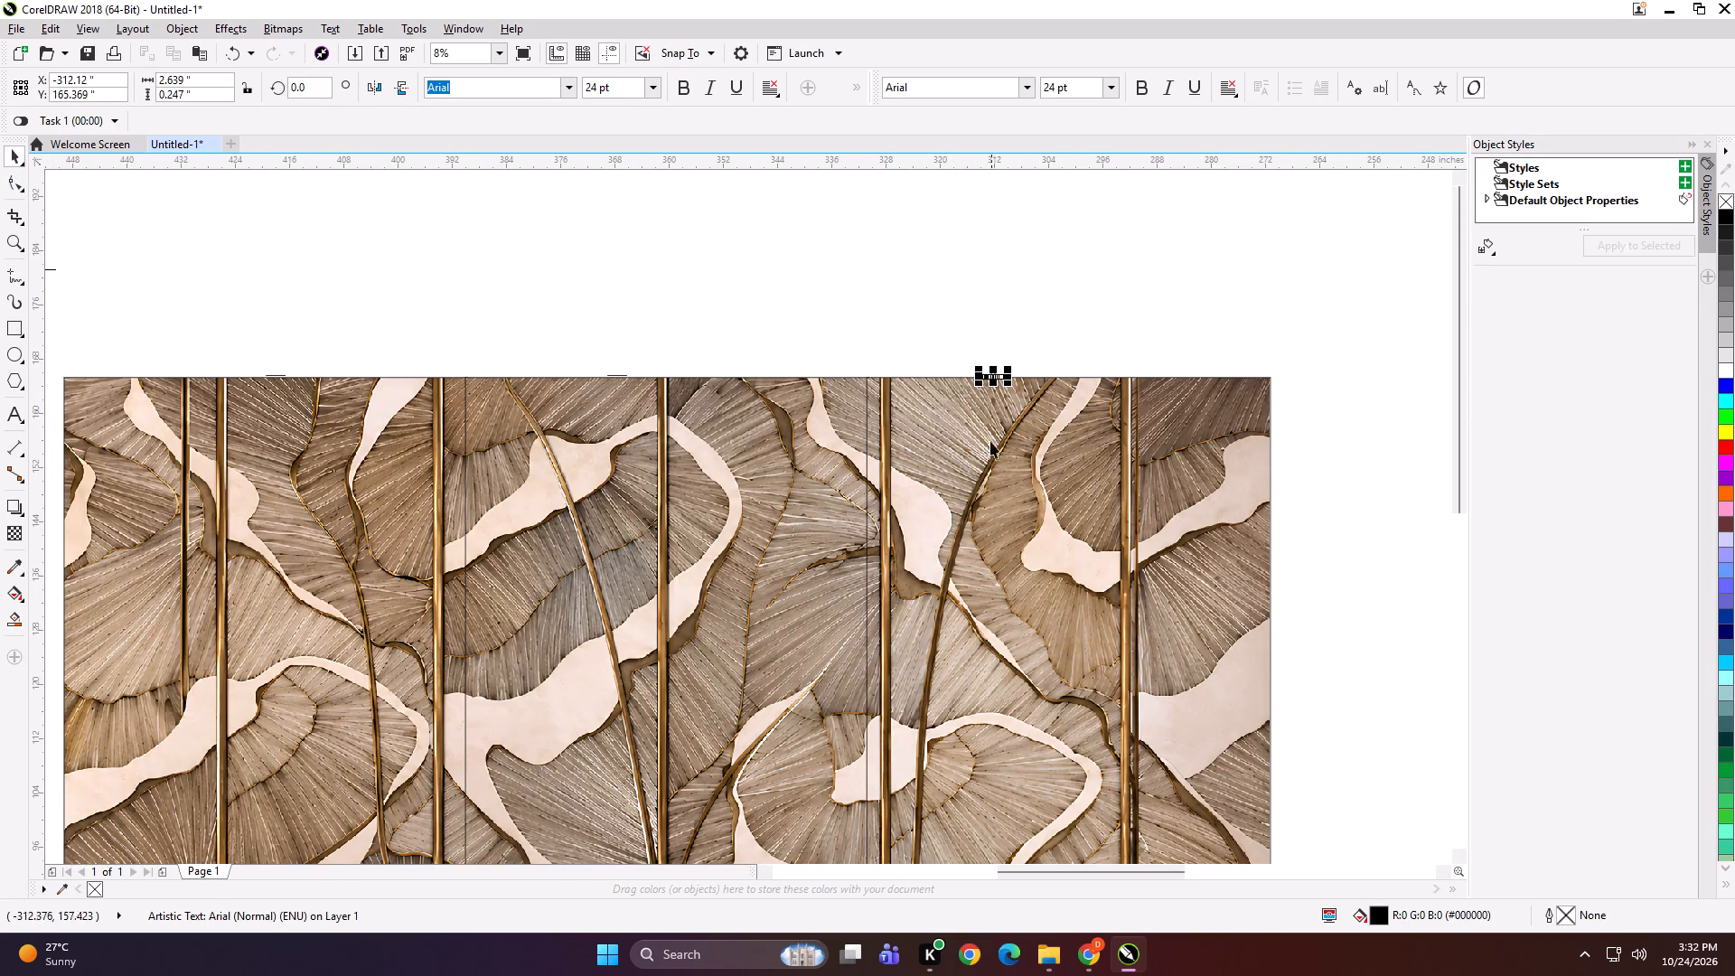
{"action": "left_click", "coordinate": [1020, 514], "text": "shift"}
{"action": "key", "text": "ctrl+g"}
{"action": "scroll", "coordinate": [1055, 387], "scroll_direction": "down", "scroll_amount": 1}
{"action": "left_click_drag", "start_coordinate": [935, 324], "coordinate": [779, 454]}
{"action": "left_click", "coordinate": [810, 447], "text": "shift"}
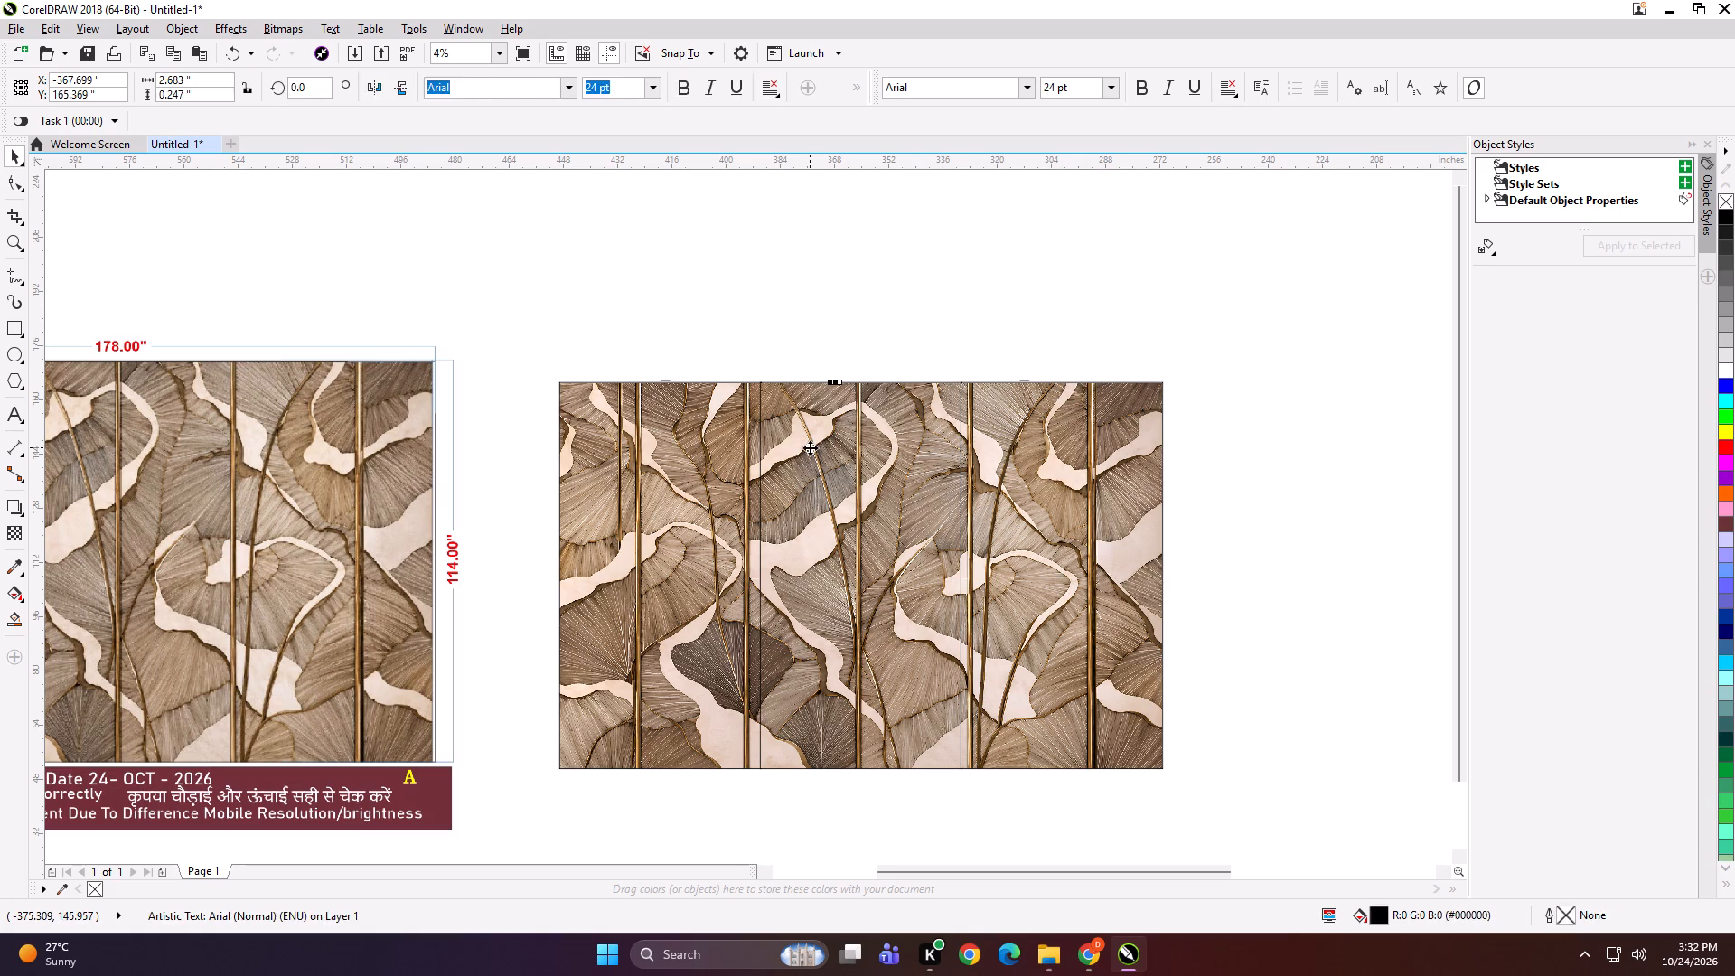
{"action": "key", "text": "ctrl+g"}
{"action": "left_click_drag", "start_coordinate": [767, 301], "coordinate": [596, 425]}
{"action": "left_click", "coordinate": [680, 399], "text": "shift"}
{"action": "key", "text": "ctrl+g"}
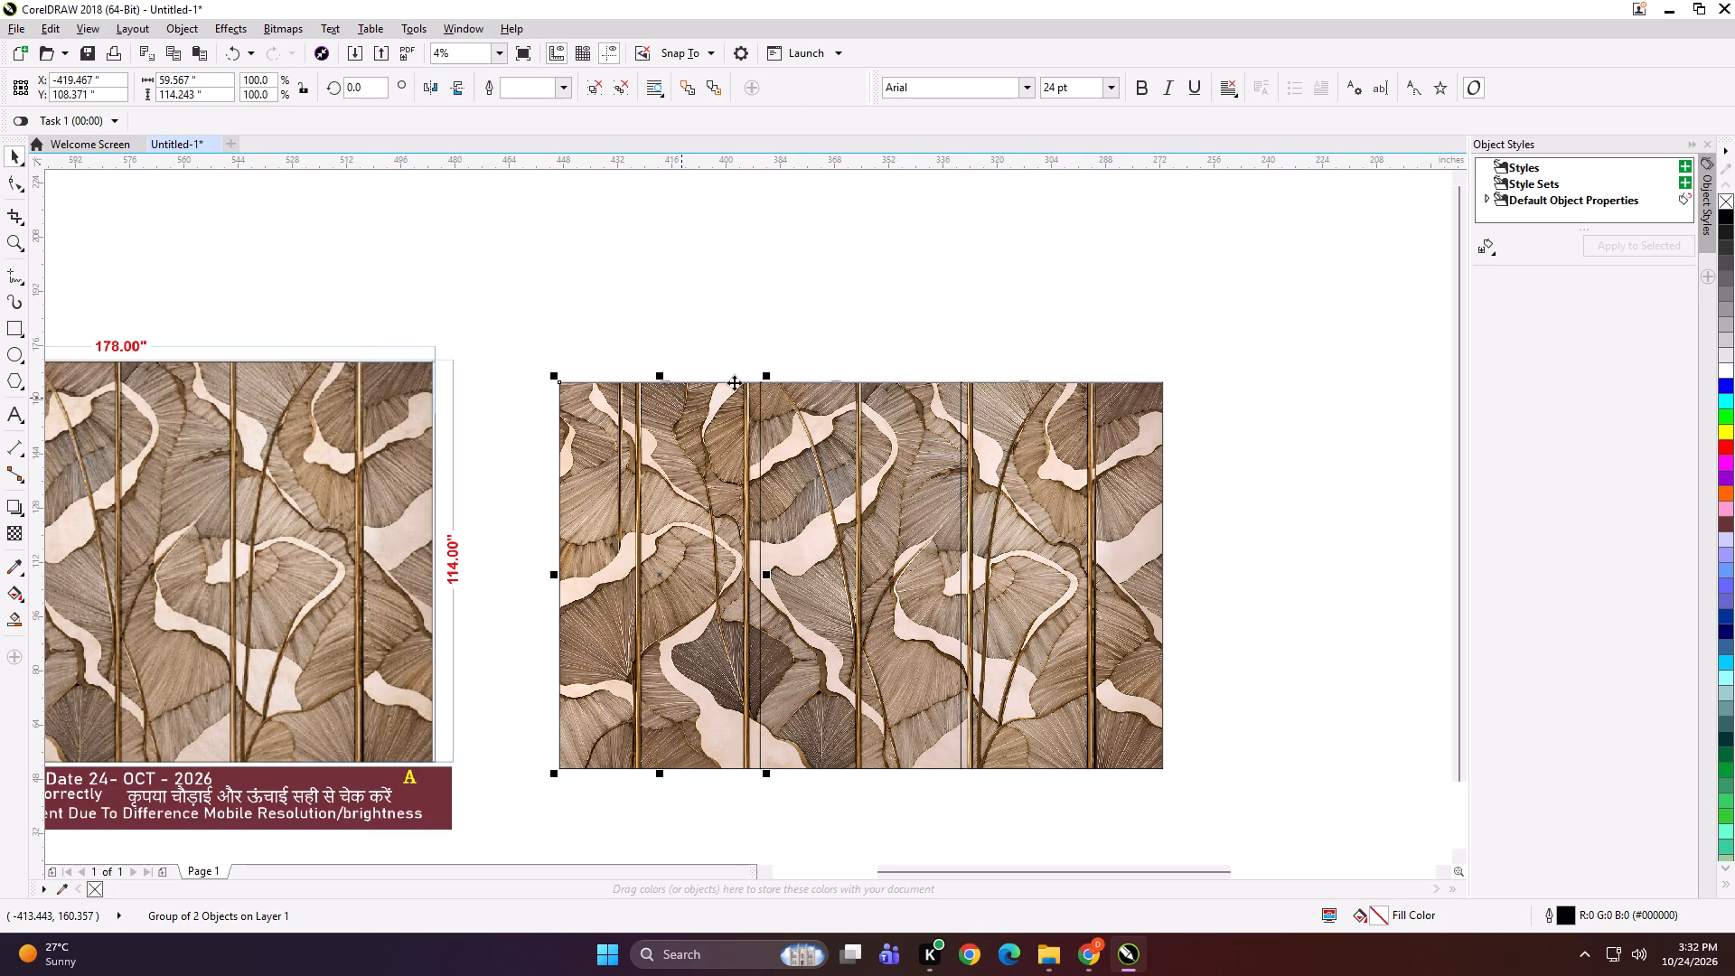
Start exporting the left labelled strip as a TIFF of the selection only, going to the print-file folder 24.
{"action": "scroll", "coordinate": [824, 373], "scroll_direction": "down", "scroll_amount": 1}
{"action": "scroll", "coordinate": [624, 446], "scroll_direction": "up", "scroll_amount": 1}
{"action": "key", "text": "ctrl+e"}
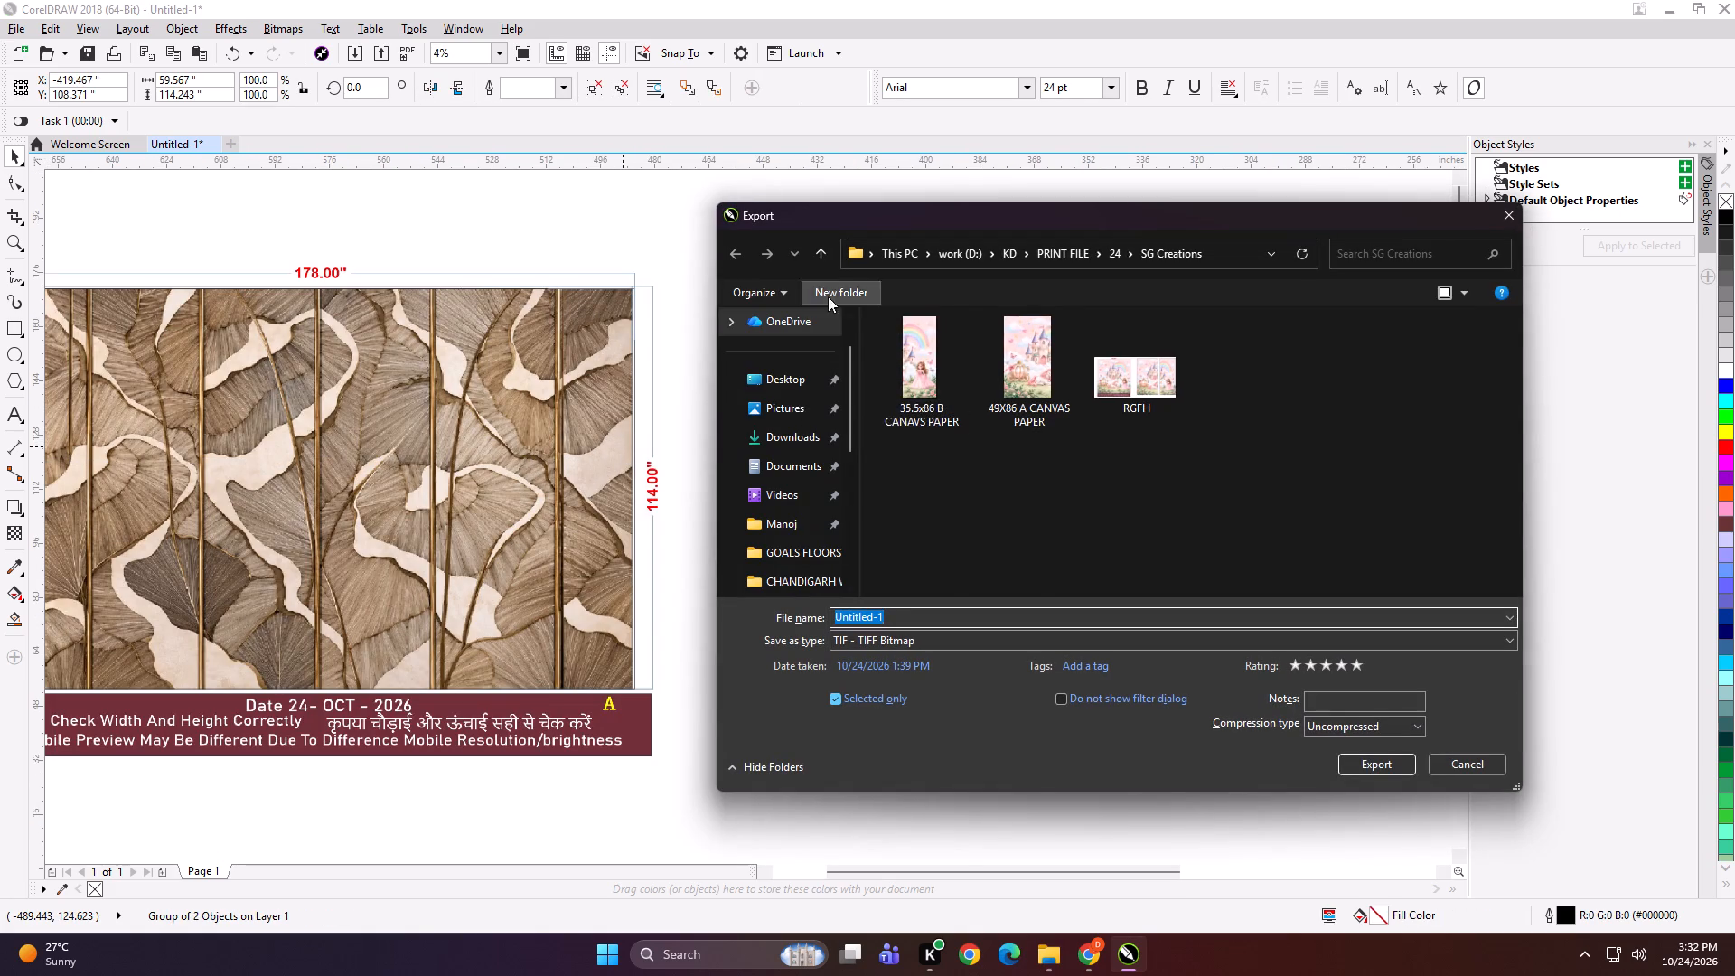
{"action": "left_click", "coordinate": [825, 256]}
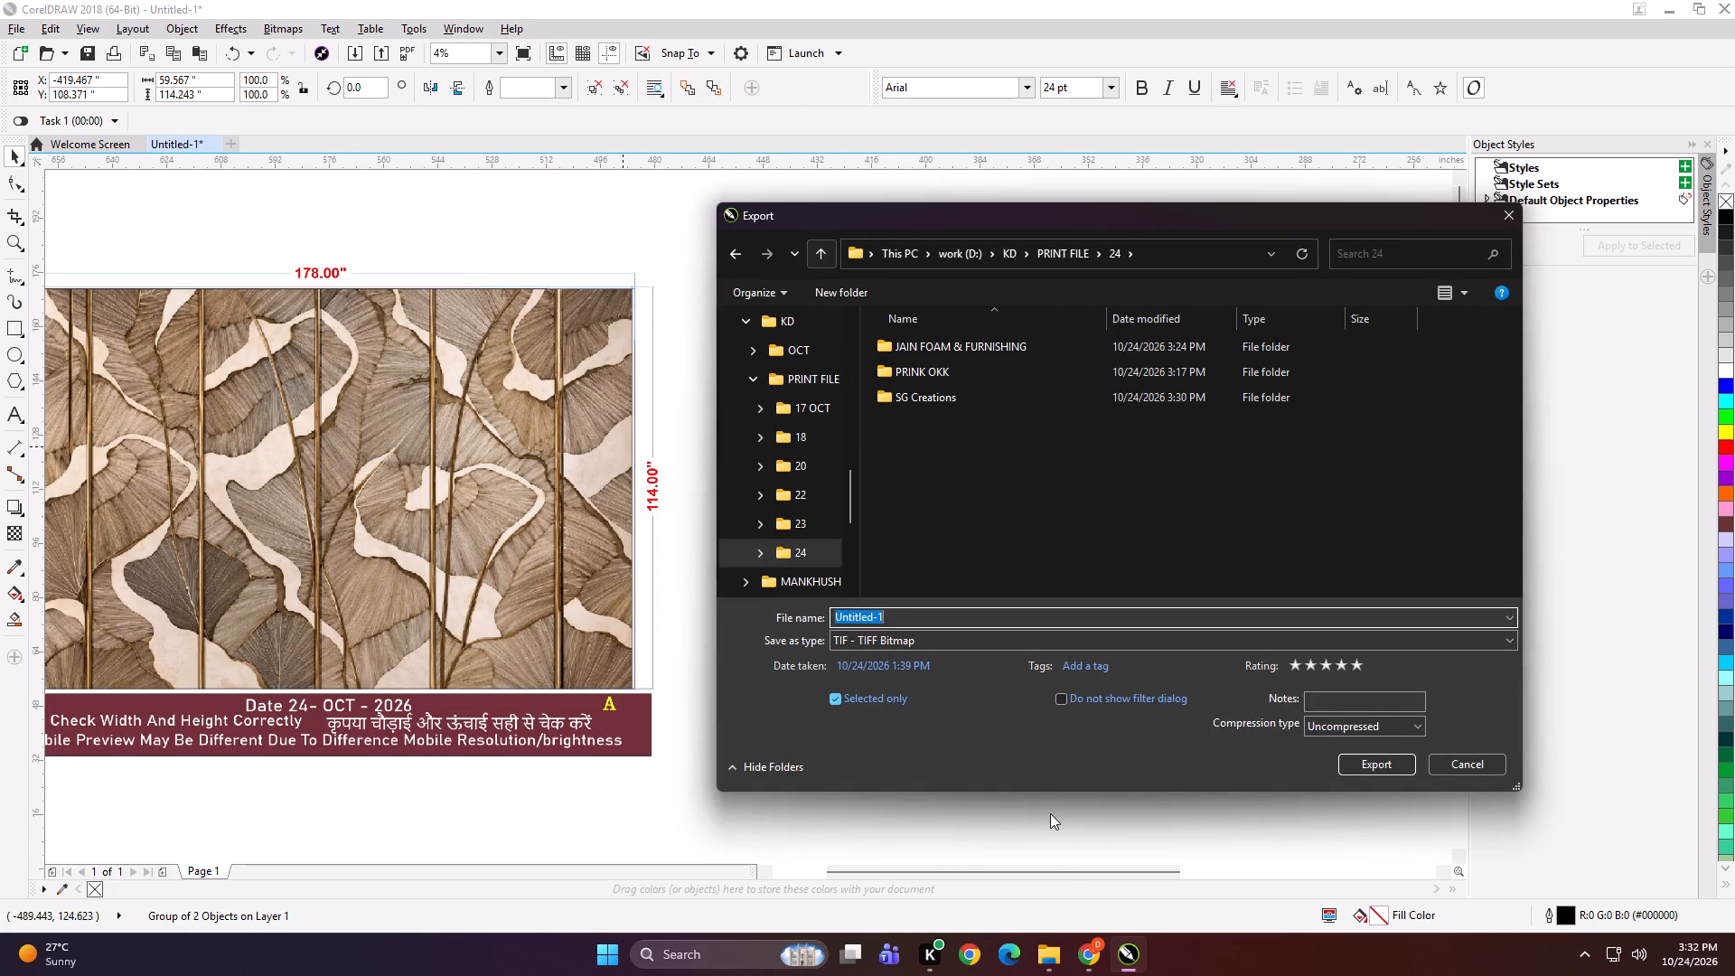